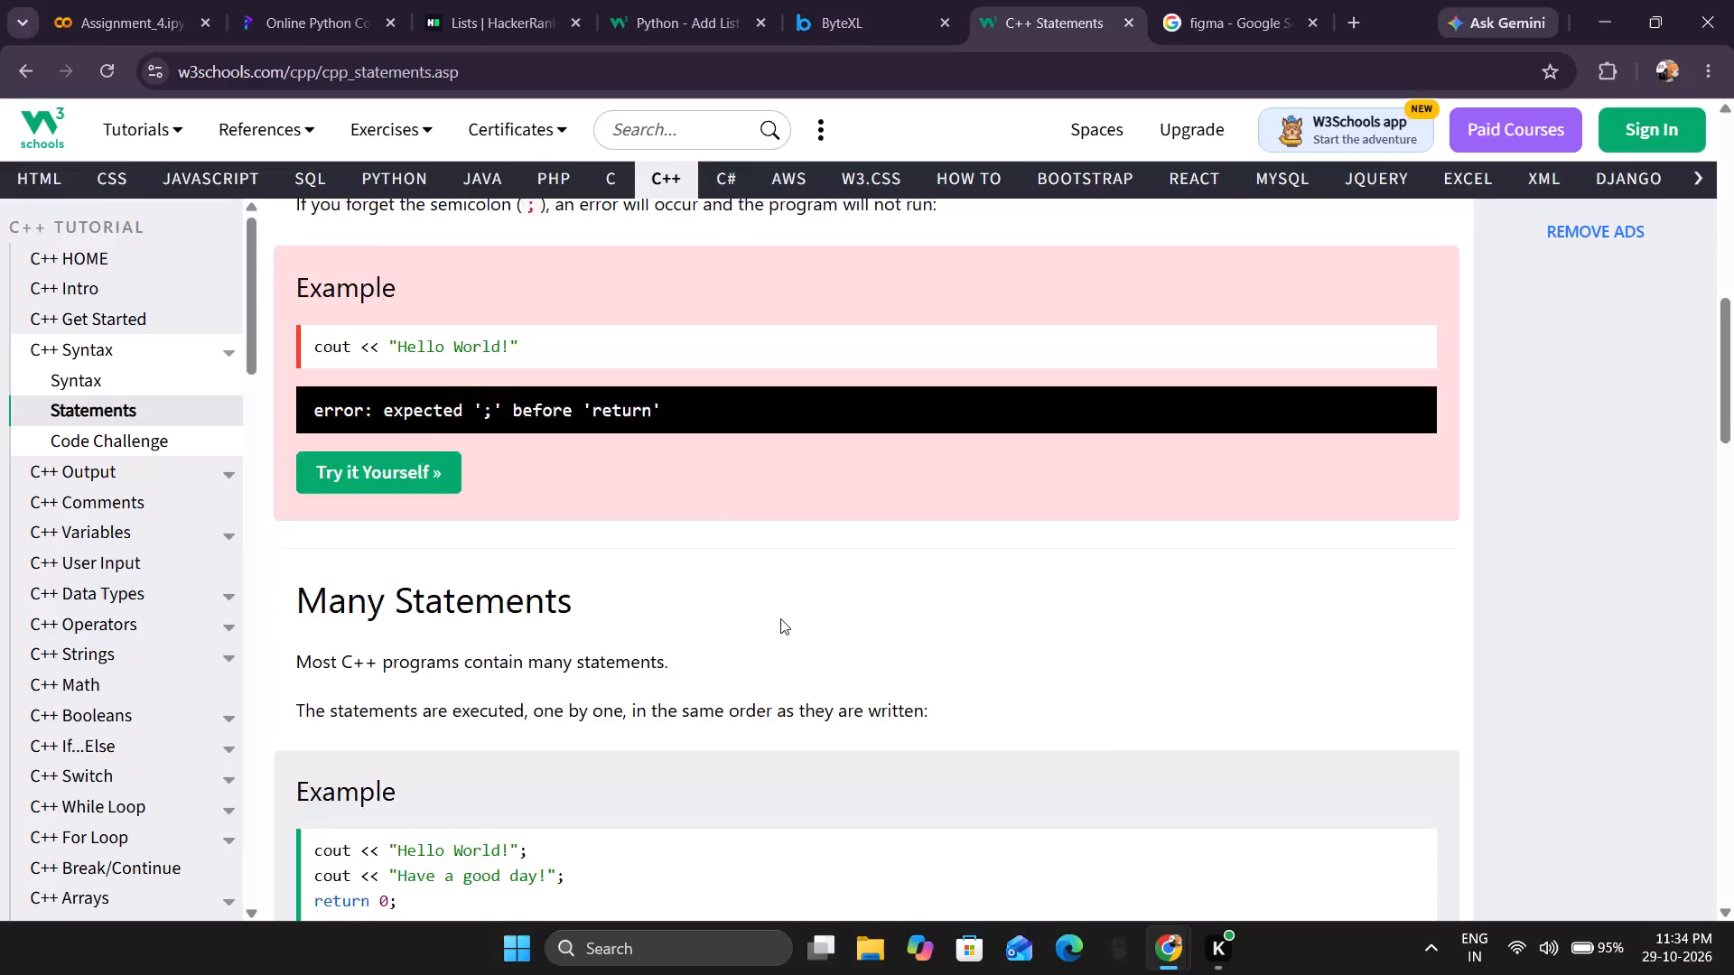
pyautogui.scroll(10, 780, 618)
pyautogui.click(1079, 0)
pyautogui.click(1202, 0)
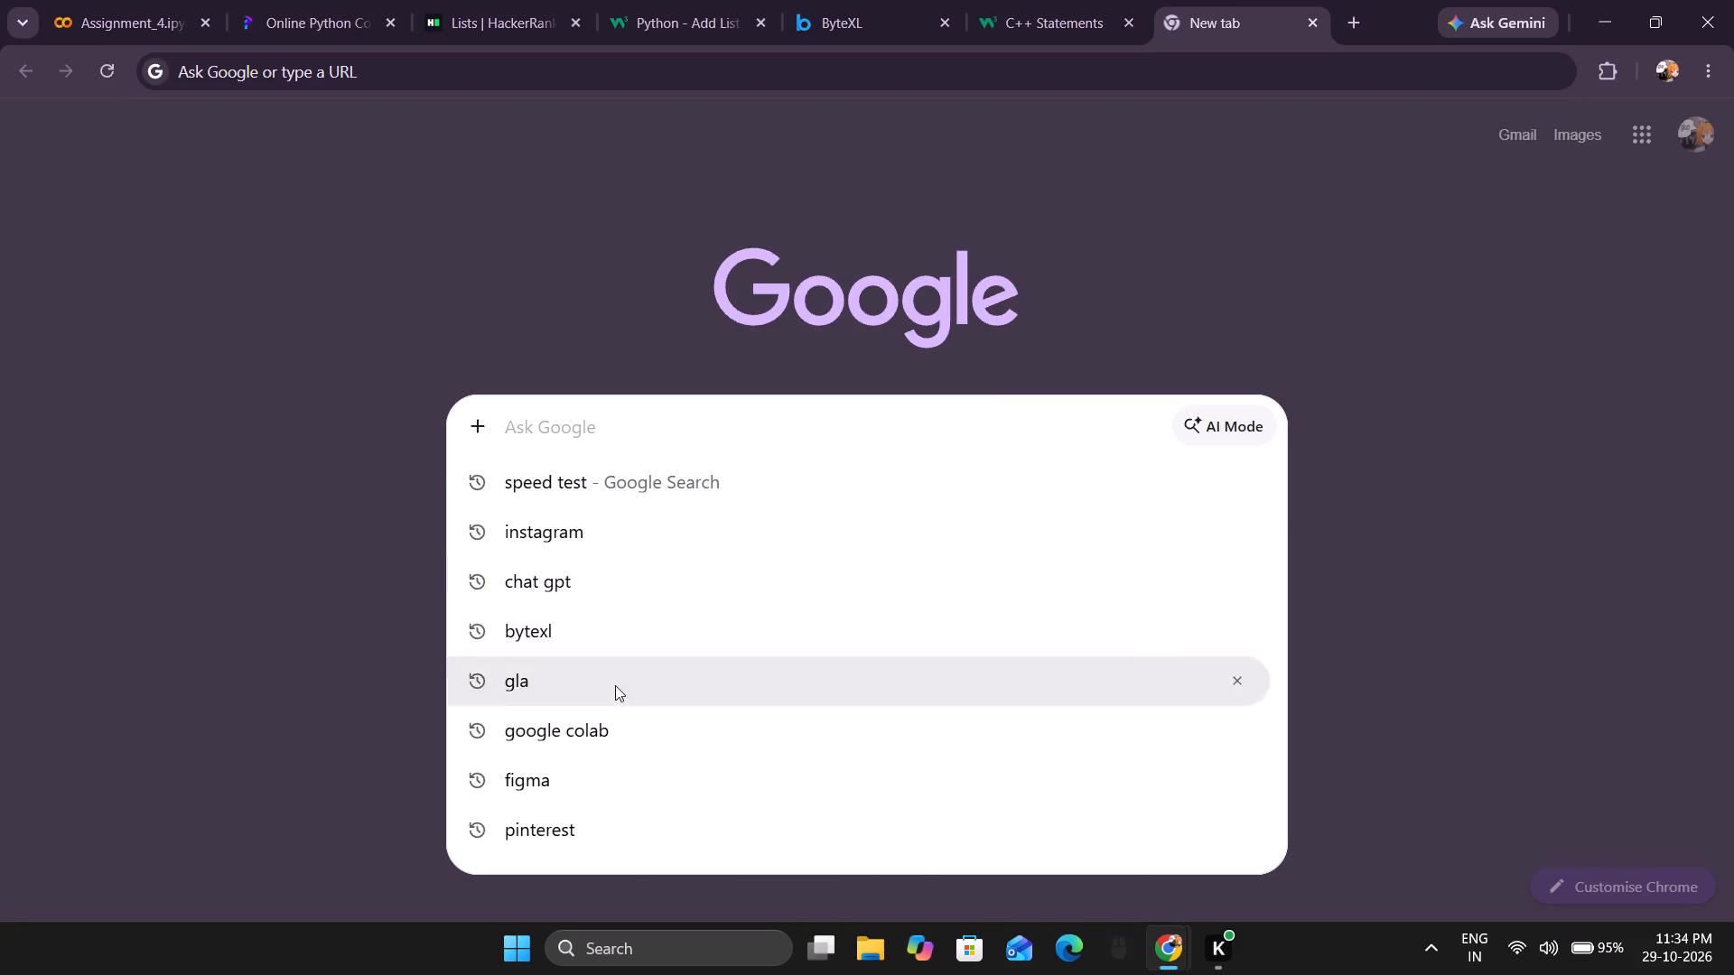
pyautogui.click(601, 797)
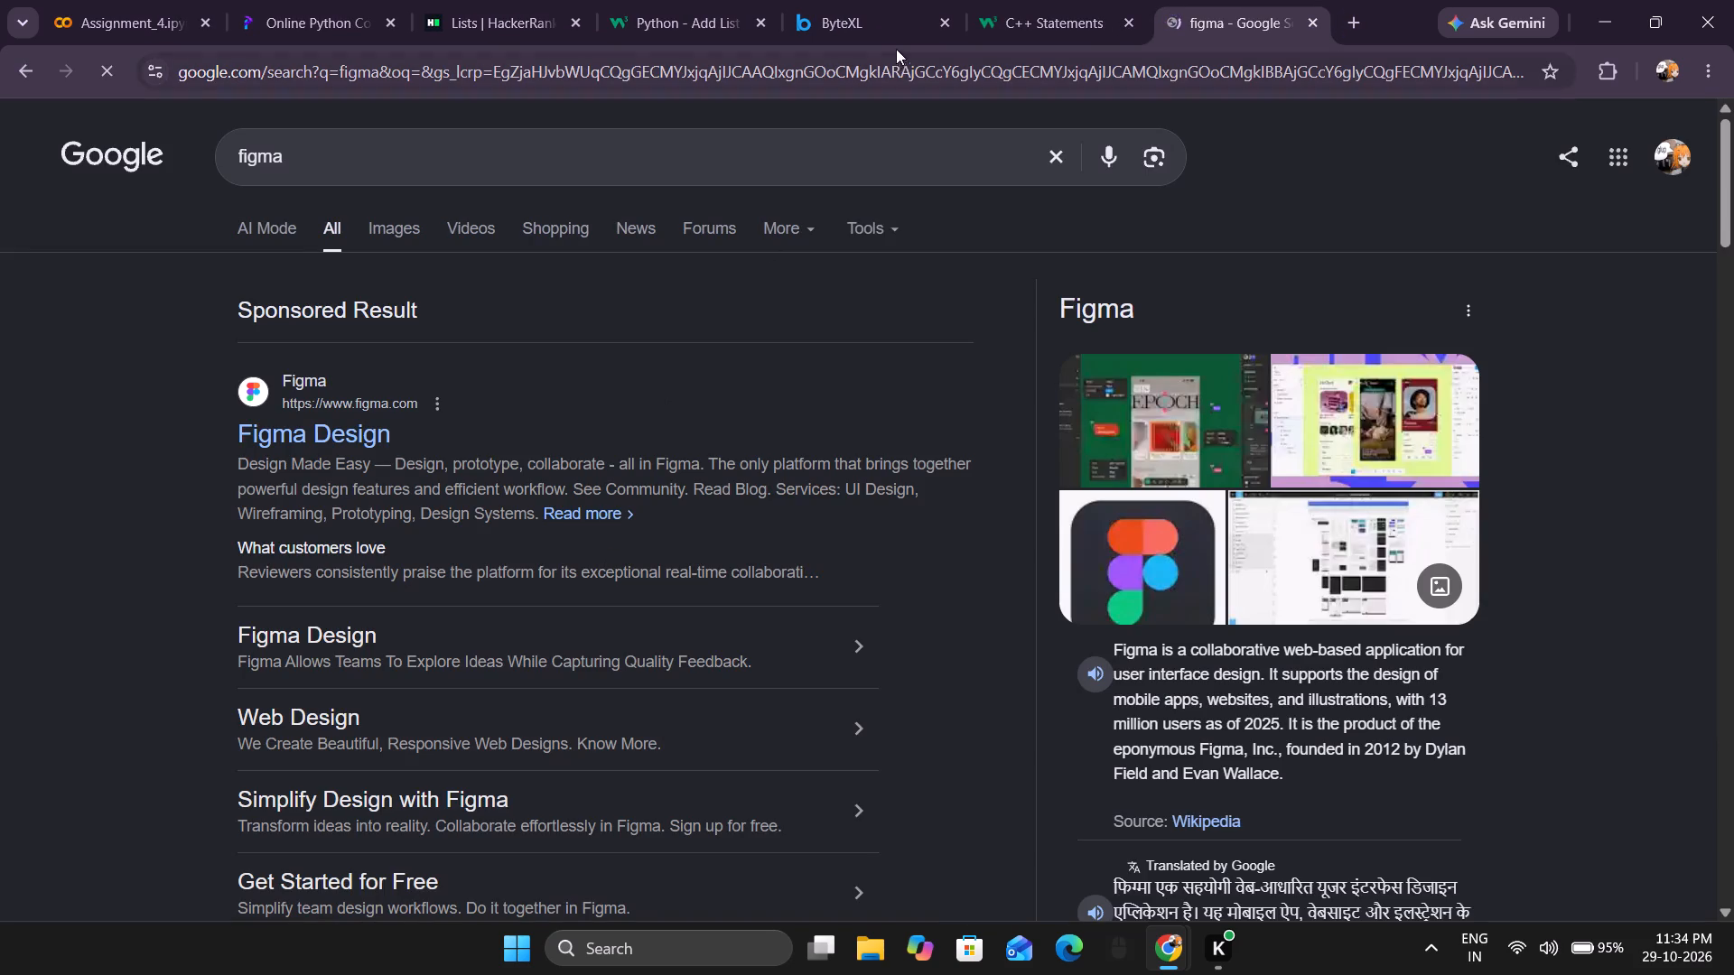
pyautogui.click(263, 416)
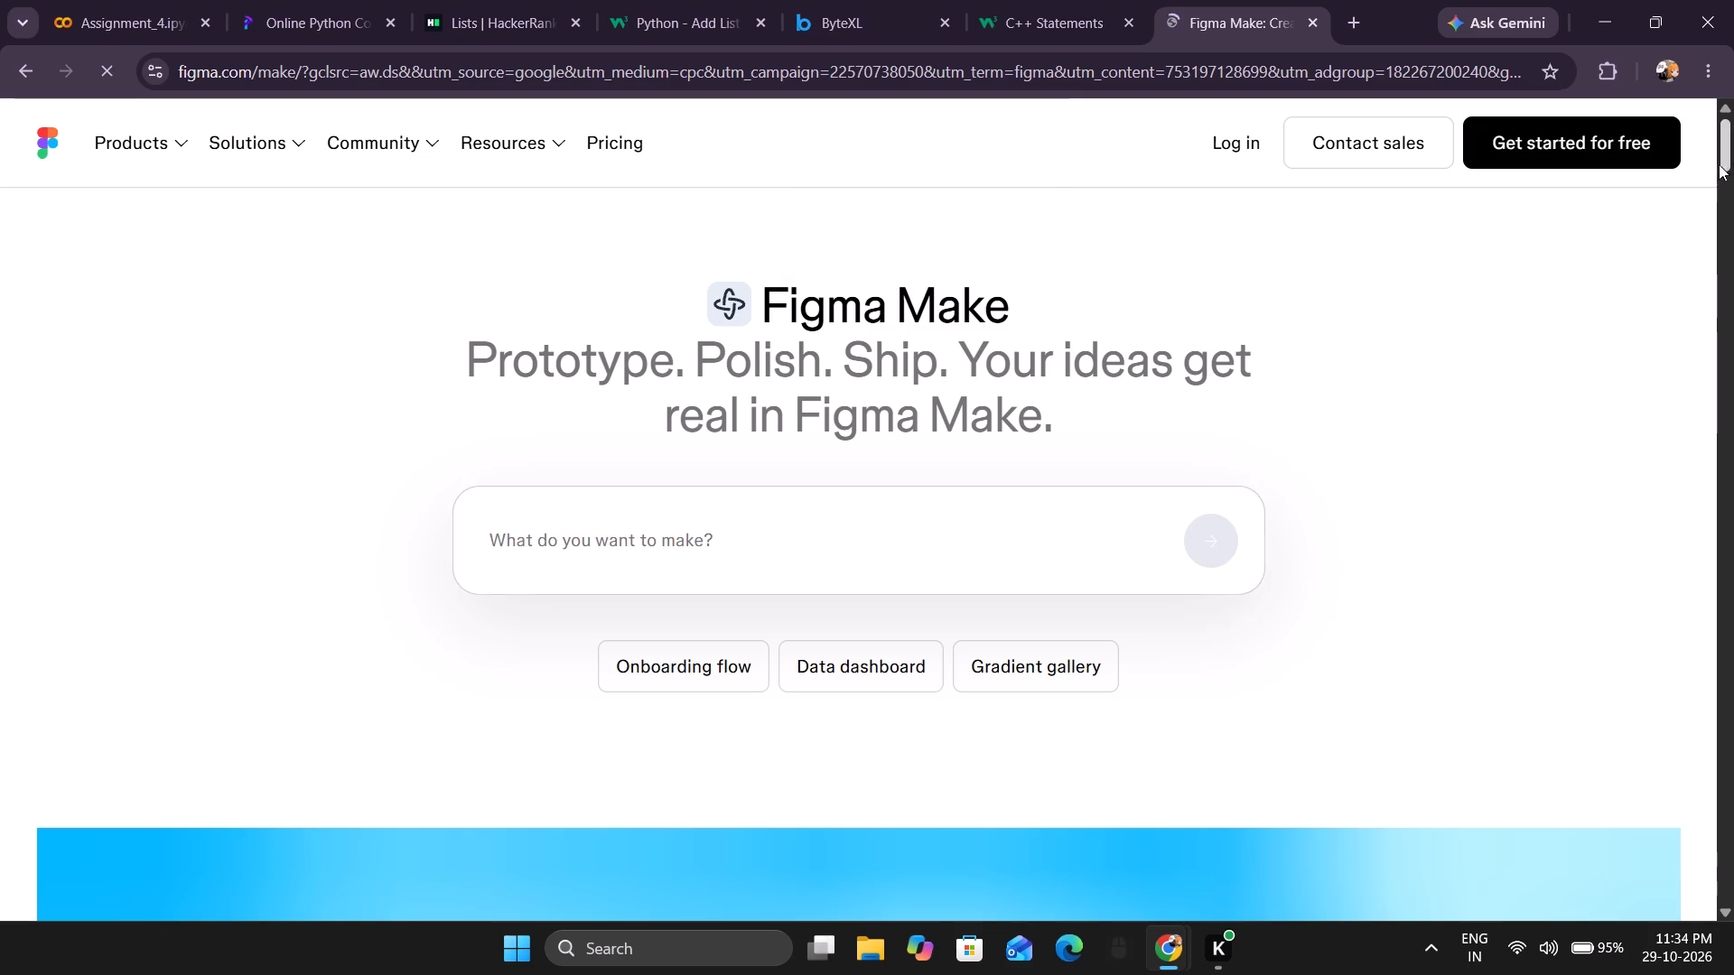
# Open the signed-in account's Figma file browser from the Figma Make page.
pyautogui.click(33, 135)
pyautogui.click(43, 136)
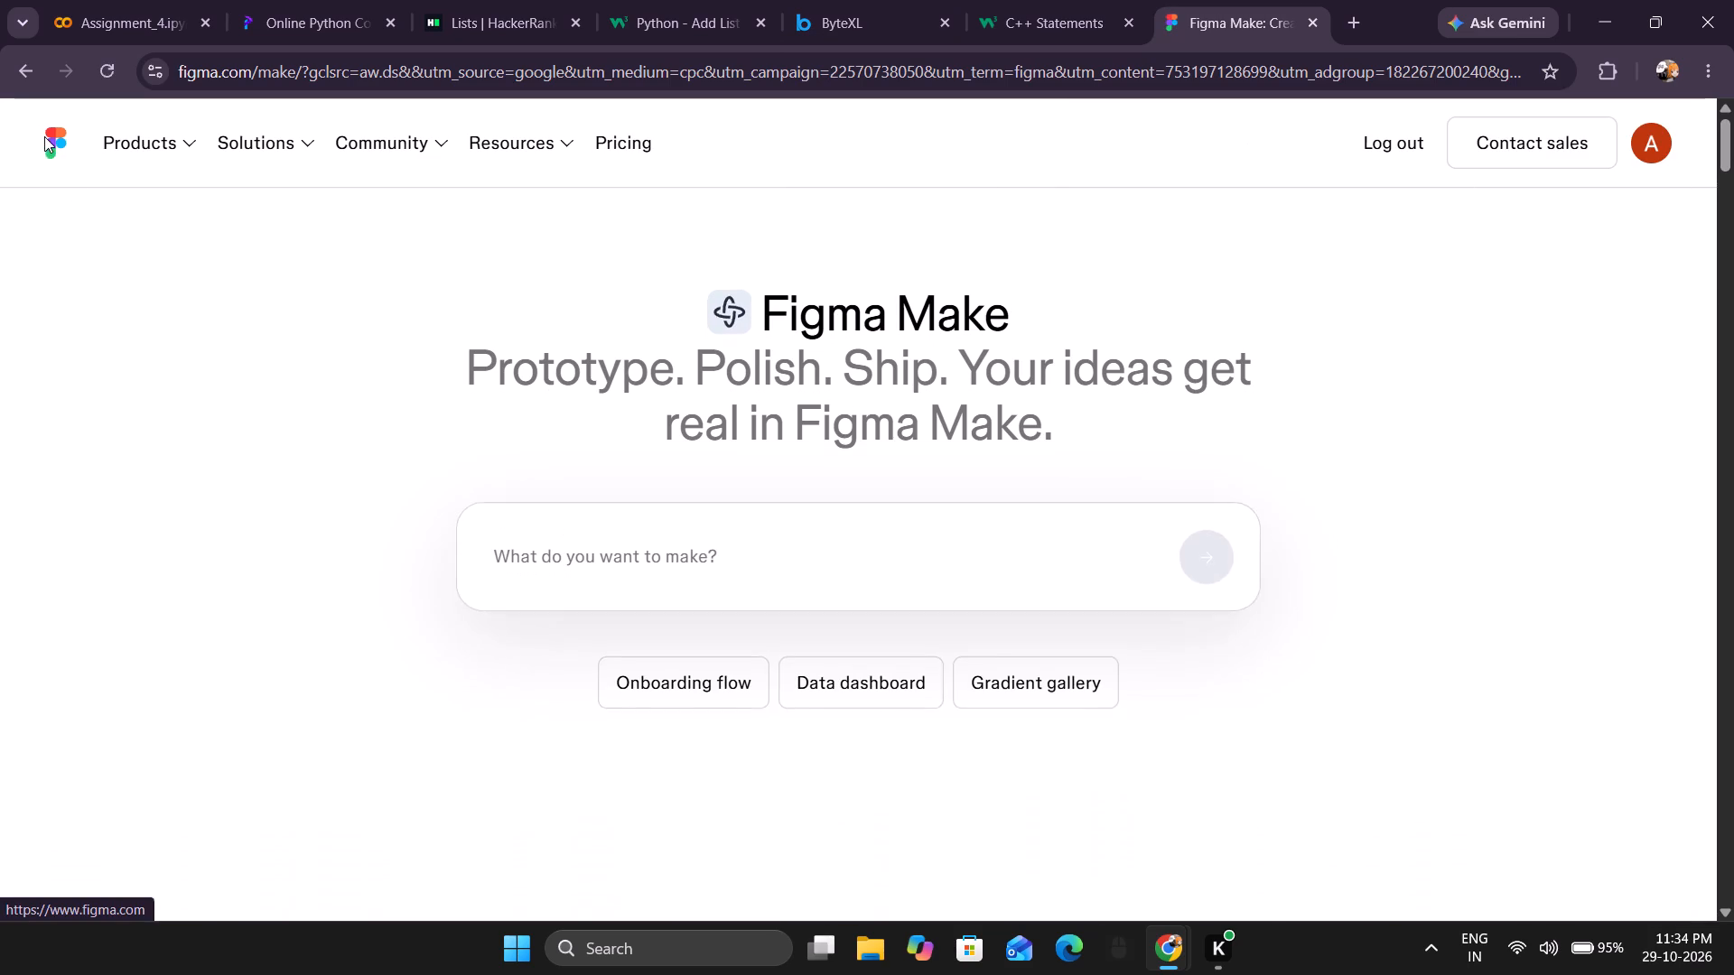
pyautogui.click(1643, 146)
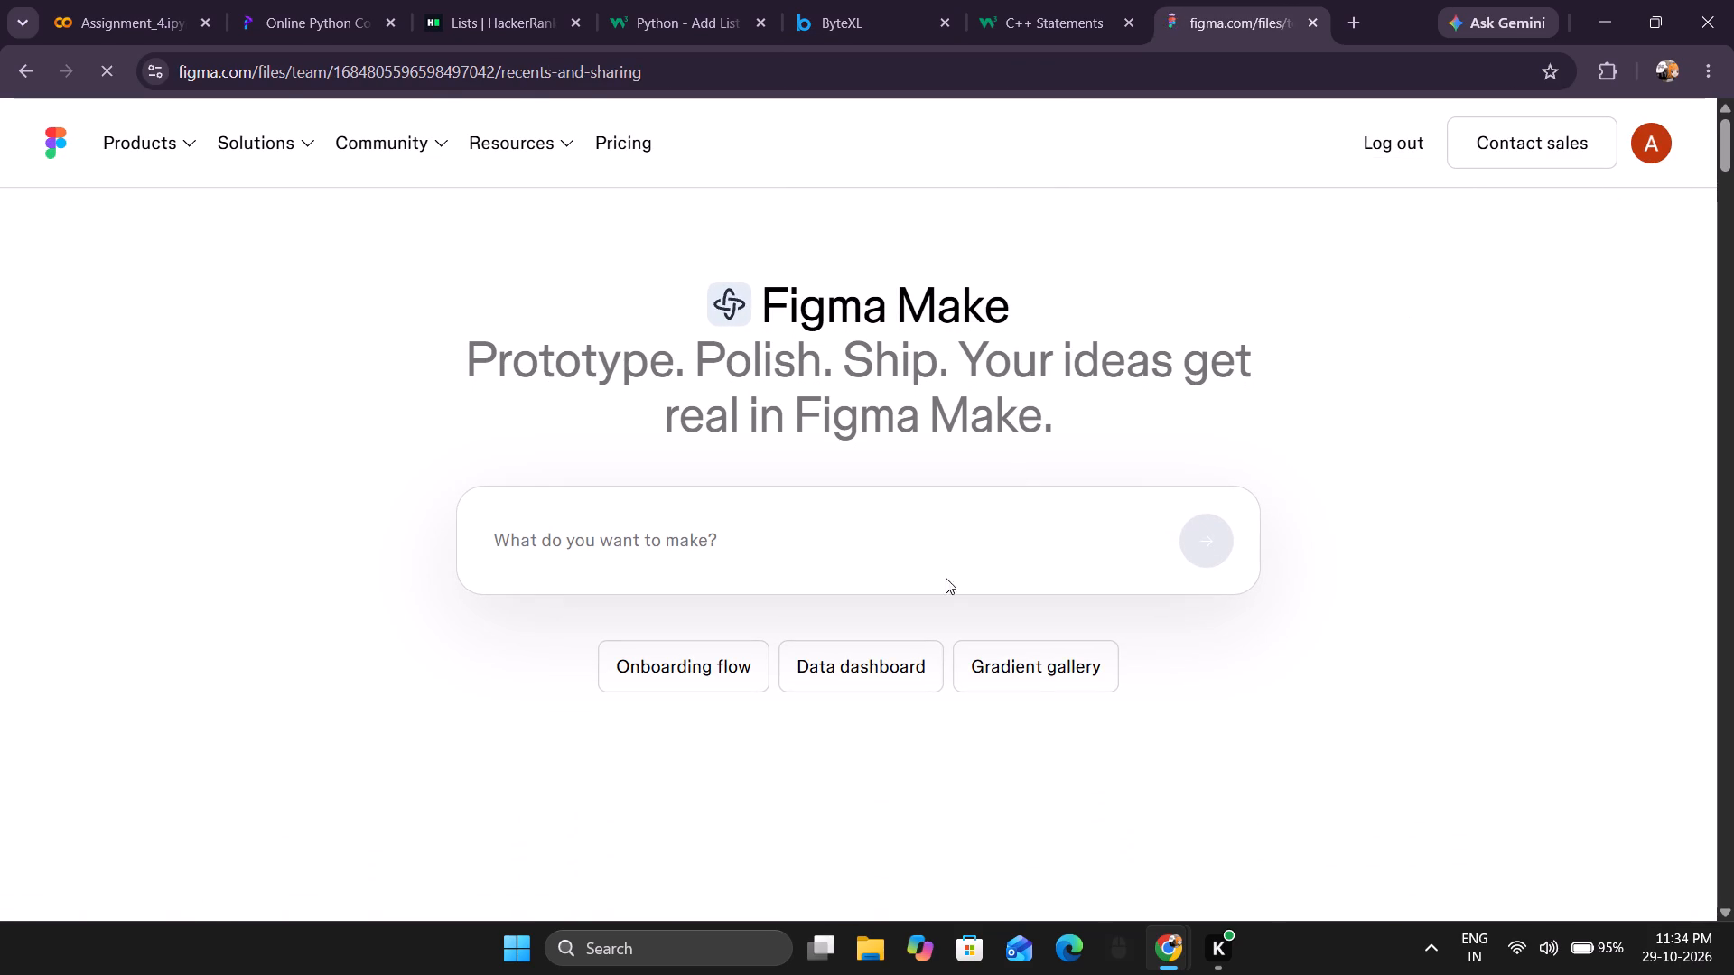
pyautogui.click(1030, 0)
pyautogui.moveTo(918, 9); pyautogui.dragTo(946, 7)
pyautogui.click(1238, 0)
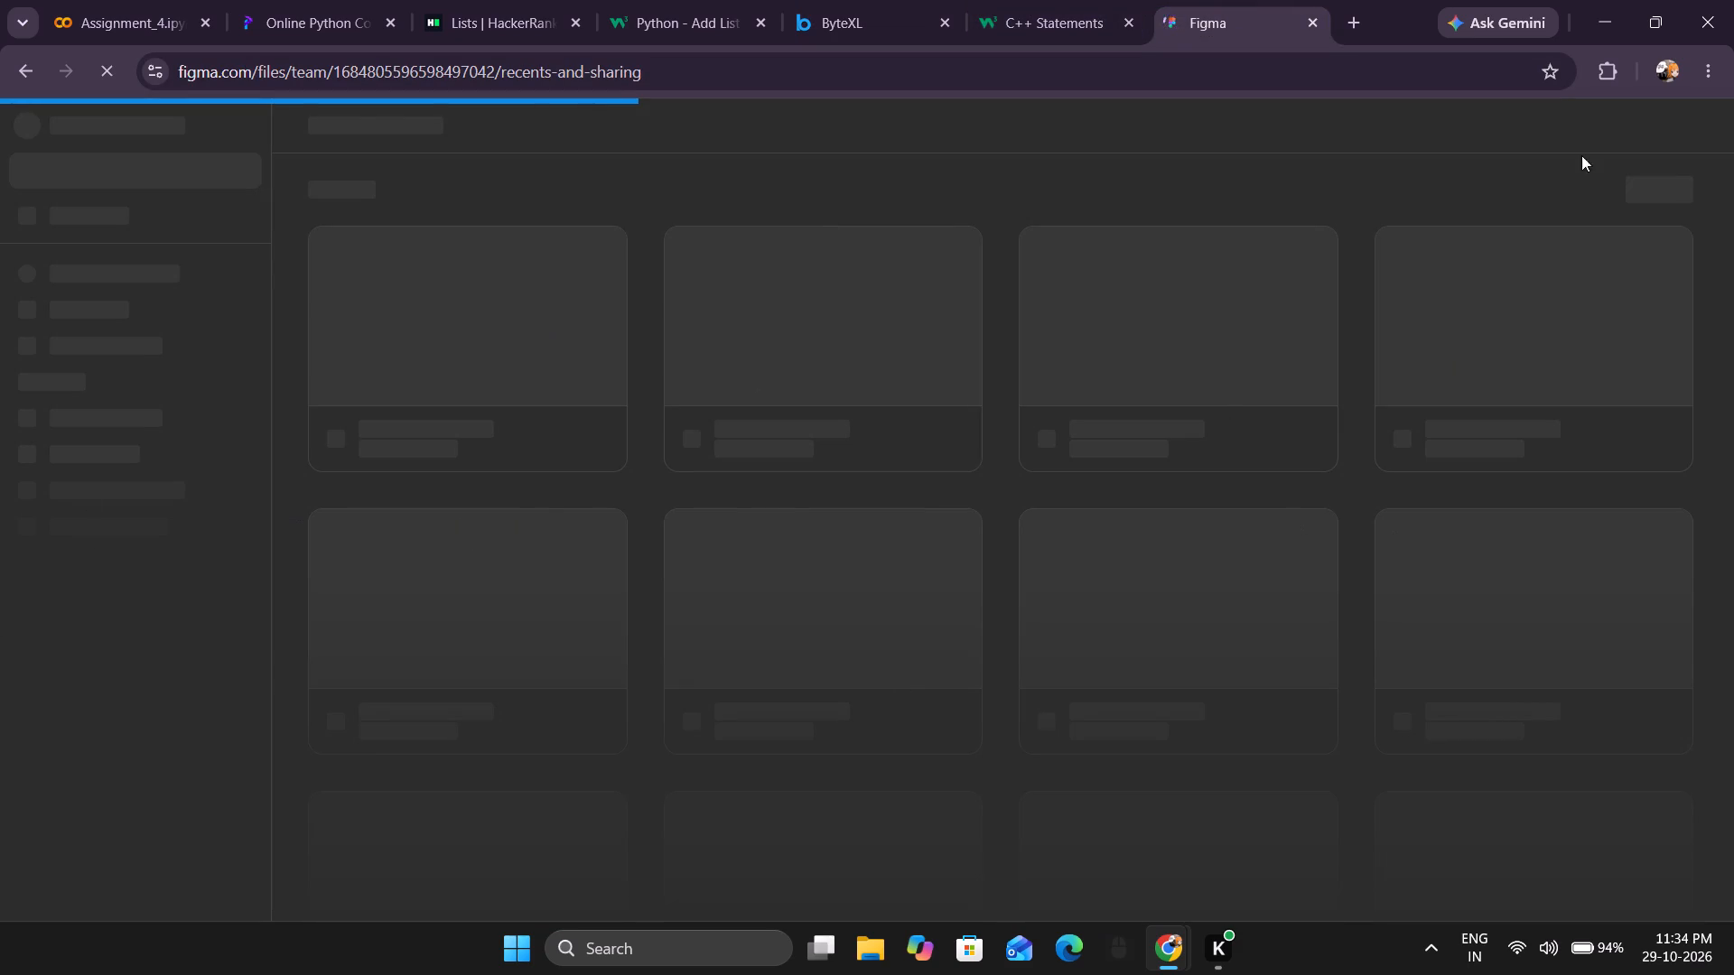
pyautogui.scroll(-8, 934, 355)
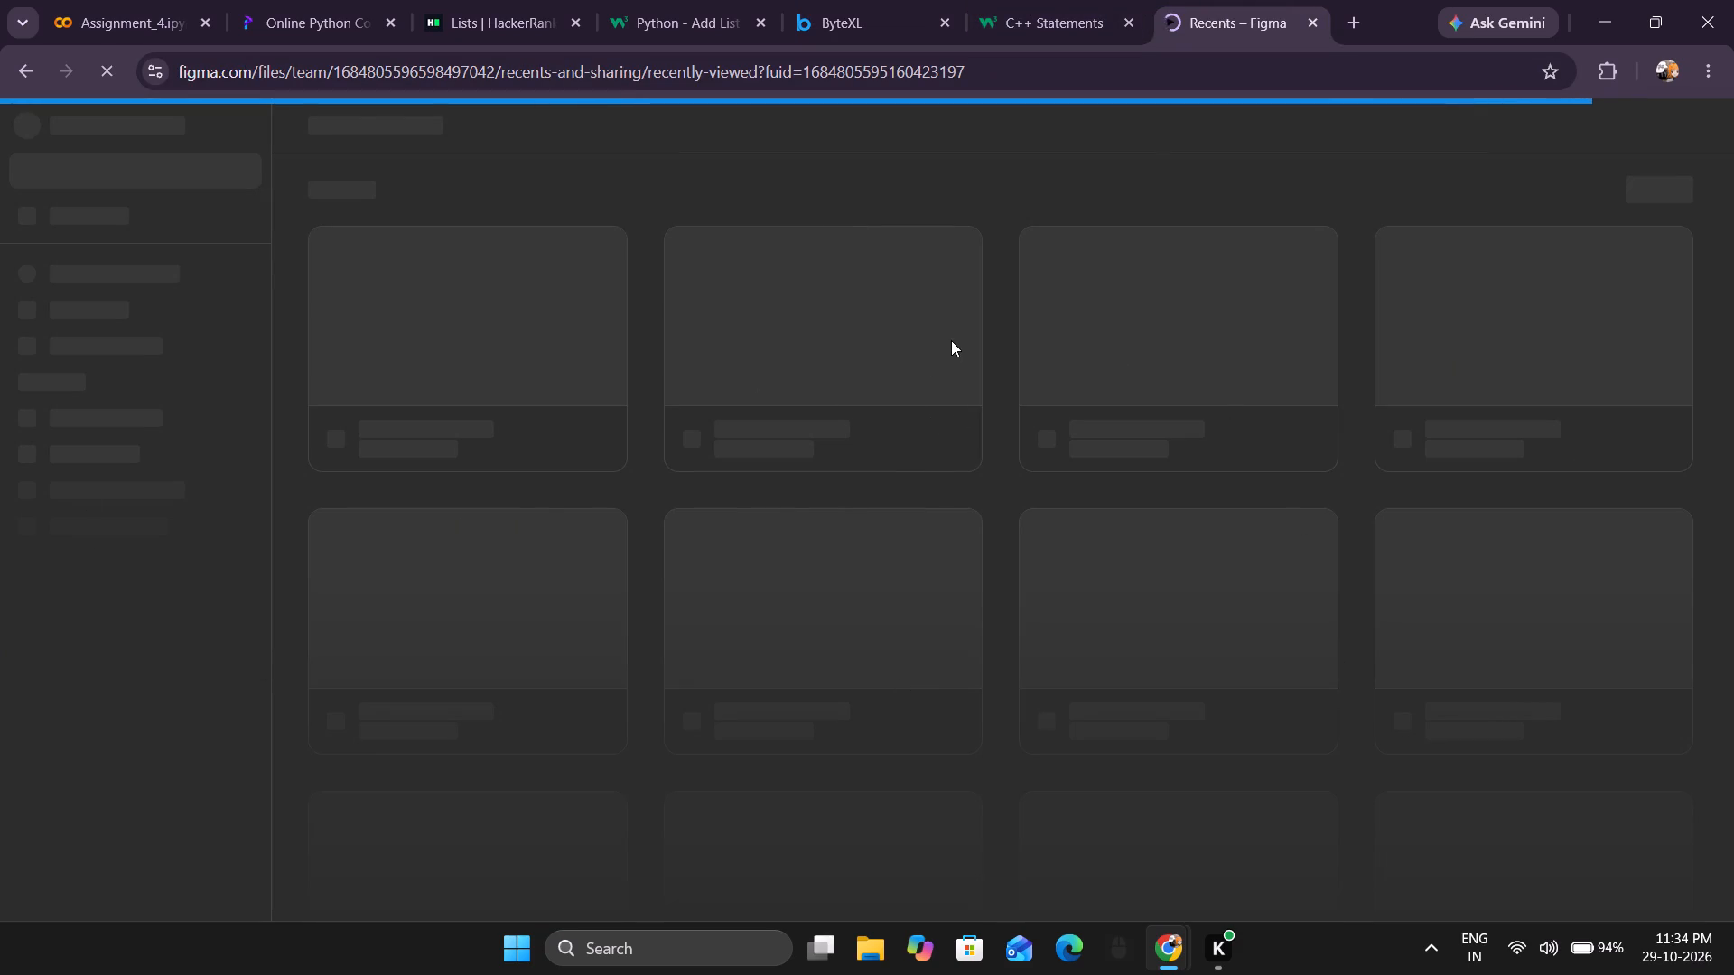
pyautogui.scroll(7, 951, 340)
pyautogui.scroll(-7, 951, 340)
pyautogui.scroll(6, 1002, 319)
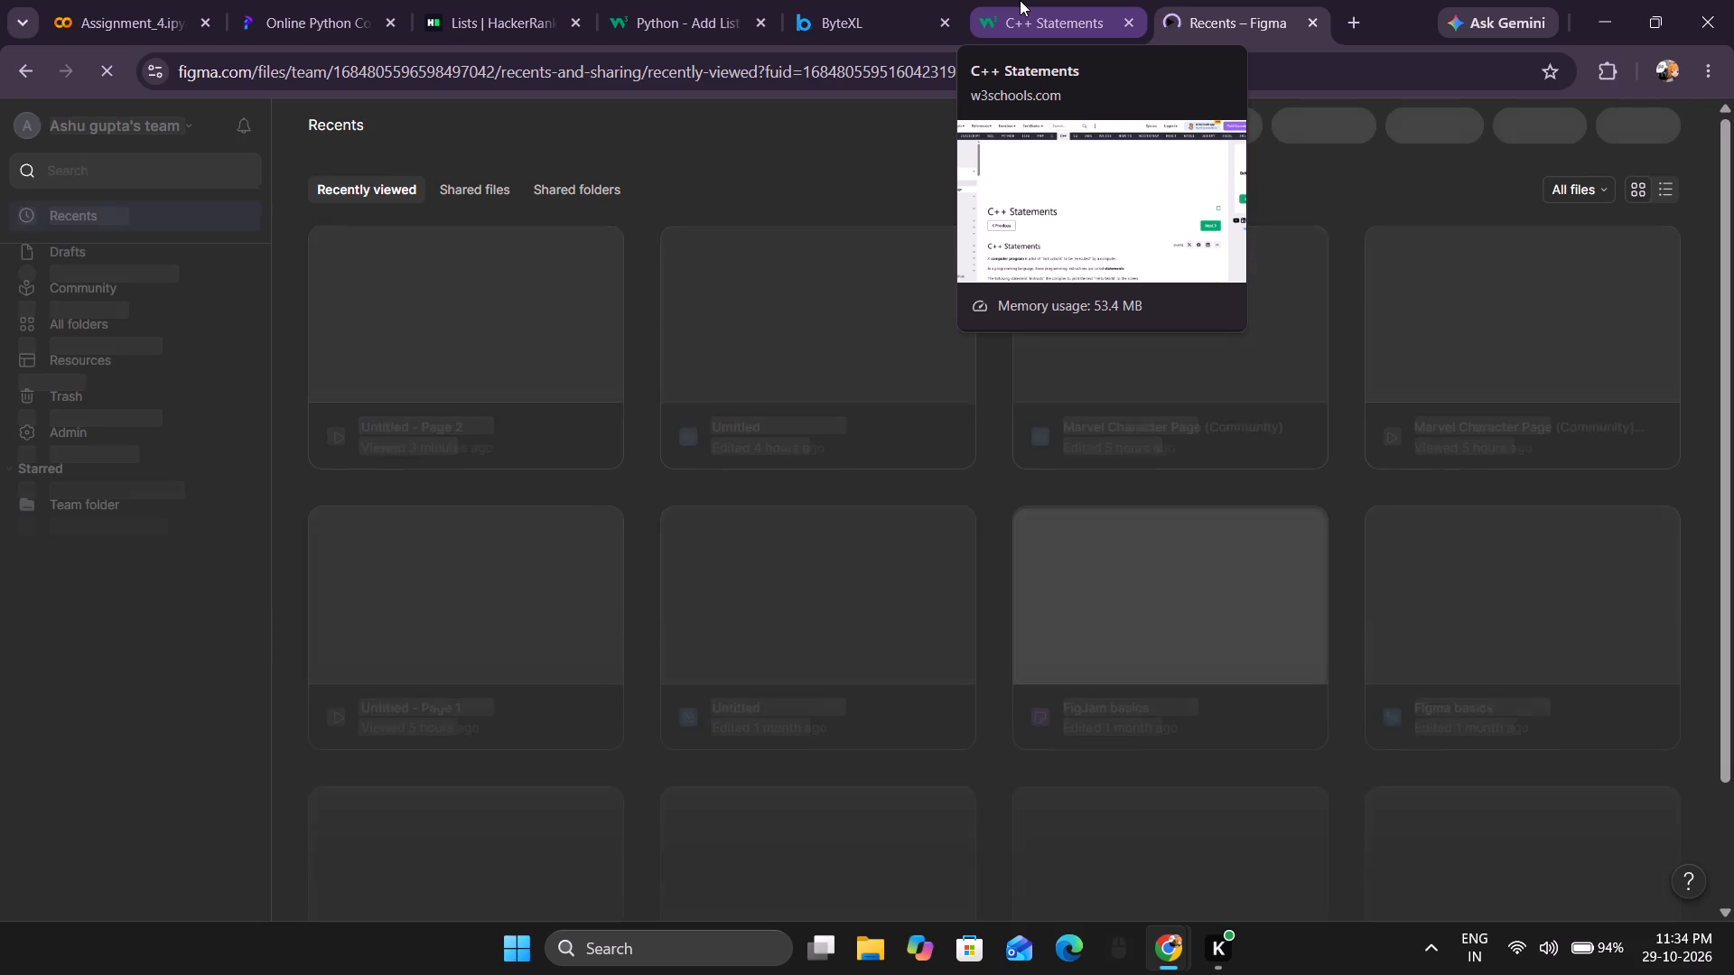
# Open the "Untitled - Page 2" donut prototype from the recently viewed files.
pyautogui.scroll(-1, 671, 569)
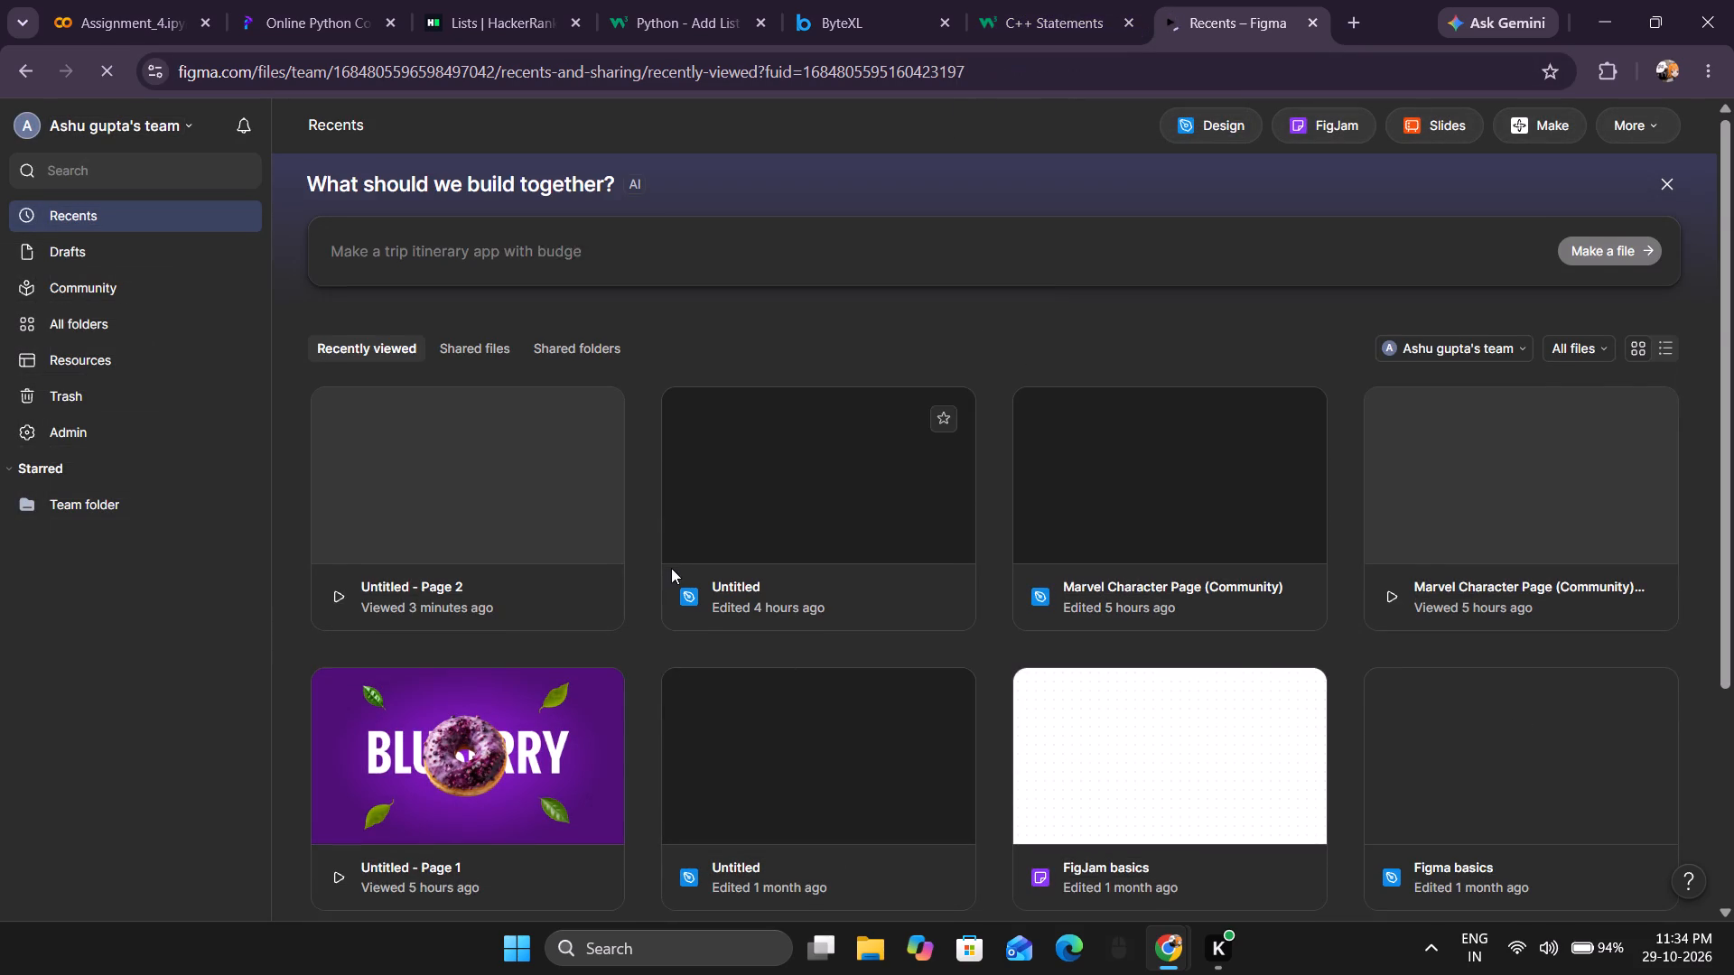
pyautogui.scroll(-2, 671, 568)
pyautogui.scroll(1, 691, 554)
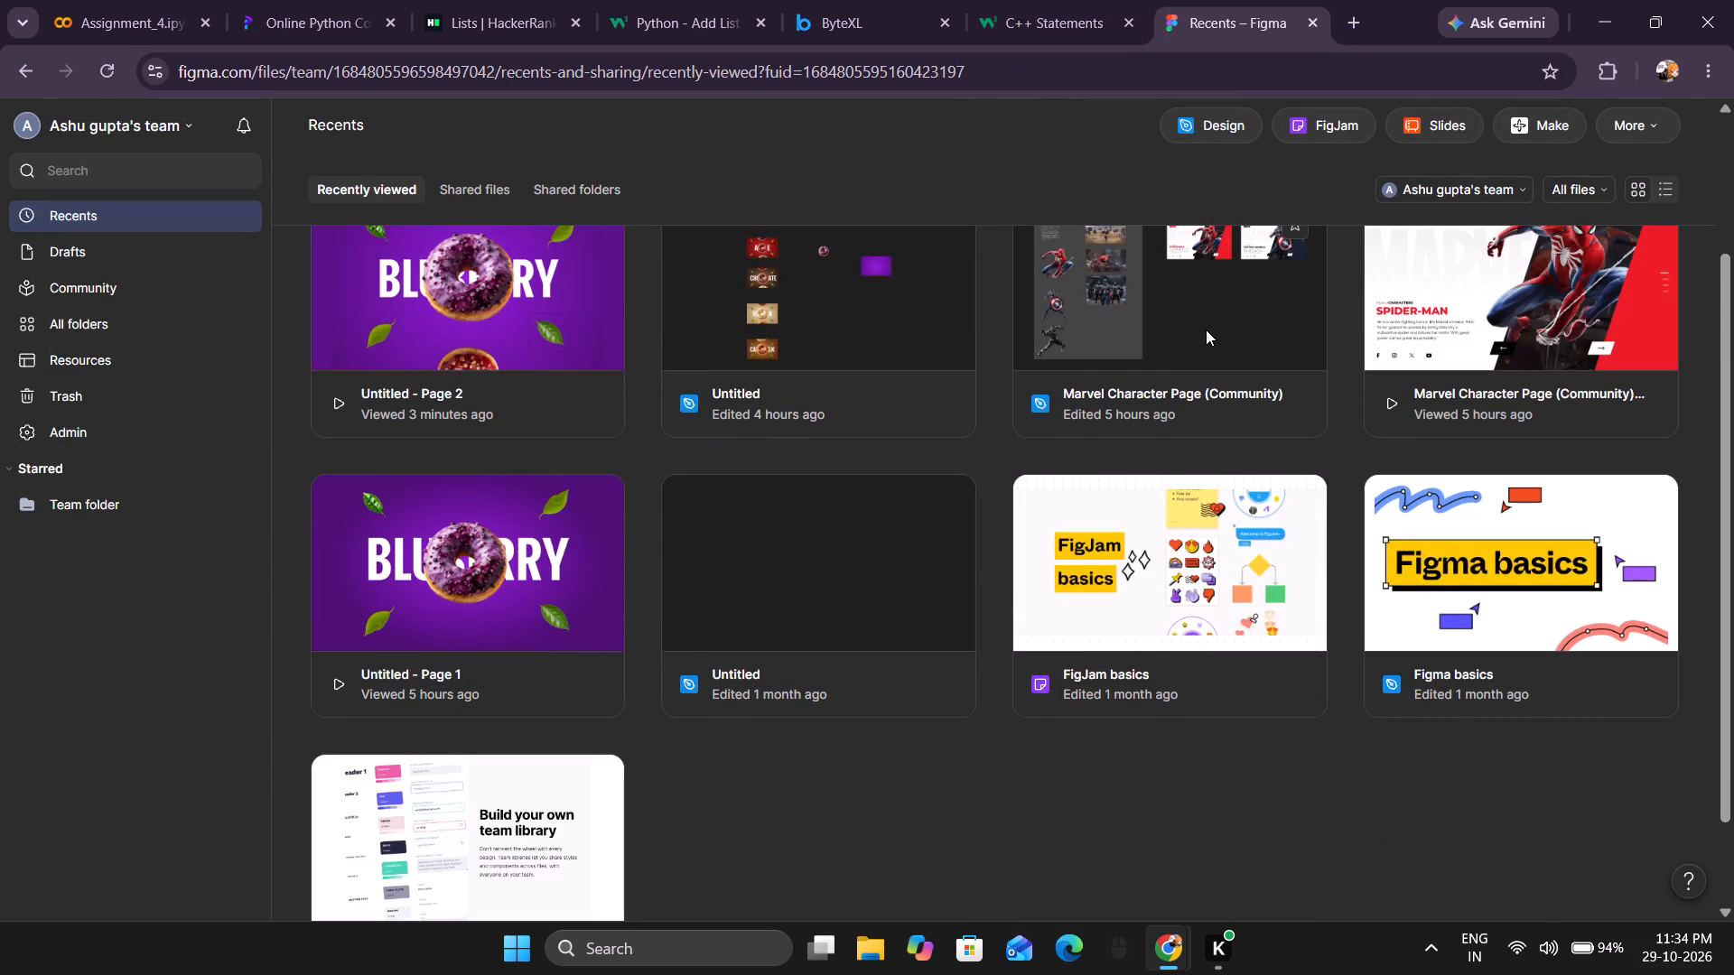
pyautogui.scroll(1, 1252, 332)
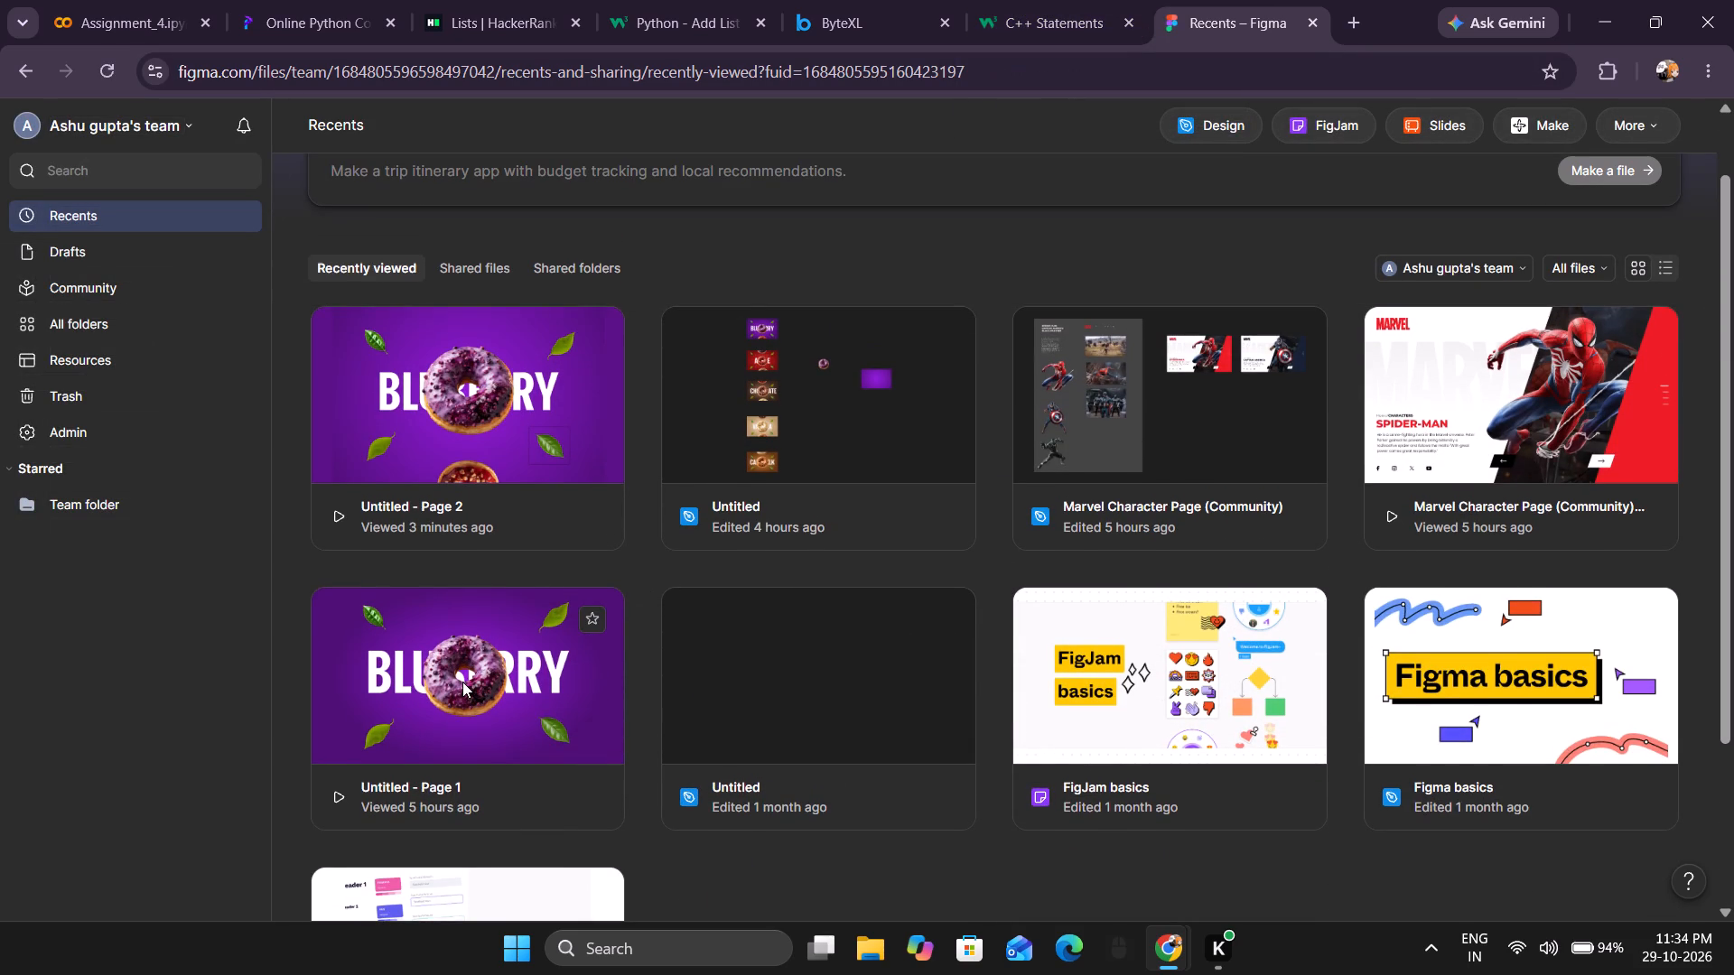
pyautogui.doubleClick(491, 422)
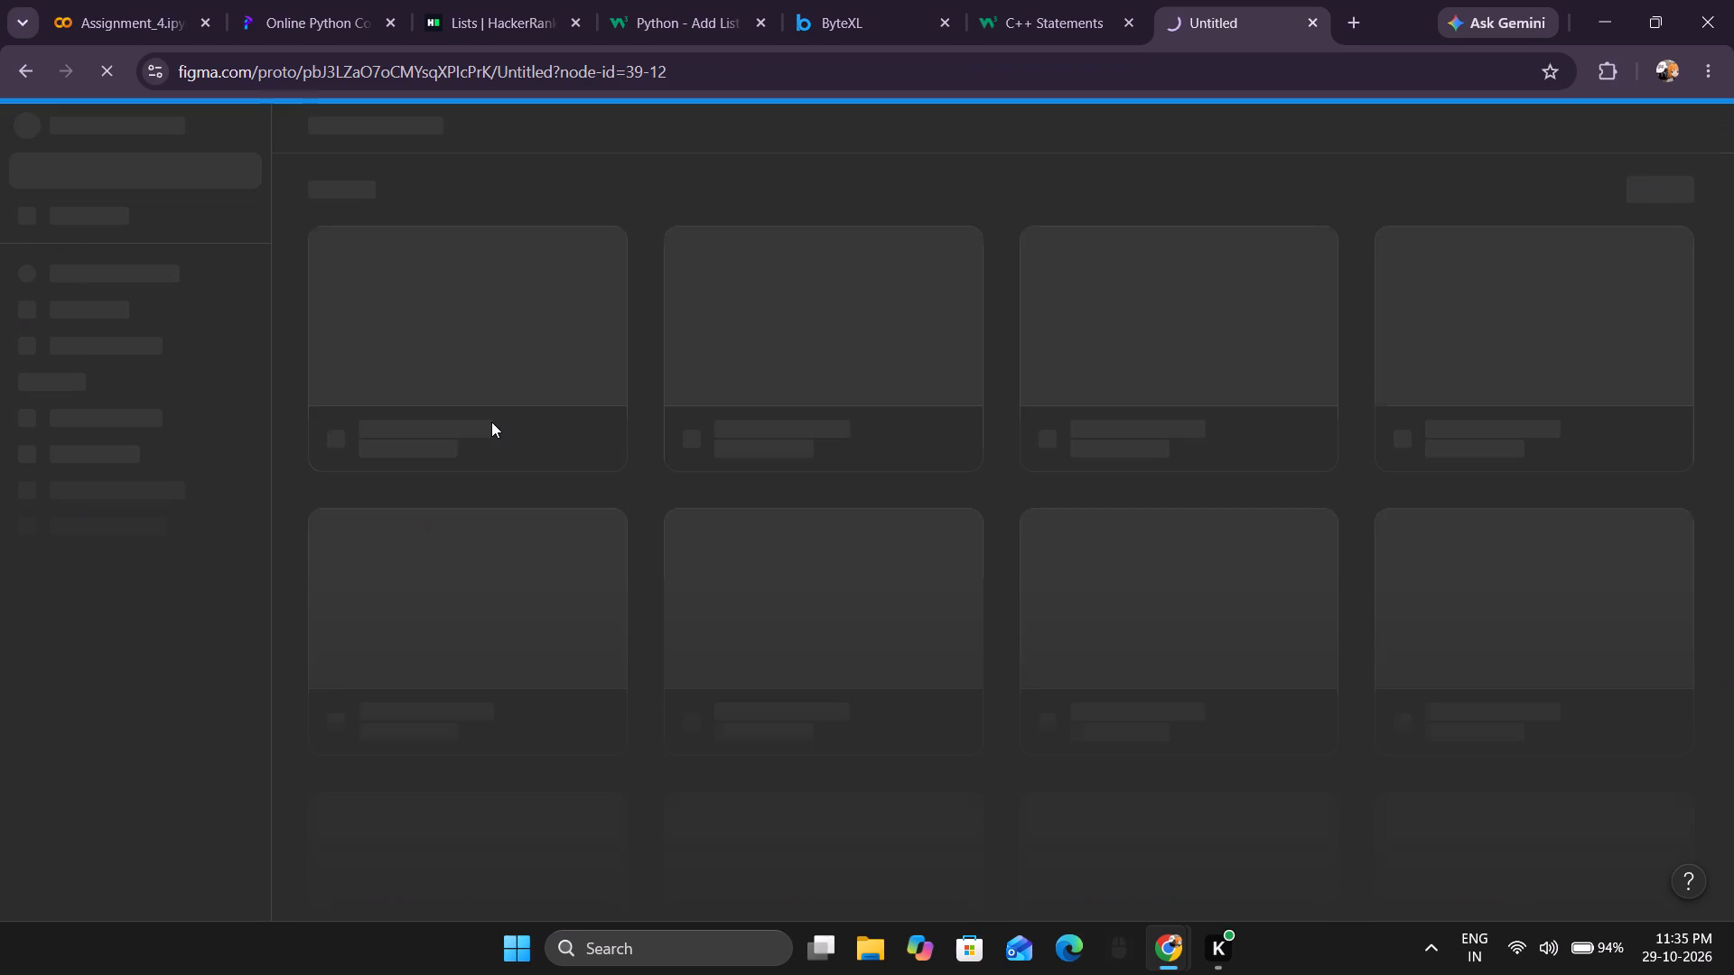
pyautogui.doubleClick(428, 507)
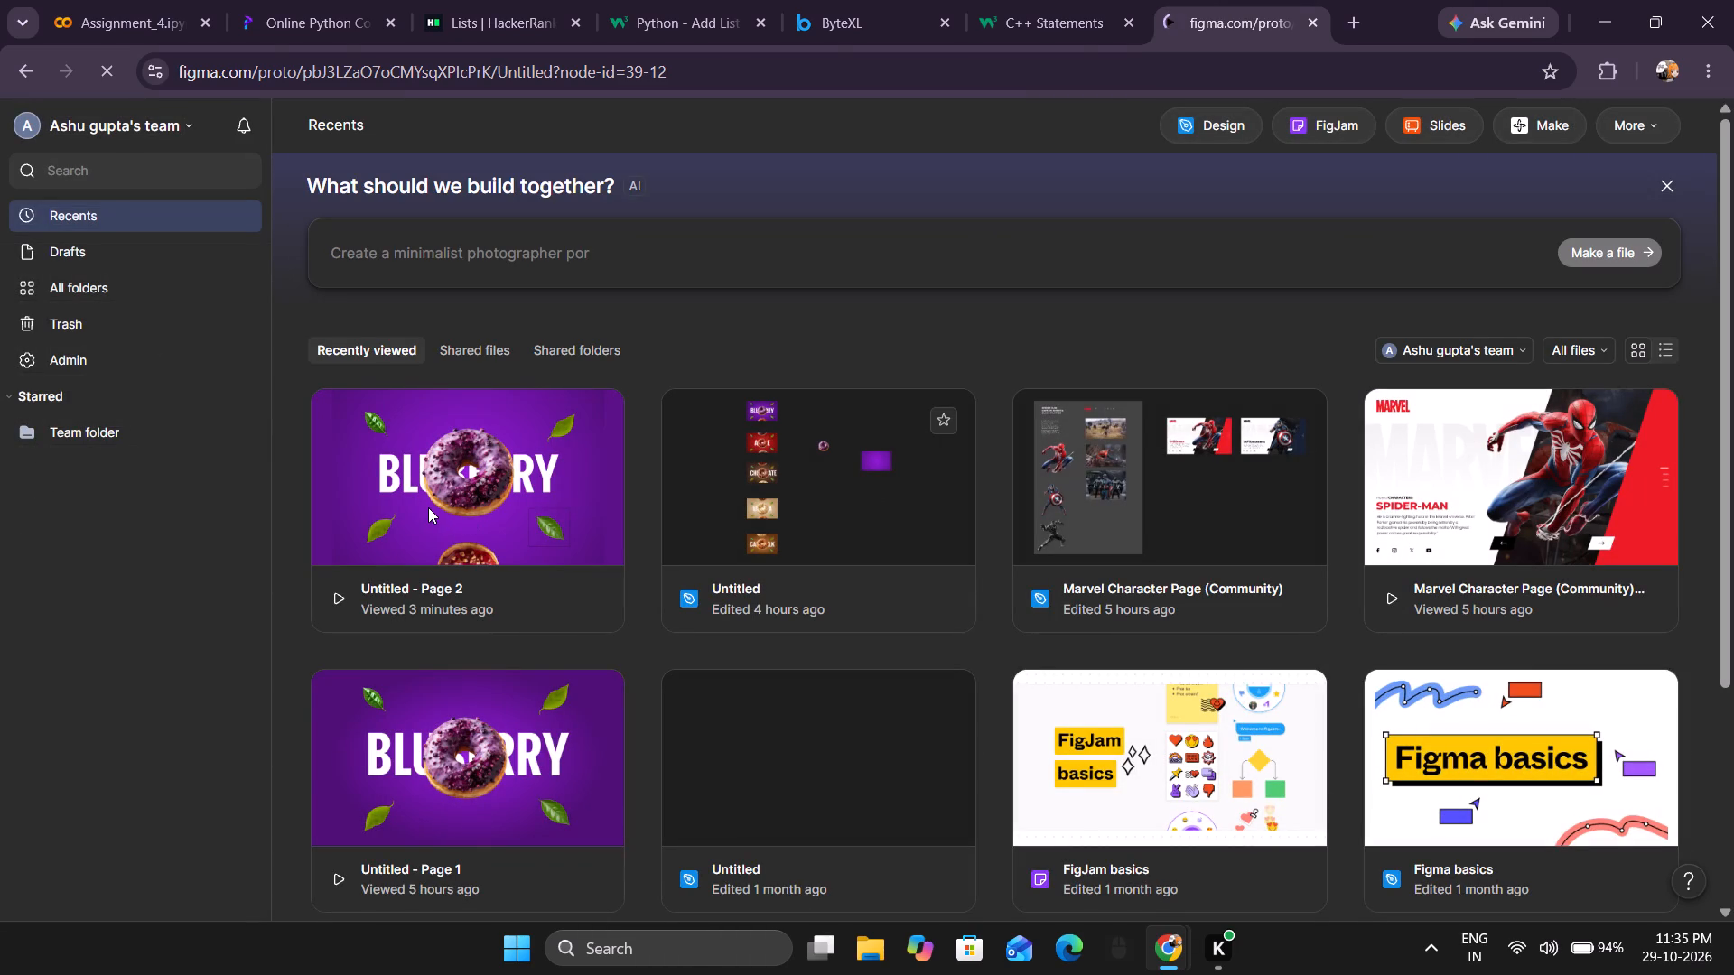
pyautogui.doubleClick(428, 507)
pyautogui.click(1064, 8)
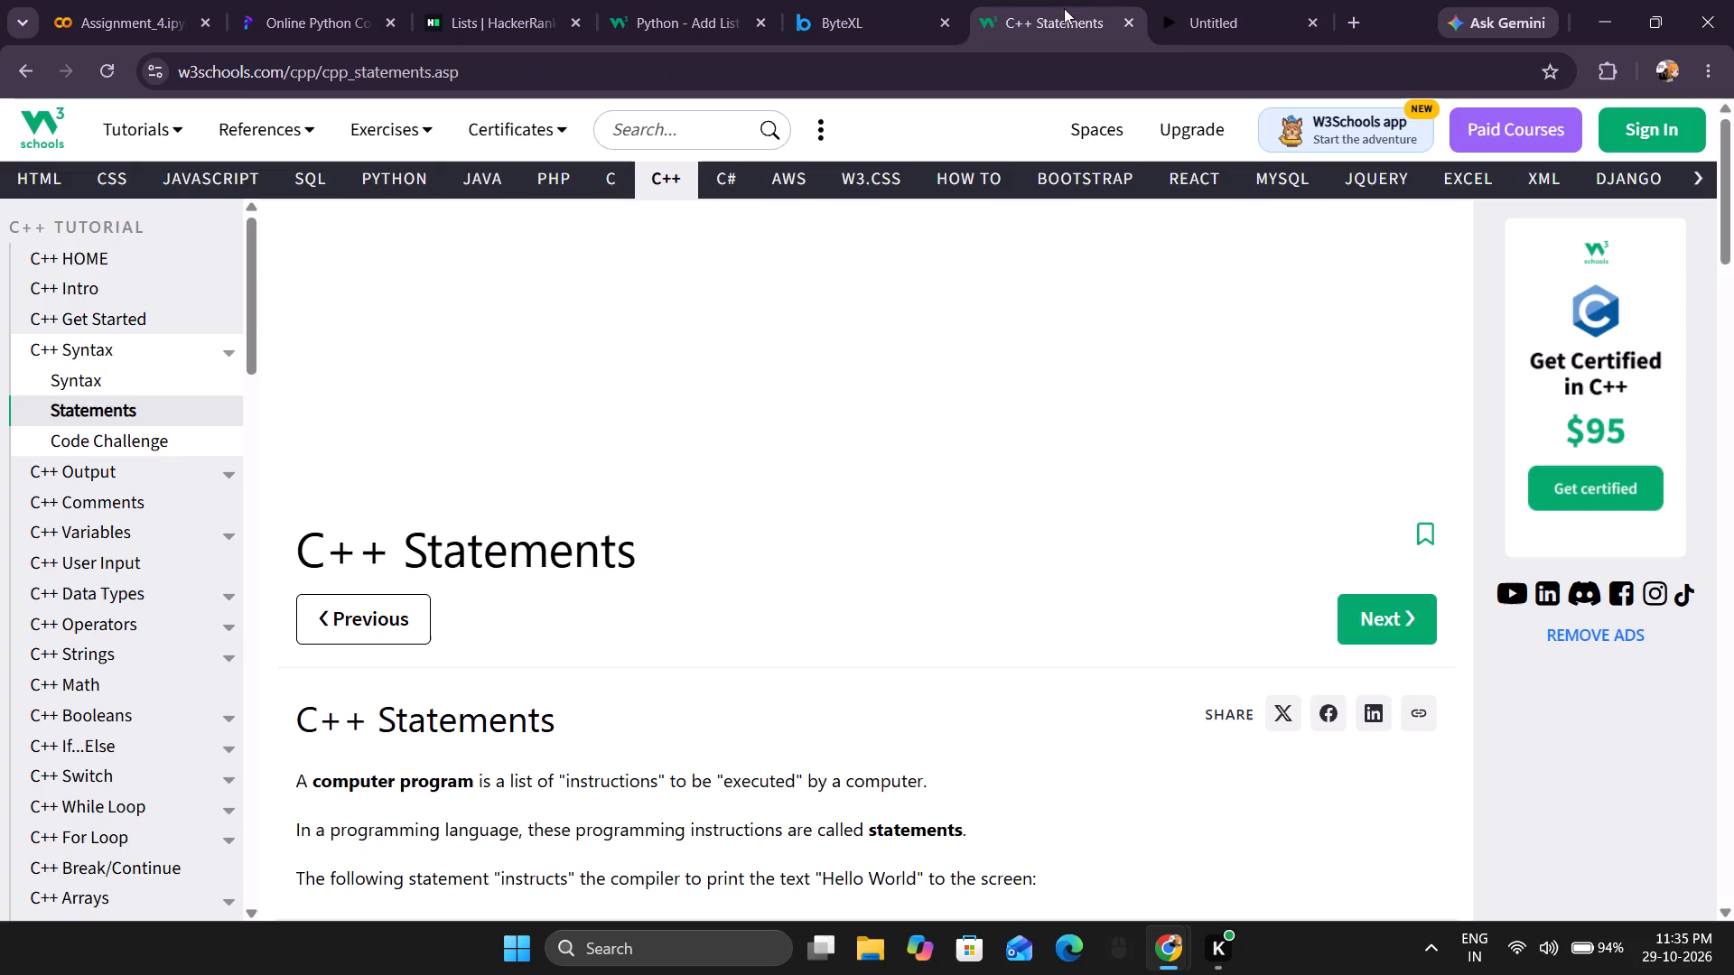
pyautogui.click(938, 8)
pyautogui.click(1209, 7)
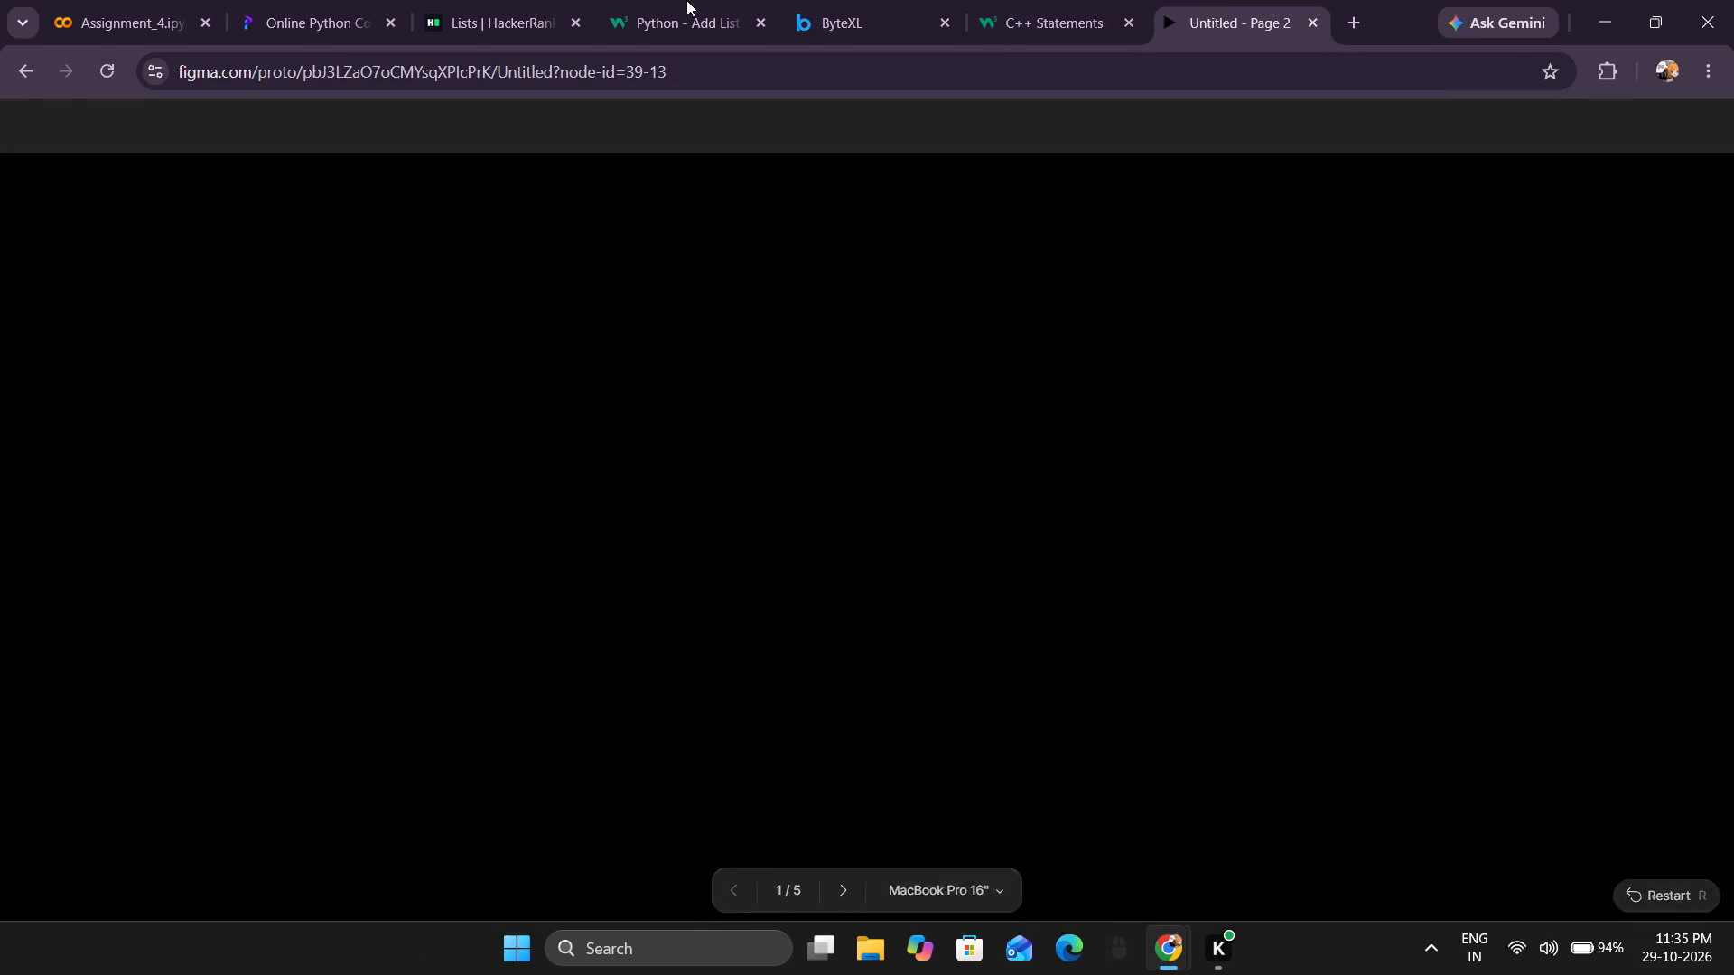
# Play the prototype from the blueberry screen to the red apple donut screen, and return to the recent files.
pyautogui.click(738, 648)
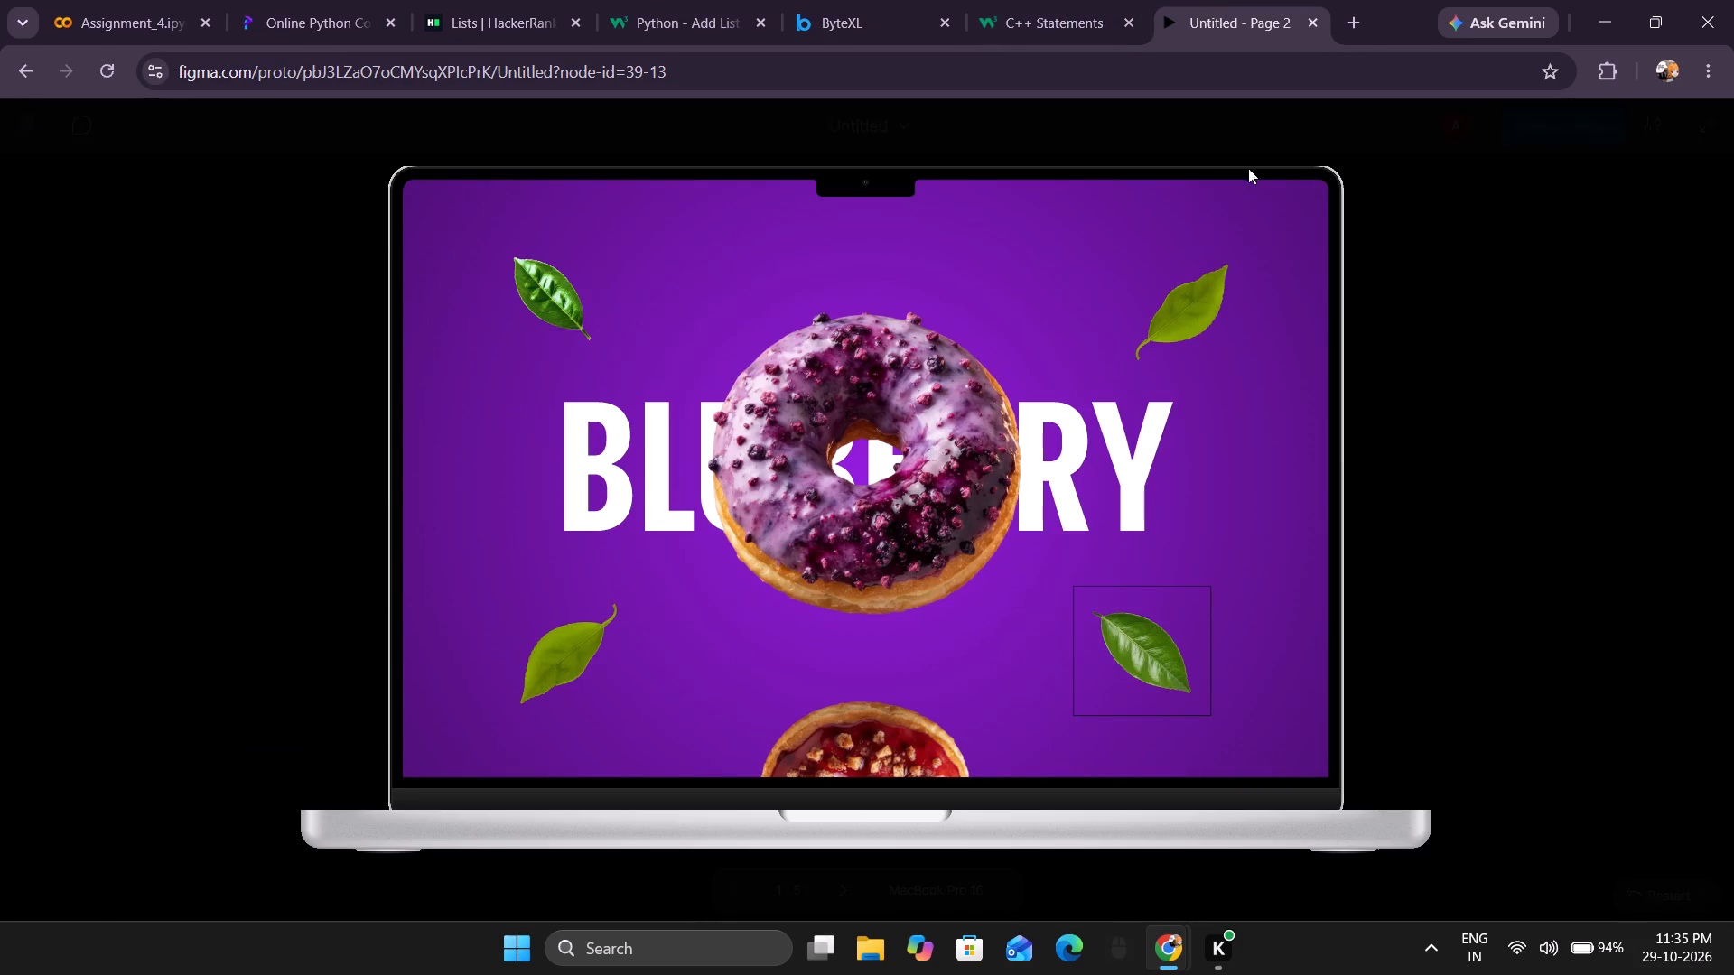
pyautogui.click(1230, 309)
pyautogui.click(1218, 327)
pyautogui.press('Right')
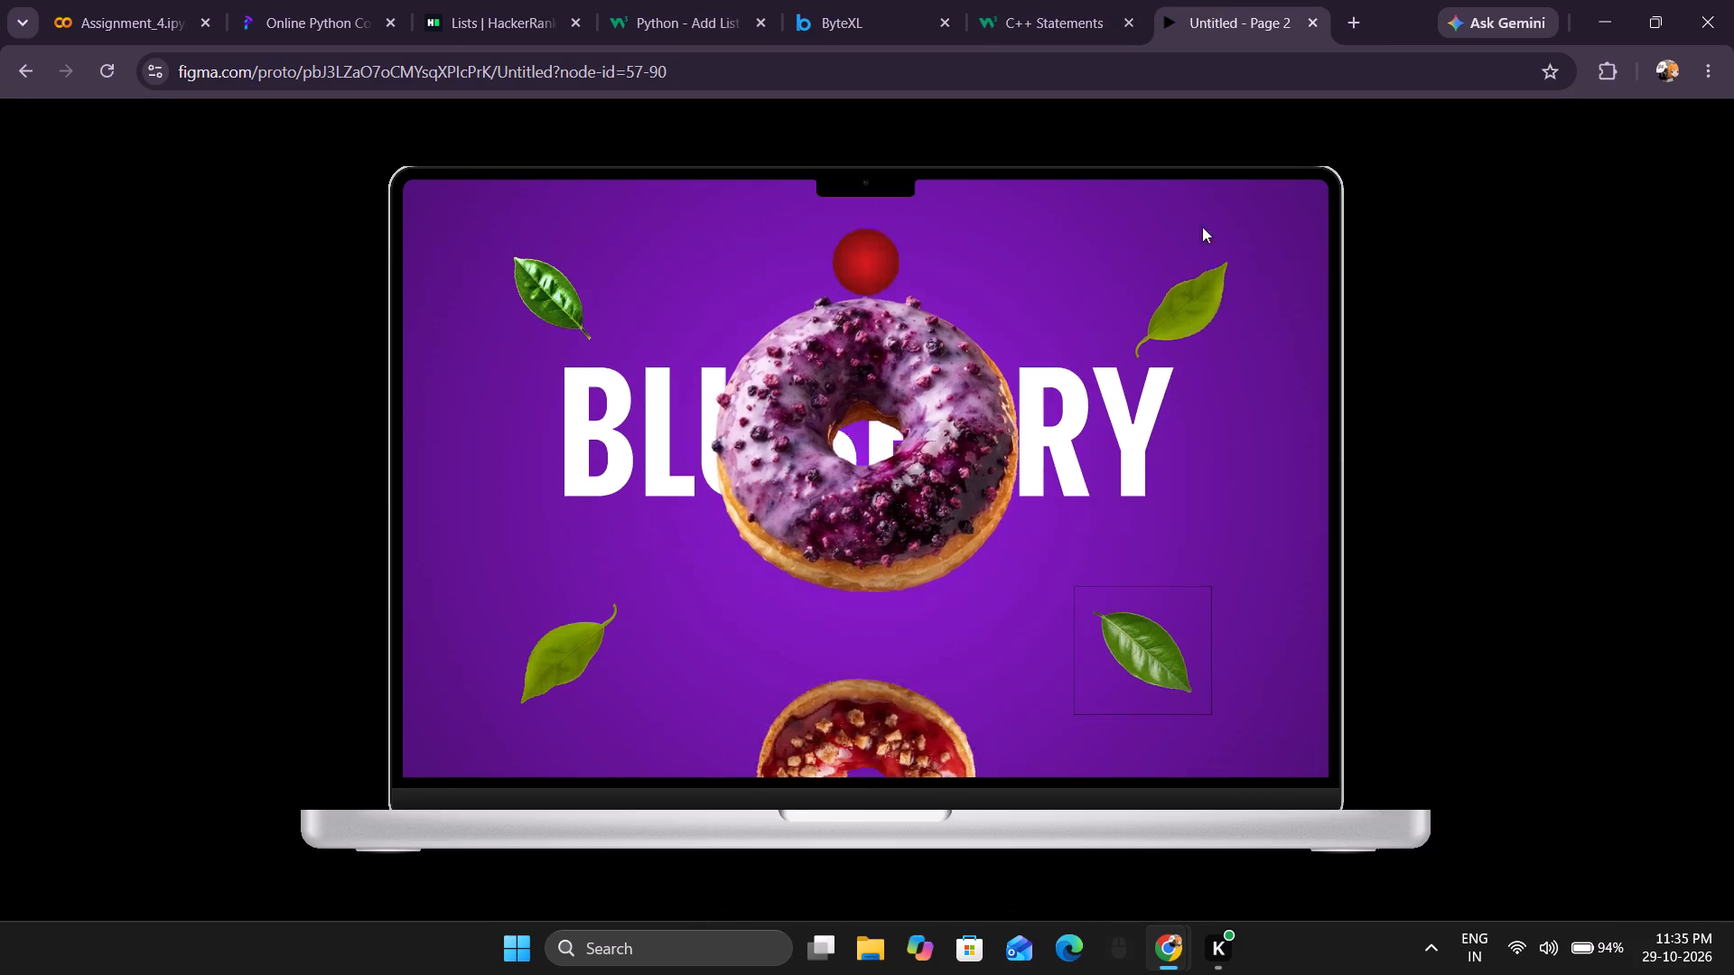
pyautogui.click(1147, 165)
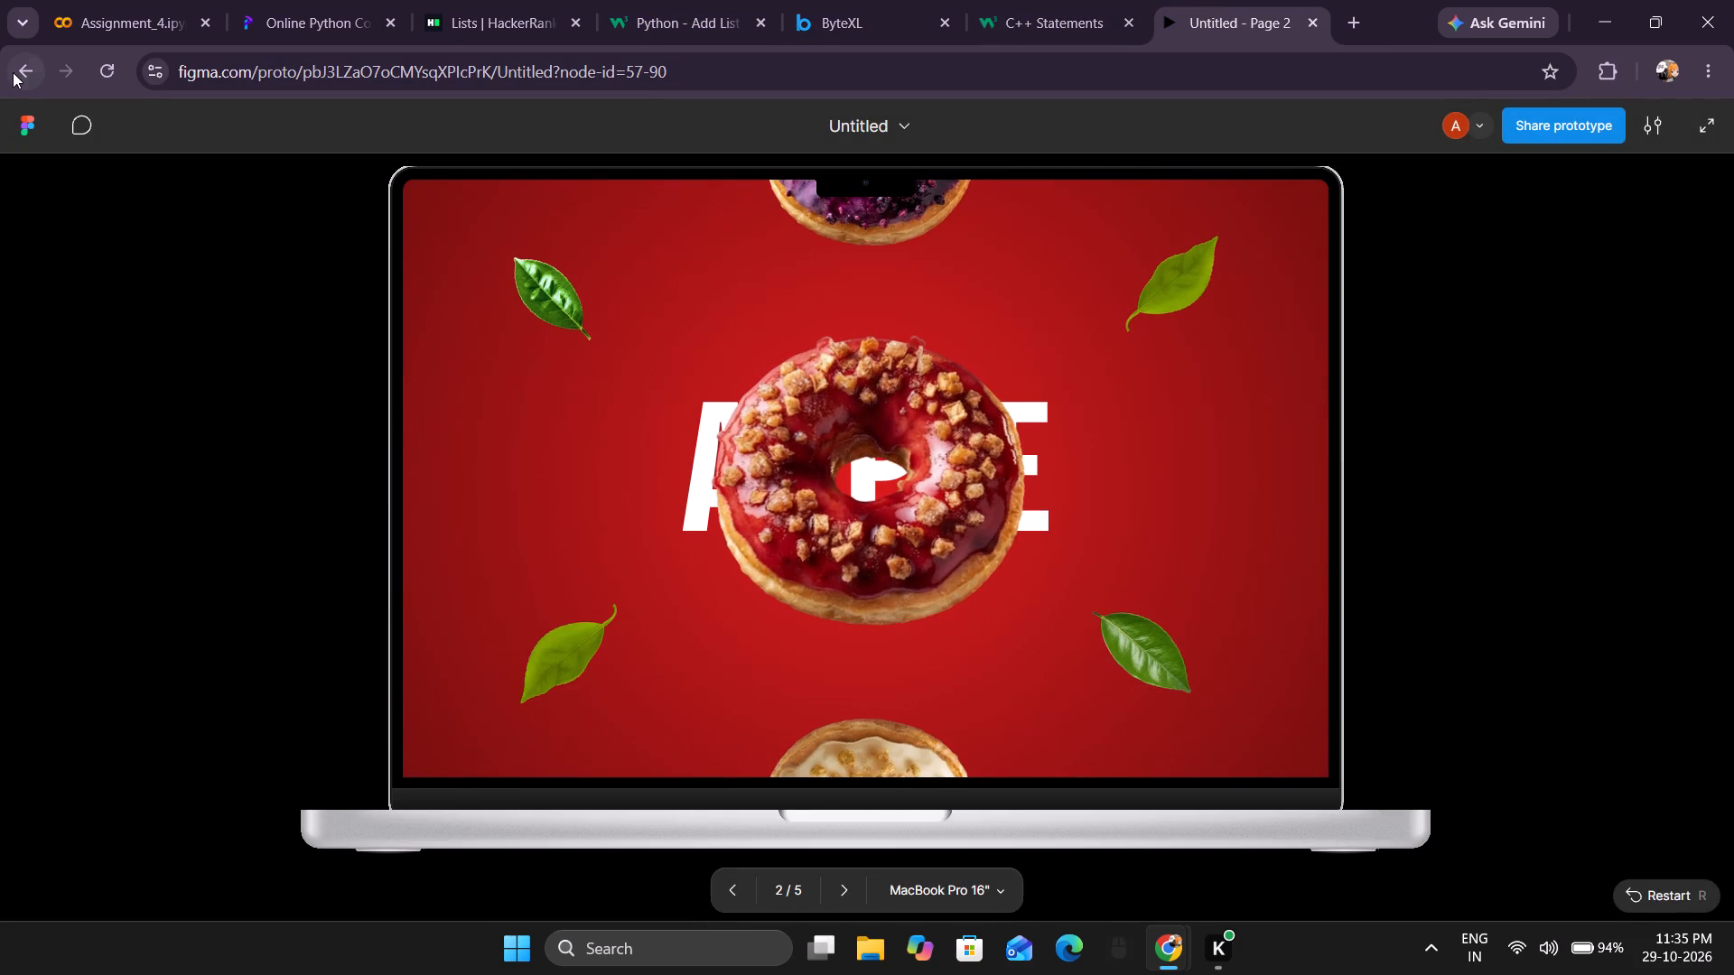
pyautogui.click(13, 72)
pyautogui.click(13, 72)
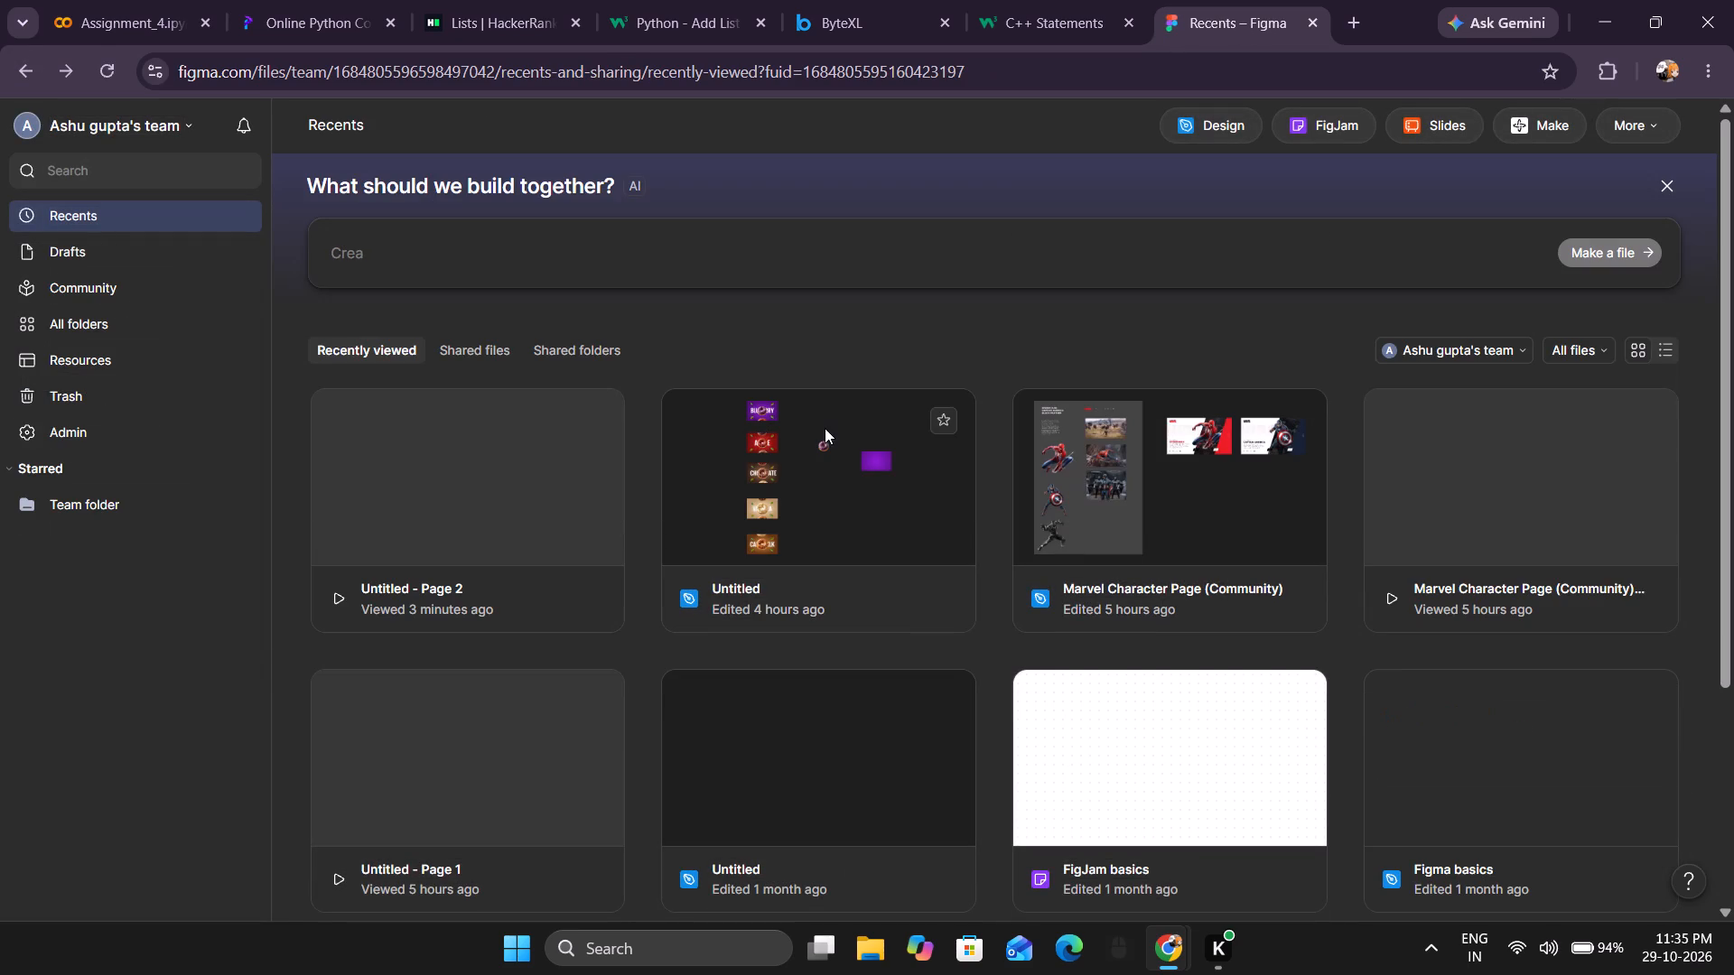
# Open the Untitled design file with the donut frames from Drafts.
pyautogui.click(110, 246)
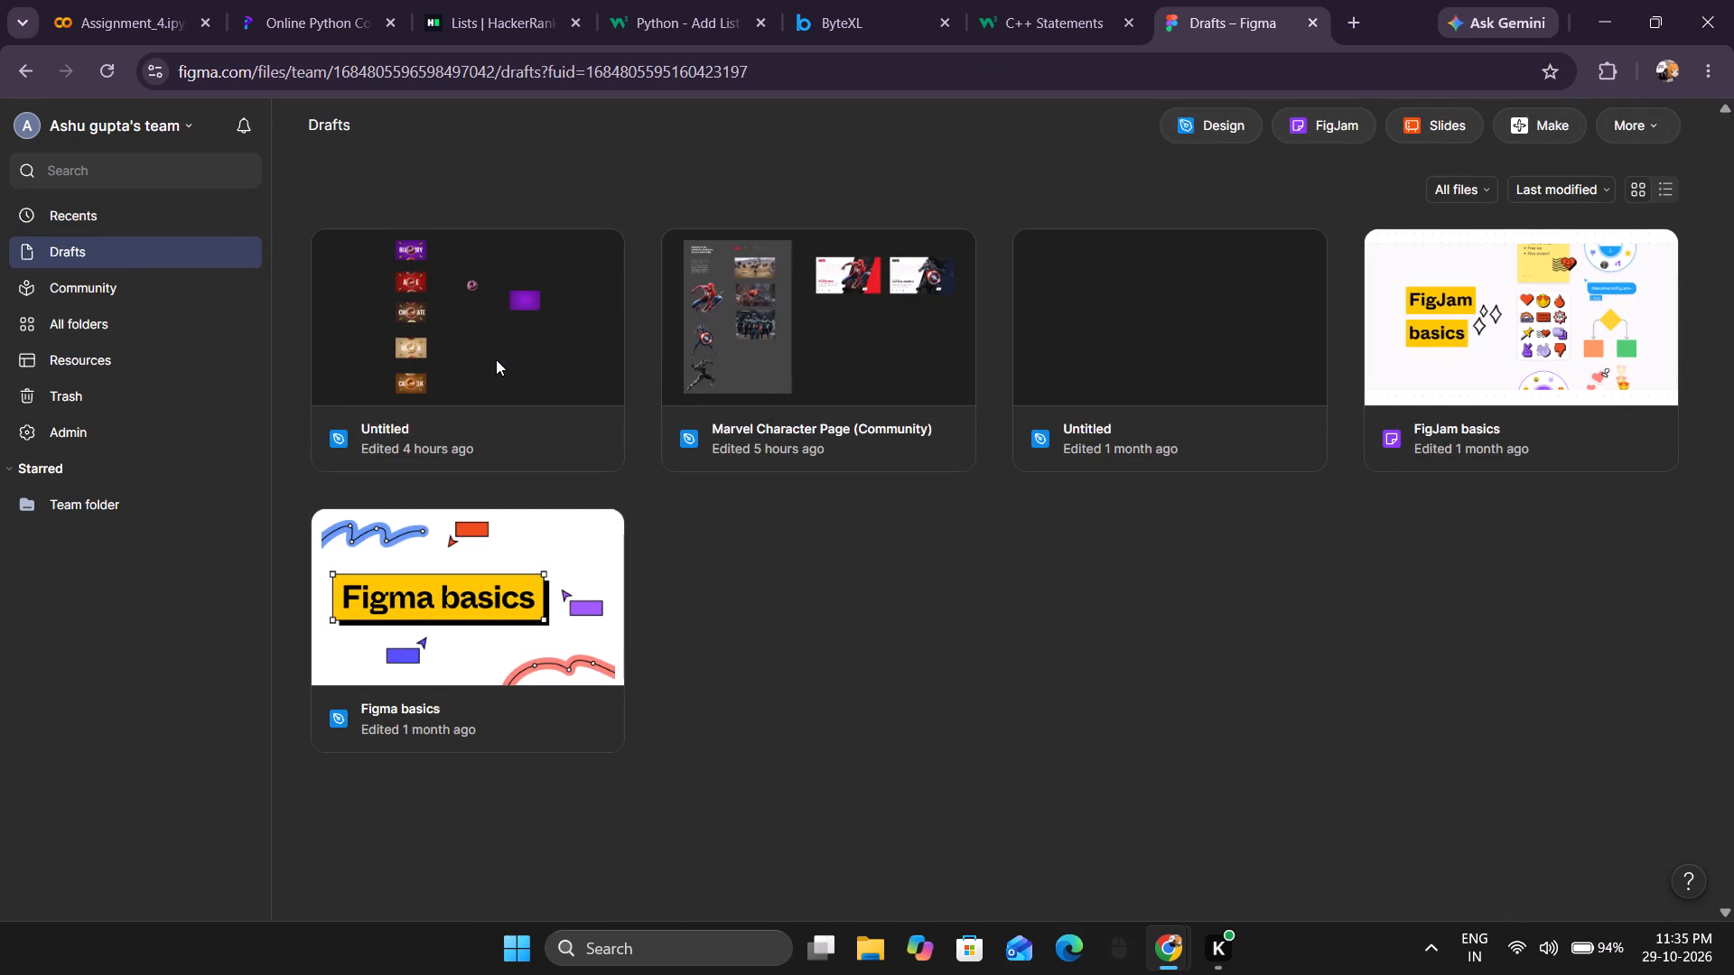
pyautogui.doubleClick(496, 359)
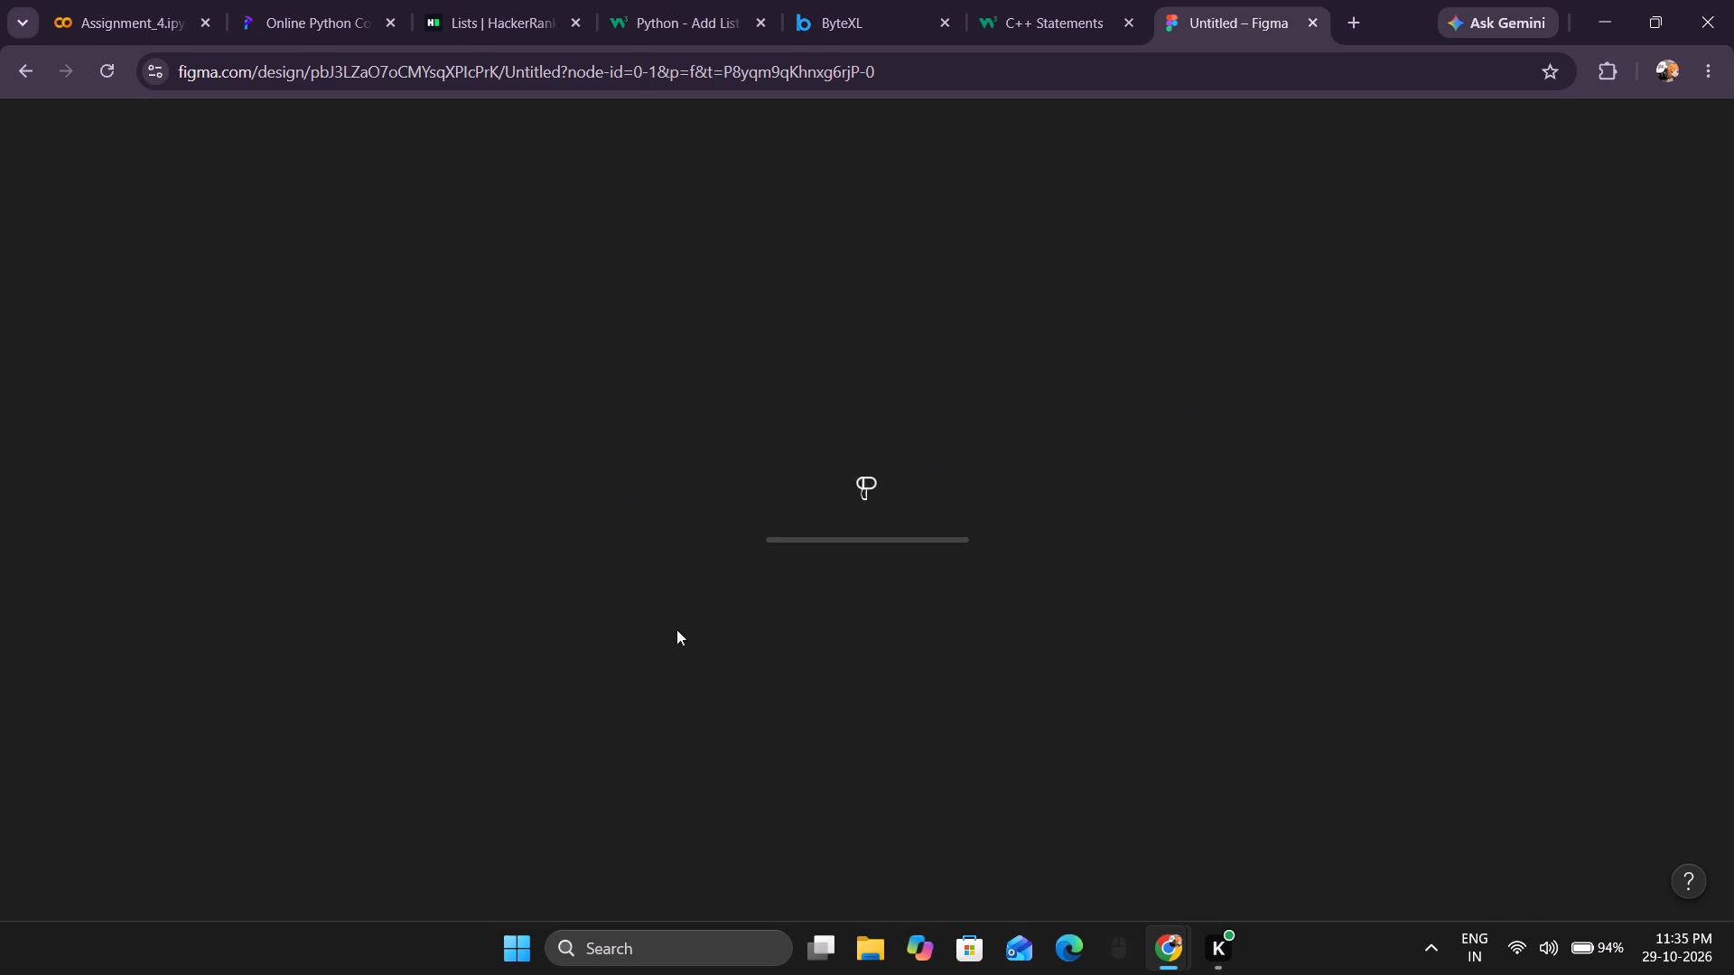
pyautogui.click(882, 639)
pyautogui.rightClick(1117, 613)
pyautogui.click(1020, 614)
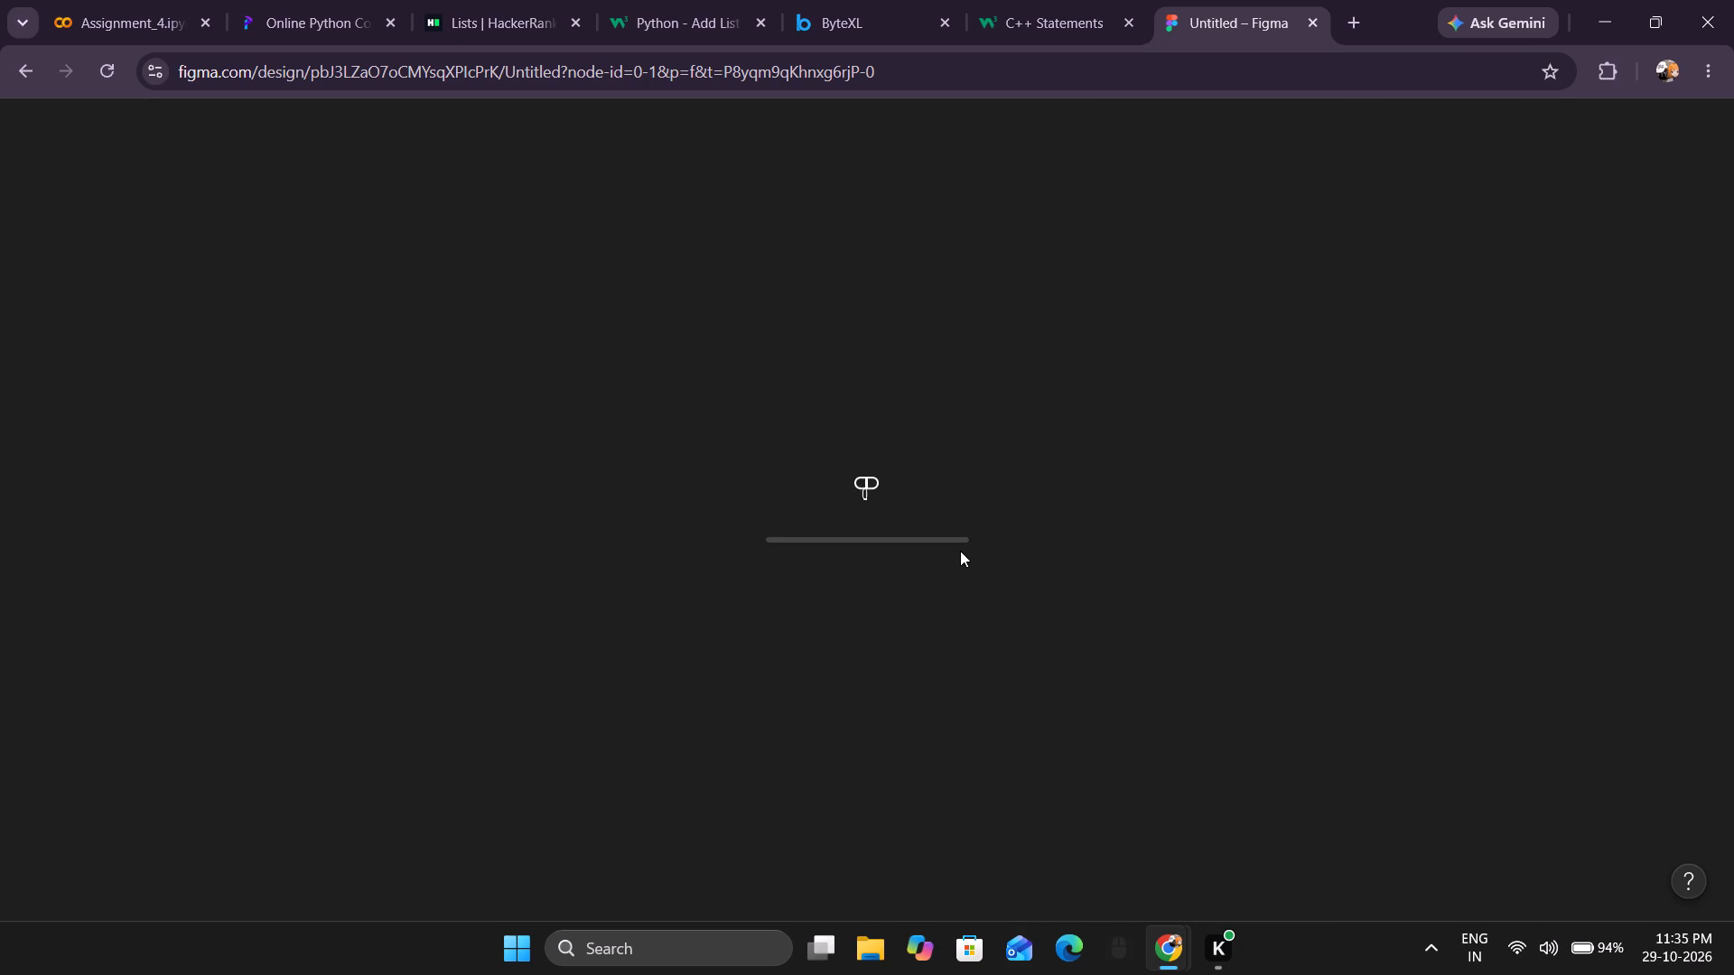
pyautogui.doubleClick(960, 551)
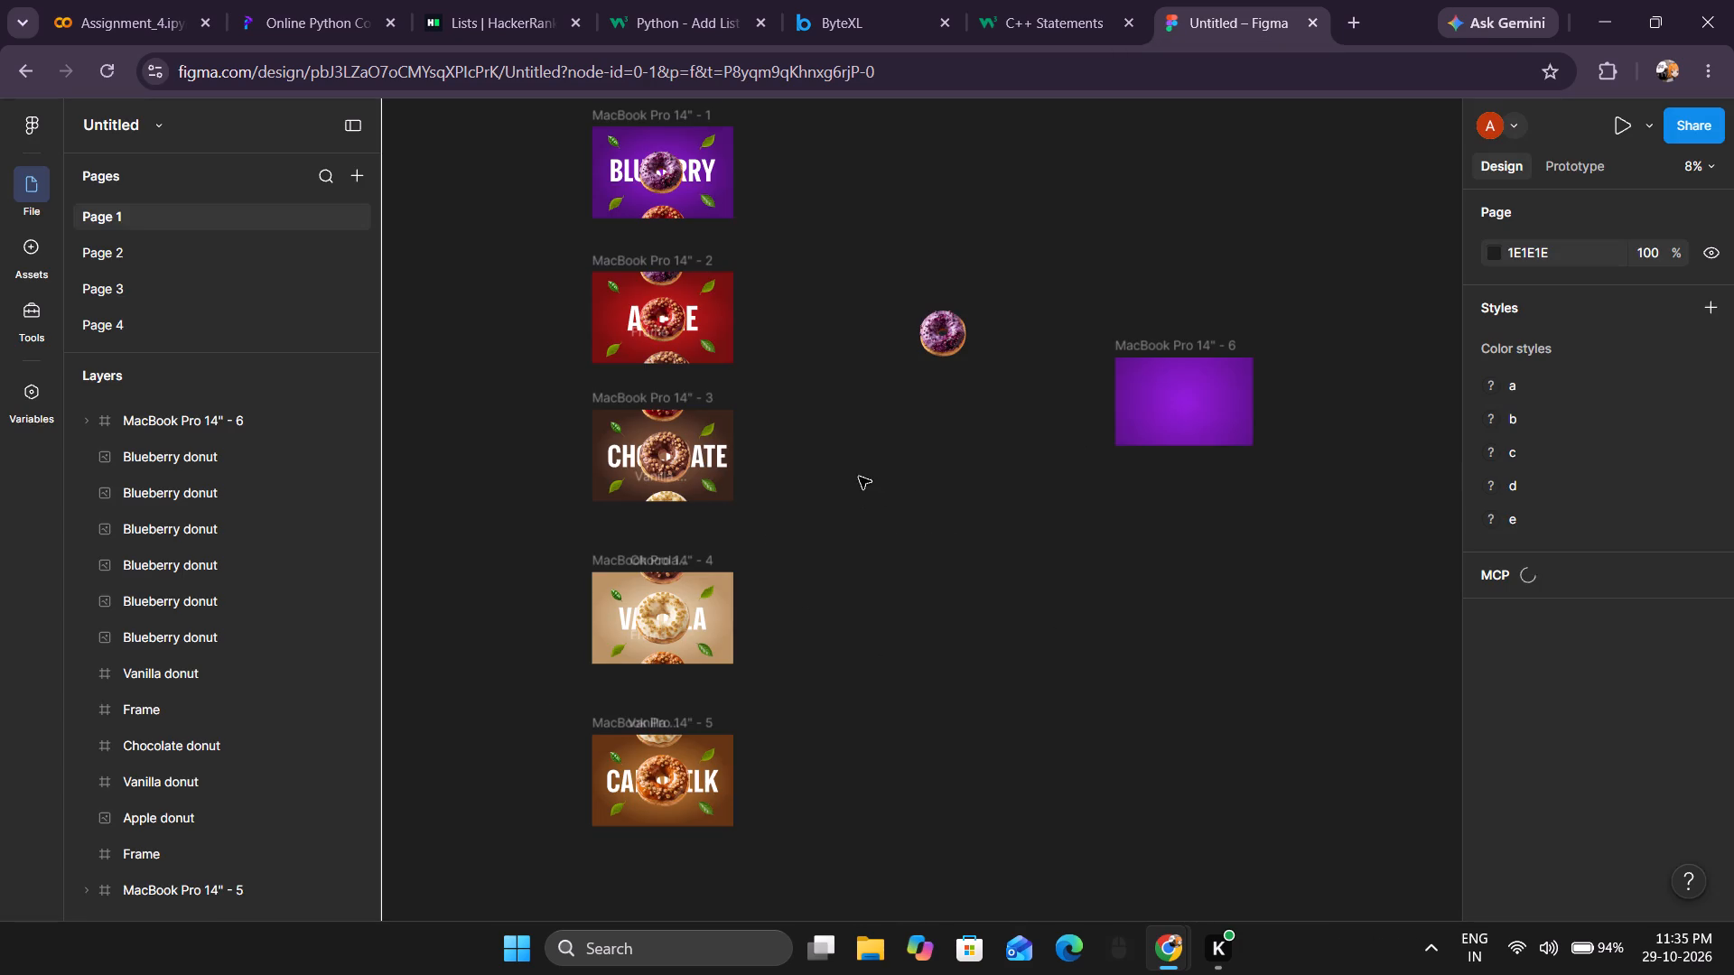
# Switch the design file to Page 2 and bring its MacBook Pro 16" donut frames into view.
pyautogui.click(180, 289)
pyautogui.click(200, 265)
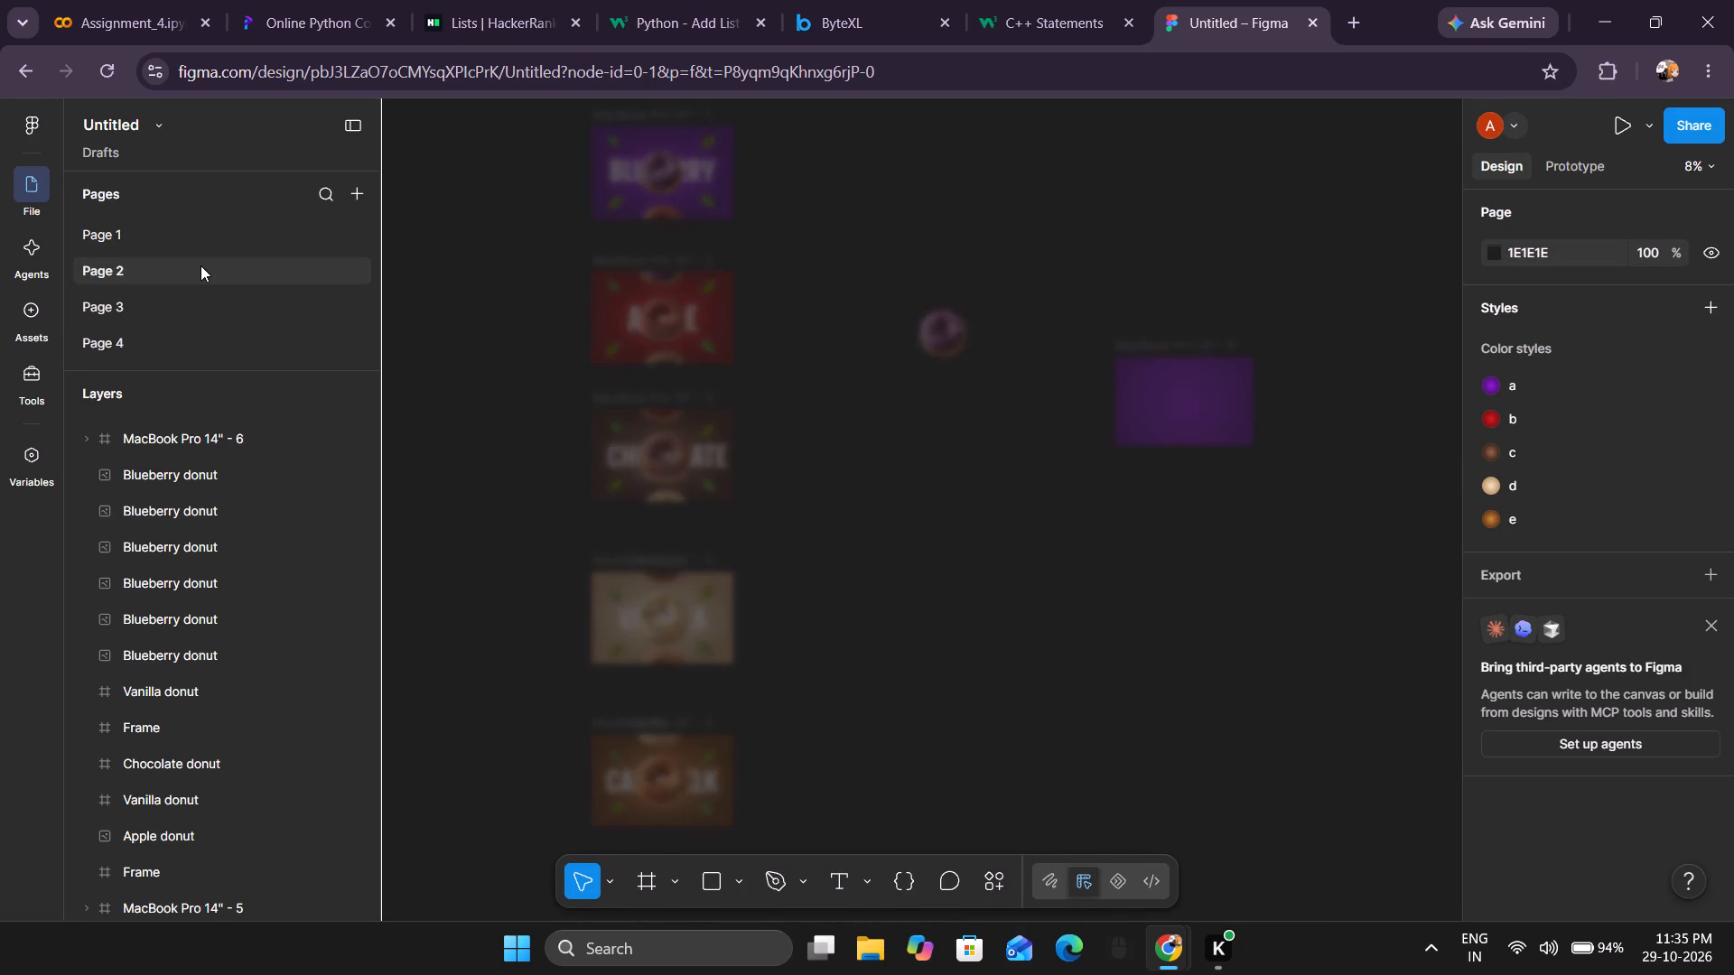
pyautogui.scroll(5, 1111, 477)
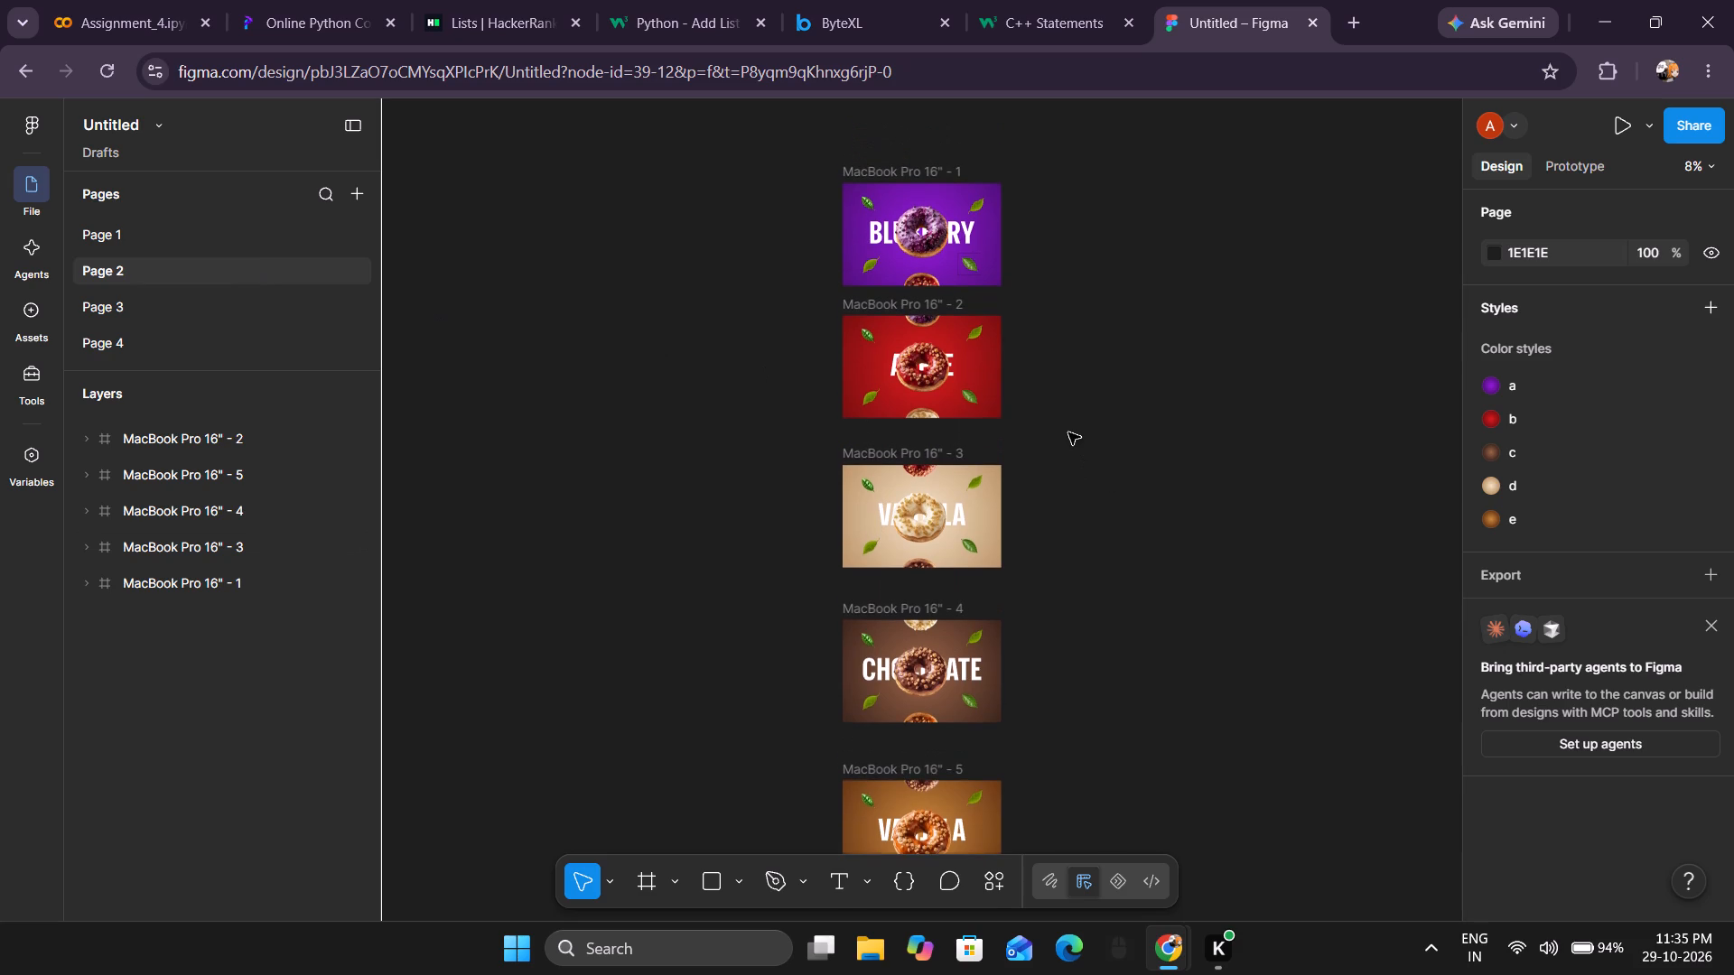
pyautogui.scroll(4, 1068, 432)
pyautogui.click(1150, 292)
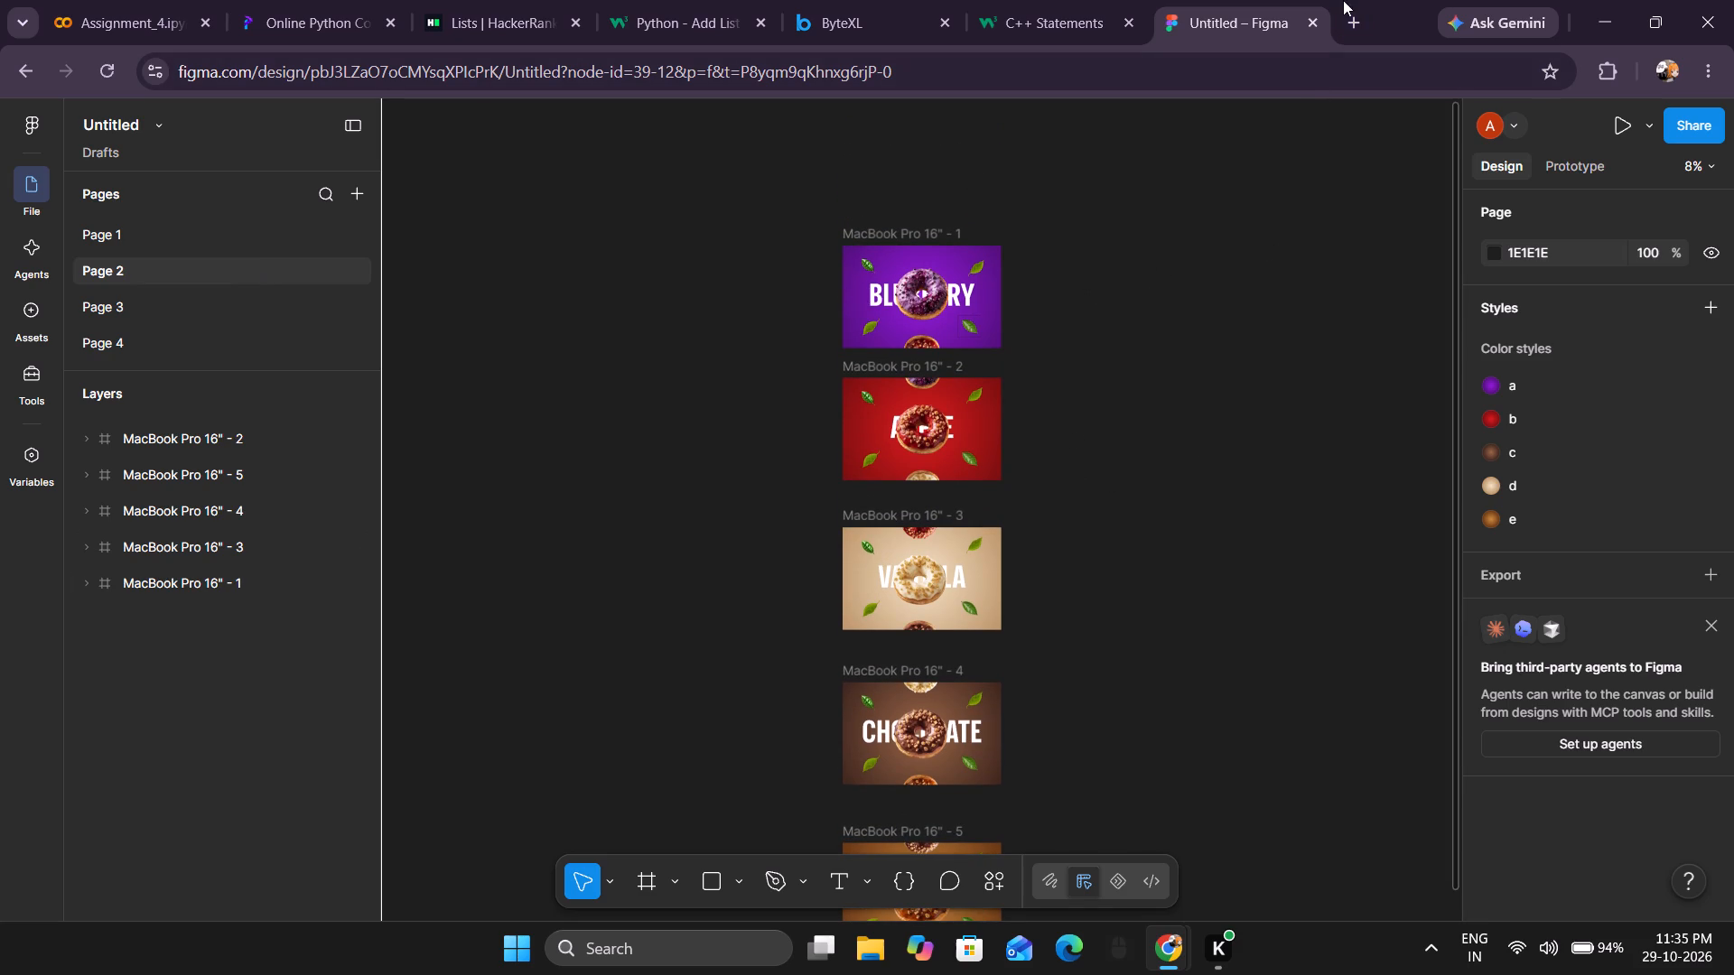
# Open YouTube in a new tab and search for "donut figma design".
pyautogui.click(1343, 7)
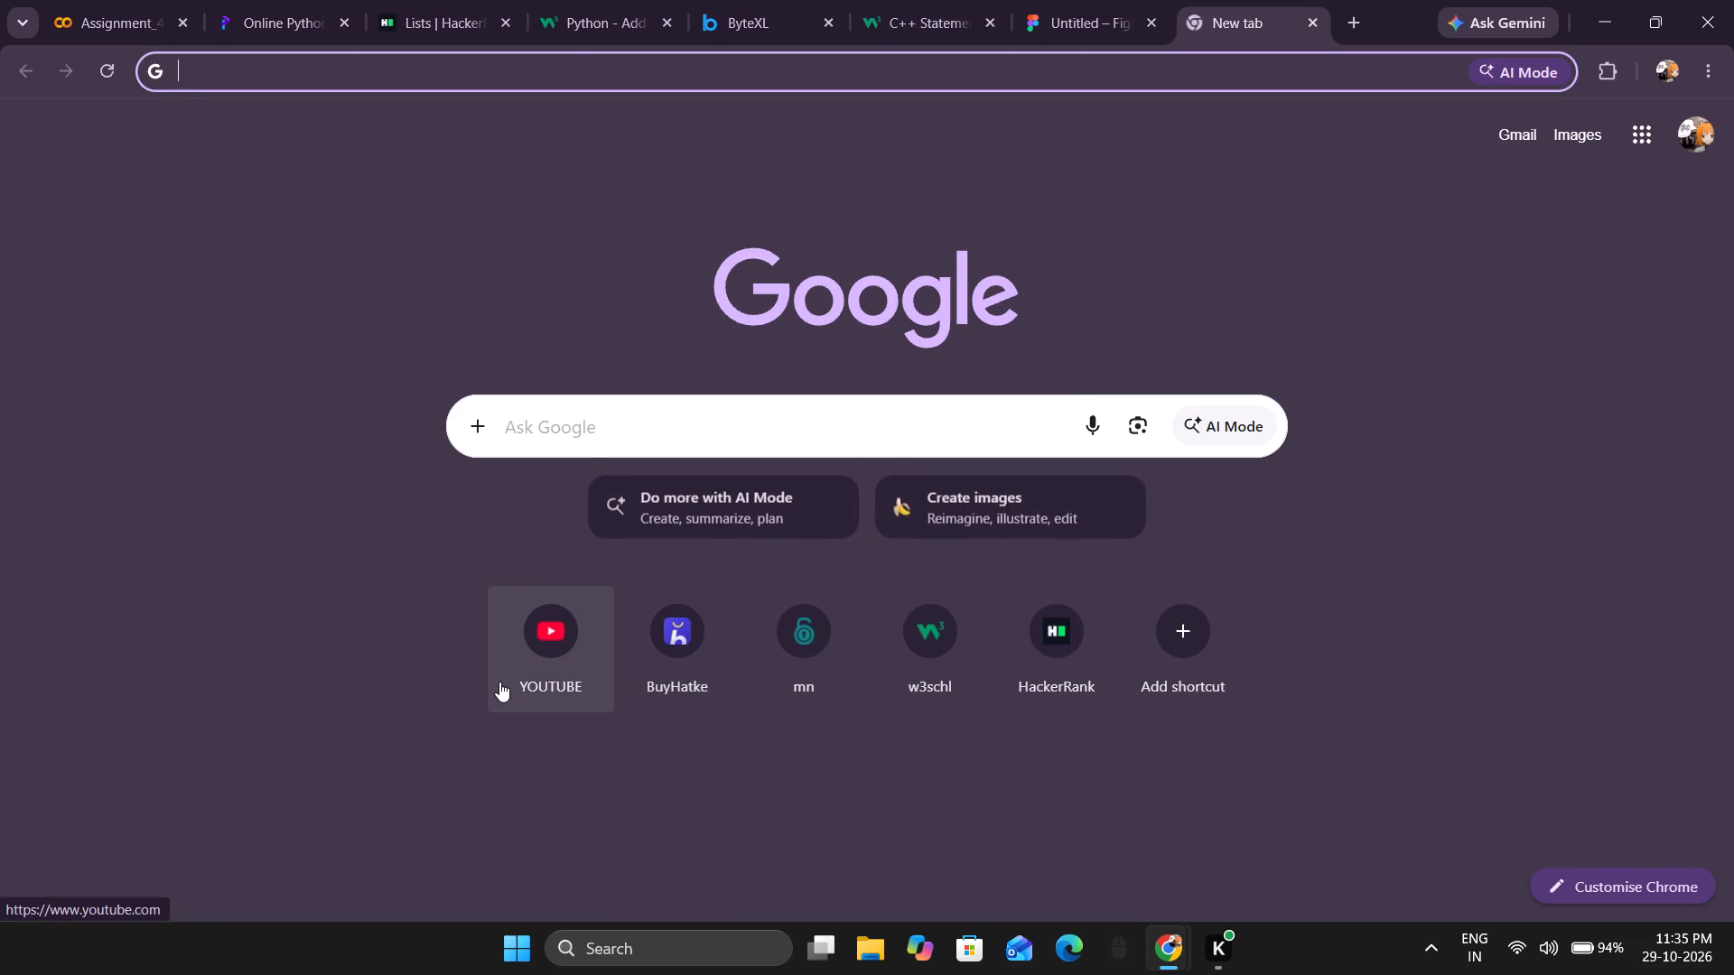
pyautogui.click(499, 682)
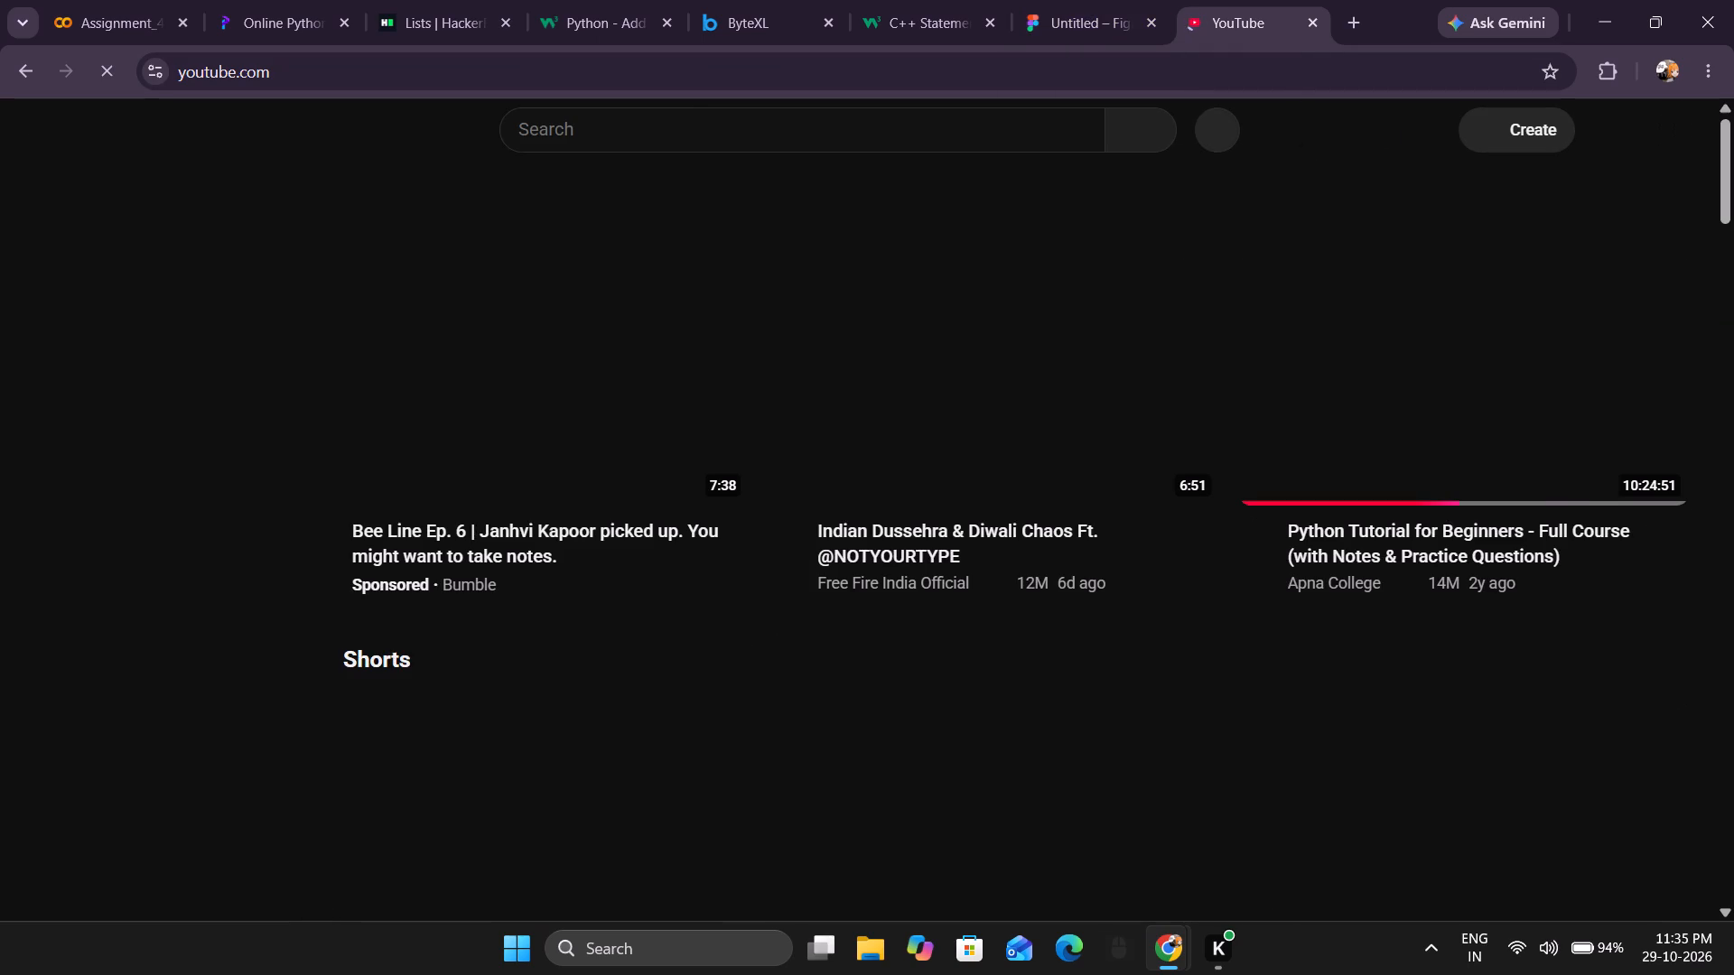
pyautogui.click(990, 135)
pyautogui.write('donut')
pyautogui.press('space')
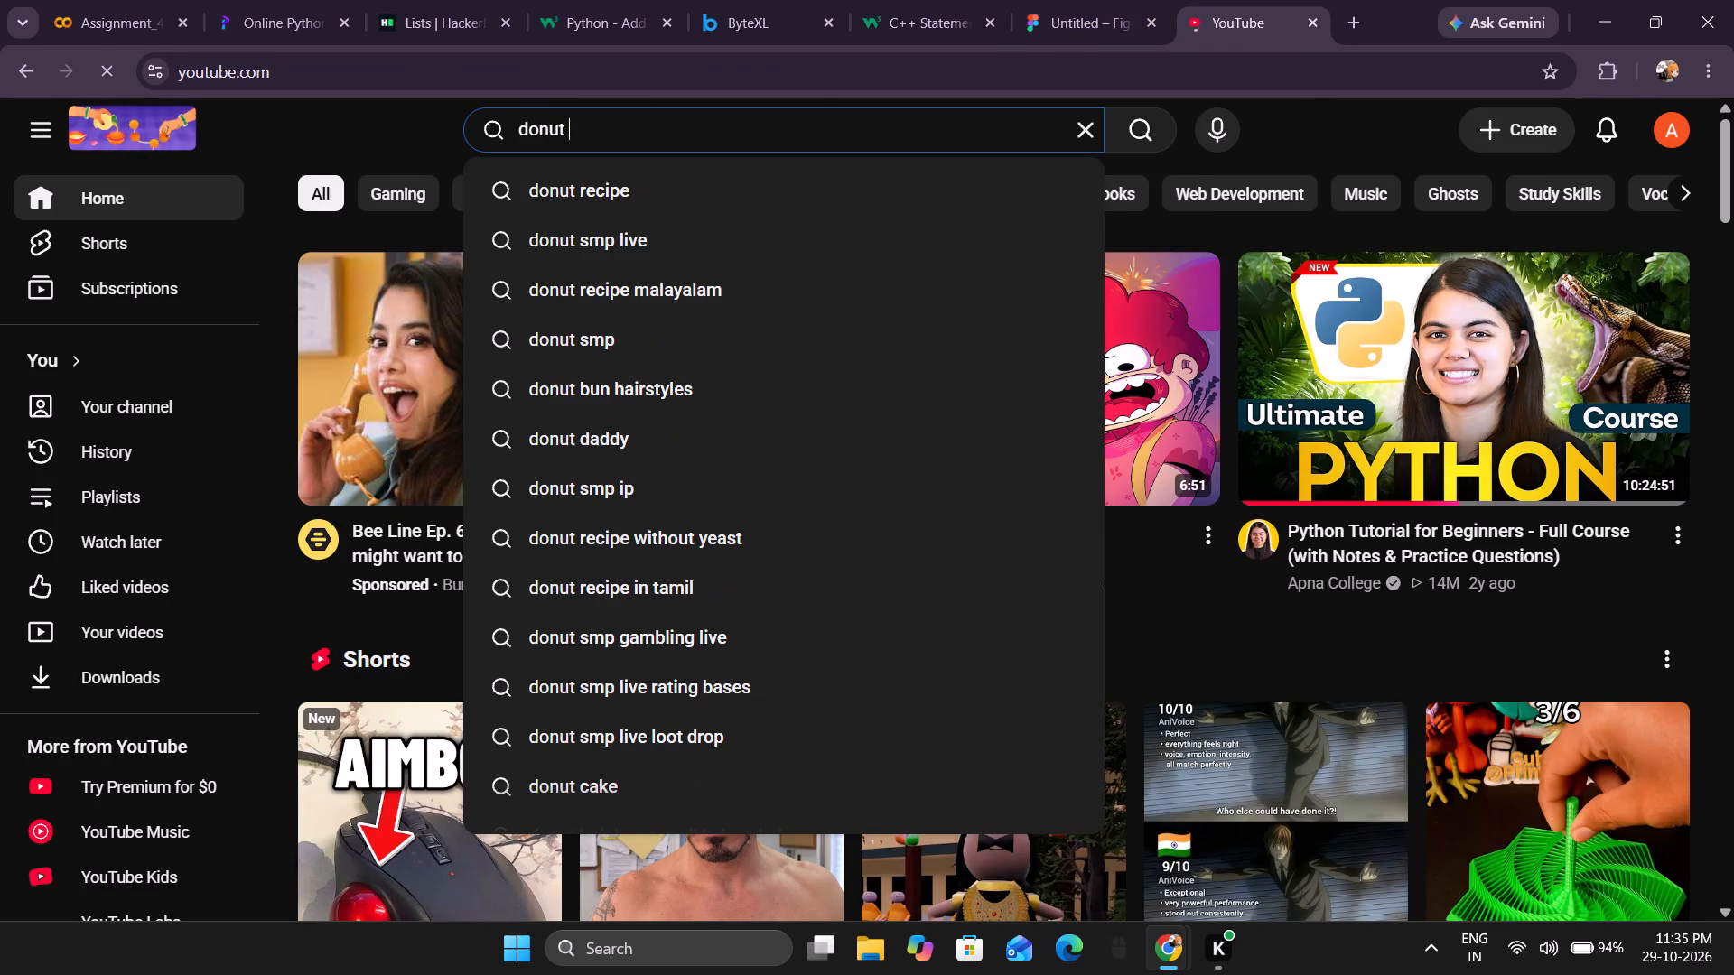
pyautogui.write('figma d')
pyautogui.click(831, 208)
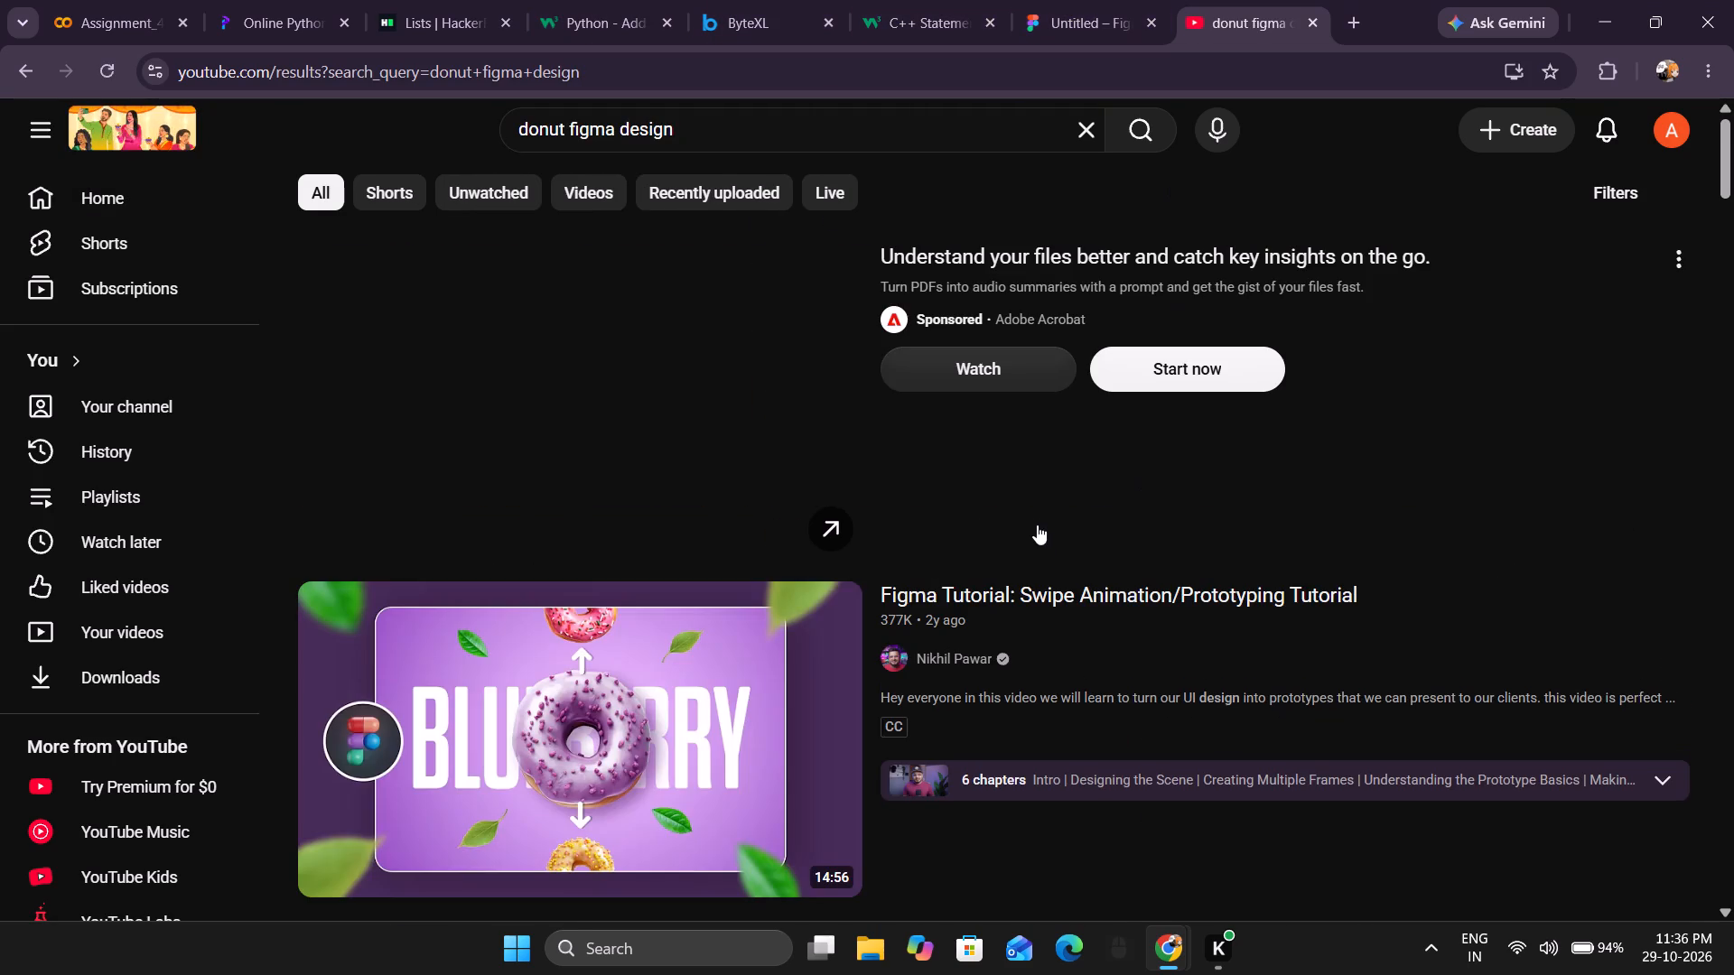
# Open the video "Figma Tutorial: Swipe Animation/Prototyping Tutorial" from the search results.
pyautogui.scroll(-2, 1030, 510)
pyautogui.click(788, 497)
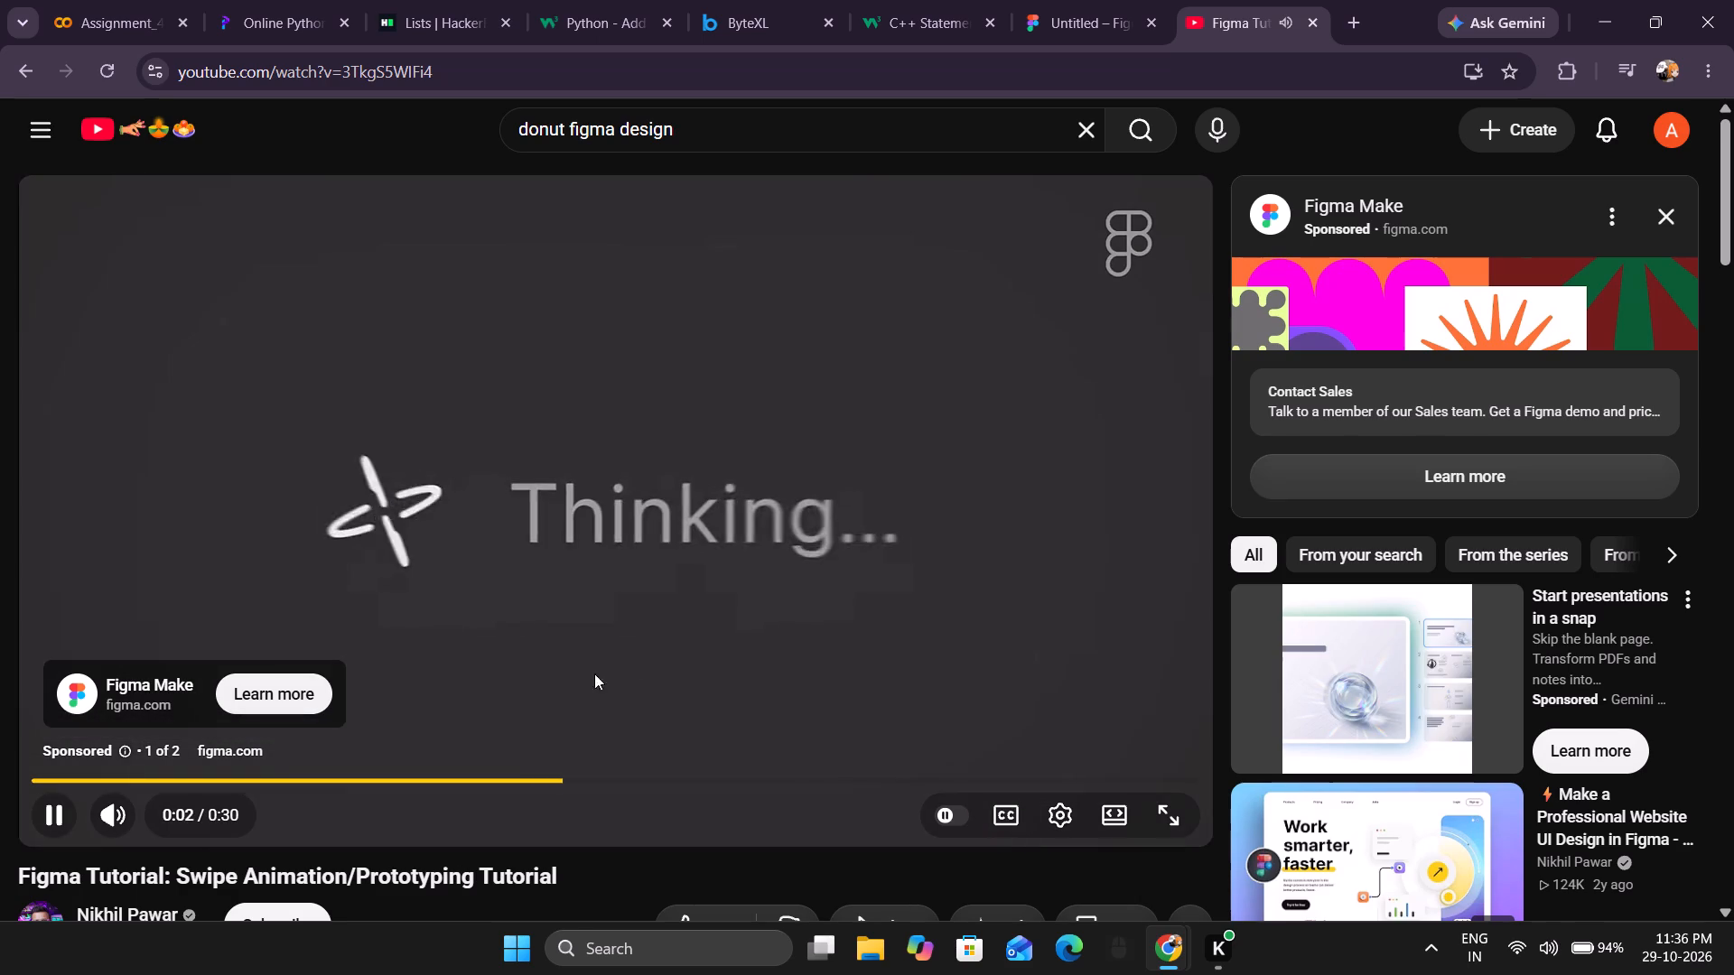
# Skip the ad, dismiss the YouTube Premium offer and jump the tutorial to its Understanding the Prototype Basics chapter at about 10:57.
pyautogui.click(1048, 0)
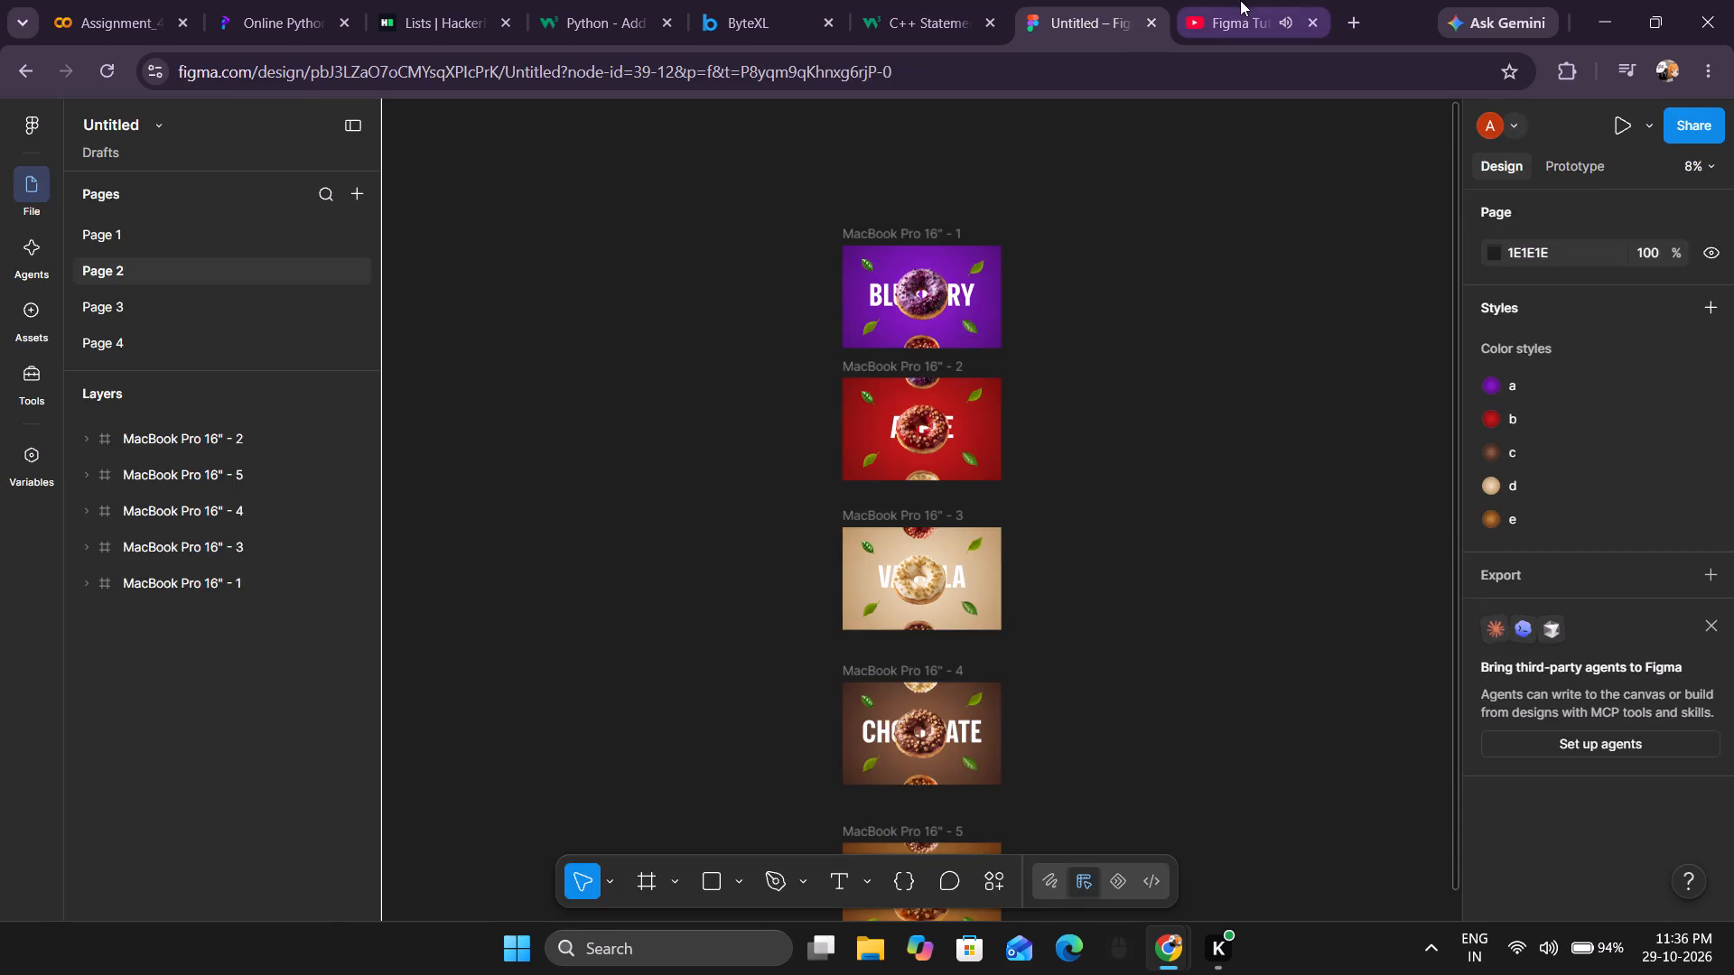
pyautogui.click(1240, 0)
pyautogui.click(1131, 750)
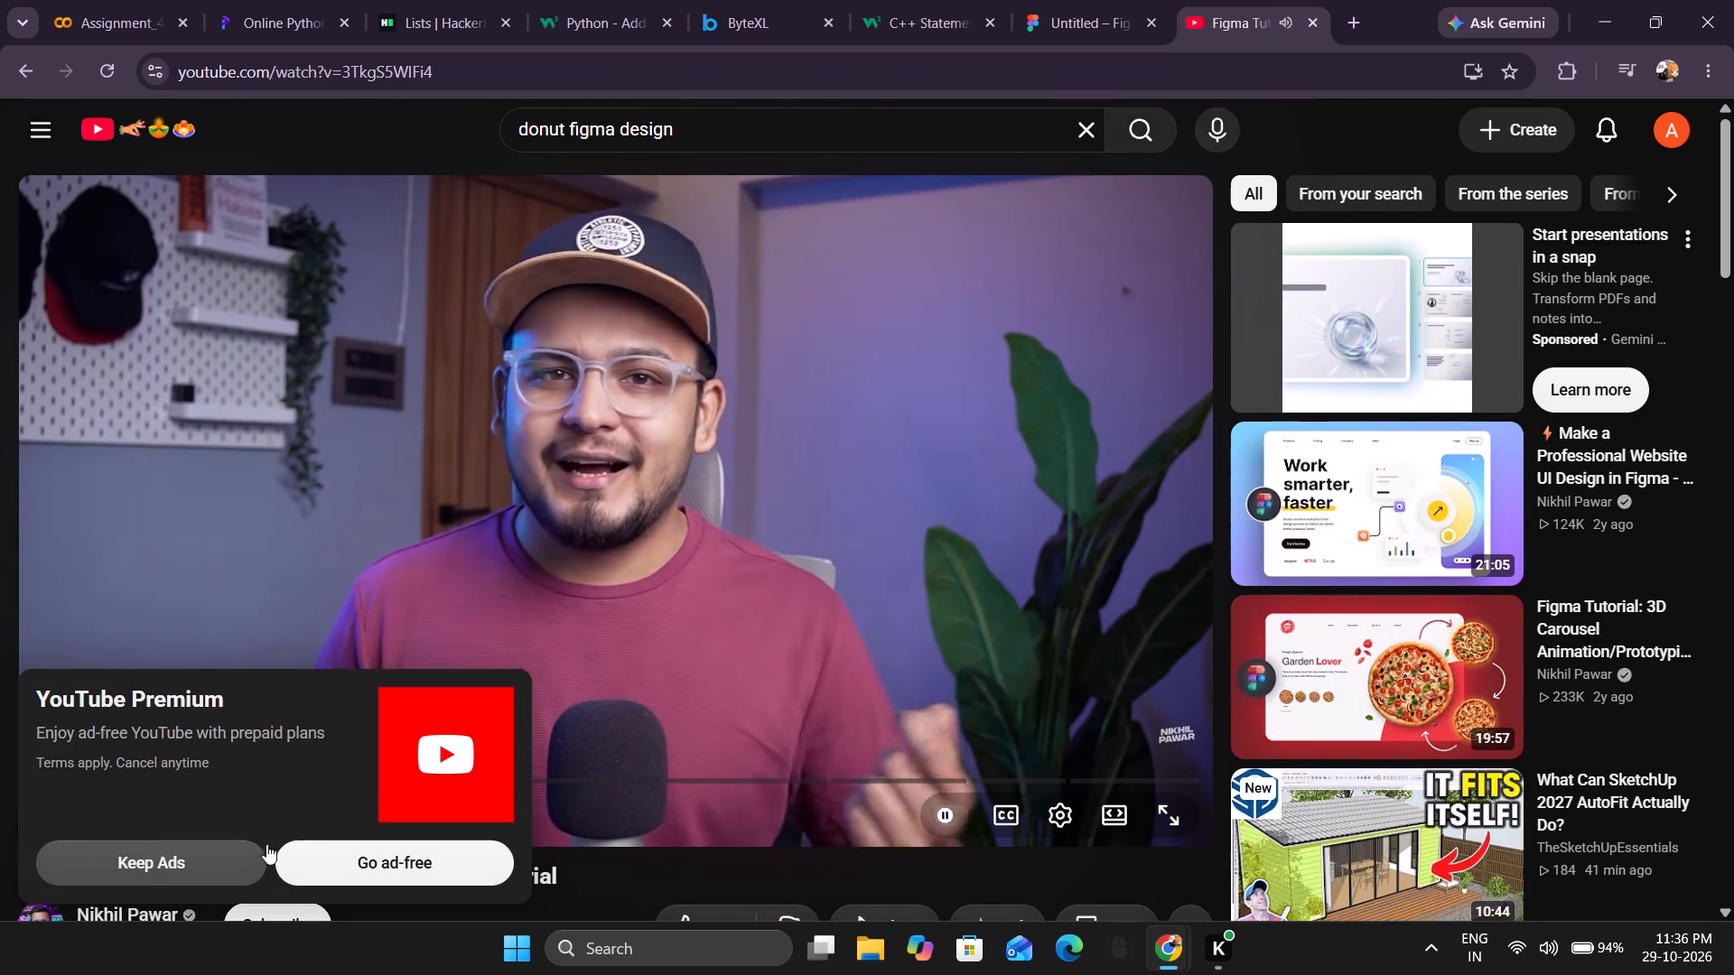
pyautogui.click(187, 868)
pyautogui.click(1005, 780)
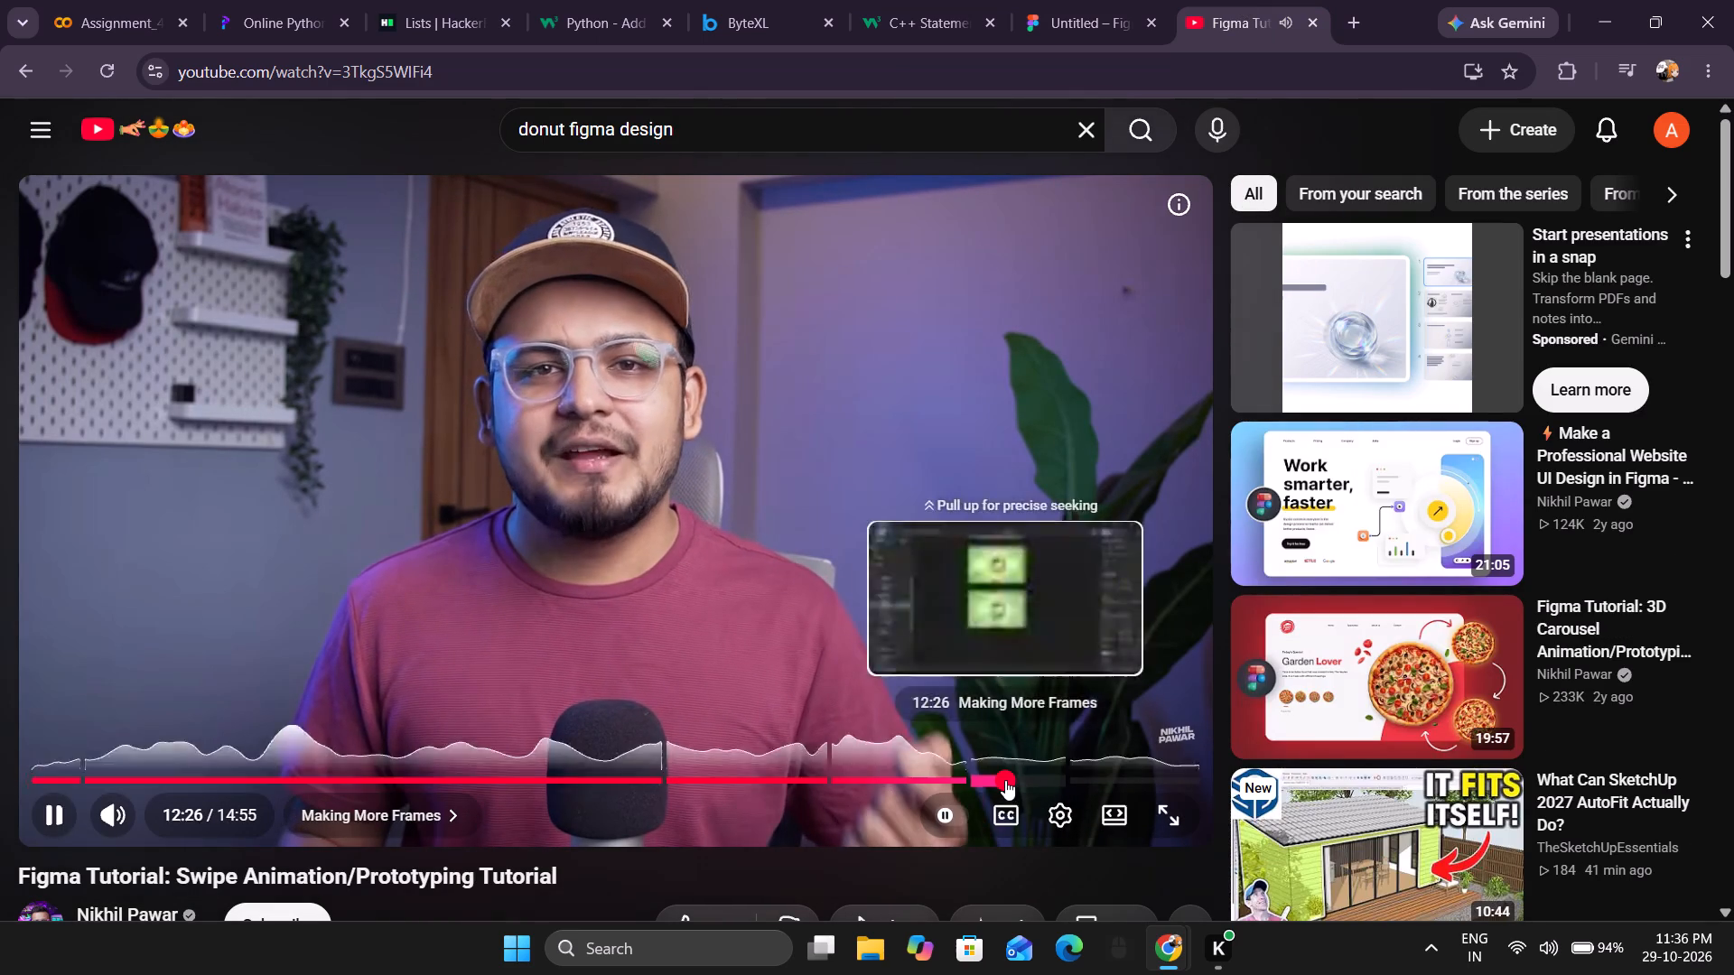
pyautogui.click(887, 781)
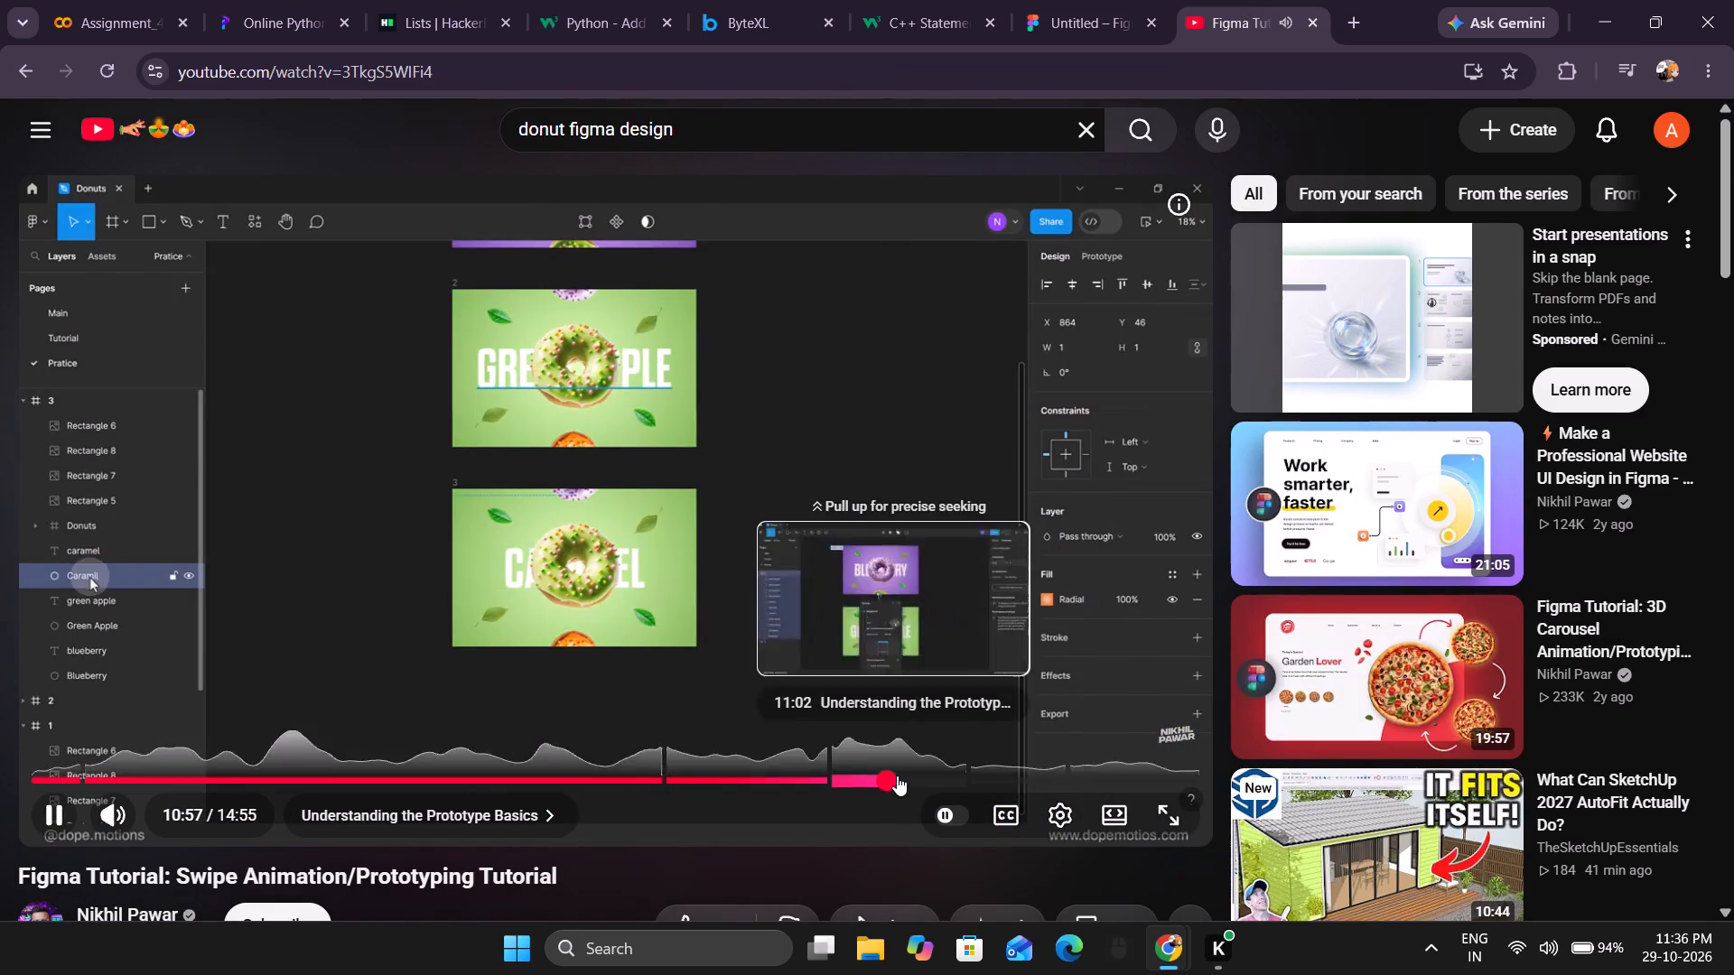
# Review the tutorial's Understanding the Prototype Basics chapter at double speed, checking the drag interaction settings and the flavour text layers.
pyautogui.press('space')
pyautogui.press('space')
pyautogui.press('space')
pyautogui.press('space')
pyautogui.press('space')
pyautogui.press('space')
pyautogui.press('space')
pyautogui.press('space')
pyautogui.press('space')
pyautogui.press('space')
pyautogui.press('space')
pyautogui.press('space')
pyautogui.press('space')
pyautogui.press('space')
pyautogui.press('space')
pyautogui.press('space')
pyautogui.press('space')
pyautogui.press('space')
pyautogui.press('space')
pyautogui.press('space')
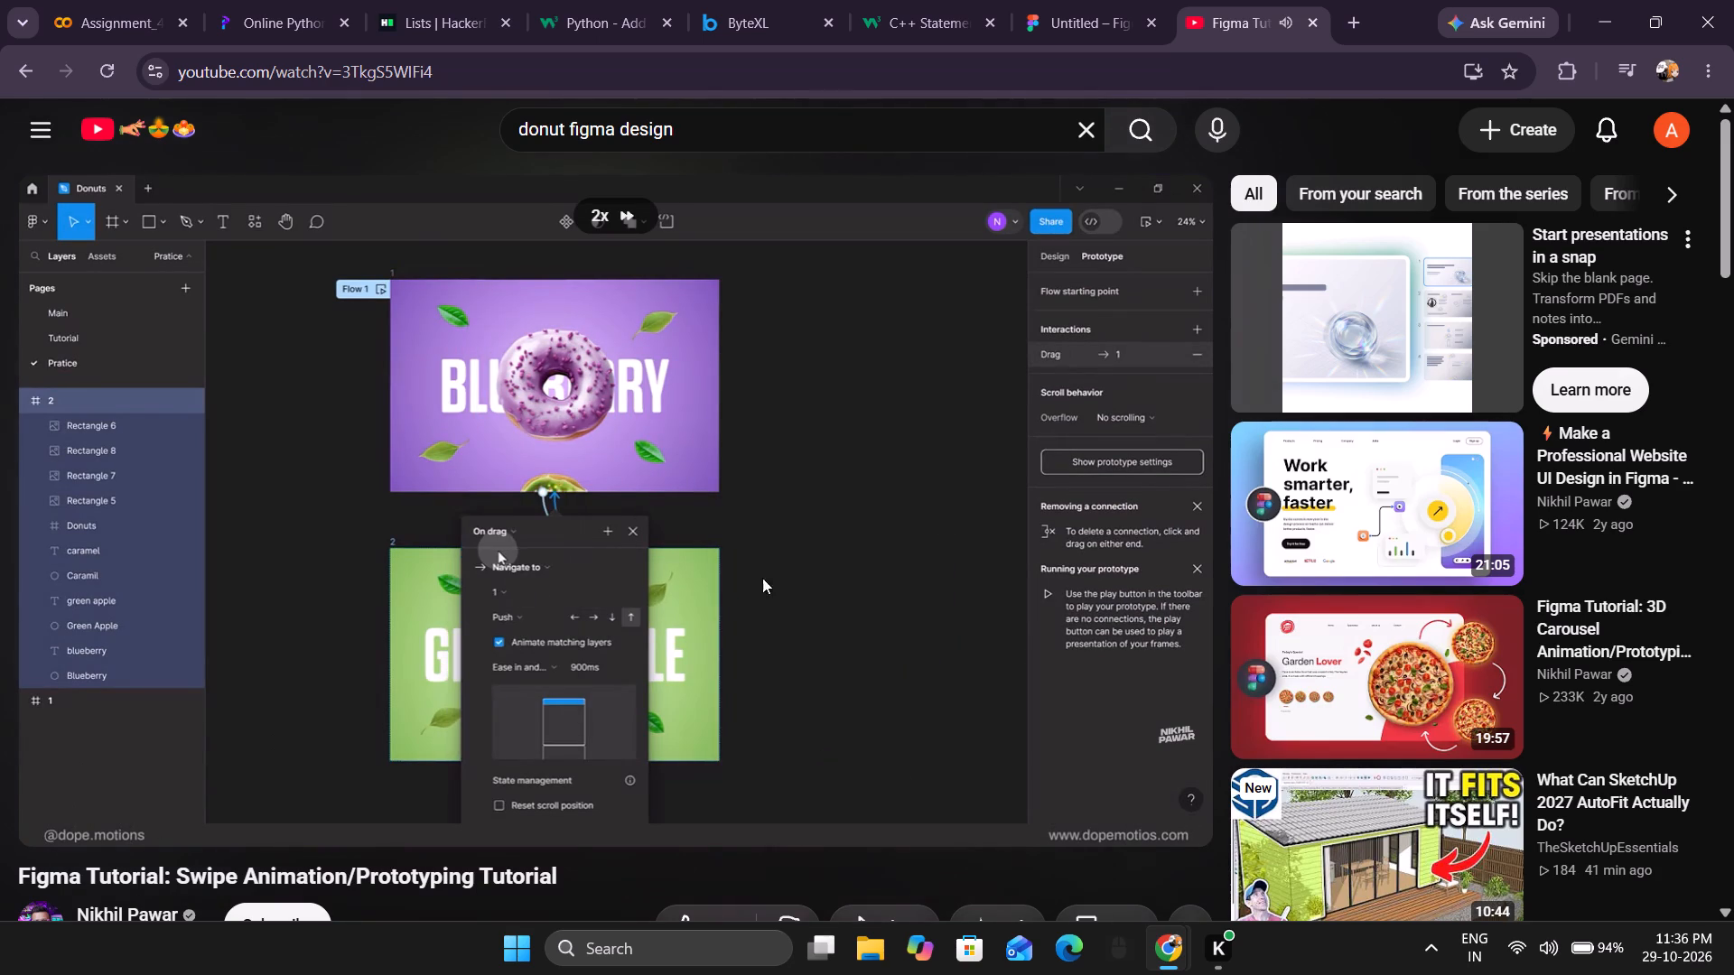
pyautogui.press('Right')
pyautogui.press('Right')
pyautogui.press('Right')
pyautogui.press('Right')
pyautogui.press('Right')
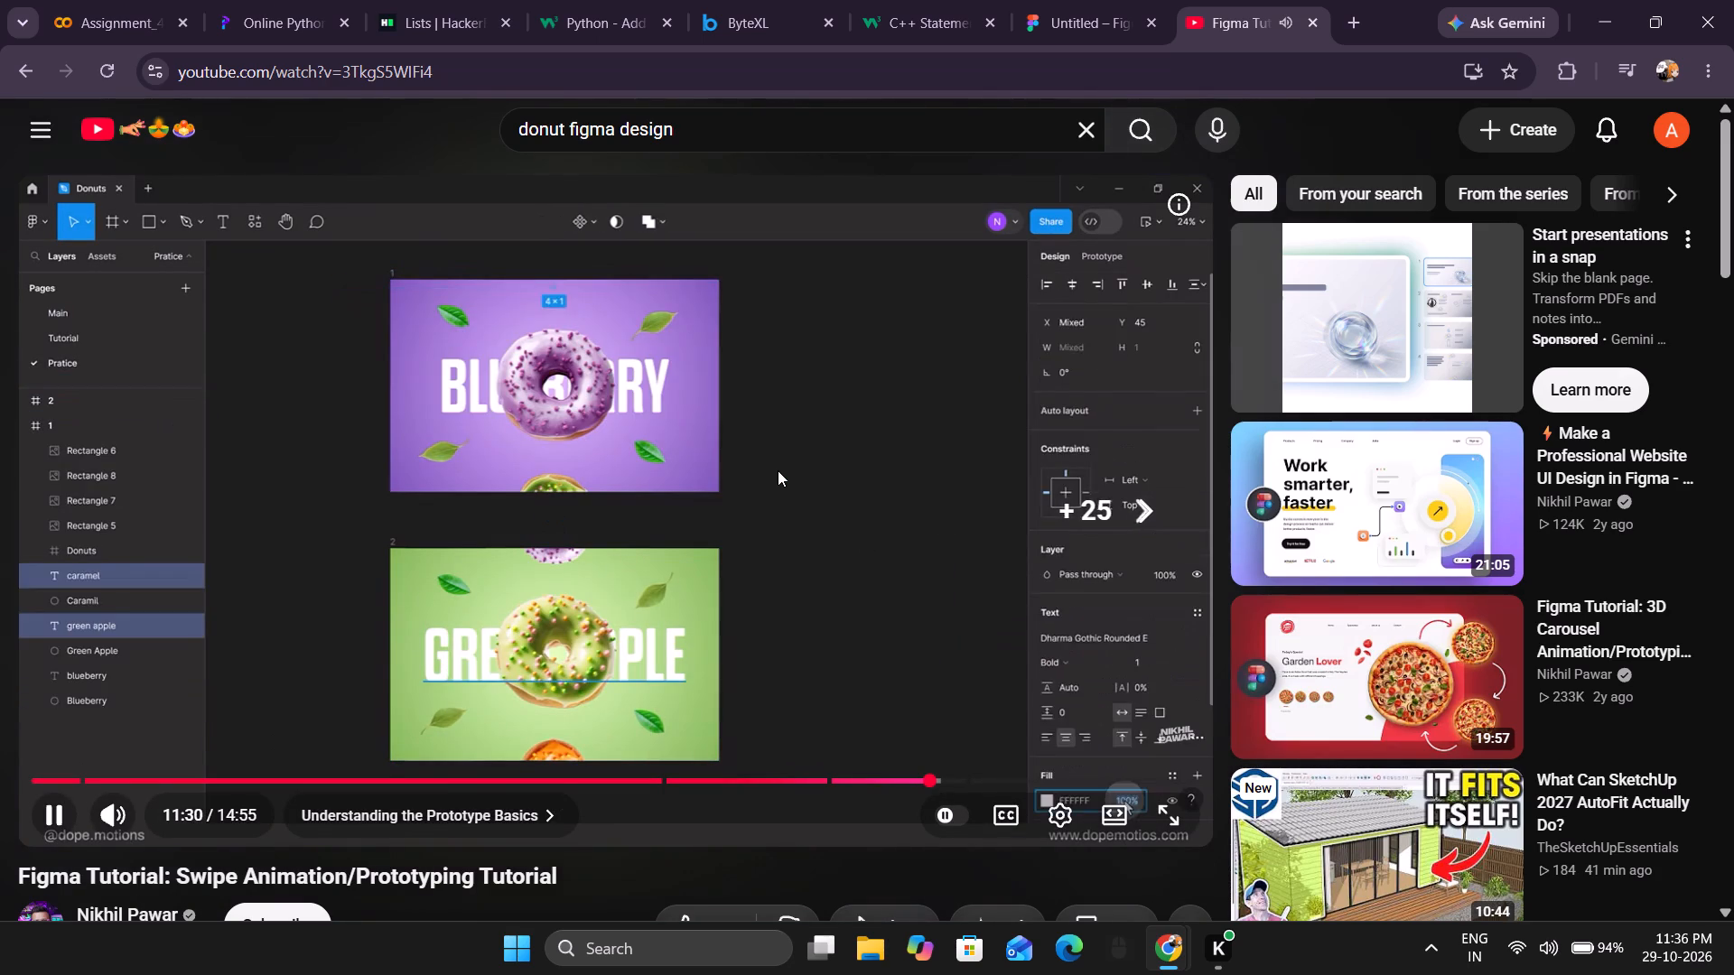
pyautogui.press('Left')
pyautogui.press('Left')
pyautogui.press('space')
pyautogui.press('space')
pyautogui.press('space')
pyautogui.press('space')
pyautogui.press('space')
pyautogui.press('space')
pyautogui.press('space')
pyautogui.press('space')
pyautogui.press('space')
pyautogui.press('space')
pyautogui.press('space')
pyautogui.press('space')
pyautogui.press('space')
pyautogui.press('space')
pyautogui.press('space')
pyautogui.press('space')
pyautogui.press('space')
pyautogui.press('space')
pyautogui.press('space')
pyautogui.press('space')
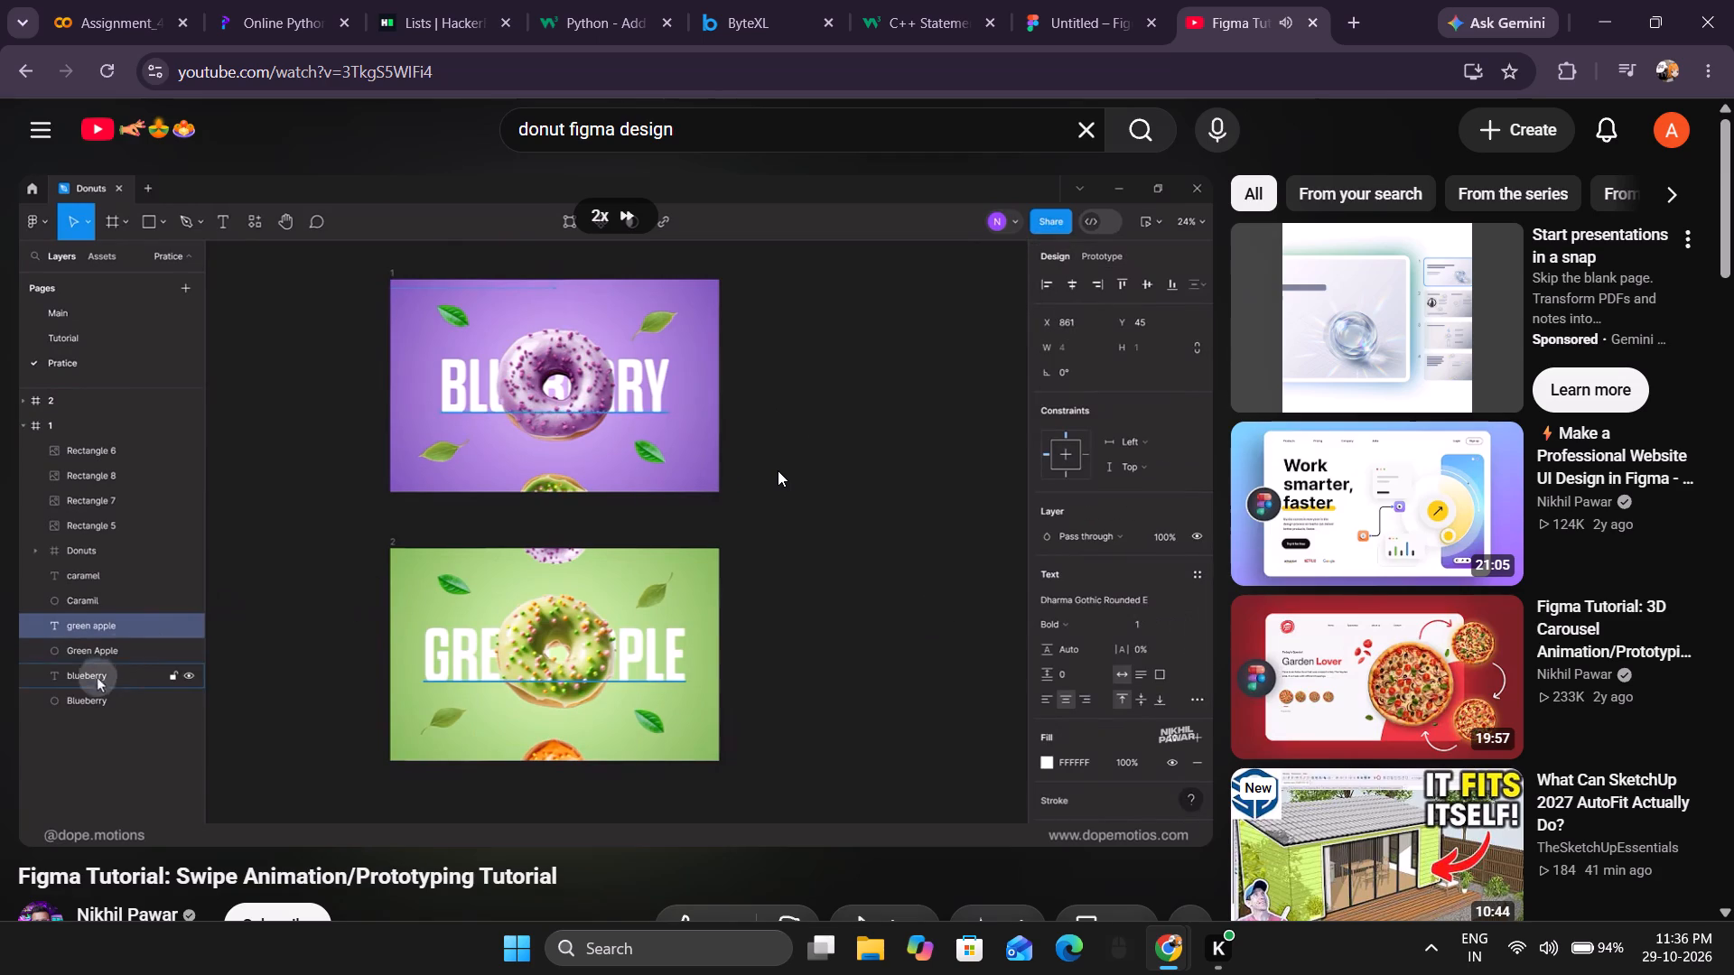
pyautogui.press('Right')
pyautogui.press('Right')
pyautogui.press('Right')
pyautogui.press('Left')
pyautogui.press('Left')
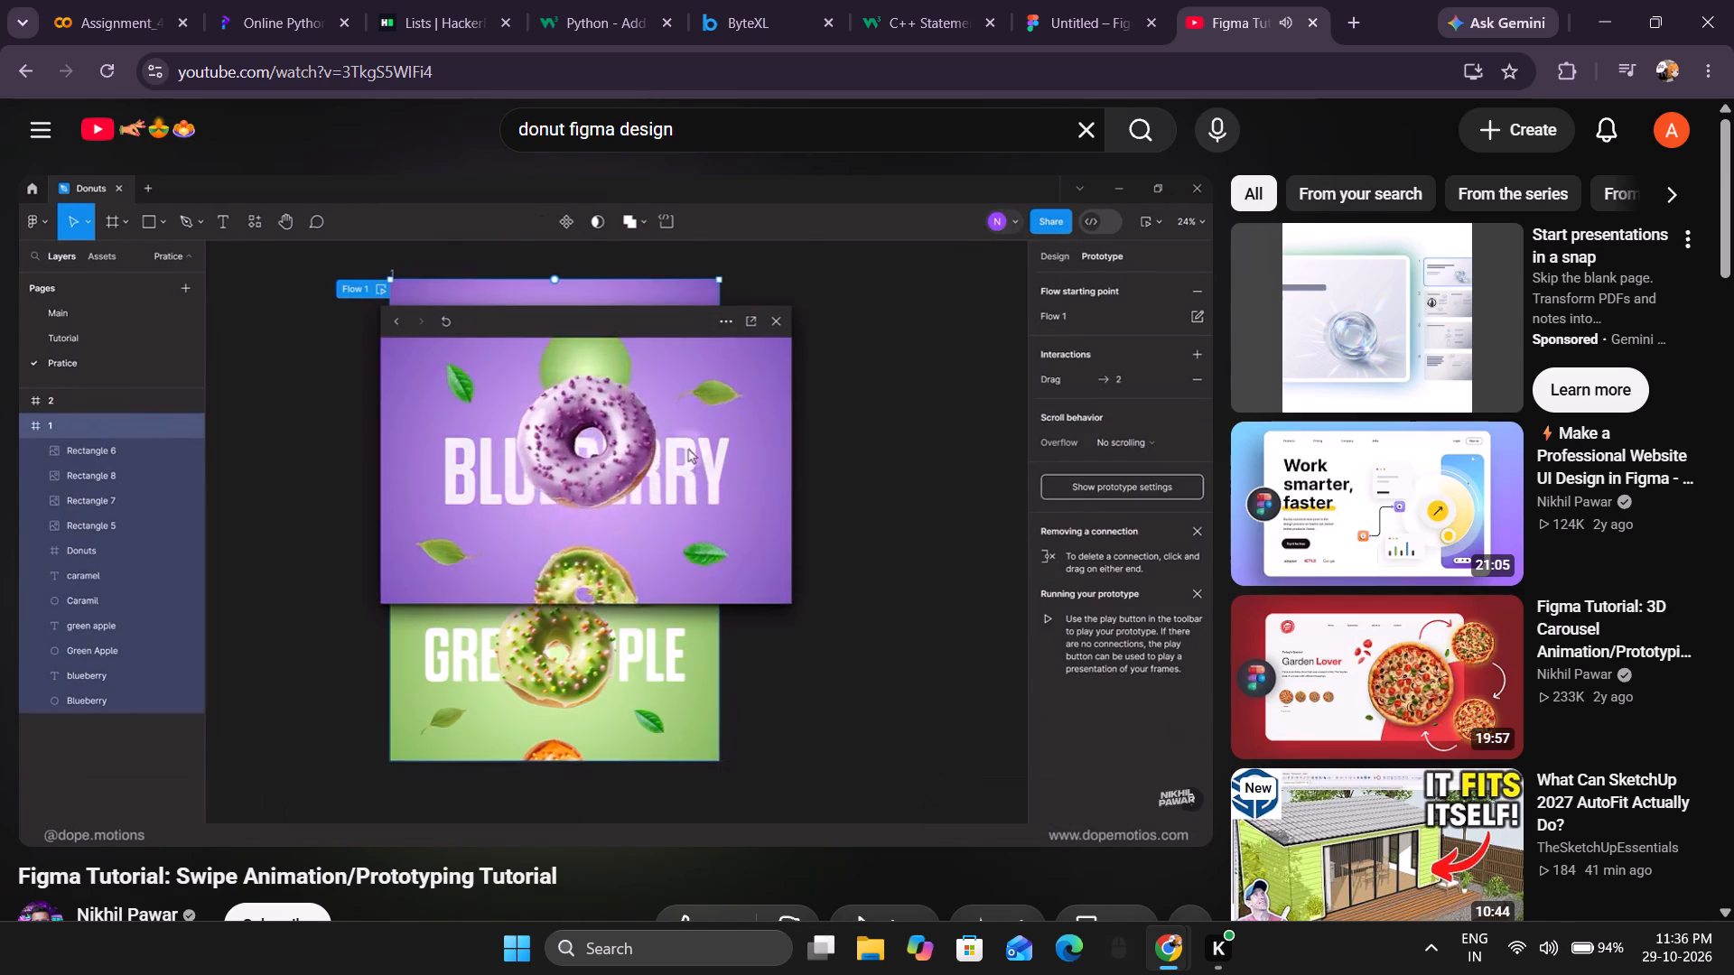
# Rewind the tutorial to the Creating Multiple Frames chapter and examine how the second frame's donuts are resized.
pyautogui.press('Left')
pyautogui.press('Left')
pyautogui.press('Left')
pyautogui.press('Left')
pyautogui.press('Left')
pyautogui.press('Left')
pyautogui.press('Left')
pyautogui.press('Left')
pyautogui.press('Left')
pyautogui.press('Left')
pyautogui.press('Left')
pyautogui.press('Left')
pyautogui.press('Left')
pyautogui.press('Left')
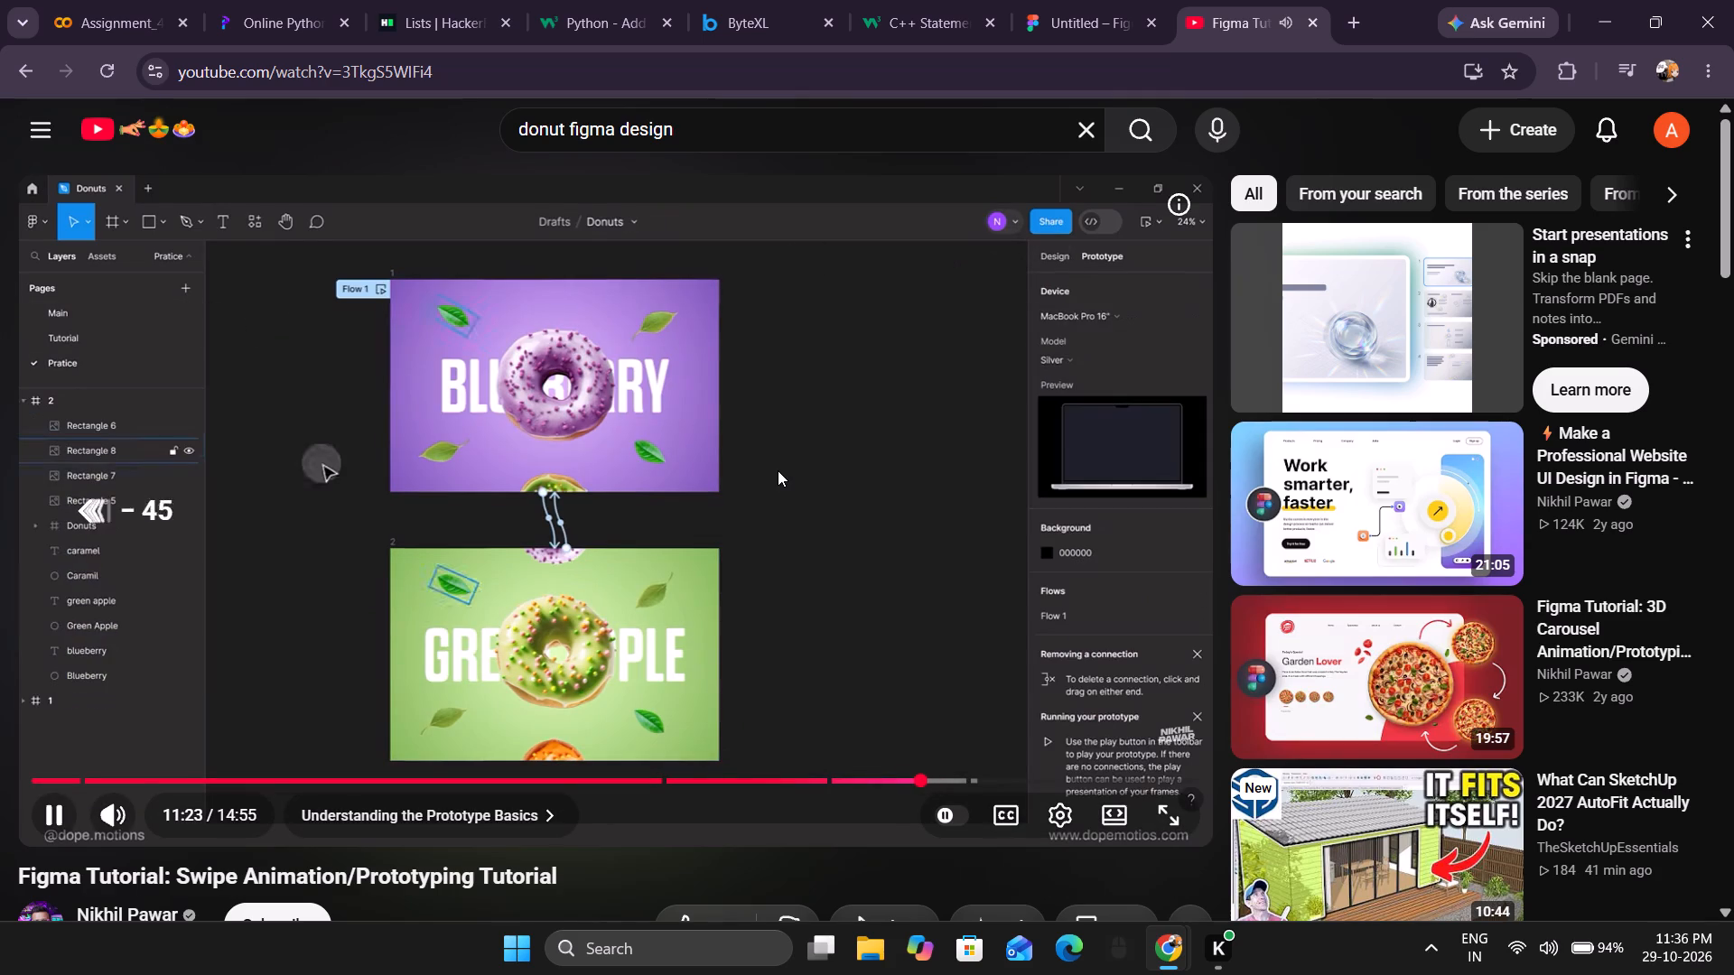
pyautogui.press('Left')
pyautogui.press('Left')
pyautogui.press('Left')
pyautogui.press('Left')
pyautogui.press('Left')
pyautogui.press('Left')
pyautogui.press('Left')
pyautogui.press('Left')
pyautogui.press('Left')
pyautogui.press('Left')
pyautogui.press('Left')
pyautogui.press('Left')
pyautogui.press('Left')
pyautogui.press('Left')
pyautogui.press('Left')
pyautogui.press('Left')
pyautogui.press('Left')
pyautogui.press('Left')
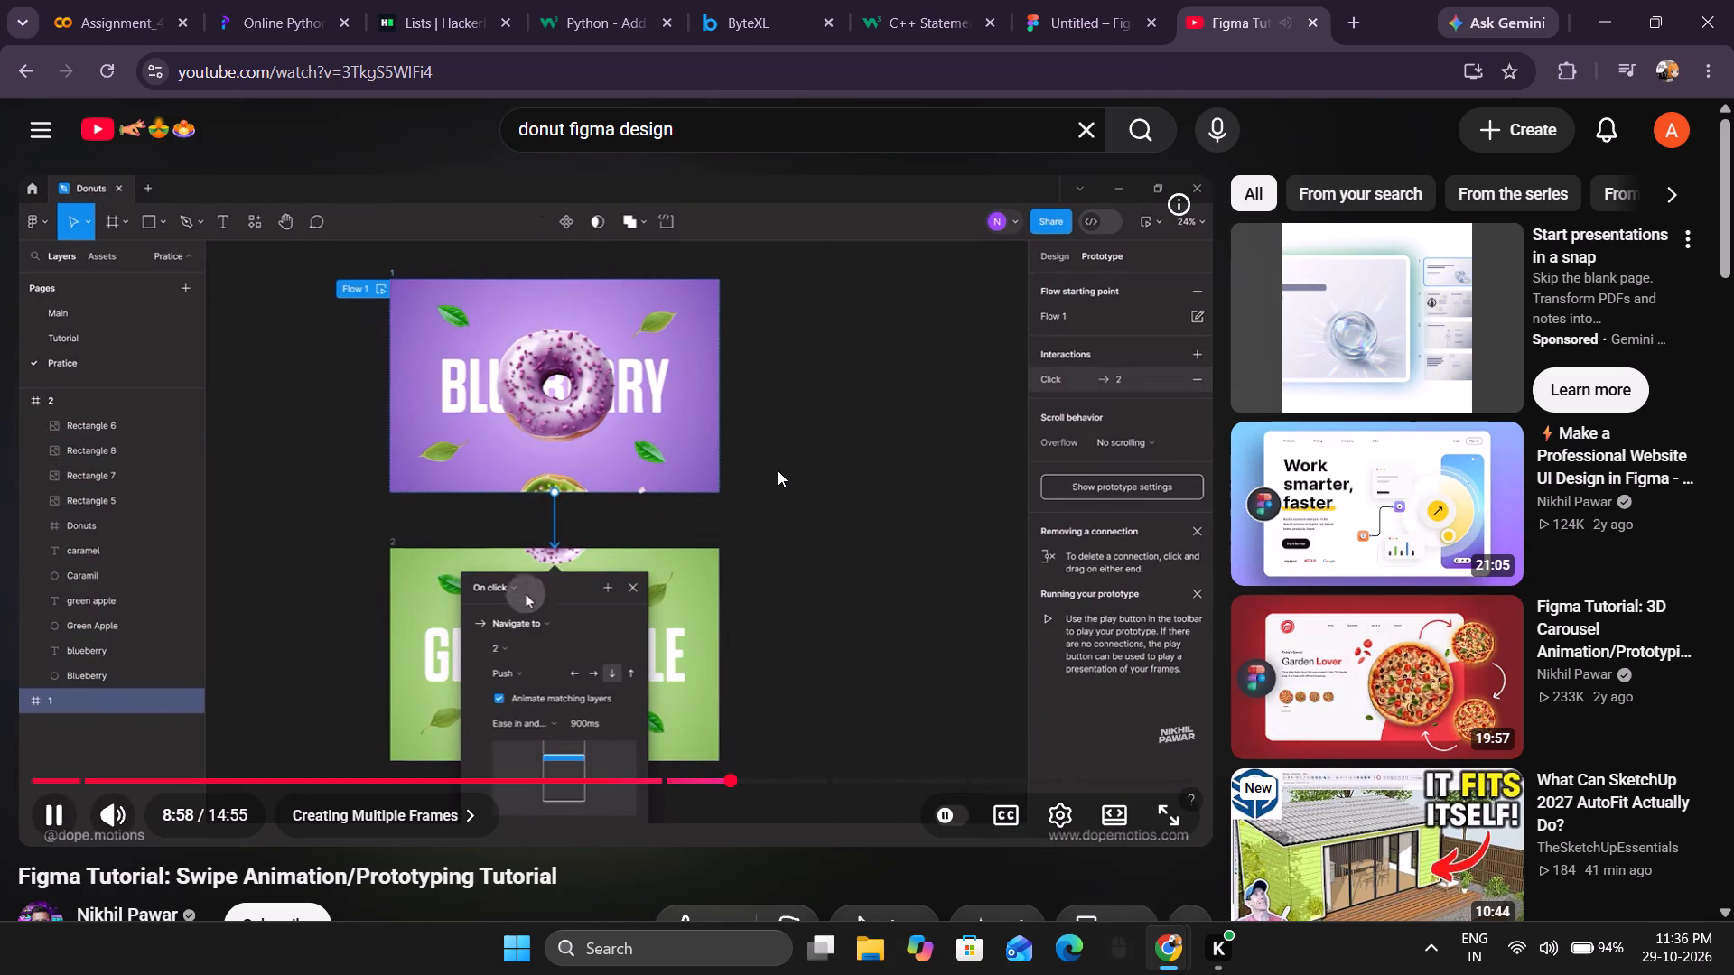
pyautogui.press('Left')
pyautogui.press('Left')
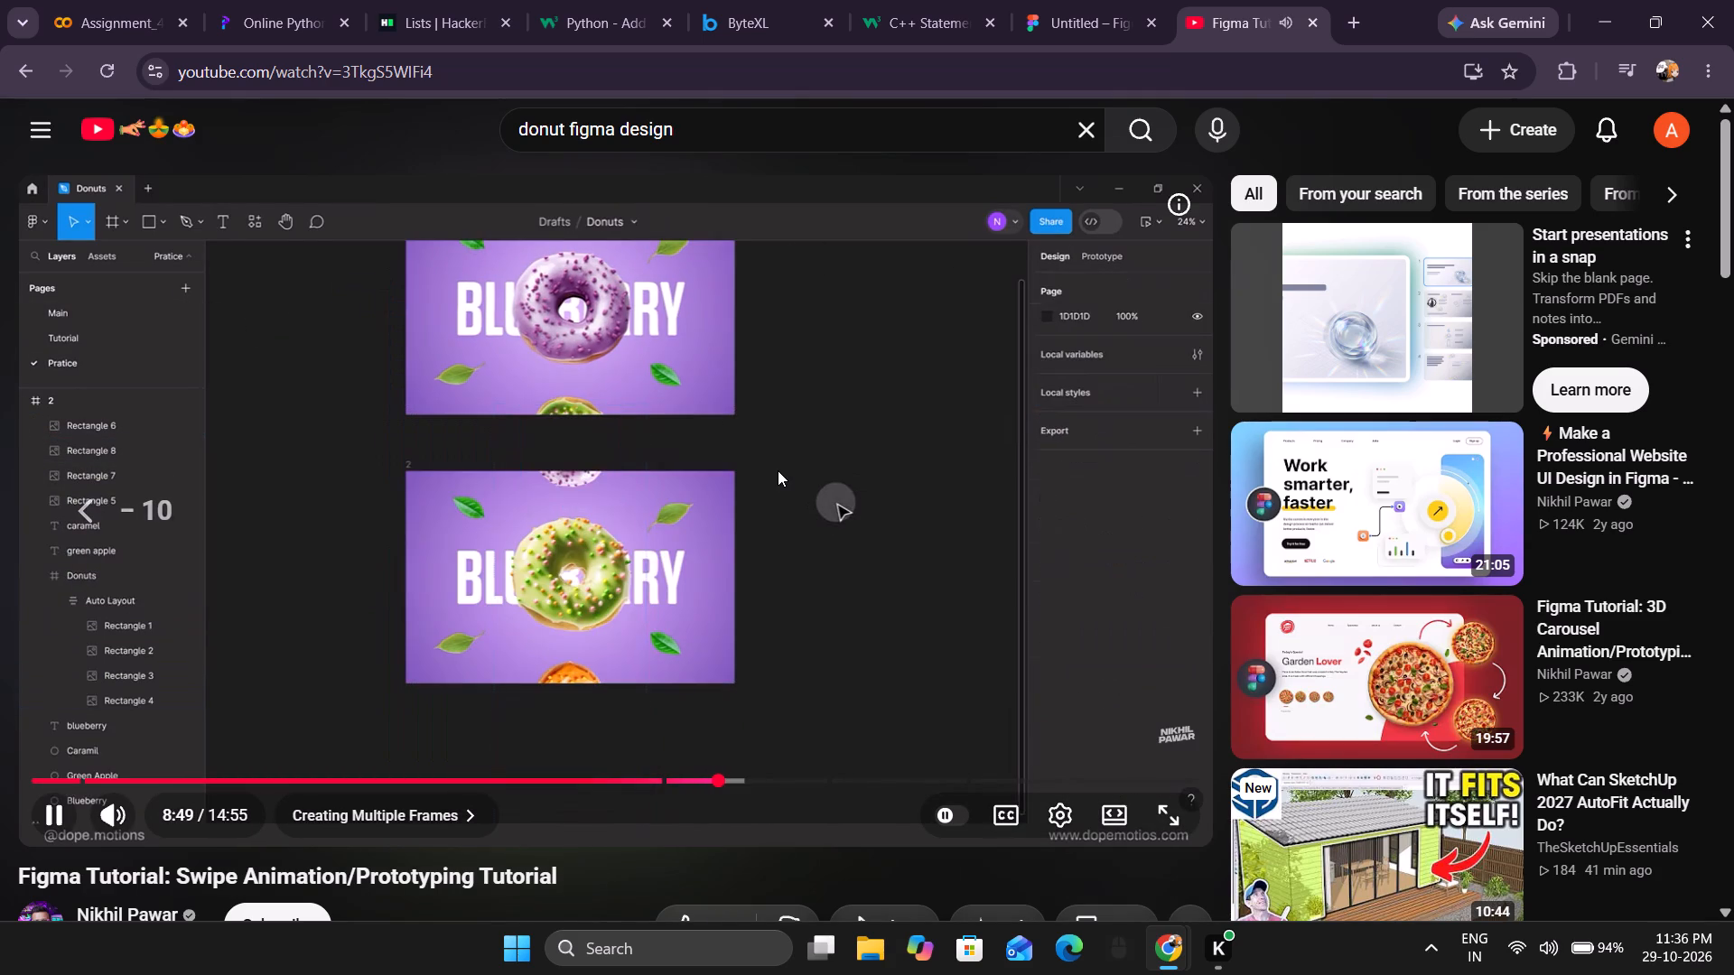
pyautogui.press('Left')
pyautogui.press('Left')
pyautogui.press('Left')
pyautogui.press('Right')
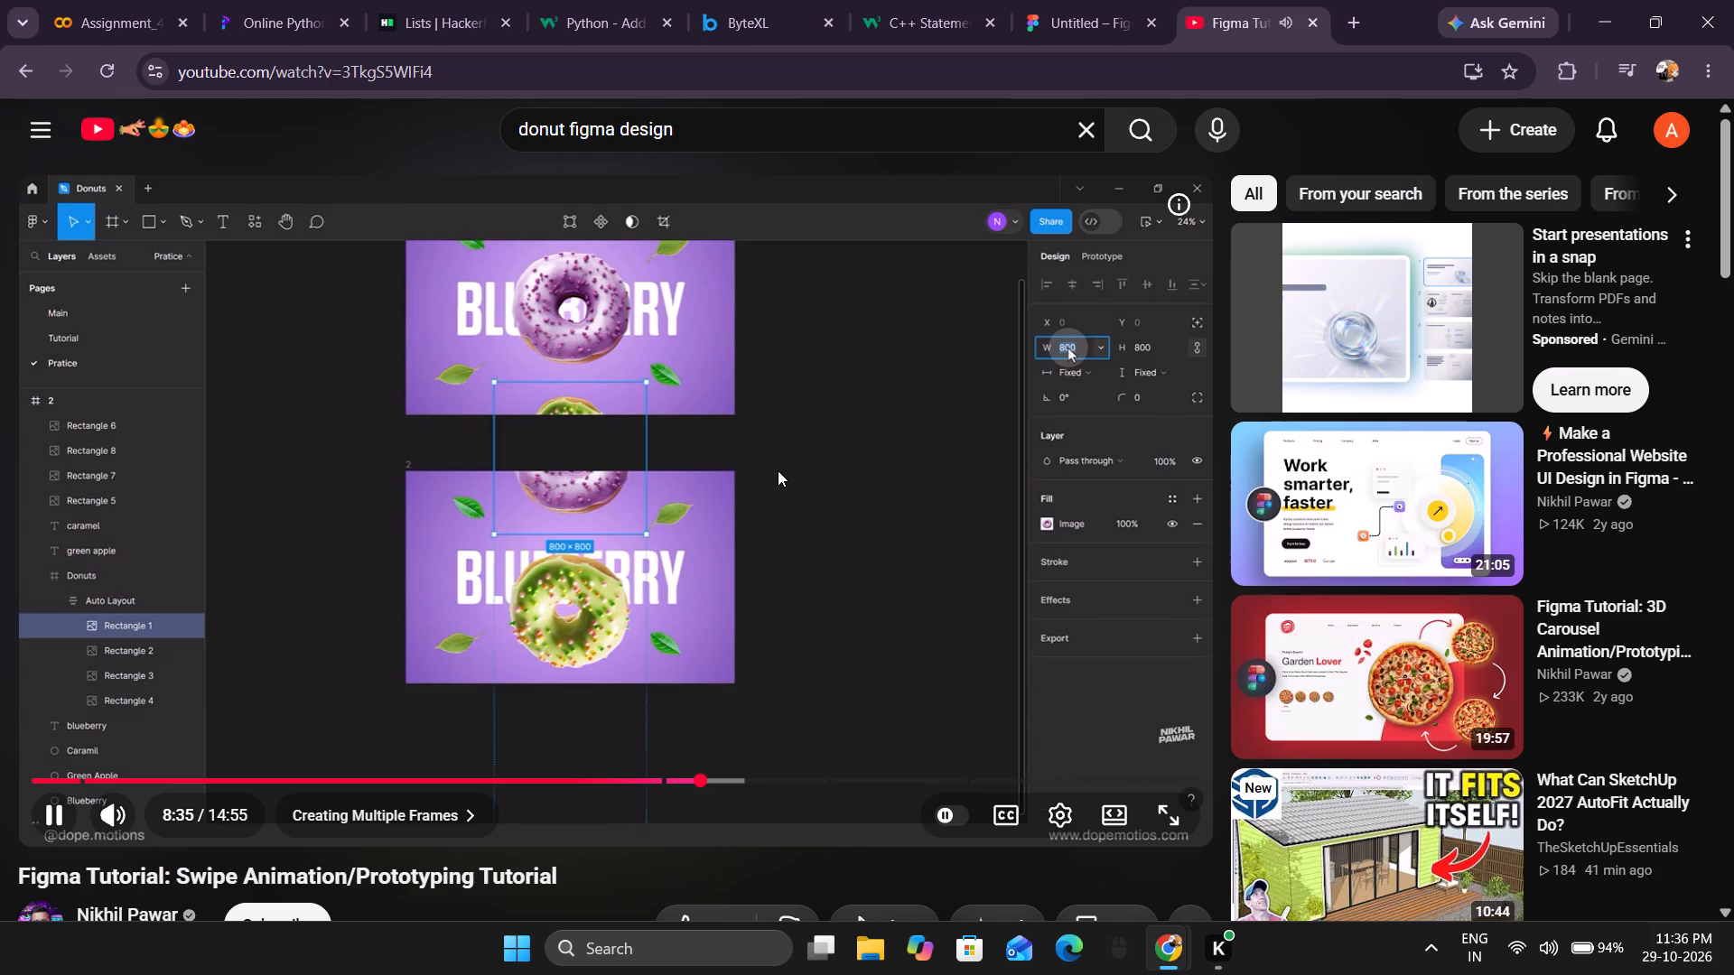
pyautogui.press('Right')
pyautogui.press('Right')
pyautogui.press('Left')
pyautogui.press('Left')
pyautogui.press('Left')
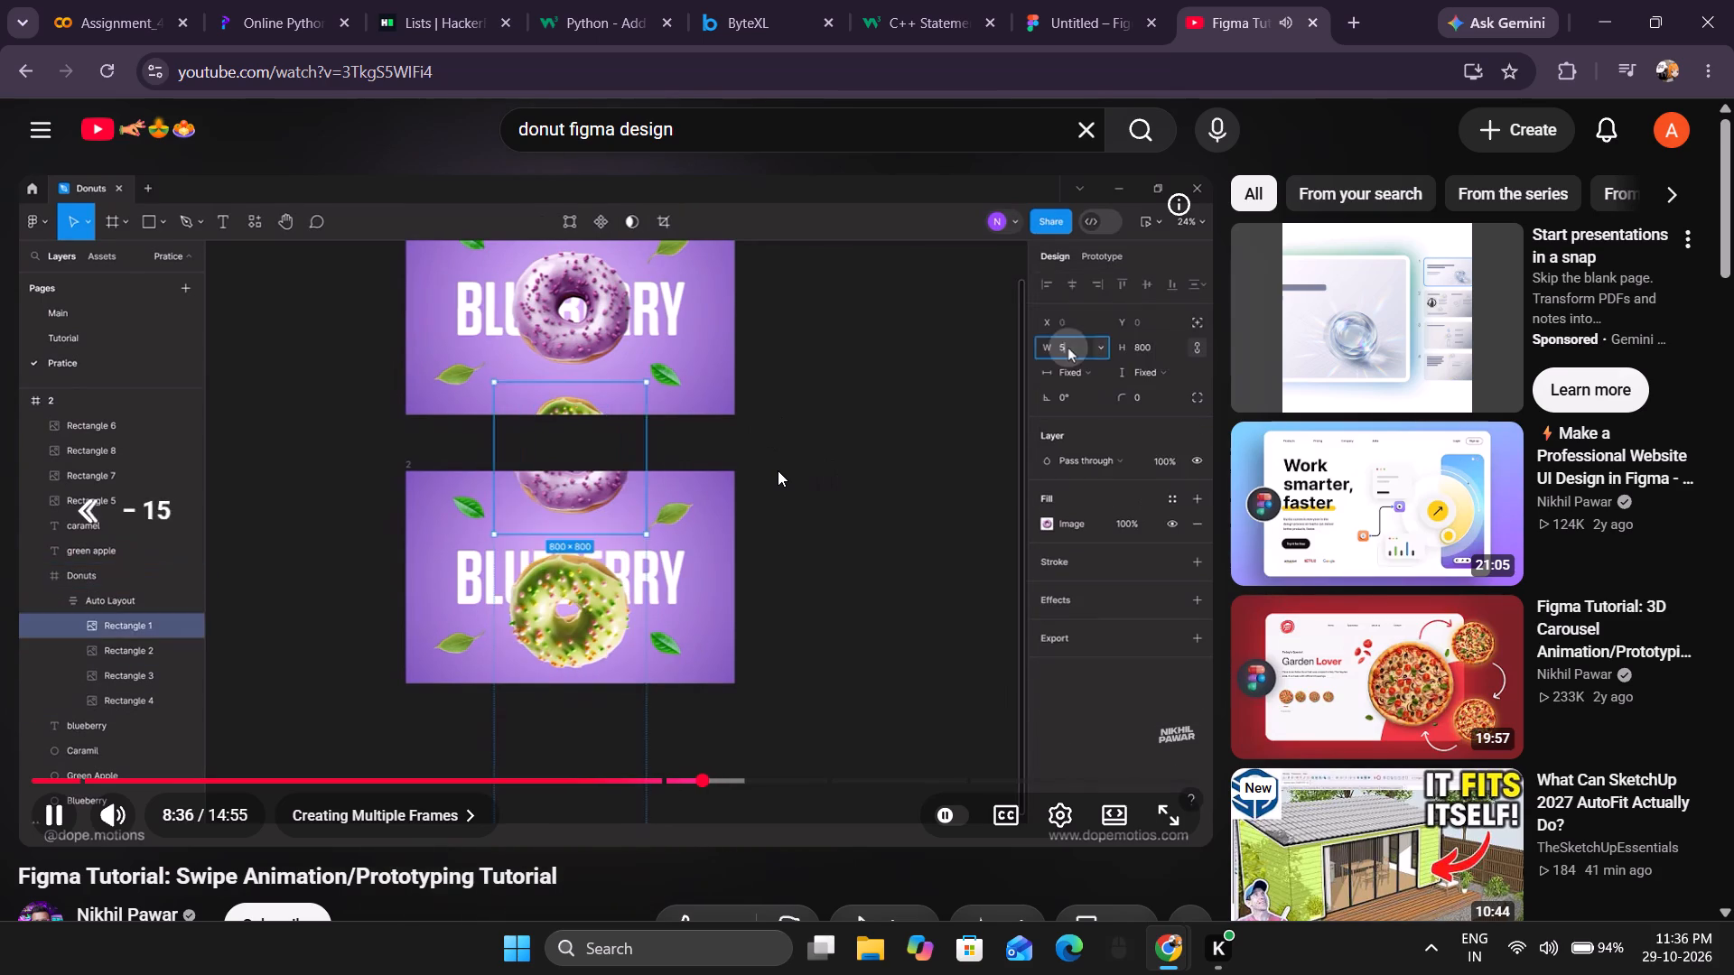
# Rewind the tutorial to the Designing the Scene chapter, examine how the leaf image is placed on the blueberry frame, and pause the video.
pyautogui.press('Left')
pyautogui.press('Left')
pyautogui.press('Left')
pyautogui.press('Left')
pyautogui.press('Left')
pyautogui.press('Left')
pyautogui.press('Left')
pyautogui.press('Left')
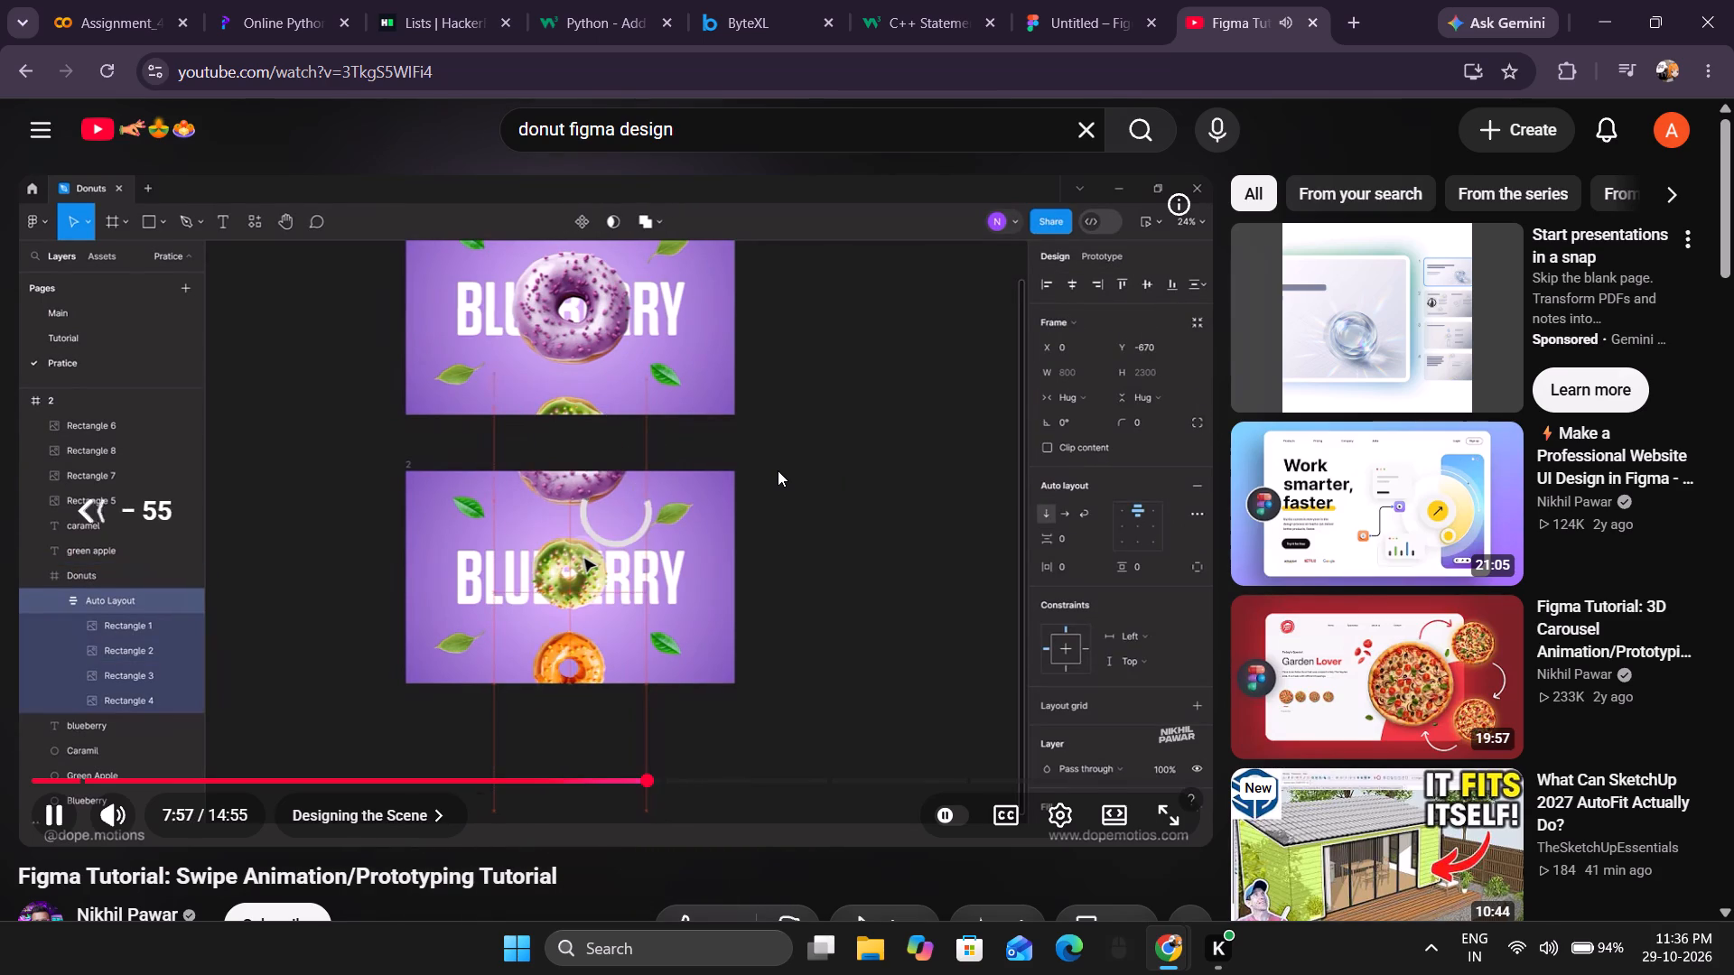
pyautogui.press('Left')
pyautogui.press('Left')
pyautogui.press('Left')
pyautogui.press('Left')
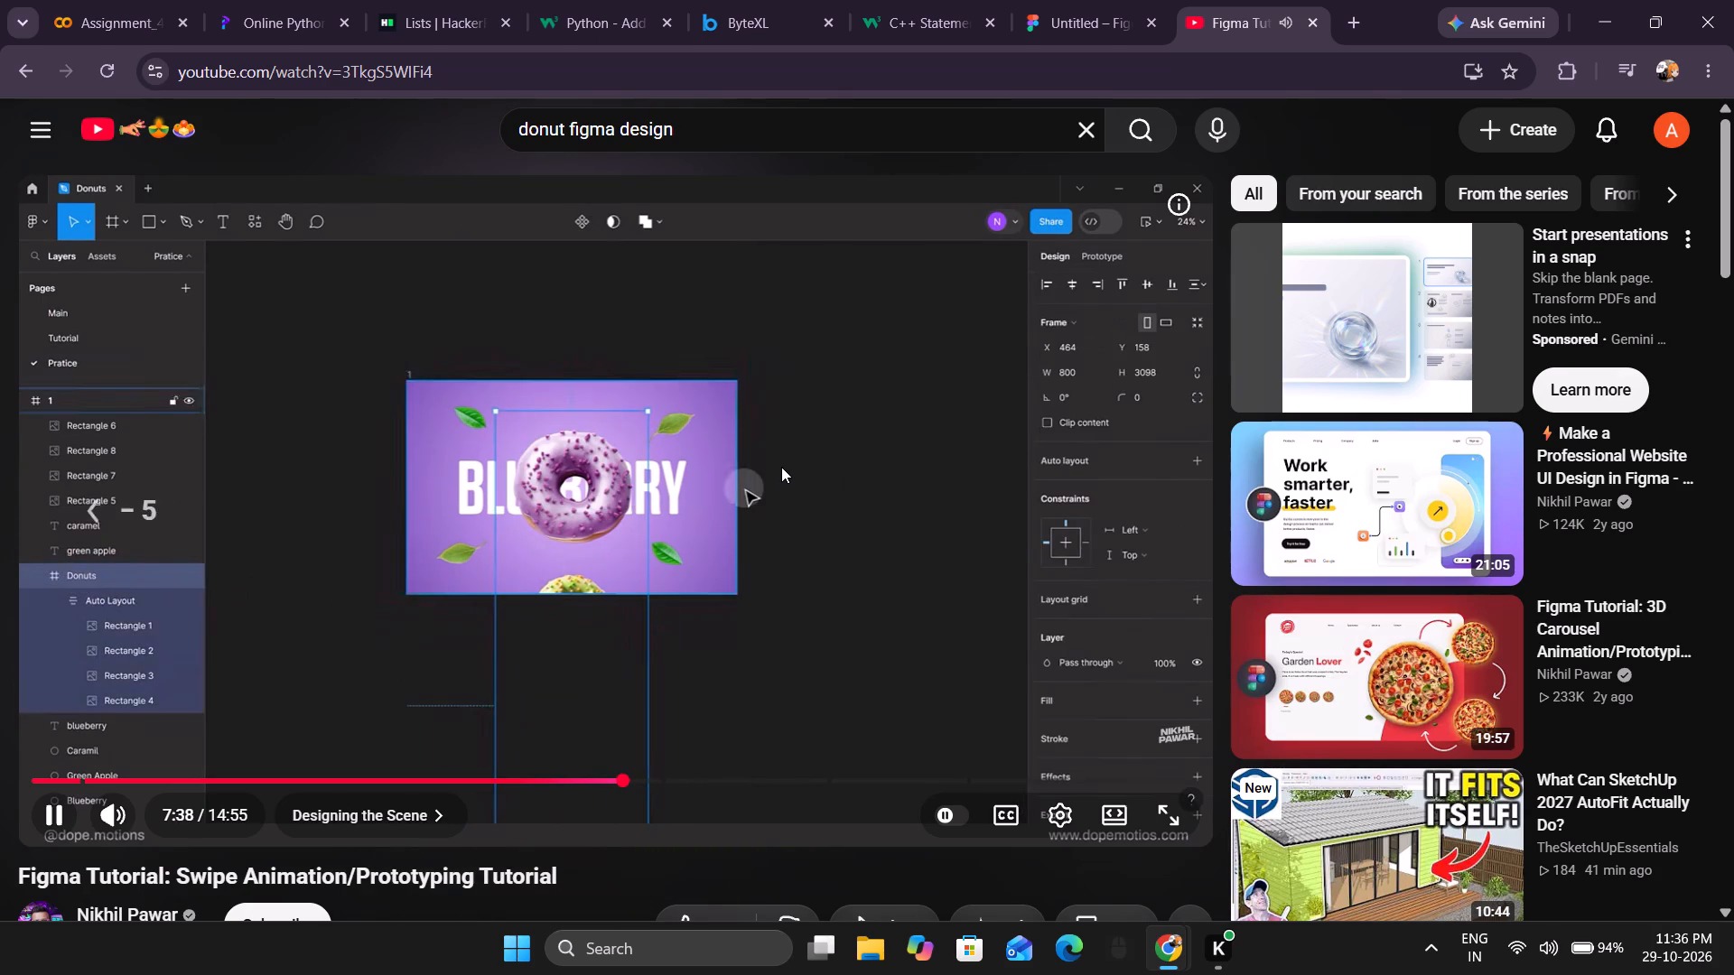
pyautogui.press('Left')
pyautogui.press('Left')
pyautogui.press('Left')
pyautogui.press('Left')
pyautogui.press('Left')
pyautogui.press('Left')
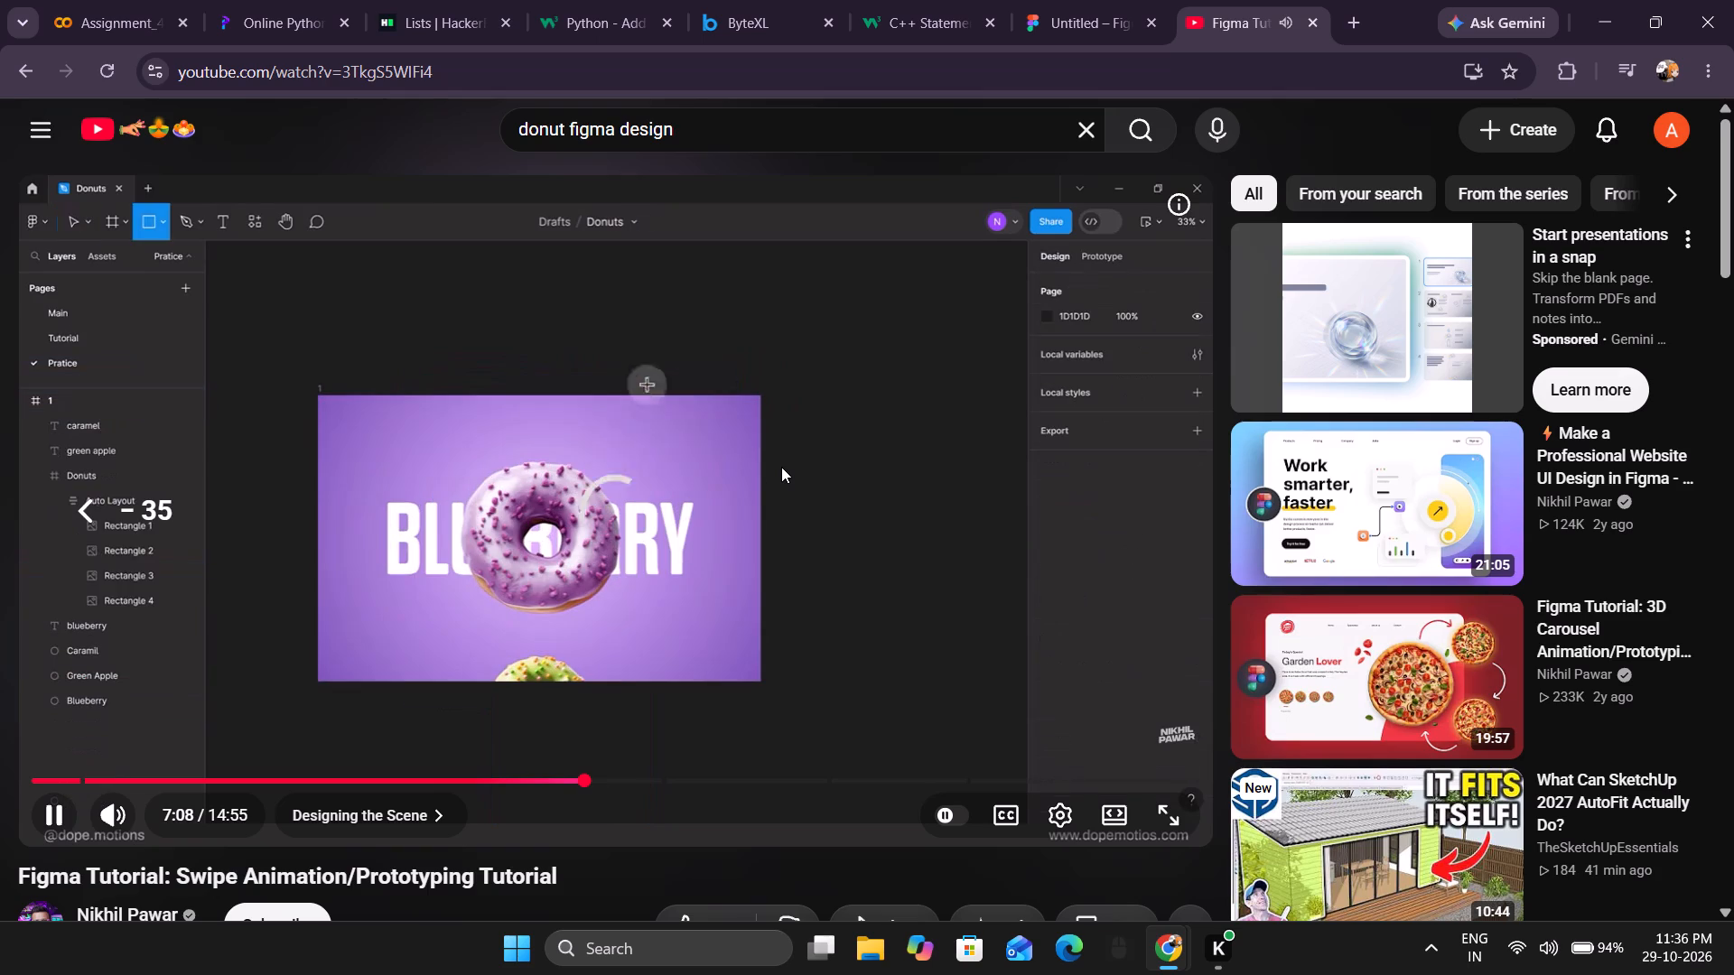
pyautogui.press('Left')
pyautogui.press('Right')
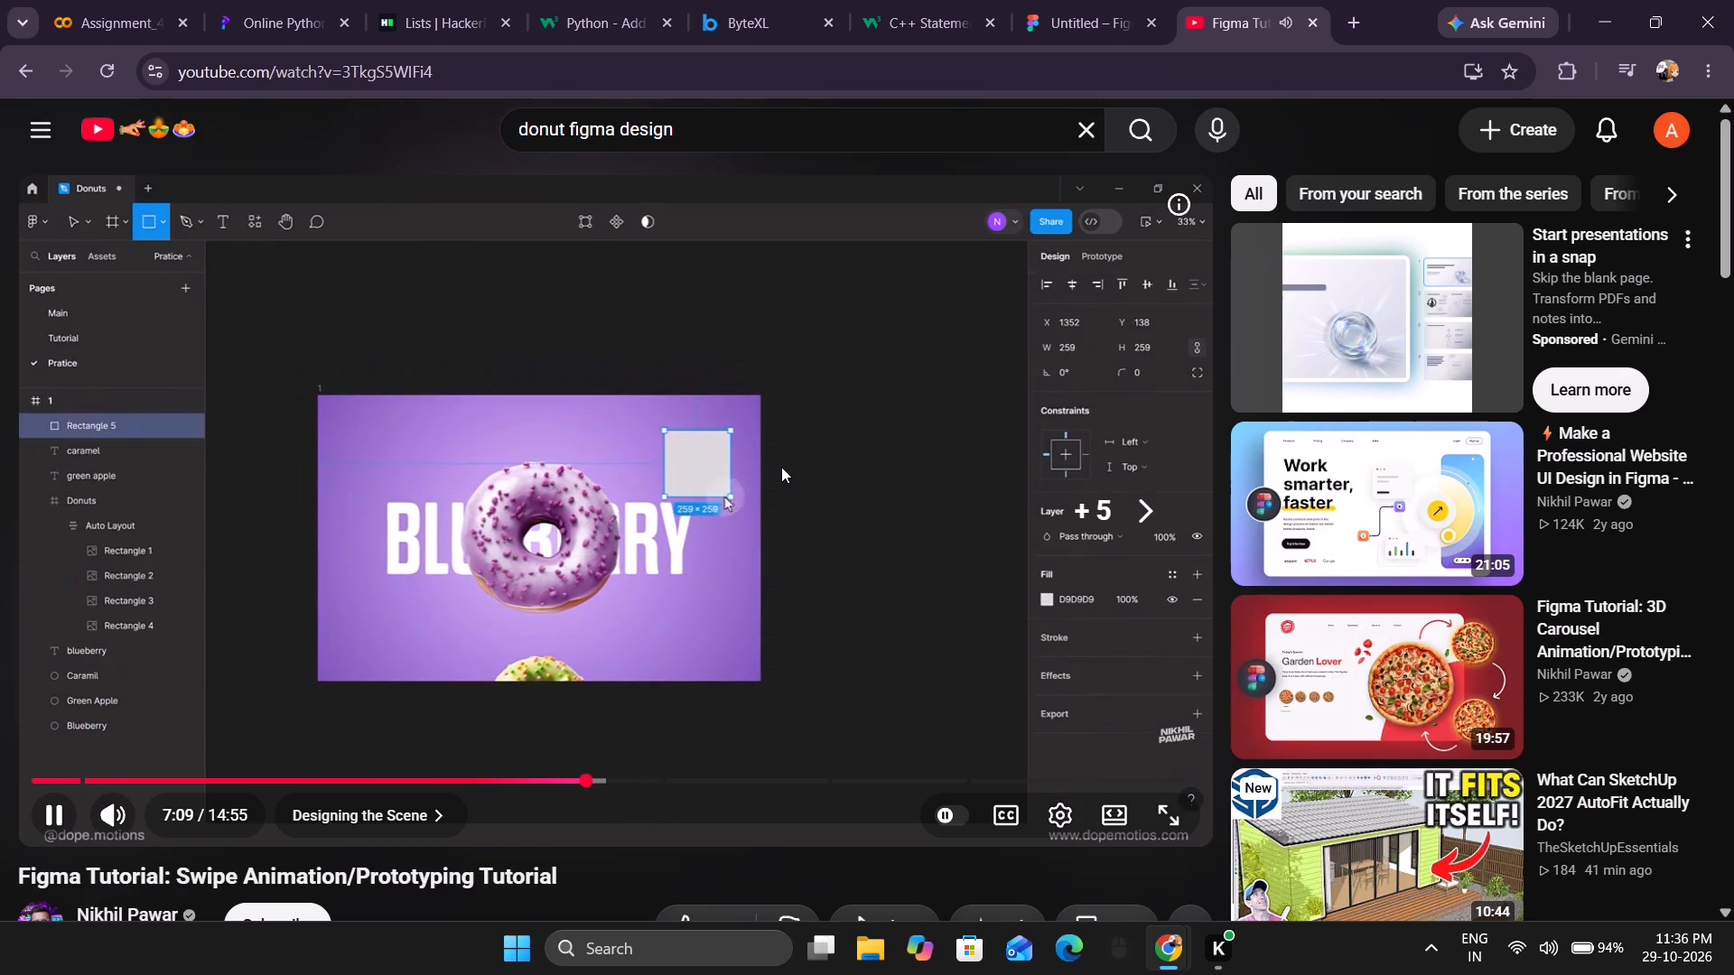
pyautogui.press('Left')
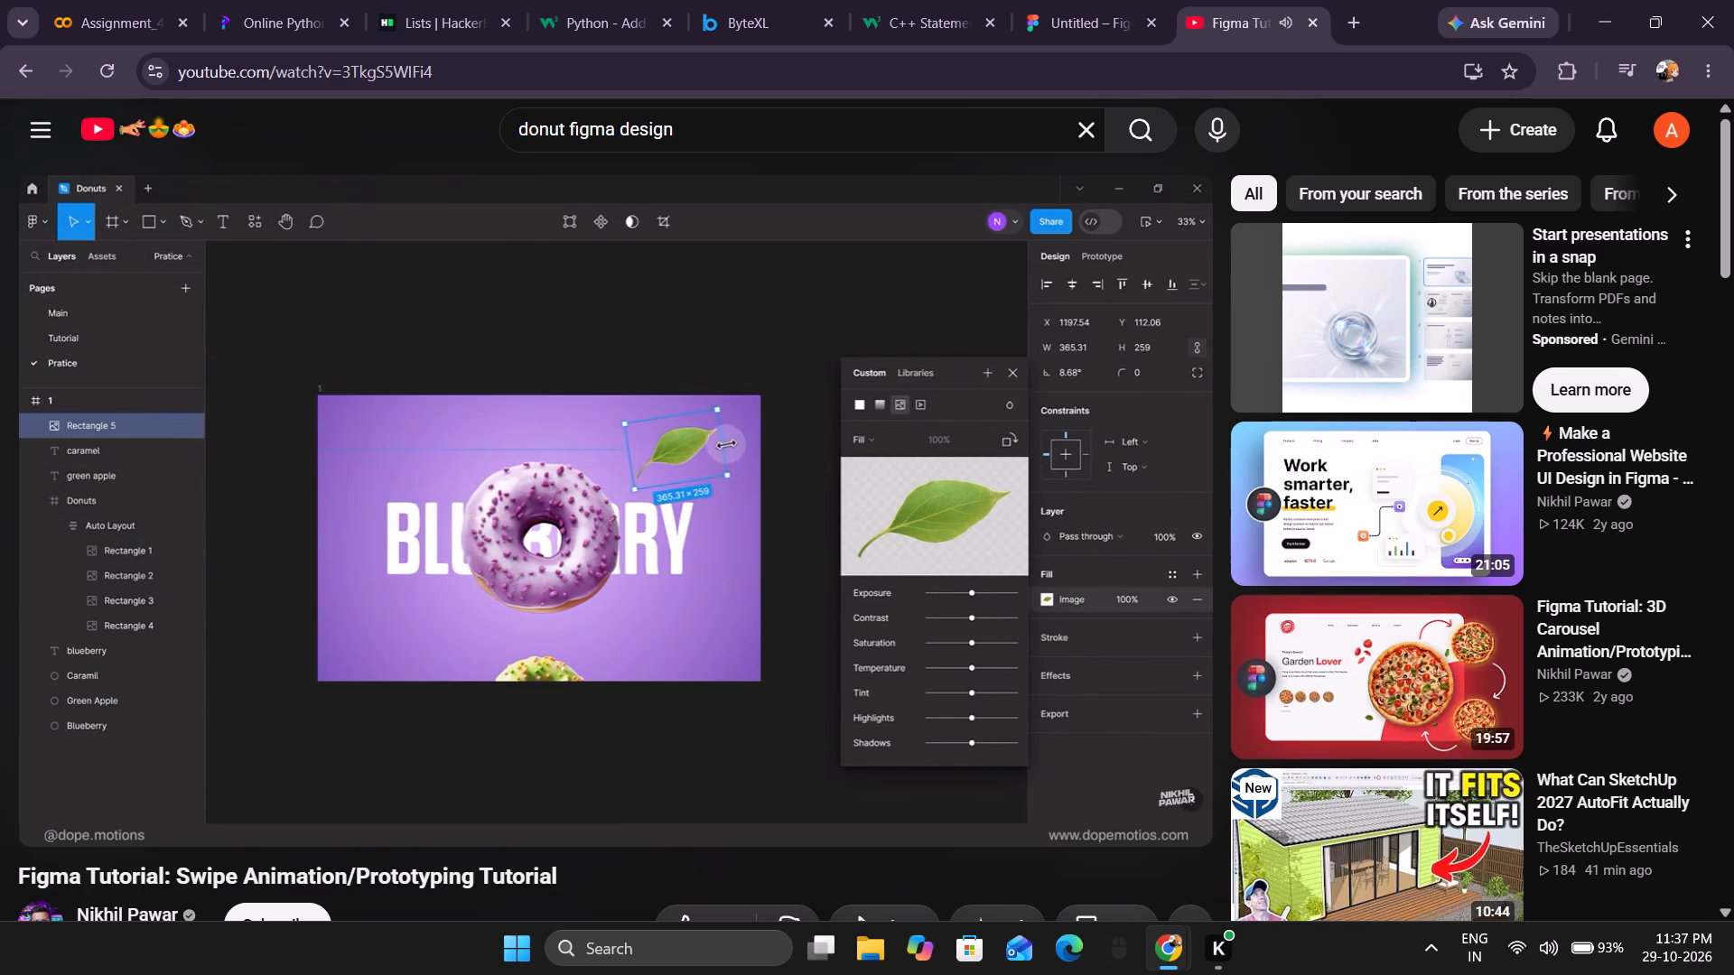
pyautogui.press('space')
# Switch to the Untitled design file and move the upper-right yellow-green leaf in frame MacBook Pro 16" - 1 to X 1338, Y 103.
pyautogui.click(1080, 0)
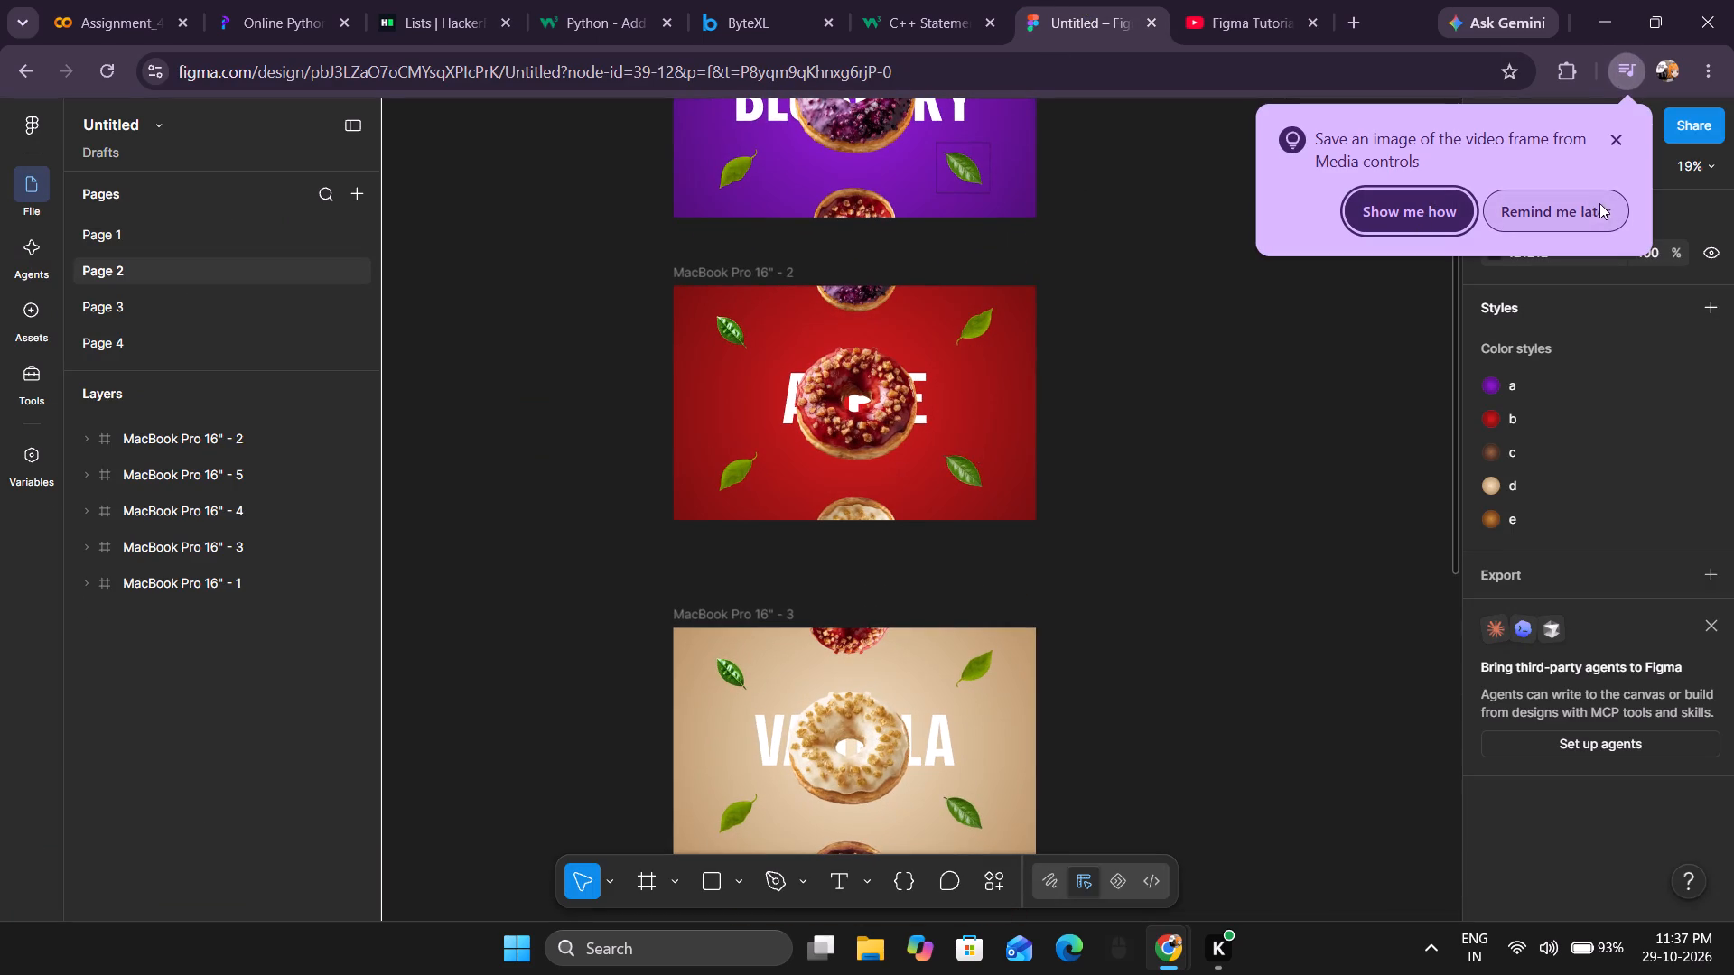
pyautogui.click(1618, 141)
pyautogui.scroll(1, 1089, 407)
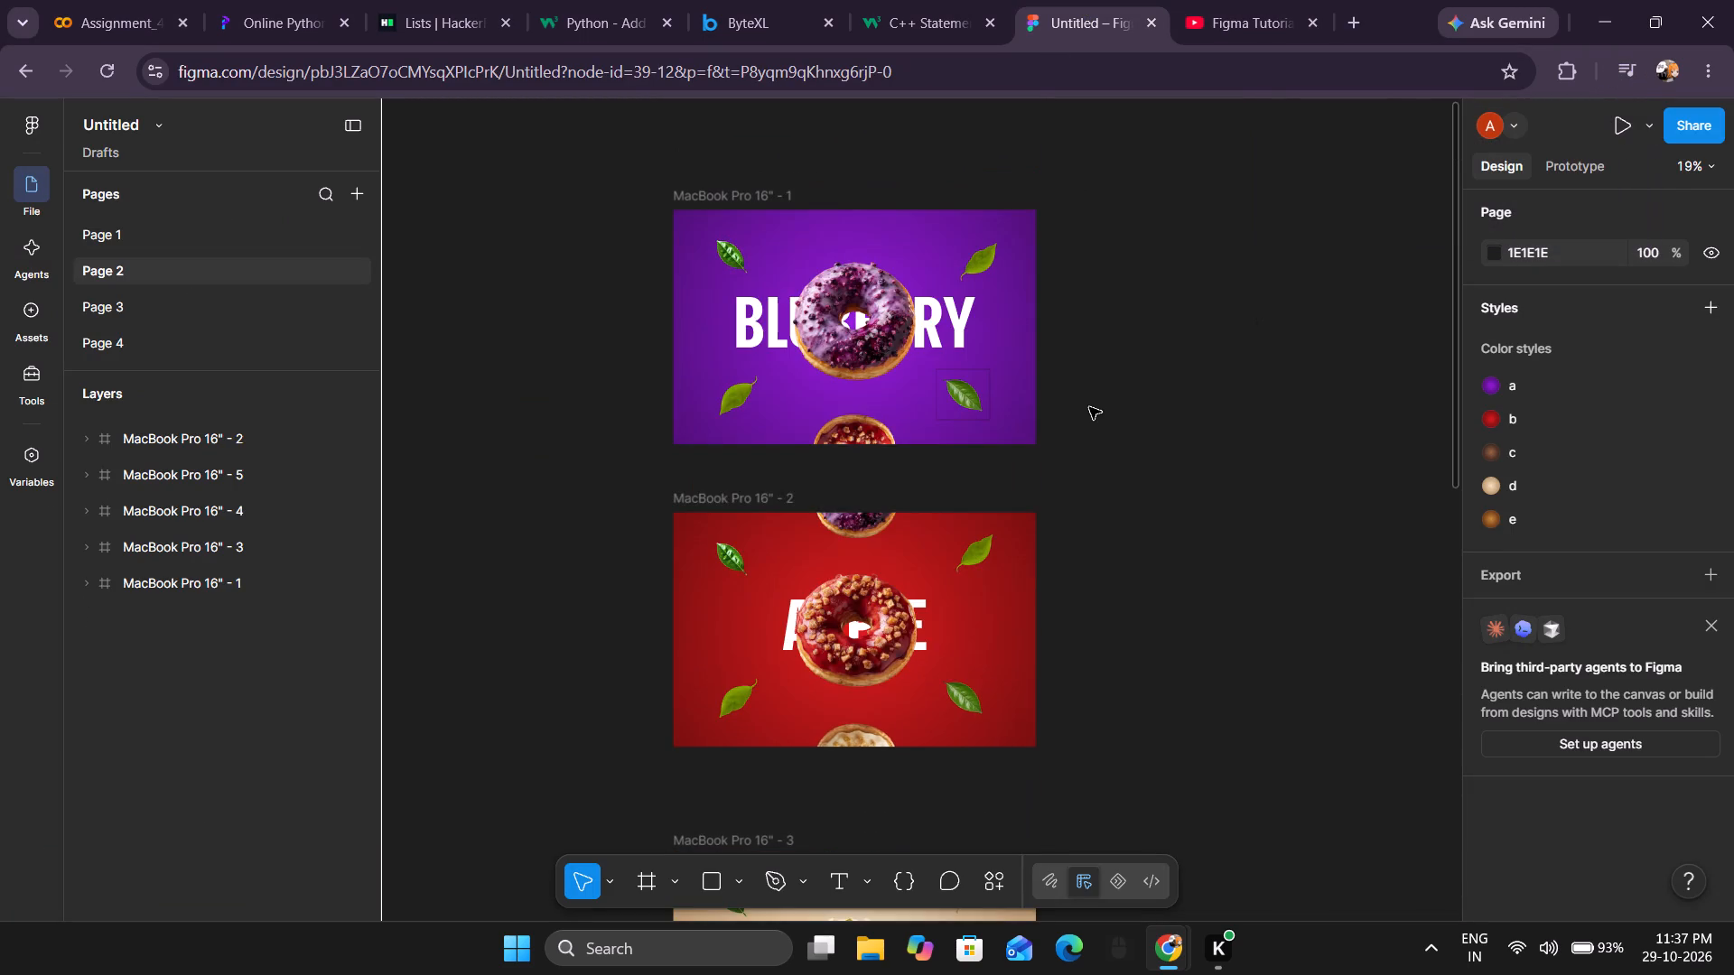
pyautogui.scroll(1, 1089, 407)
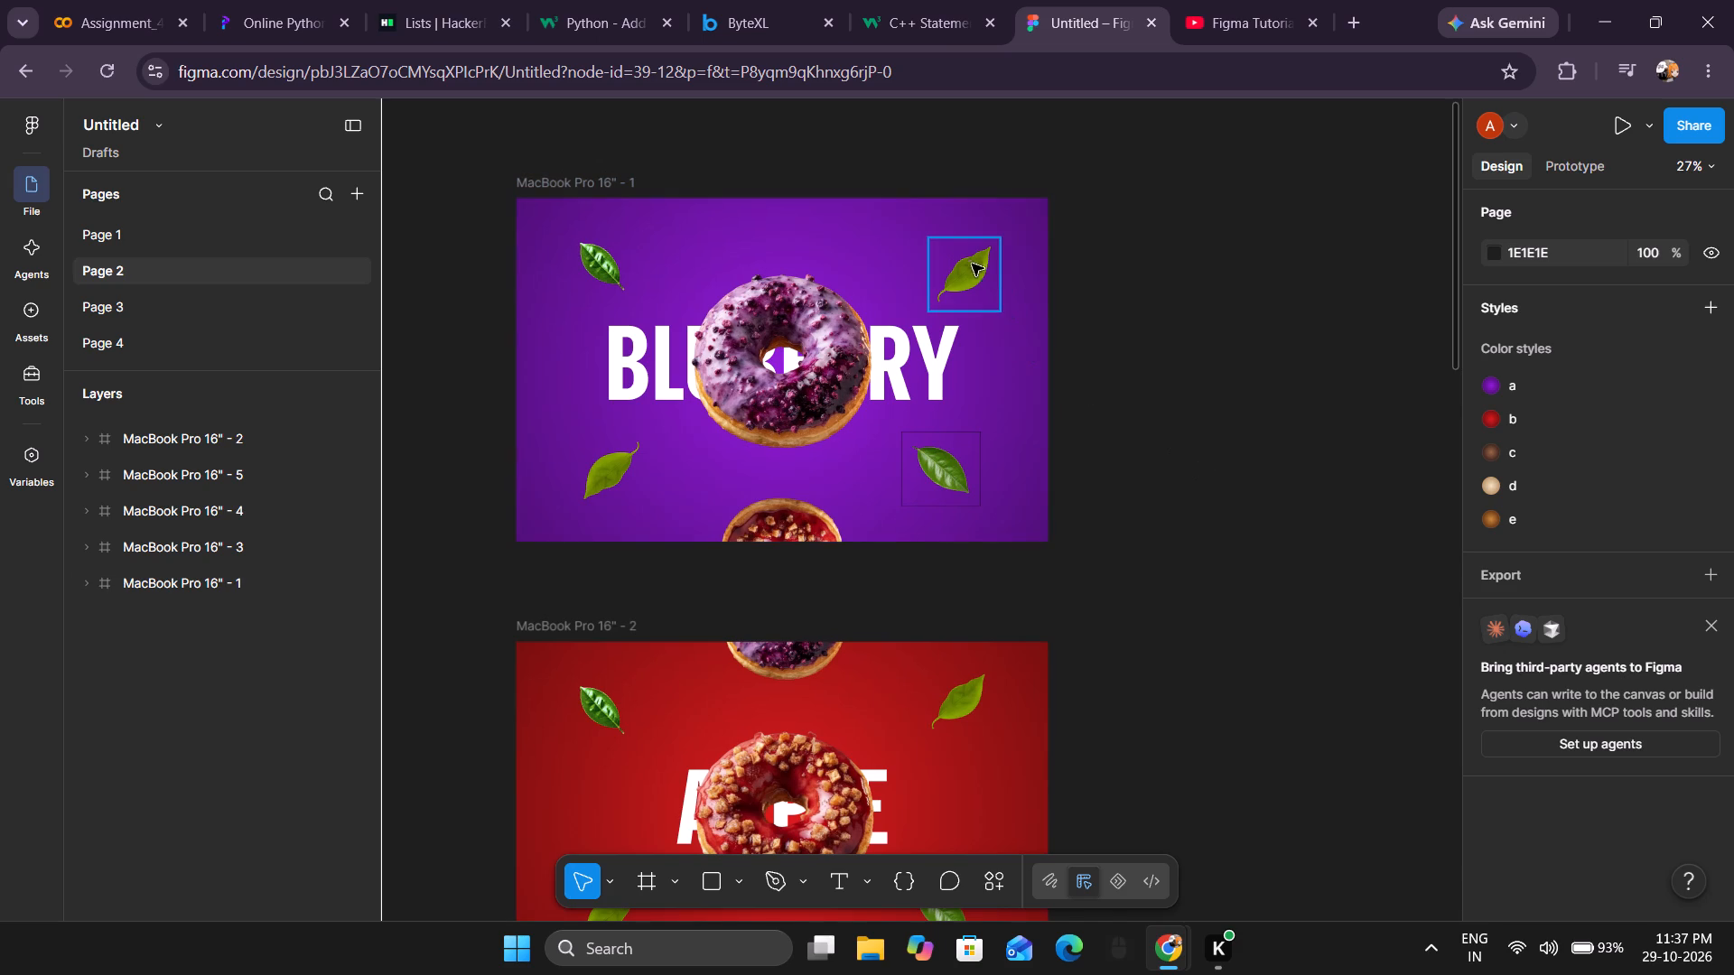
pyautogui.rightClick(969, 261)
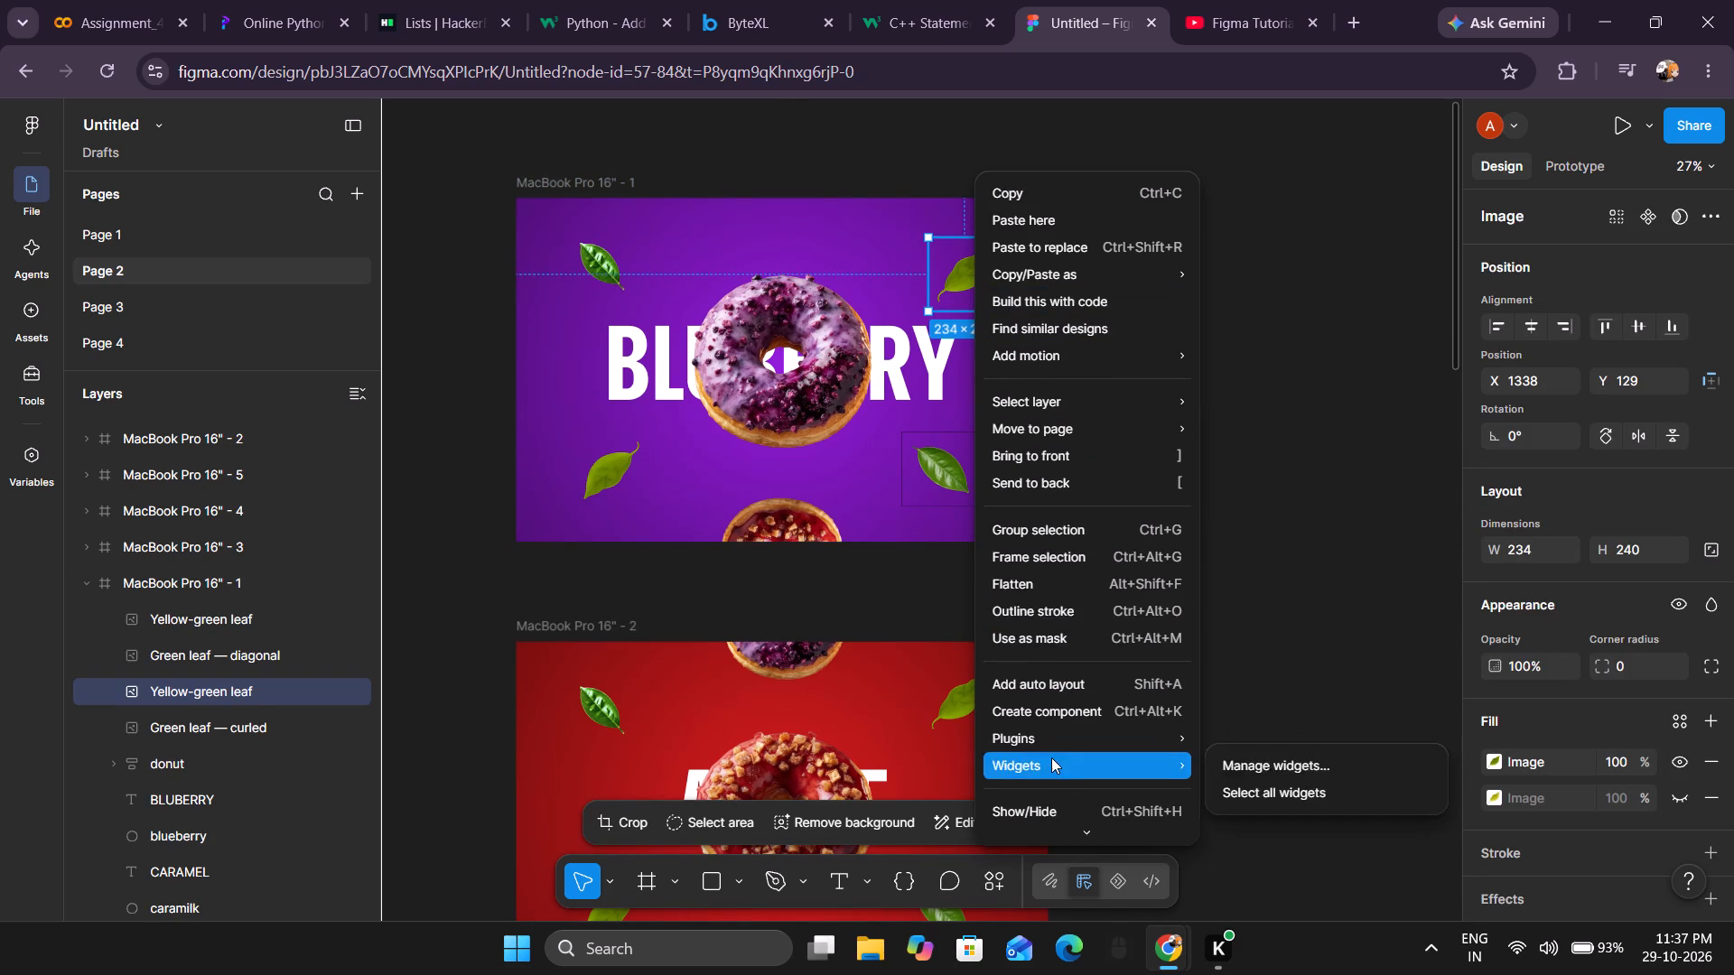
pyautogui.click(955, 268)
pyautogui.moveTo(955, 271); pyautogui.dragTo(987, 562)
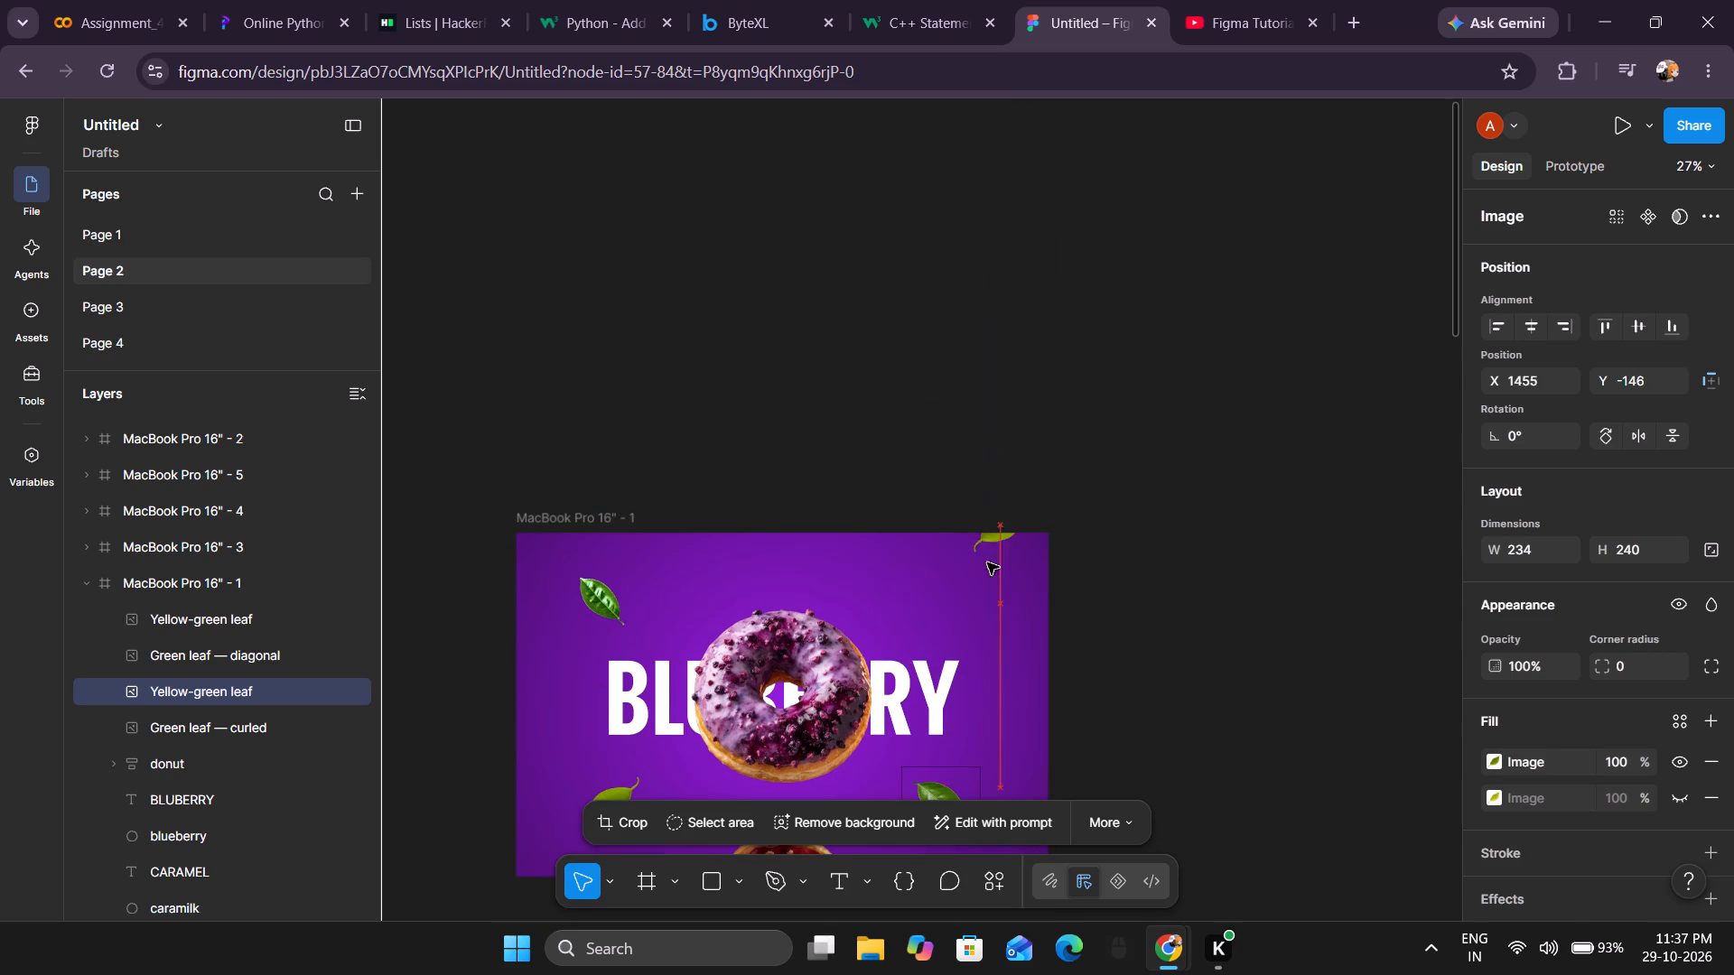
pyautogui.moveTo(987, 562); pyautogui.dragTo(951, 597)
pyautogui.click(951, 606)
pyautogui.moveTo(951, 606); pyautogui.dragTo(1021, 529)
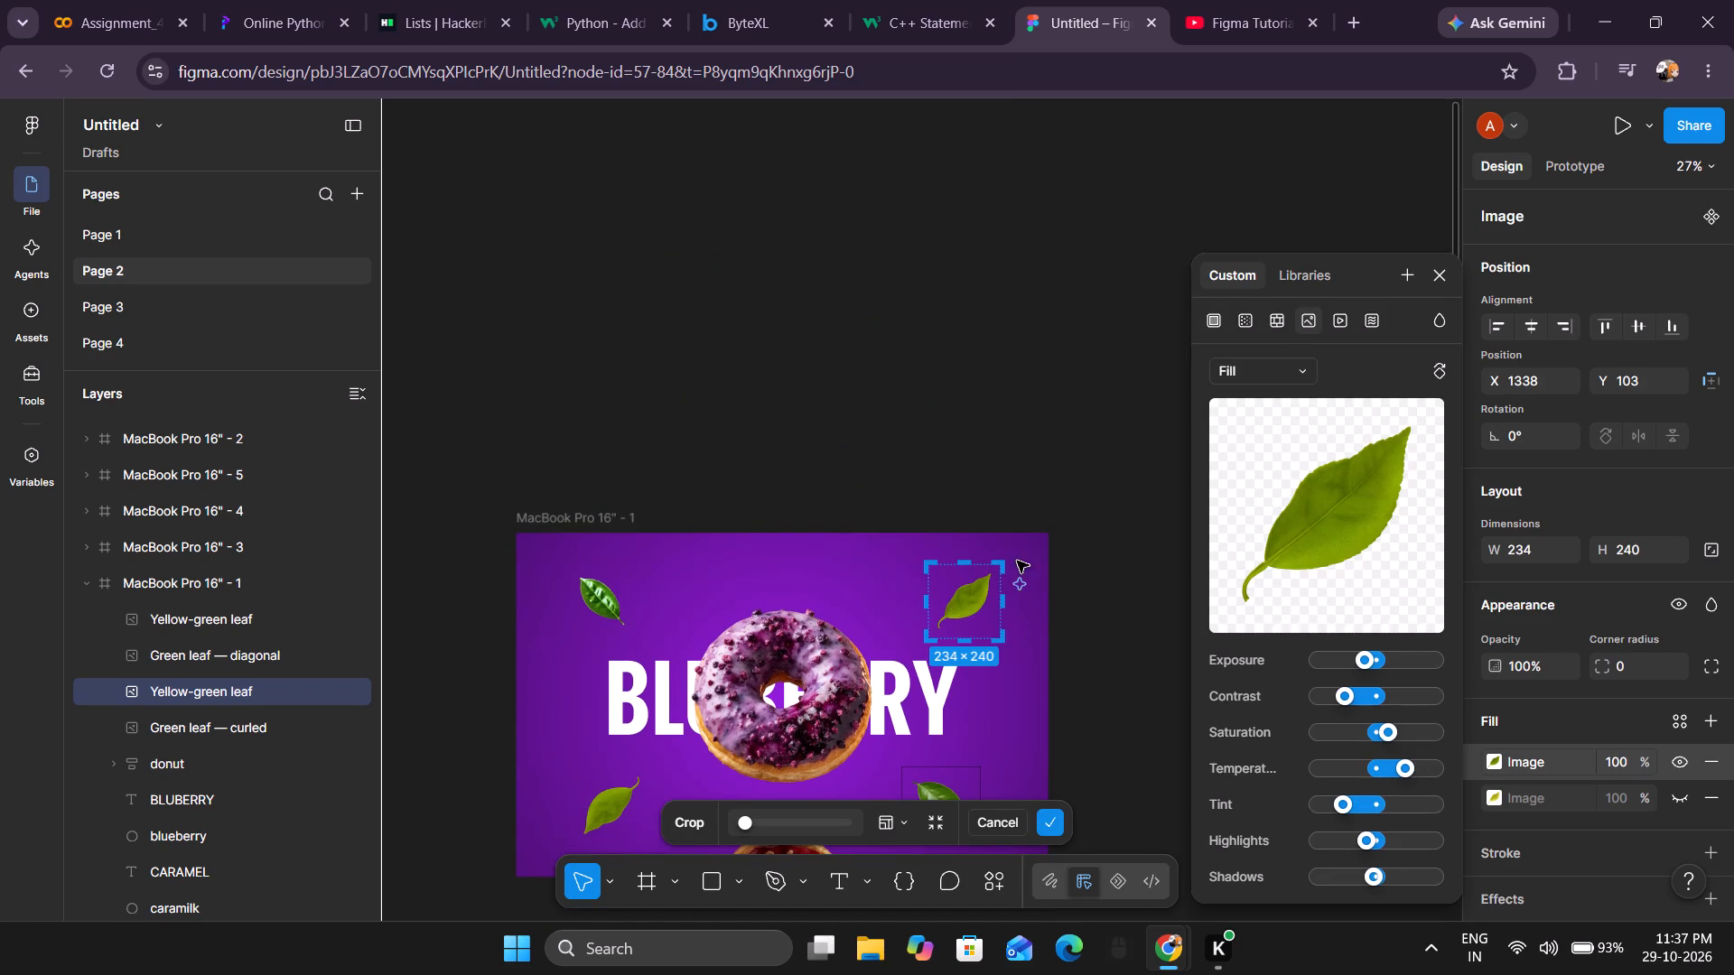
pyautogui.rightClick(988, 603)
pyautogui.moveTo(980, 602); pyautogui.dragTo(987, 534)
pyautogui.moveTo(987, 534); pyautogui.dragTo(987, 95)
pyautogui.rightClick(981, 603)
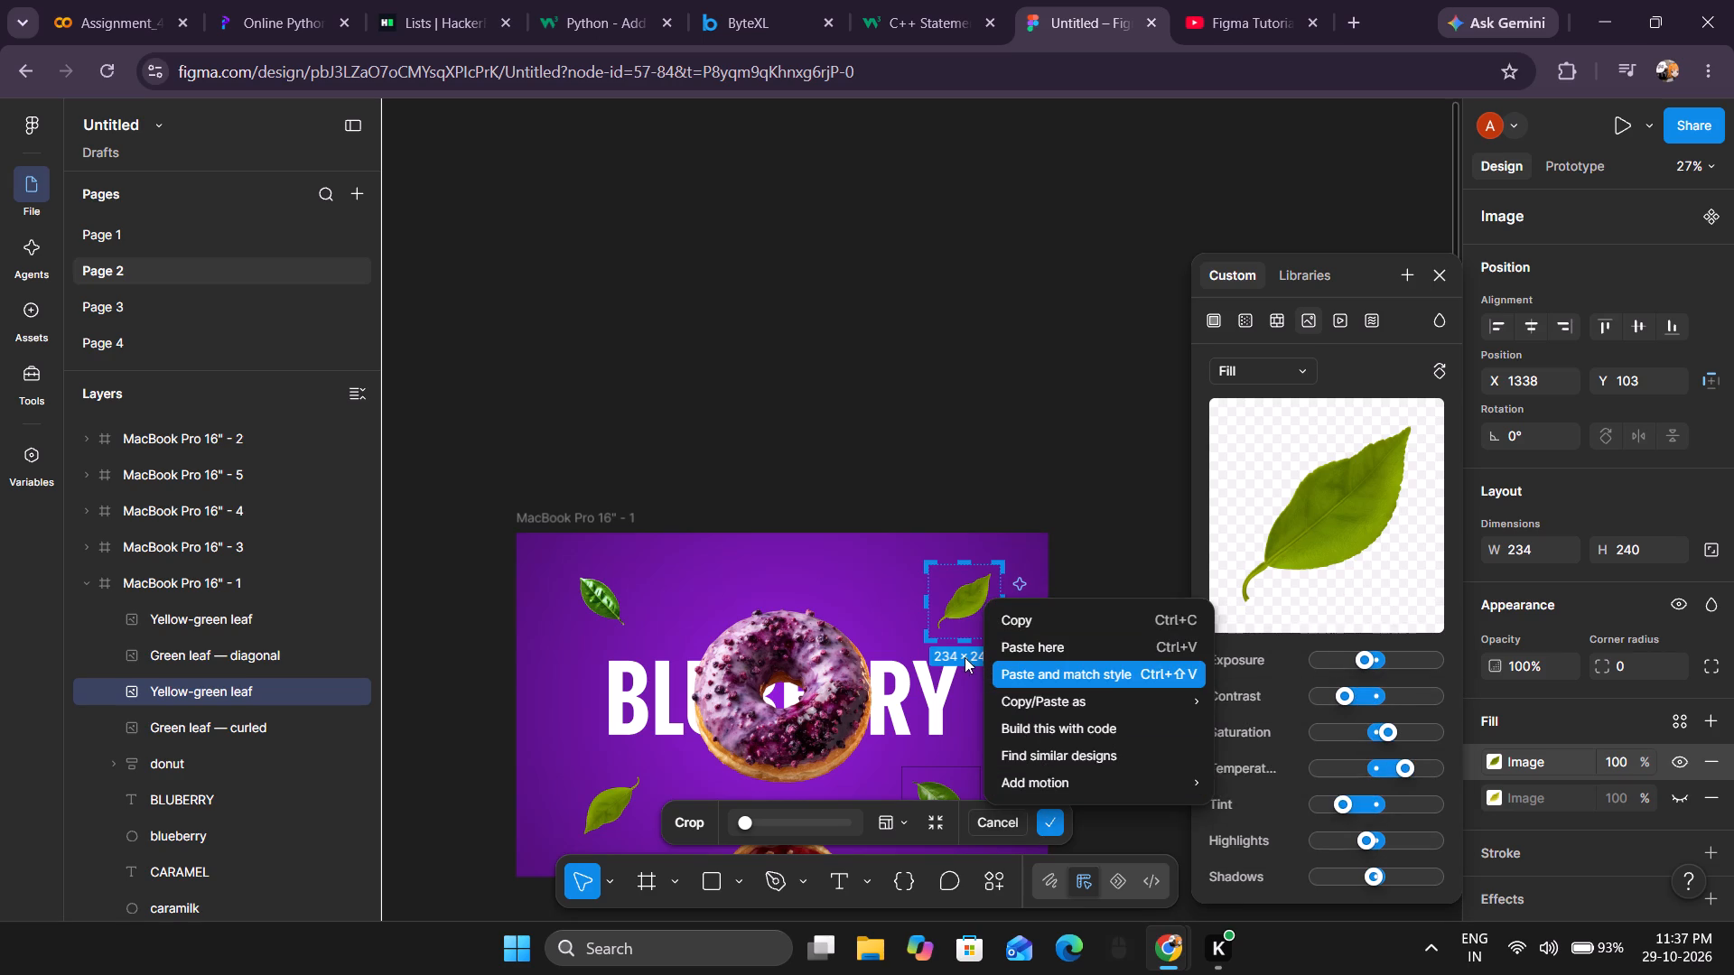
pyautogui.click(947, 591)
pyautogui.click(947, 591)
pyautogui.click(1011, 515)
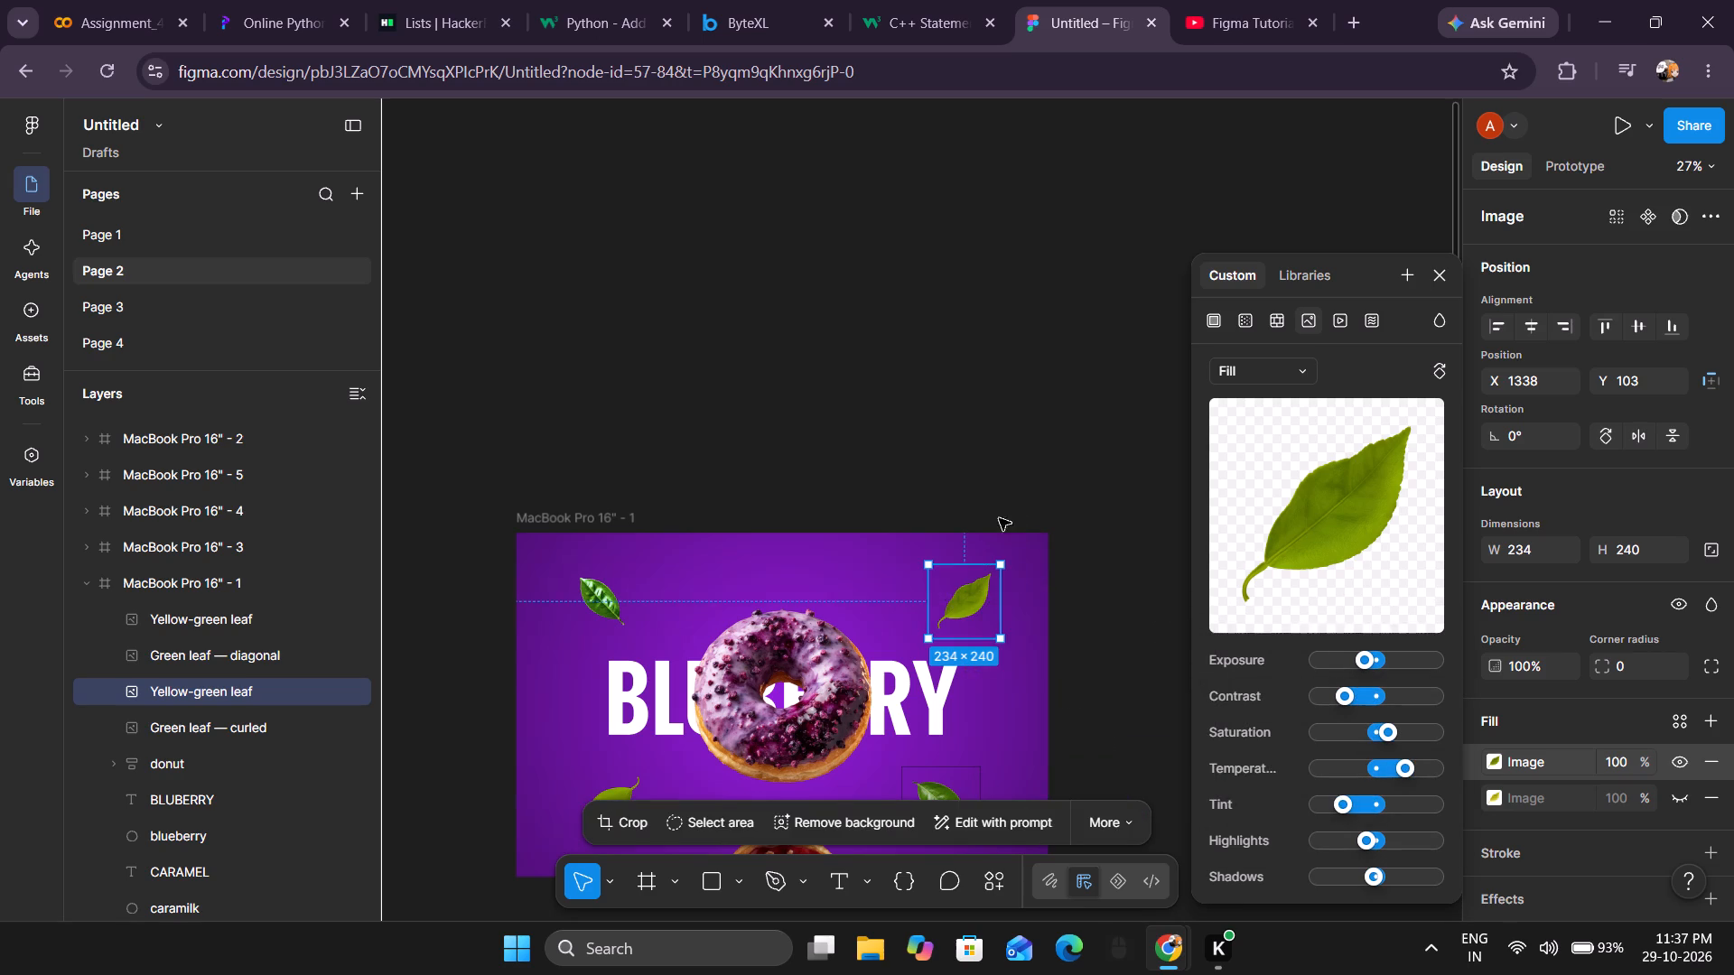
# Move the upper-right yellow-green leaf in frame MacBook Pro 16" - 1 to X 1309, Y 76.
pyautogui.moveTo(973, 605); pyautogui.dragTo(934, 835)
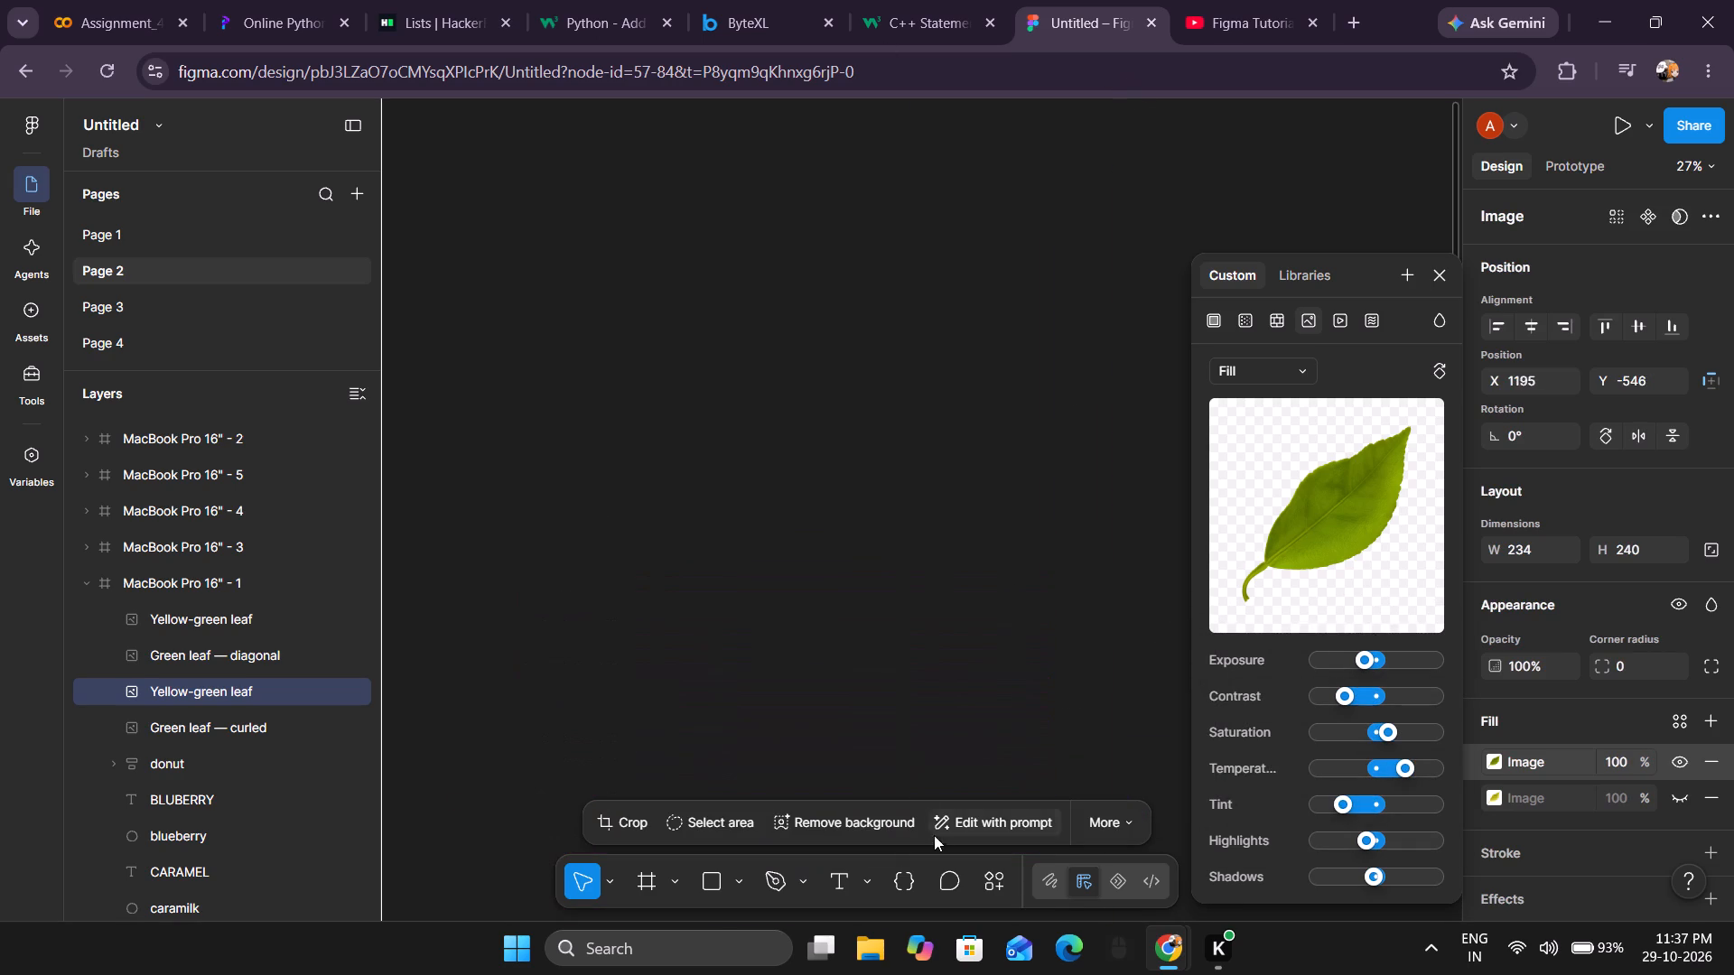
pyautogui.moveTo(934, 835); pyautogui.dragTo(964, 744)
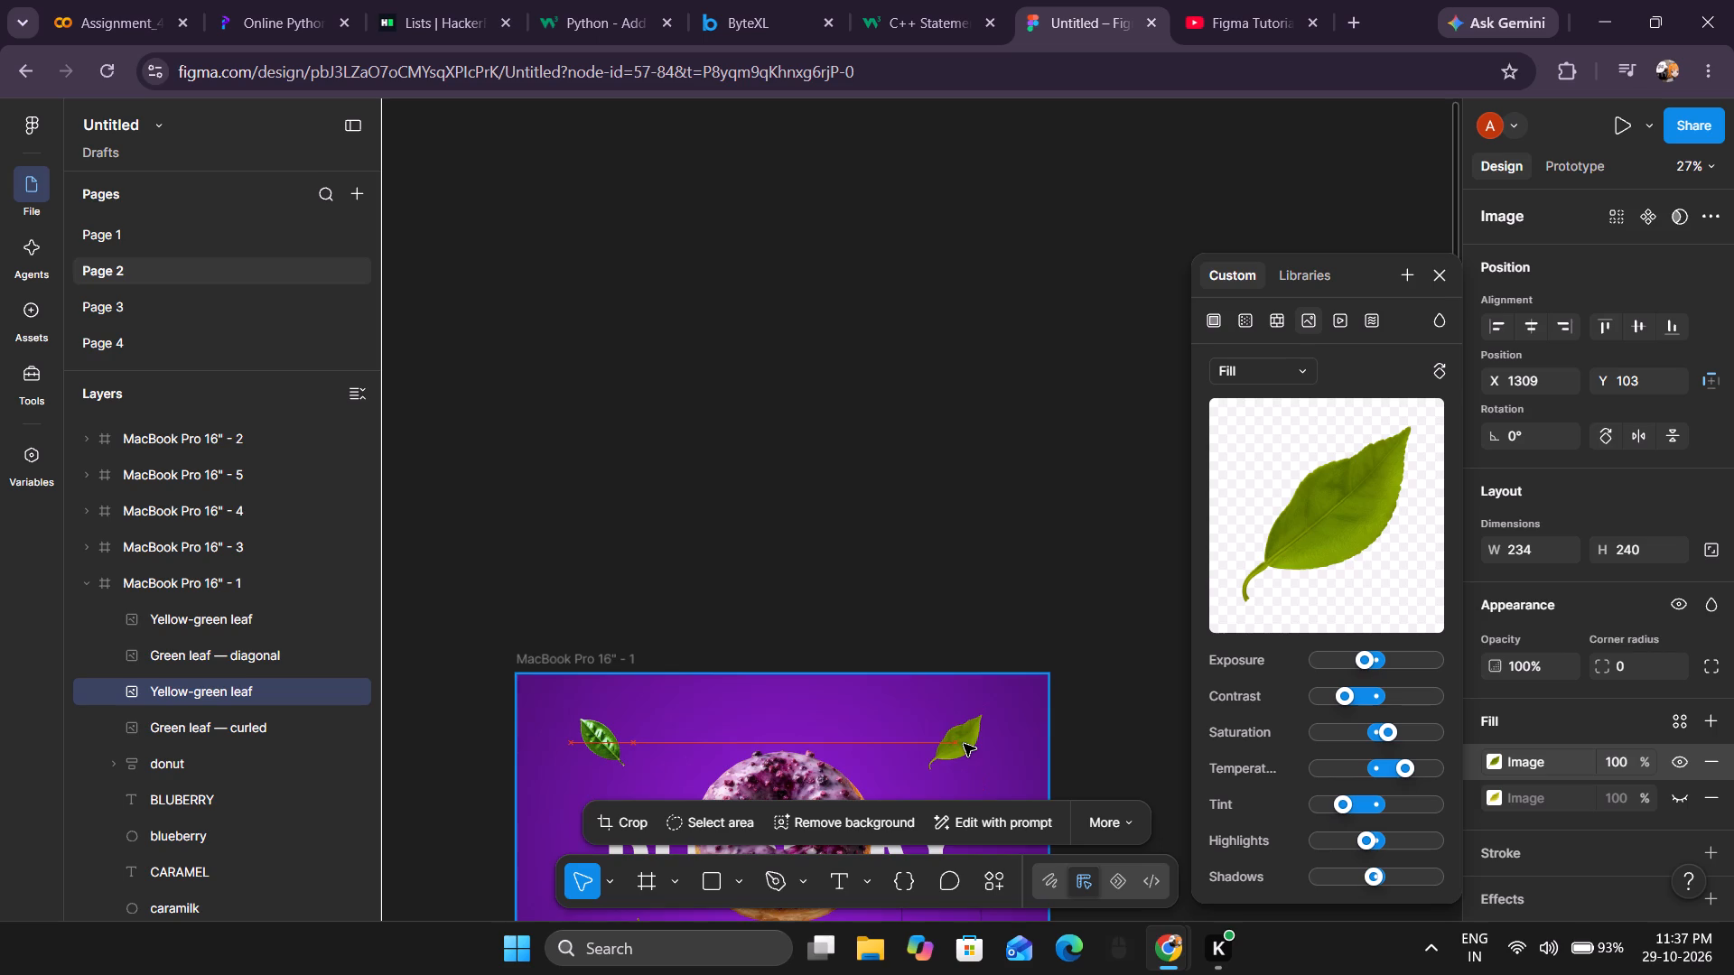
pyautogui.moveTo(964, 744); pyautogui.dragTo(965, 745)
pyautogui.scroll(-5, 1030, 598)
pyautogui.click(973, 507)
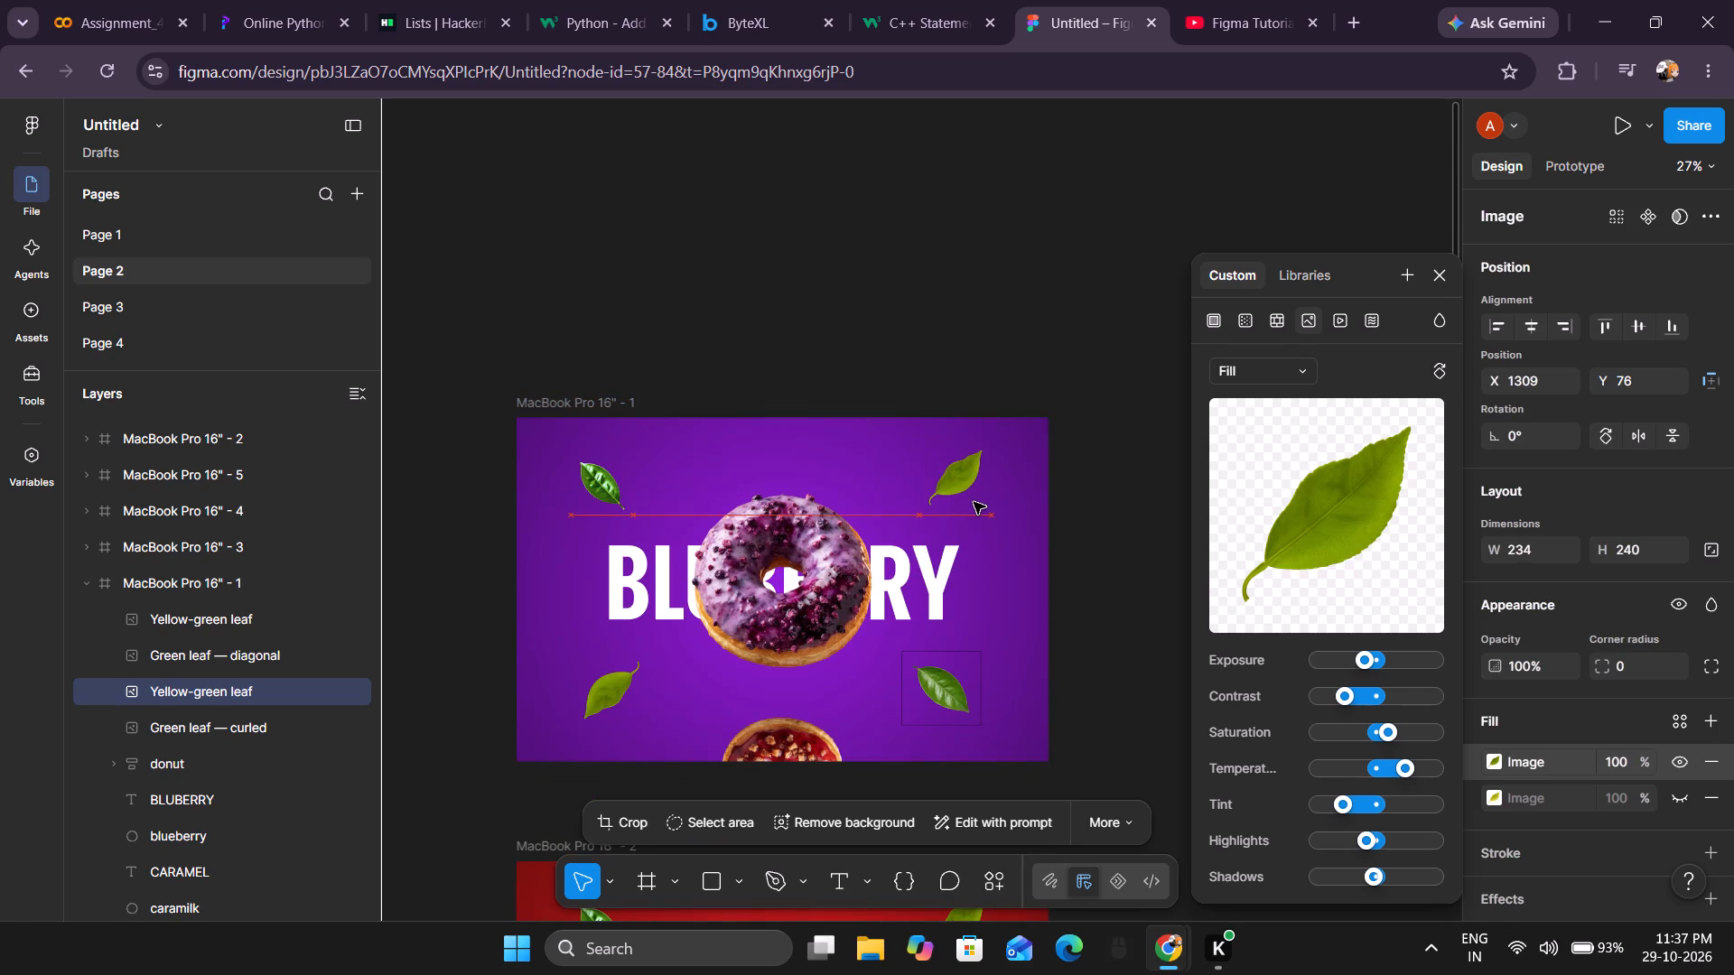
pyautogui.scroll(-5, 1046, 464)
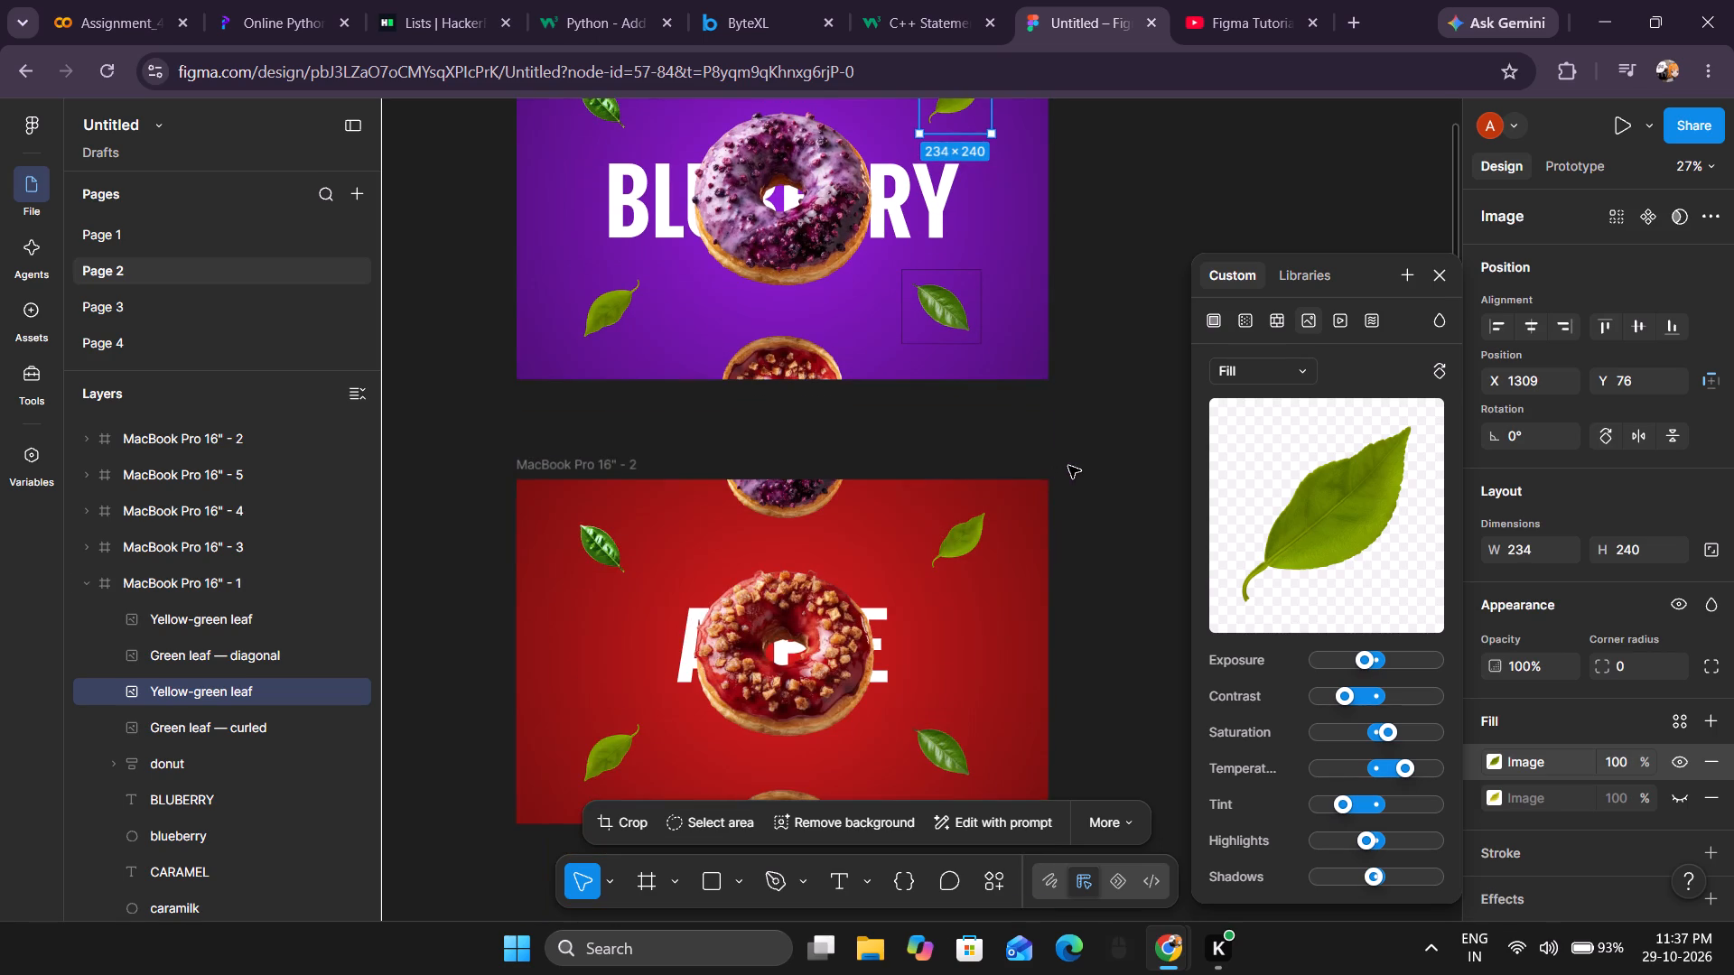
pyautogui.click(1137, 376)
# Copy the upper-right yellow-green leaf in frame MacBook Pro 16" - 1.
pyautogui.scroll(5, 1145, 326)
pyautogui.rightClick(1031, 239)
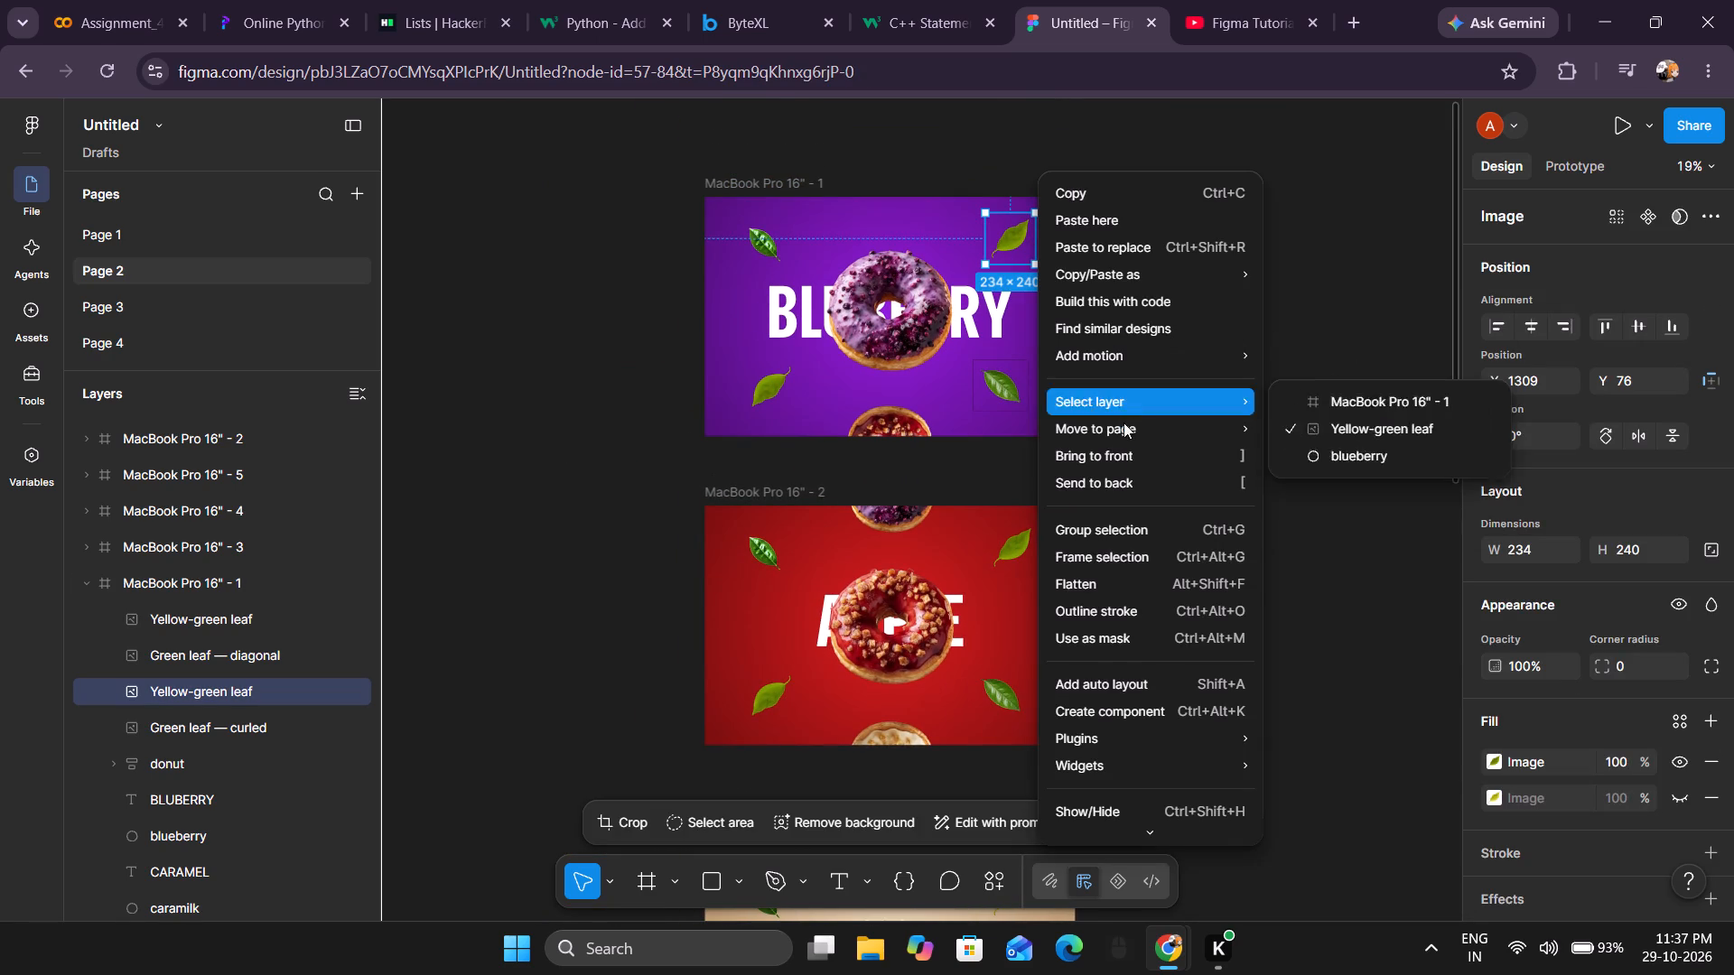
pyautogui.click(1083, 189)
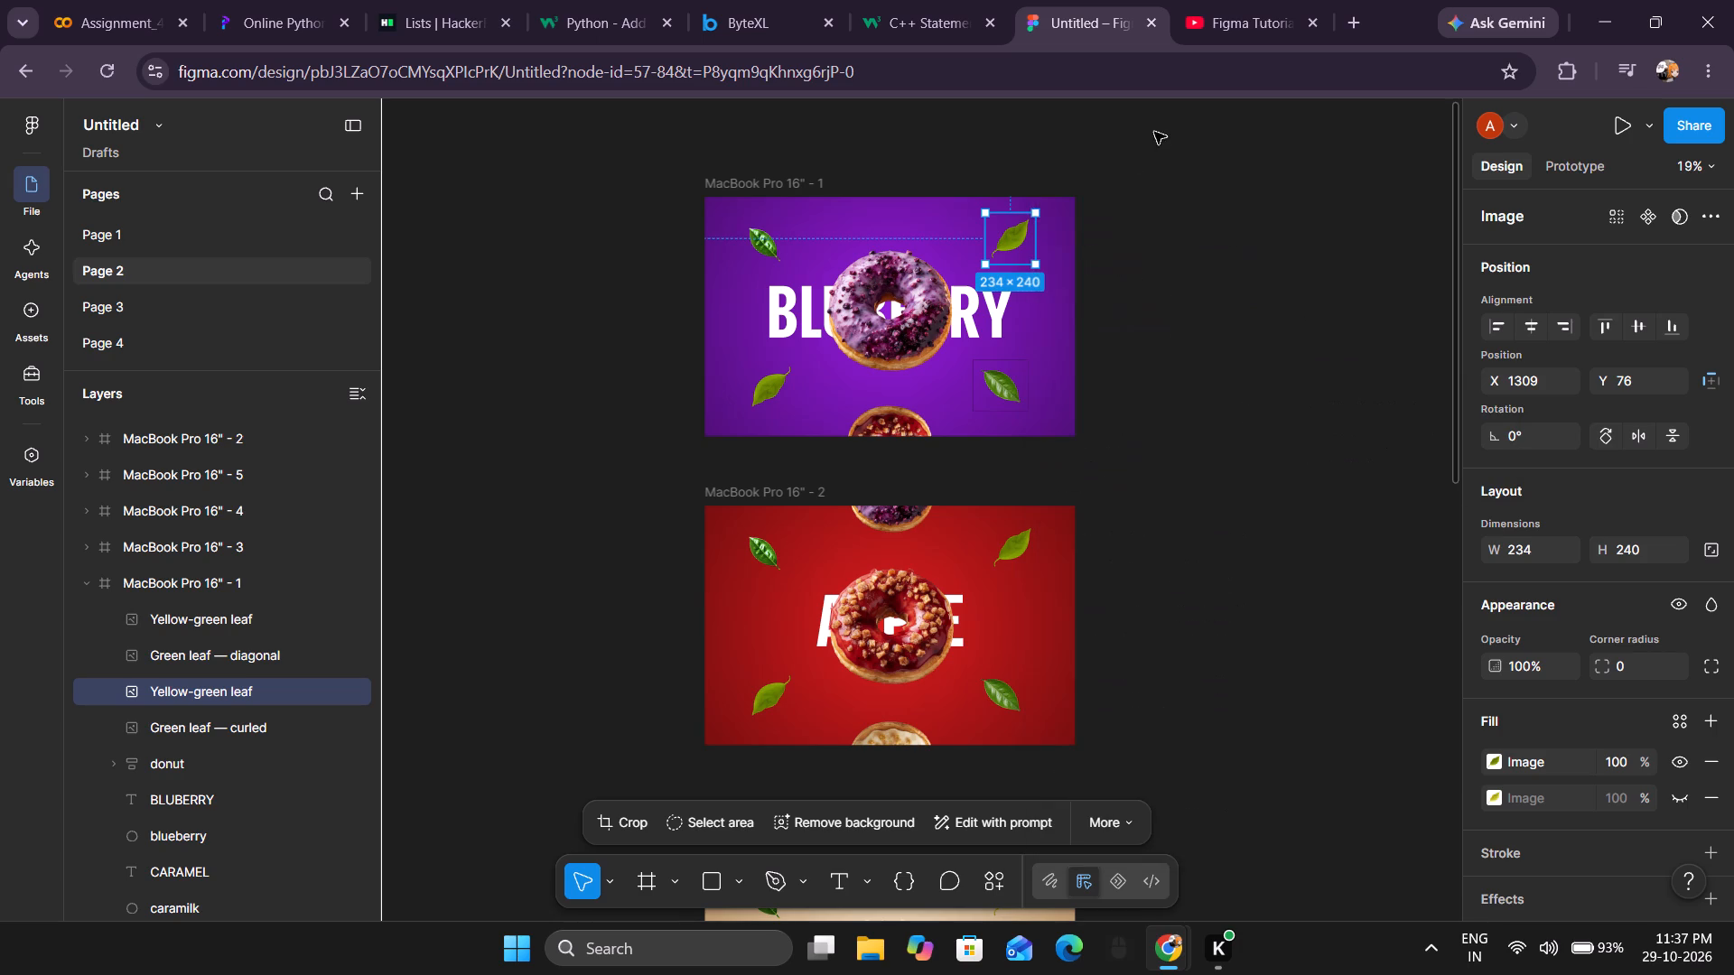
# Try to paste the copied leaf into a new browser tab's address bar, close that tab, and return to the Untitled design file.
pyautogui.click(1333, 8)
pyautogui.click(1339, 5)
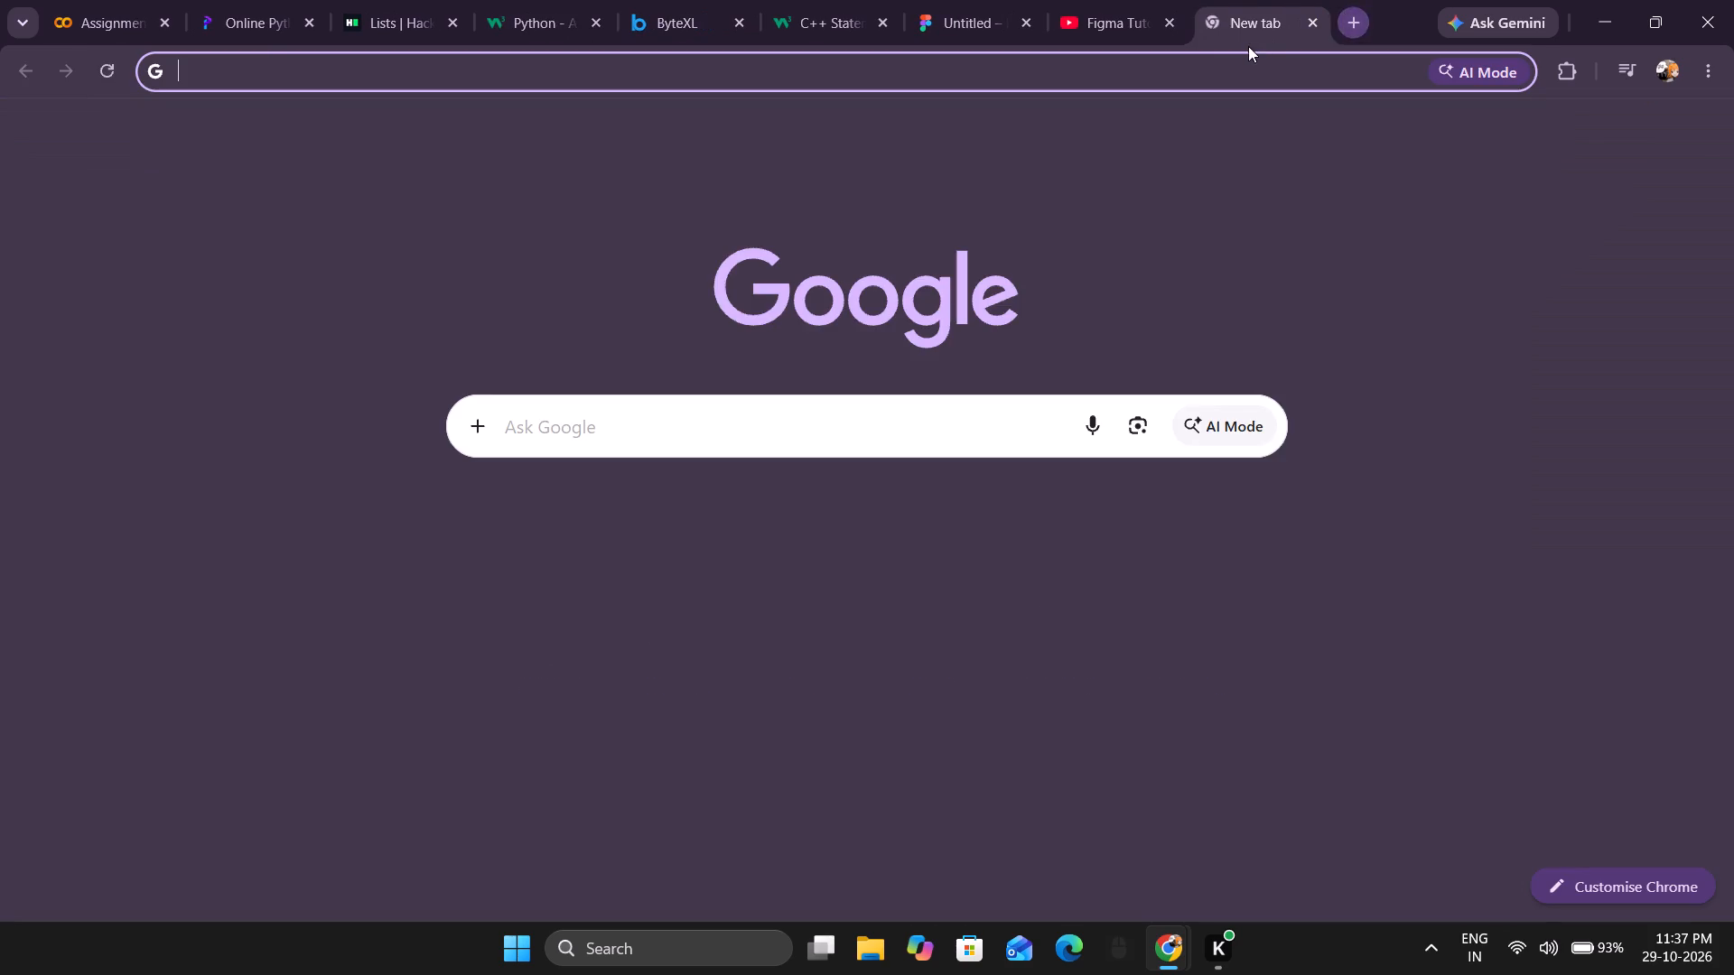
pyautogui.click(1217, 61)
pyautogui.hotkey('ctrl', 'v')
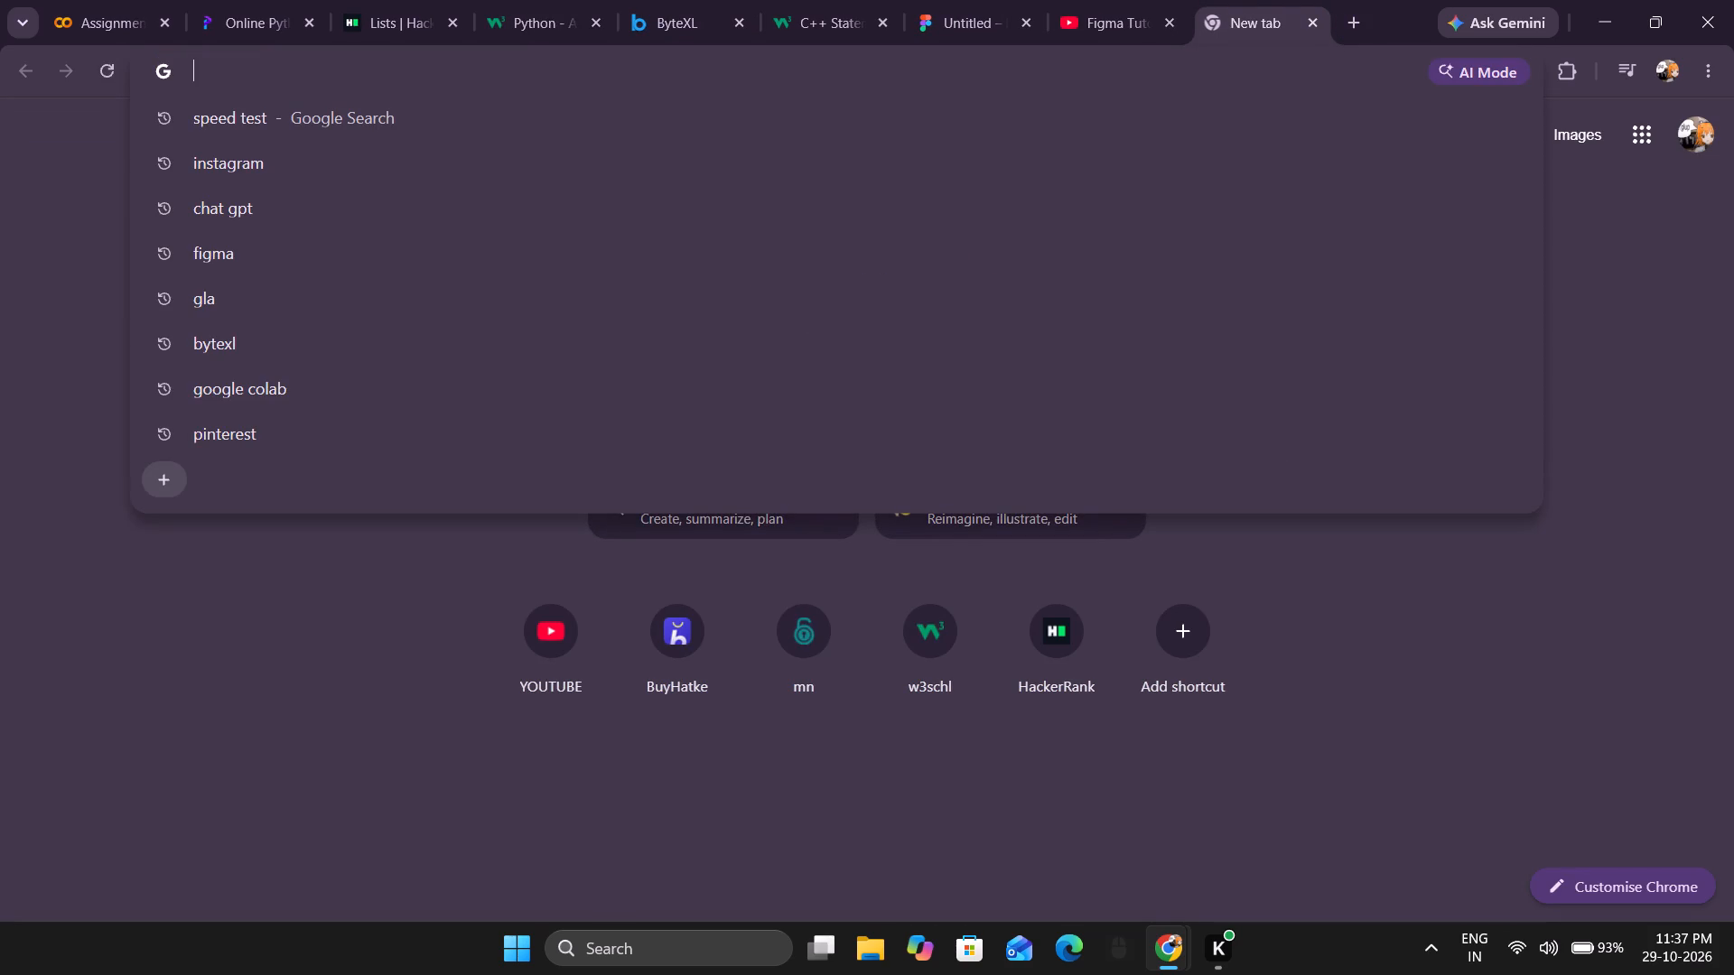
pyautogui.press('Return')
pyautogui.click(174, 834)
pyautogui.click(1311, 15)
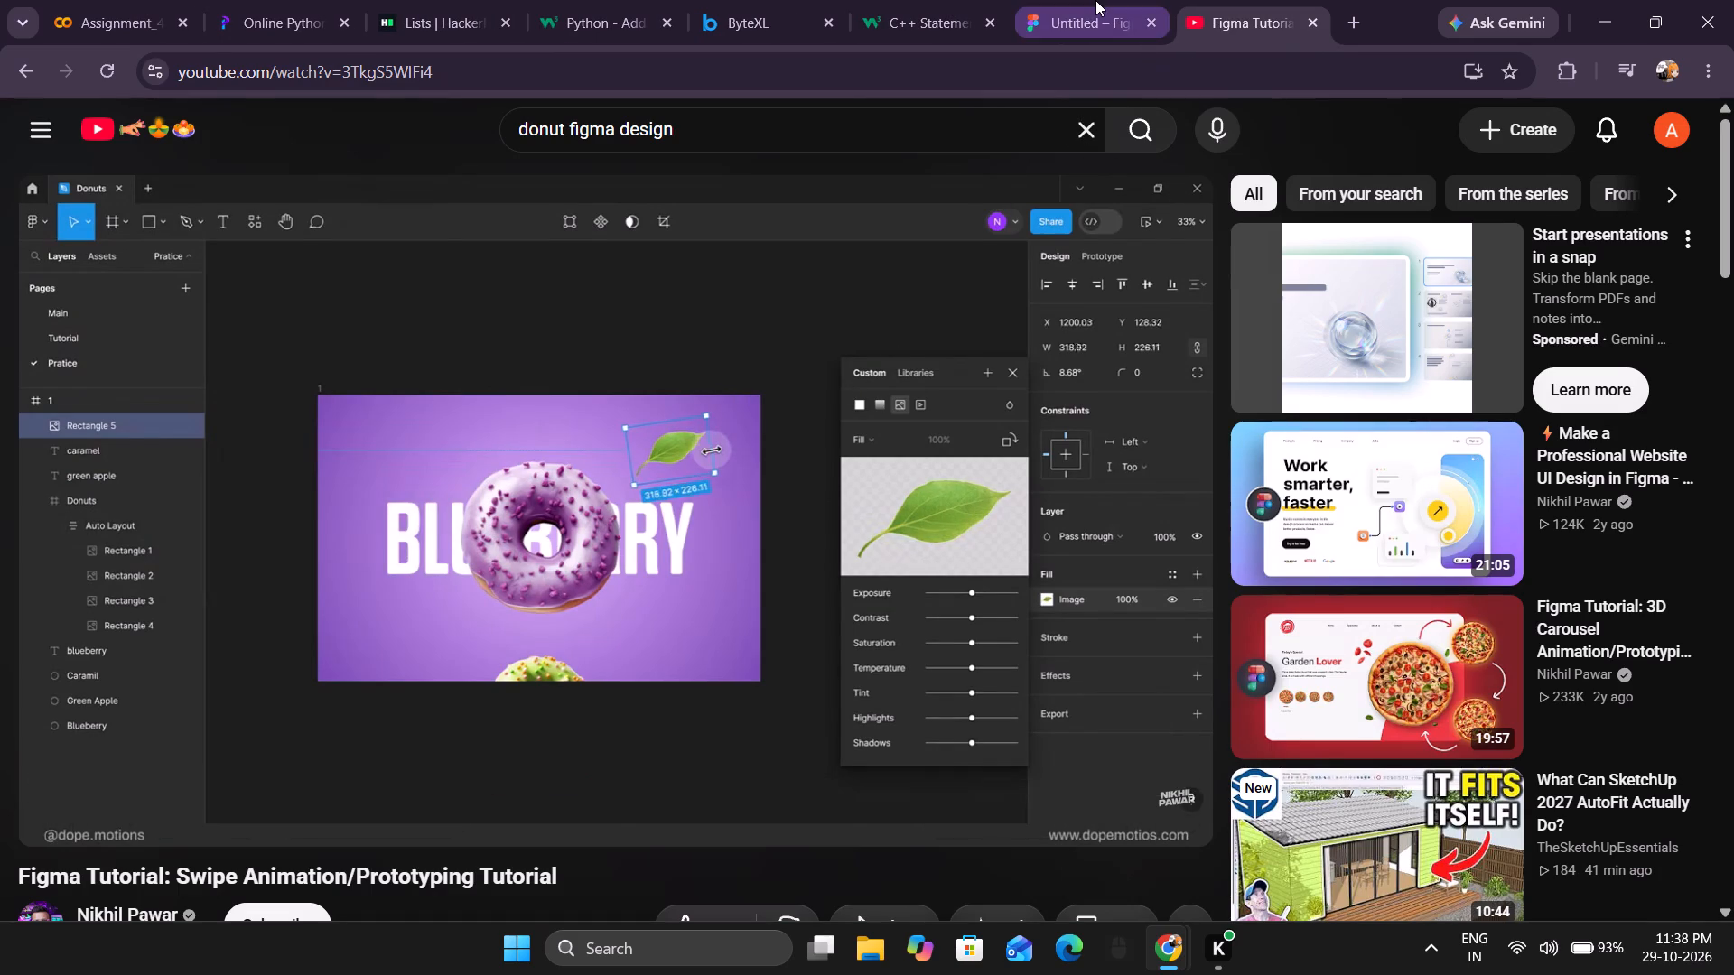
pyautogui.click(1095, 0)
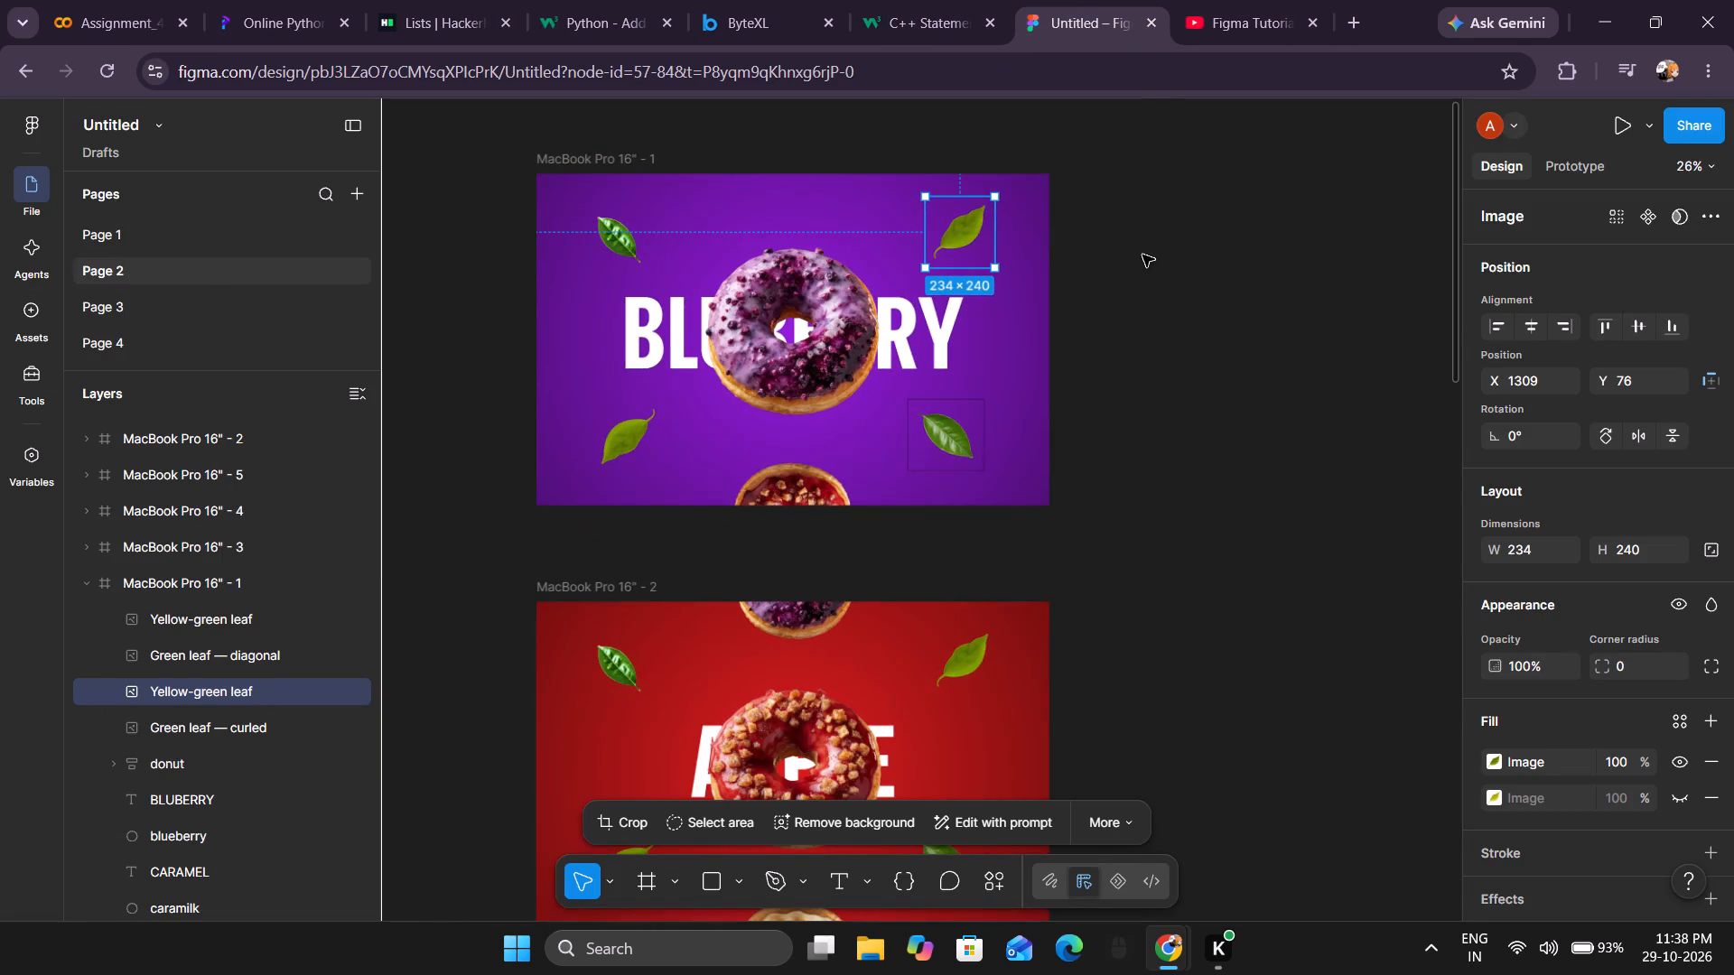
# Draw a 220 × 220 rectangle on the empty canvas beside frame MacBook Pro 16" - 1, at X 2065, Y 160.
pyautogui.click(706, 881)
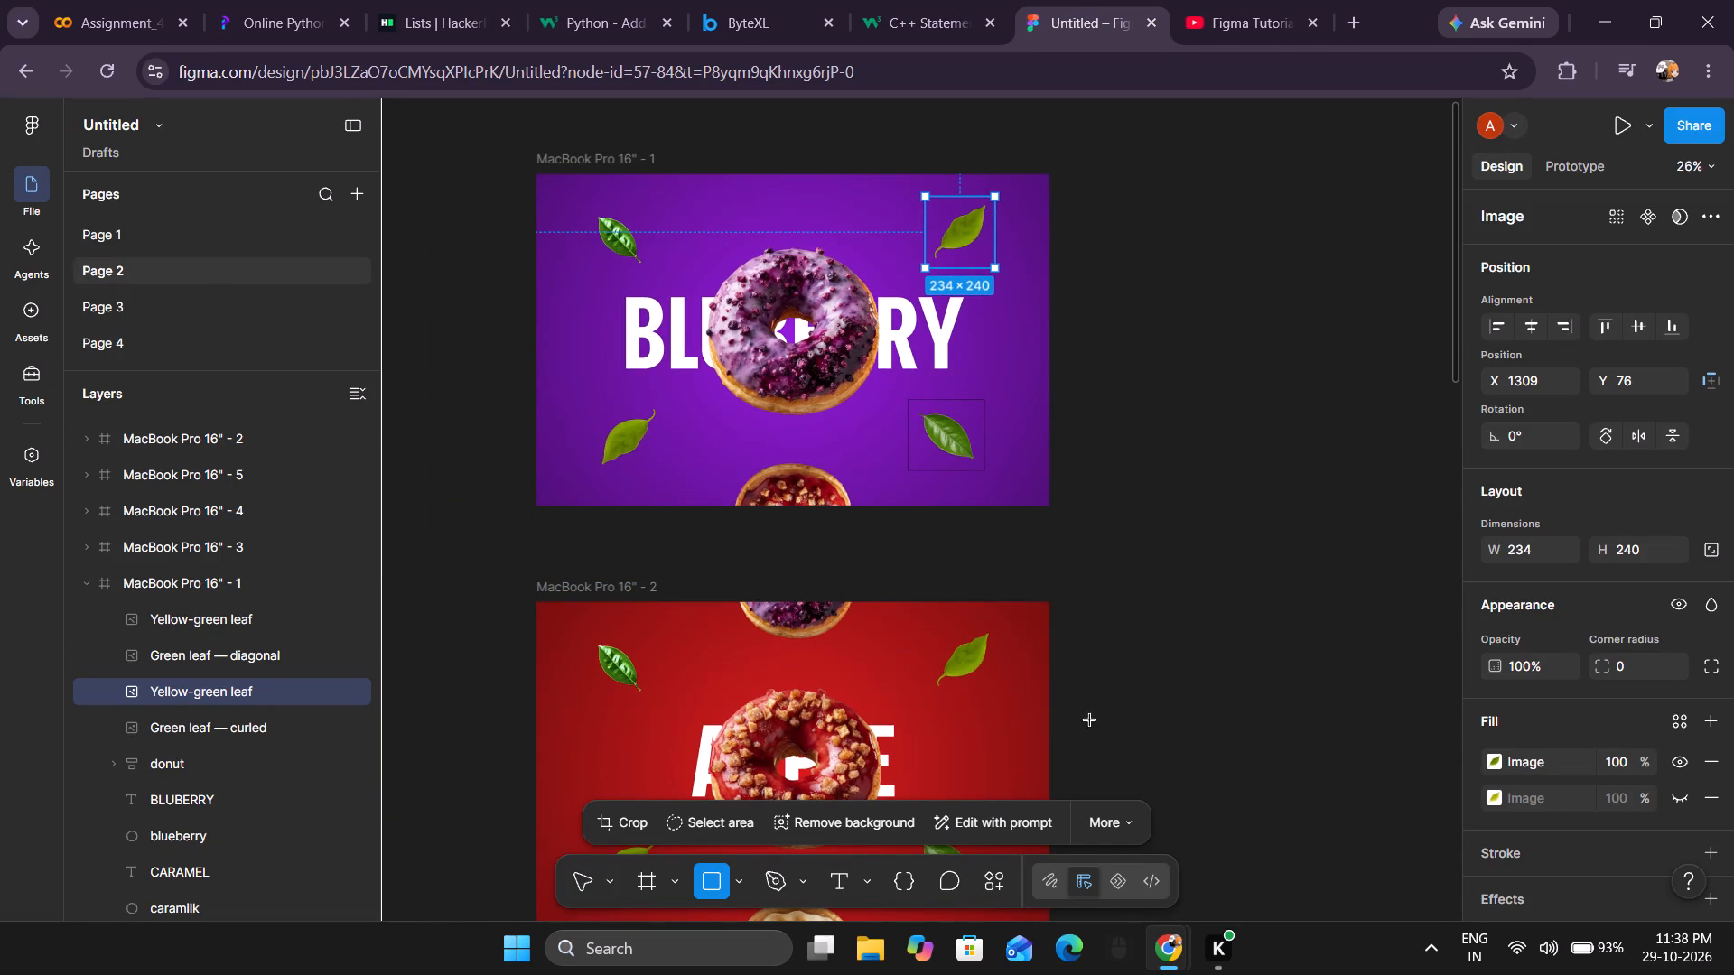
pyautogui.moveTo(1149, 221); pyautogui.dragTo(1215, 286)
pyautogui.rightClick(1192, 256)
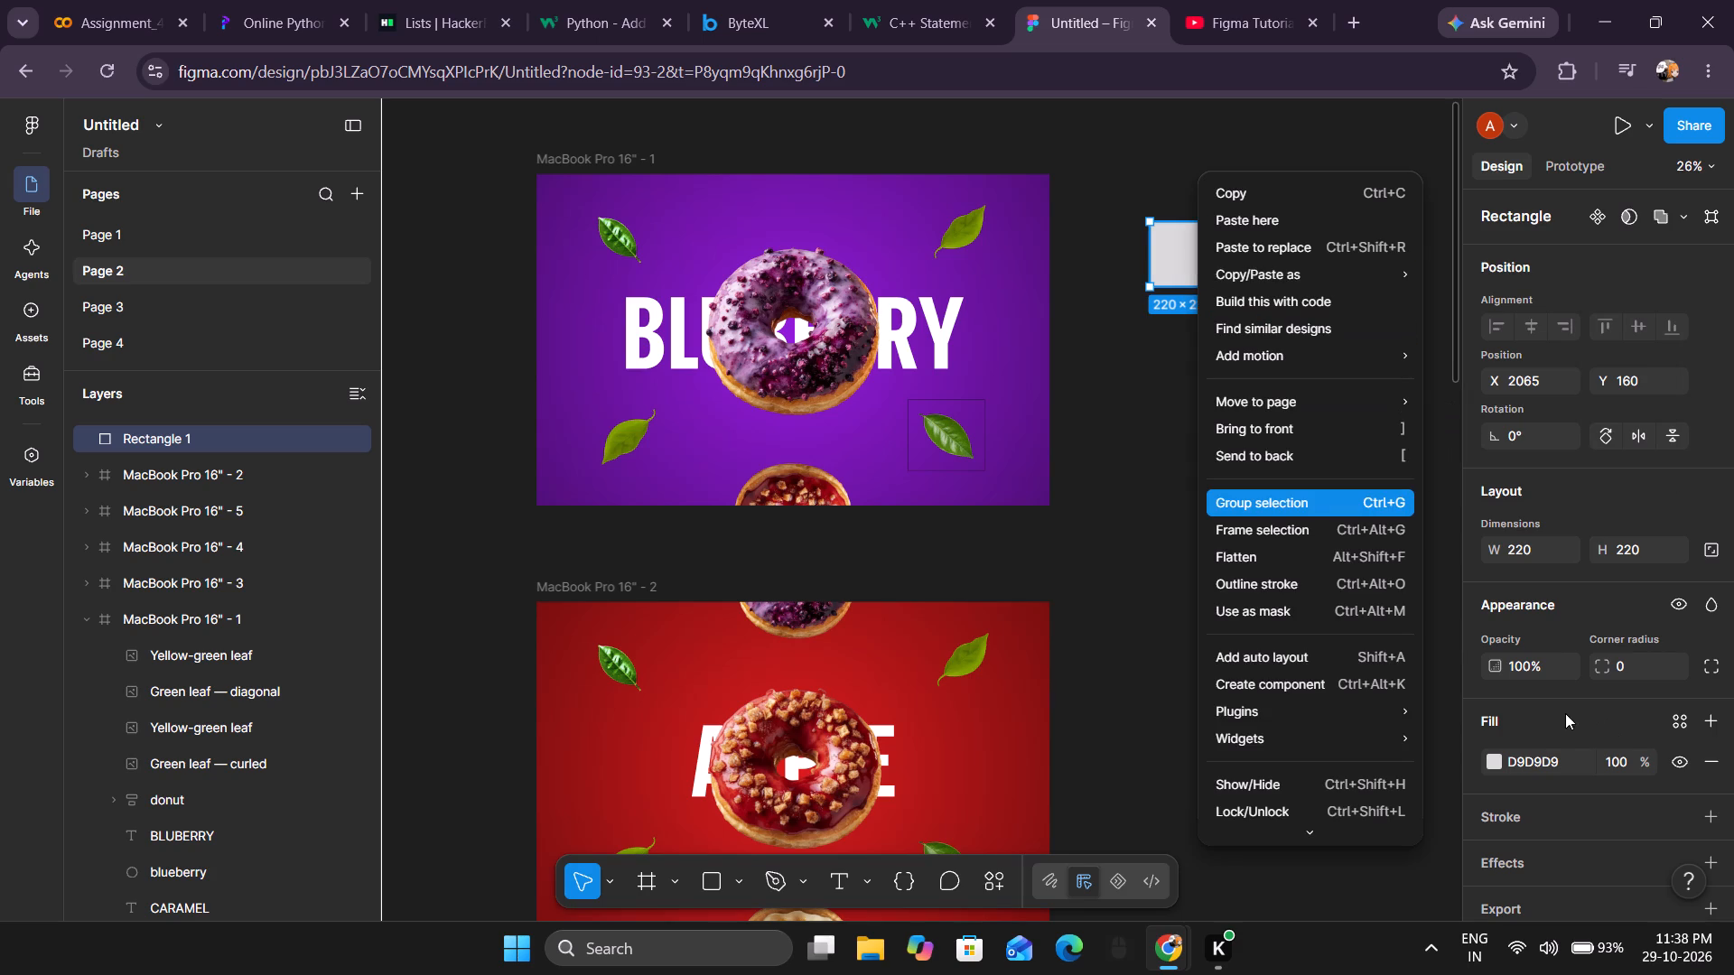
# Change the new rectangle's fill from solid colour to an image fill.
pyautogui.doubleClick(1547, 766)
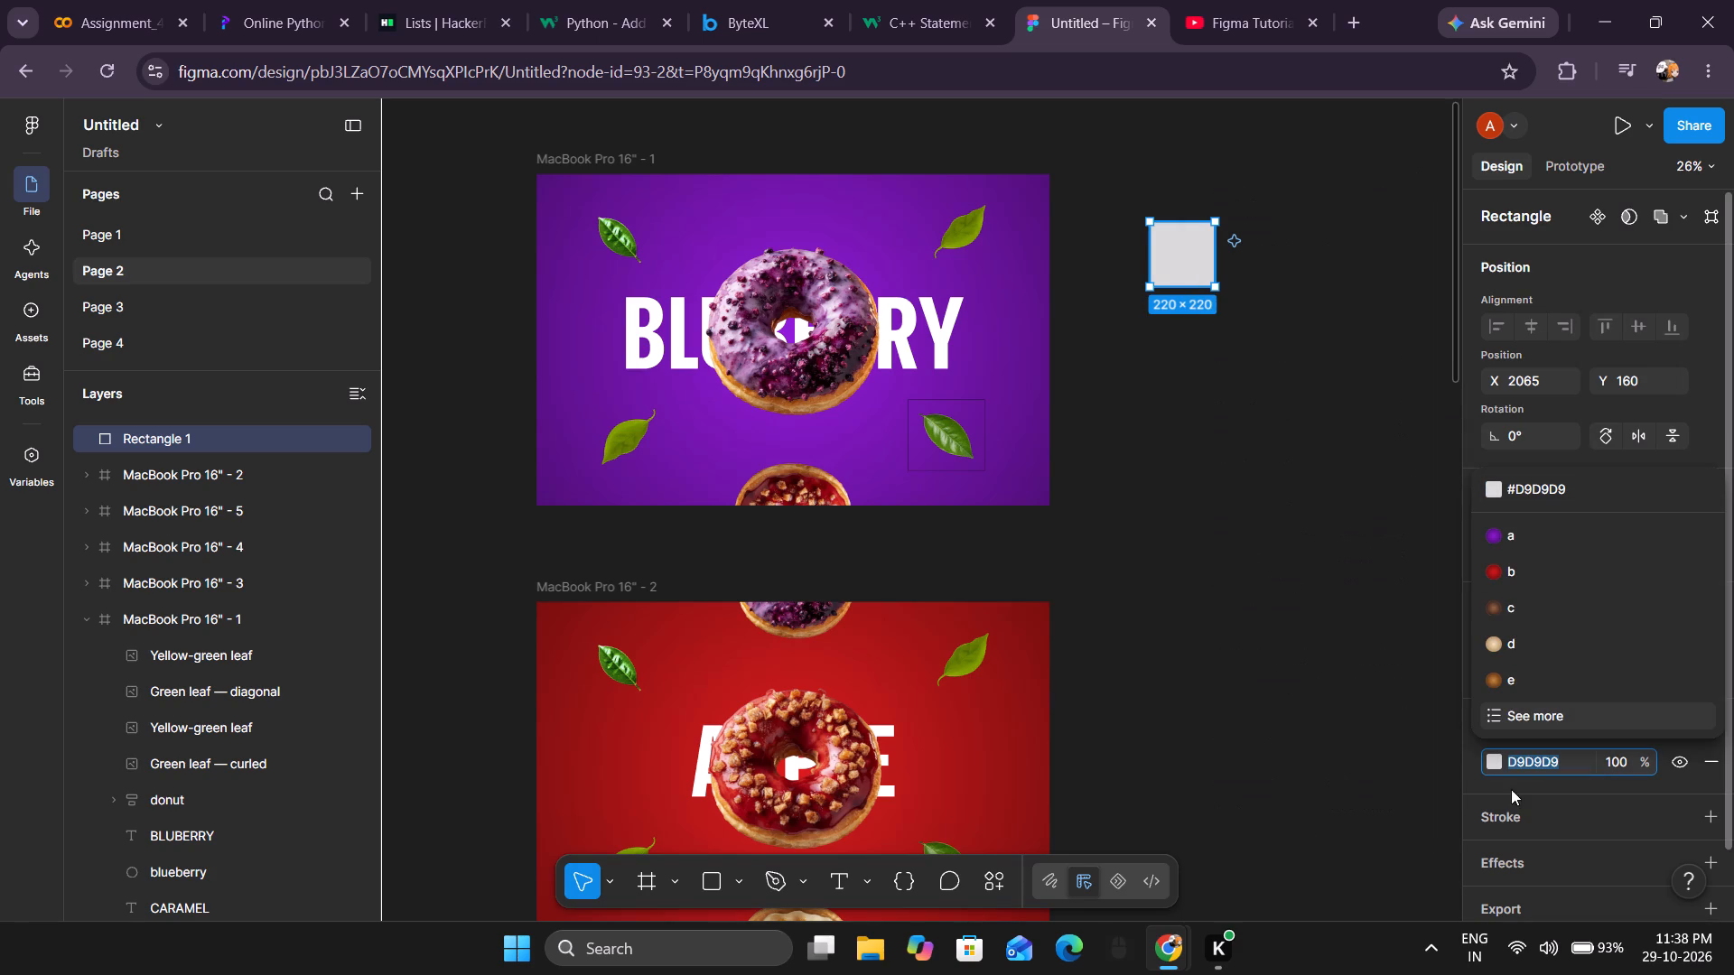
pyautogui.click(1510, 764)
pyautogui.click(1510, 761)
pyautogui.doubleClick(1501, 766)
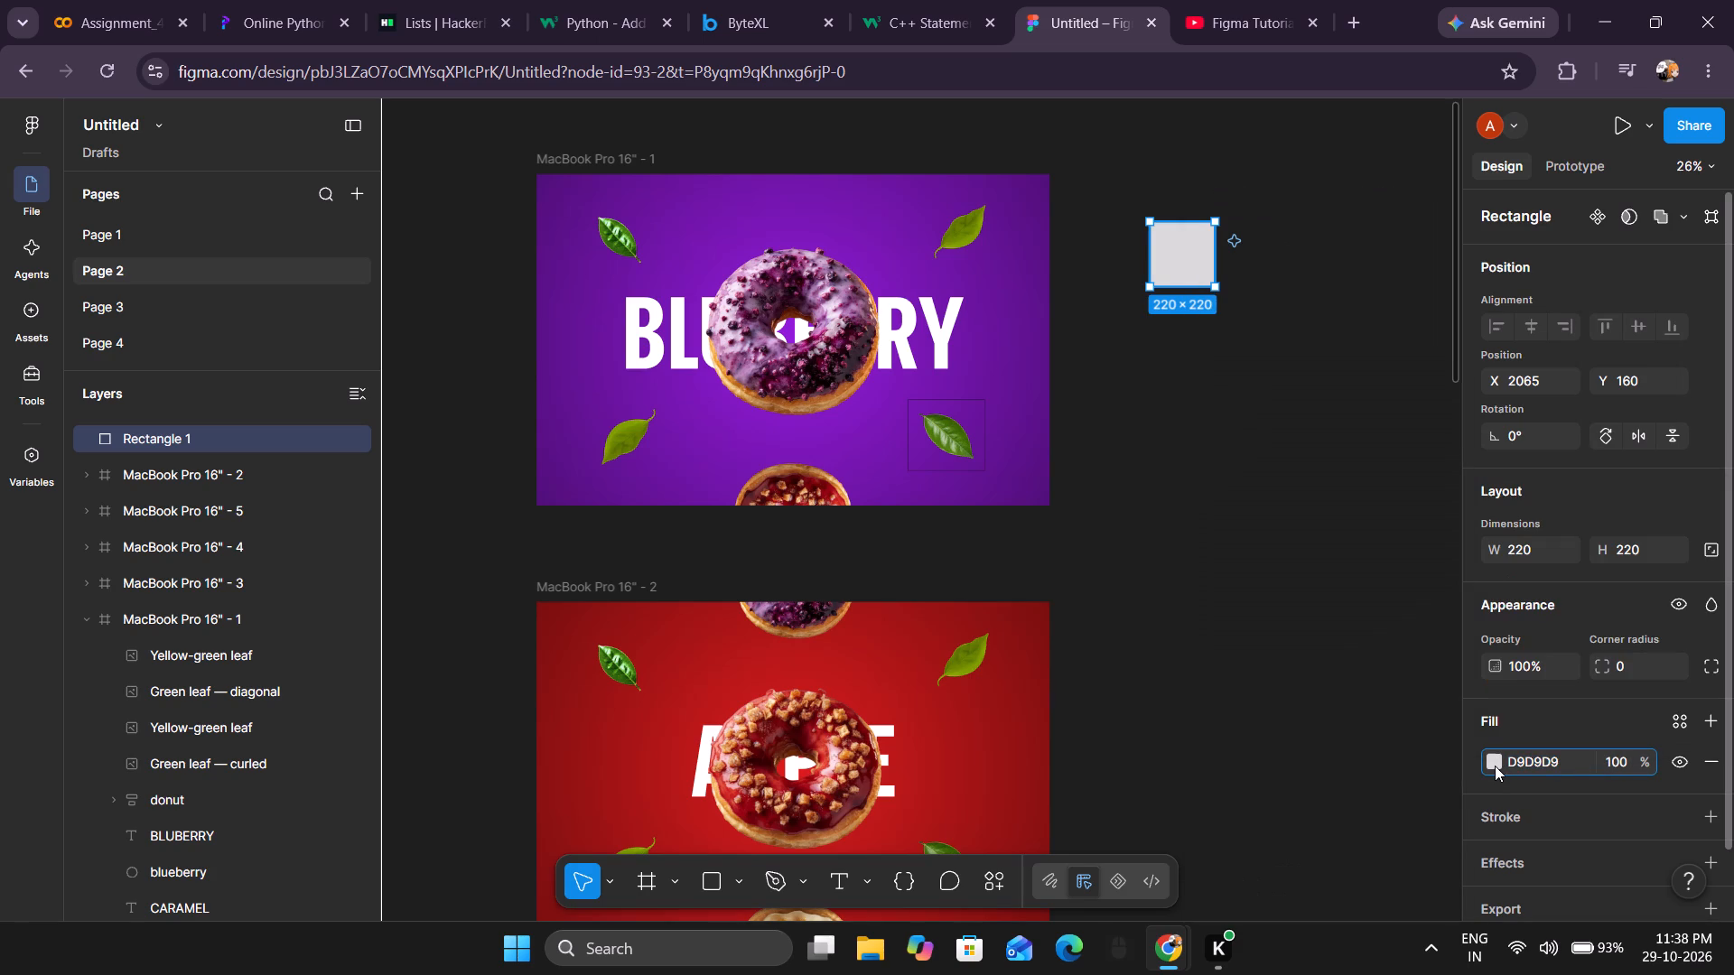
pyautogui.click(1495, 766)
pyautogui.click(1309, 427)
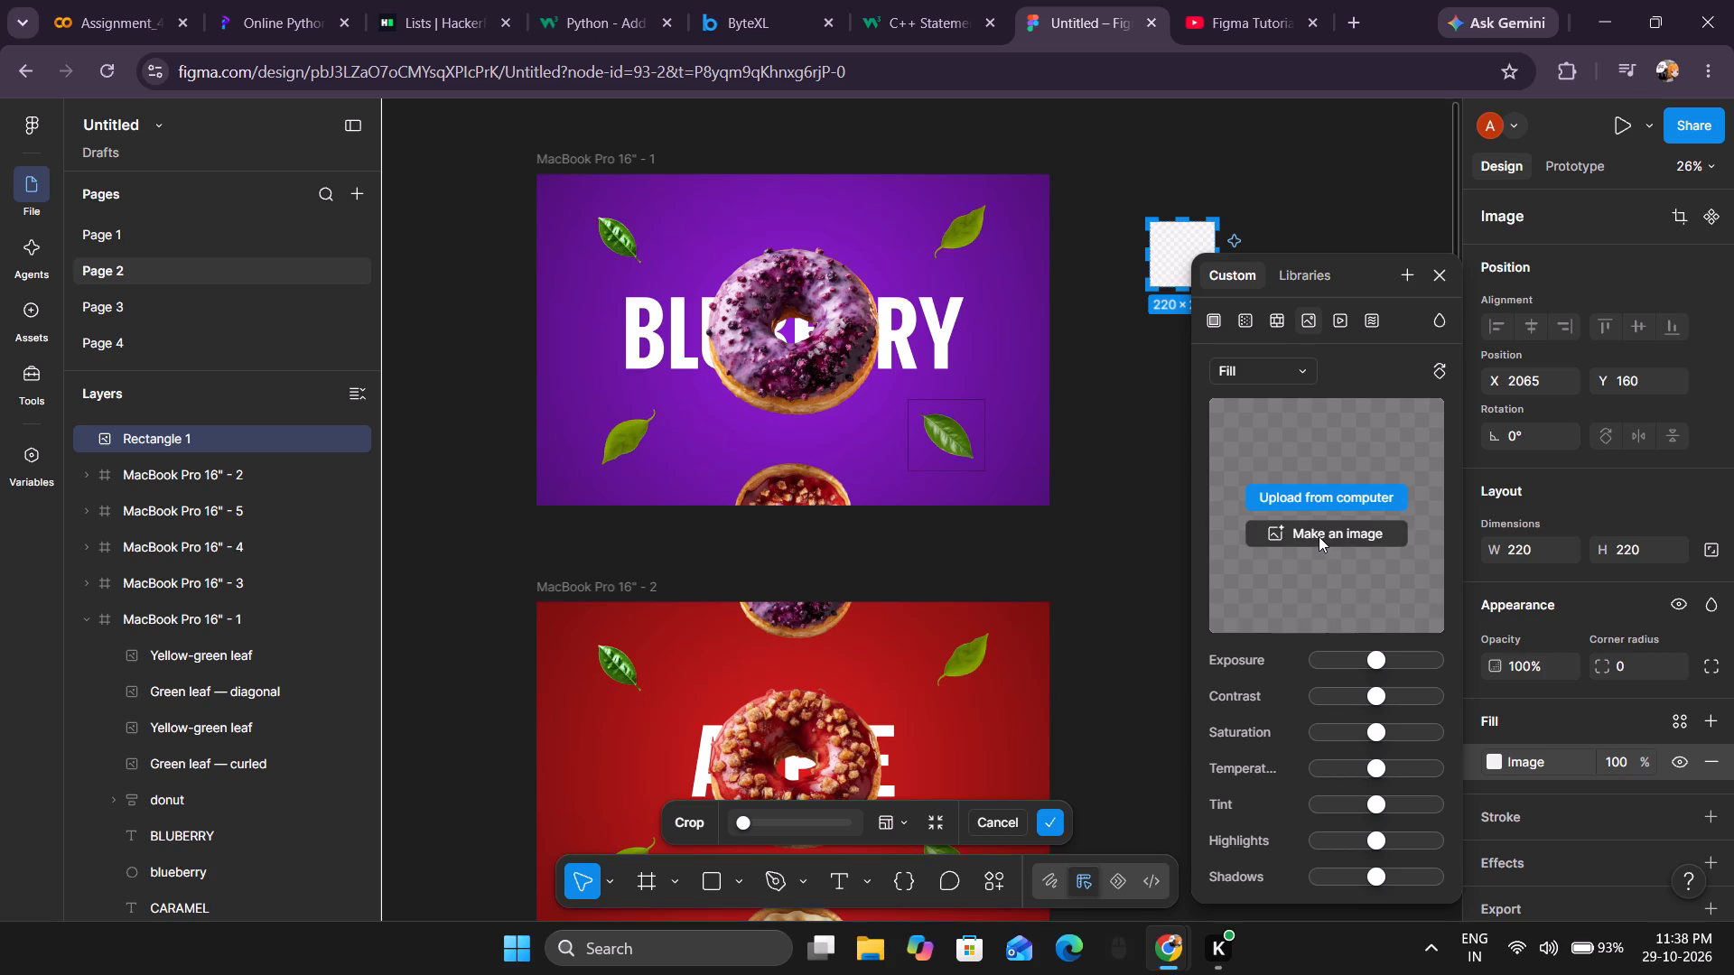
# Open the Make an image prompt for the rectangle, attach the copied leaf as reference, and preview it.
pyautogui.click(1320, 535)
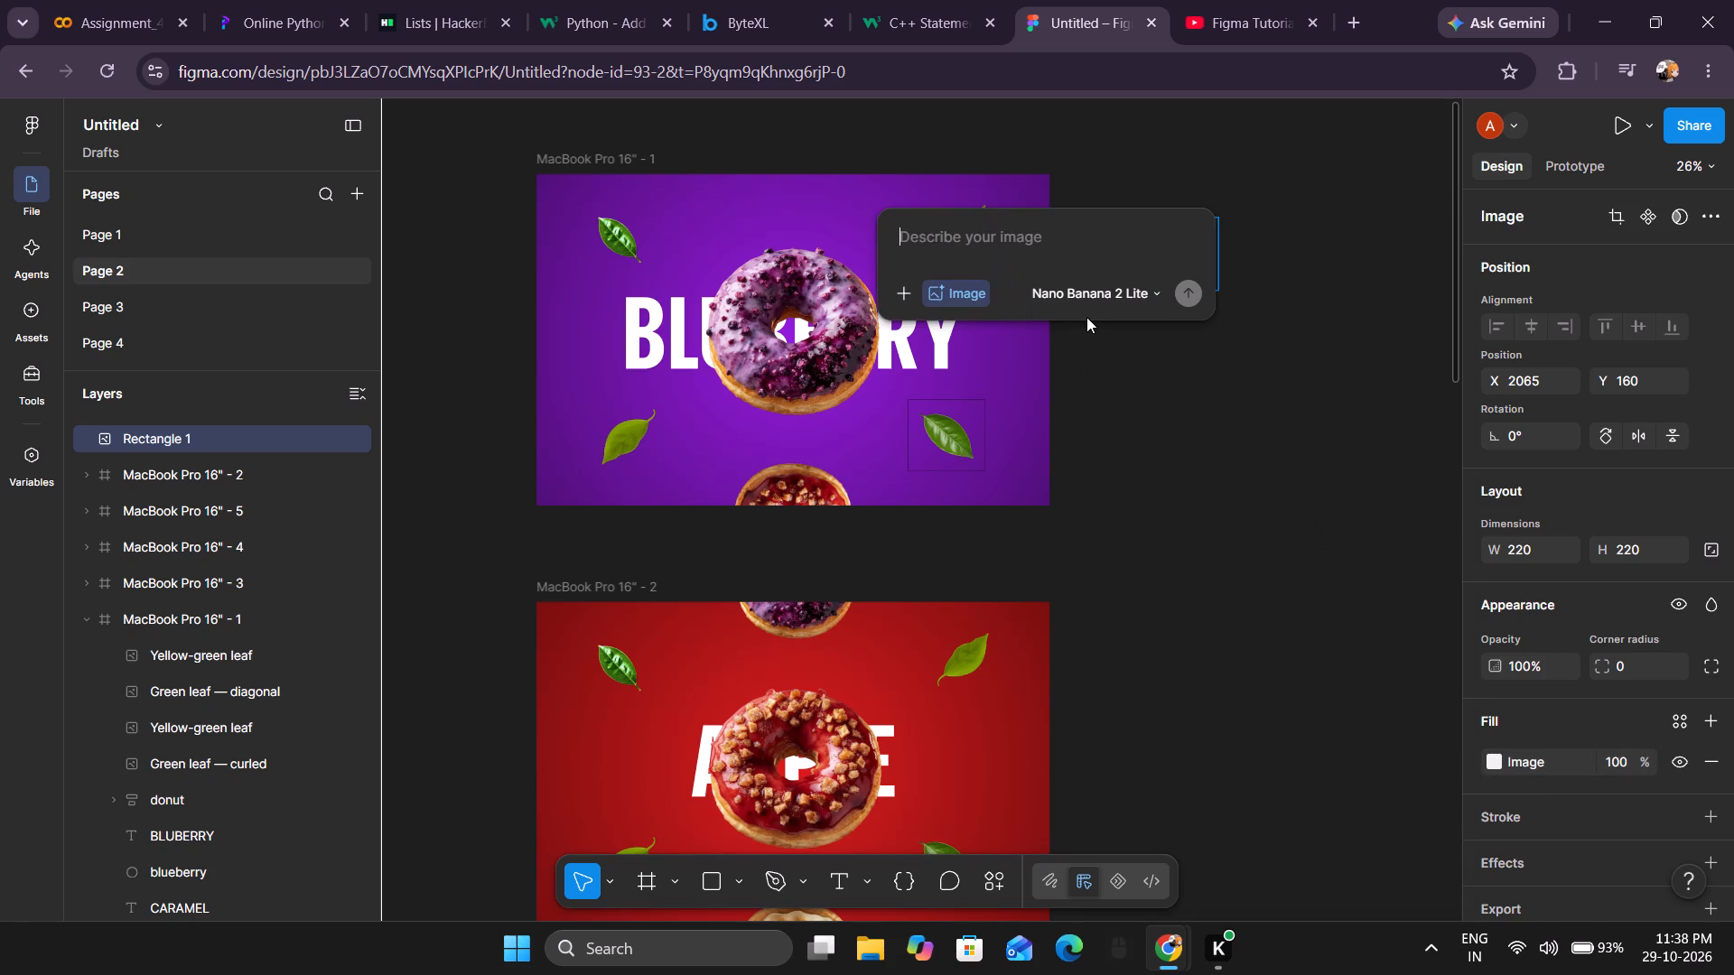
pyautogui.hotkey('ctrl', 'v')
pyautogui.press('Return')
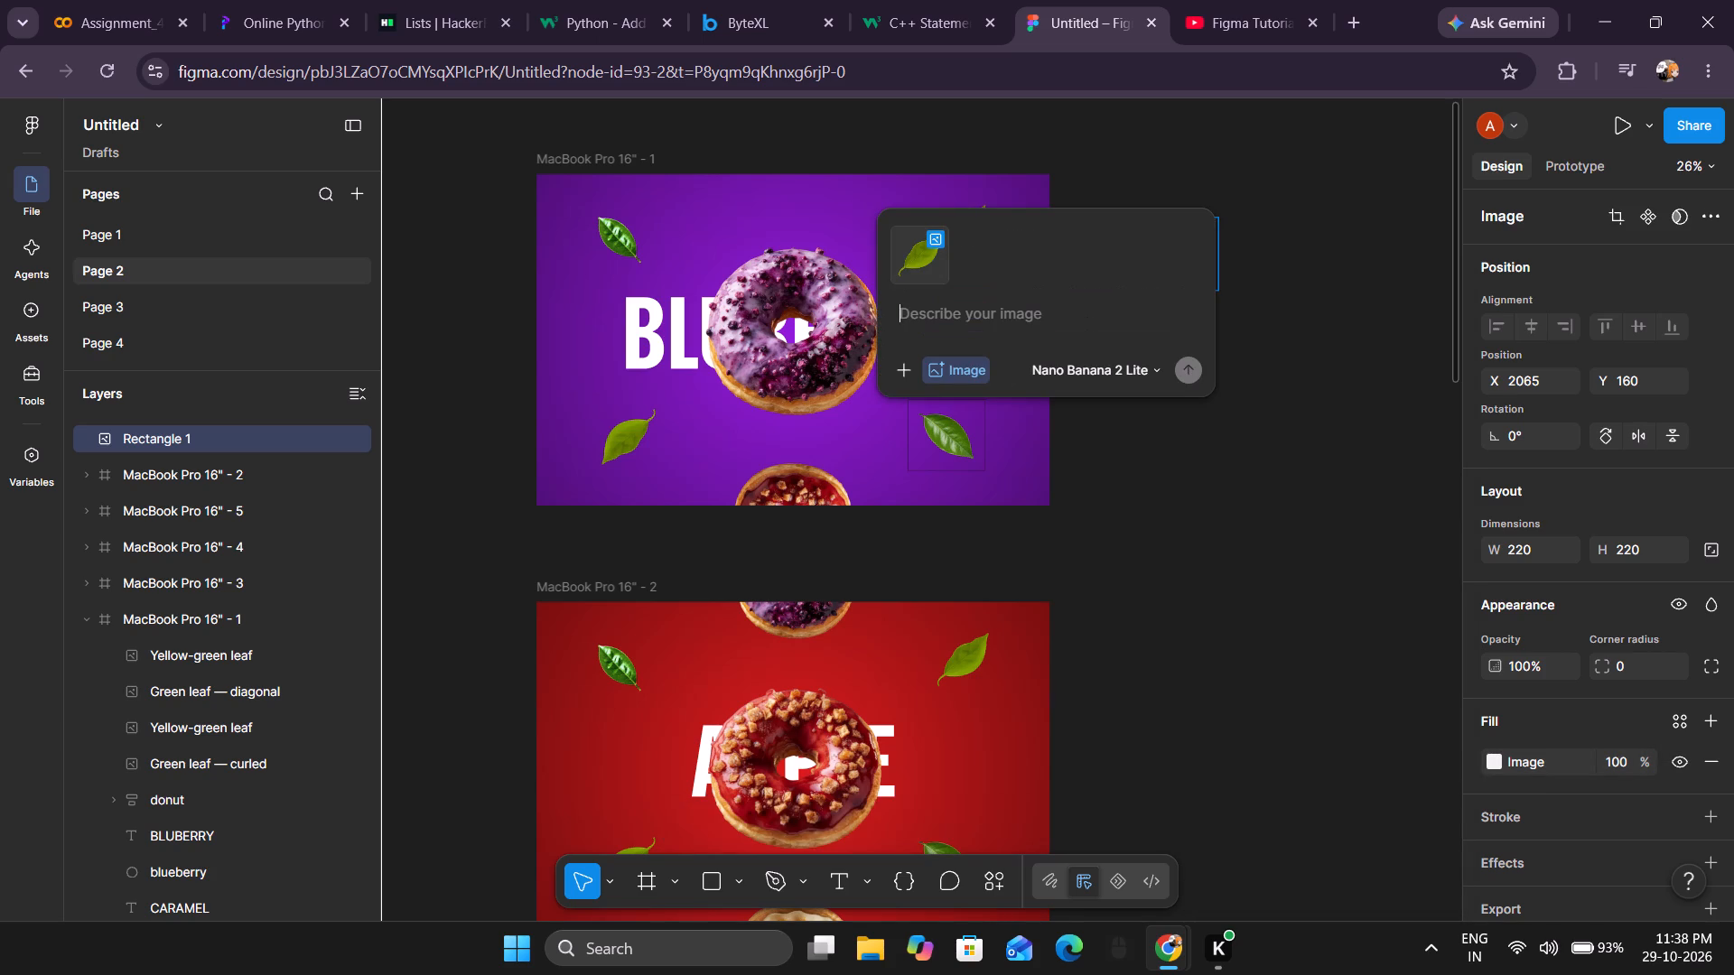
pyautogui.click(932, 256)
pyautogui.moveTo(929, 257); pyautogui.dragTo(978, 330)
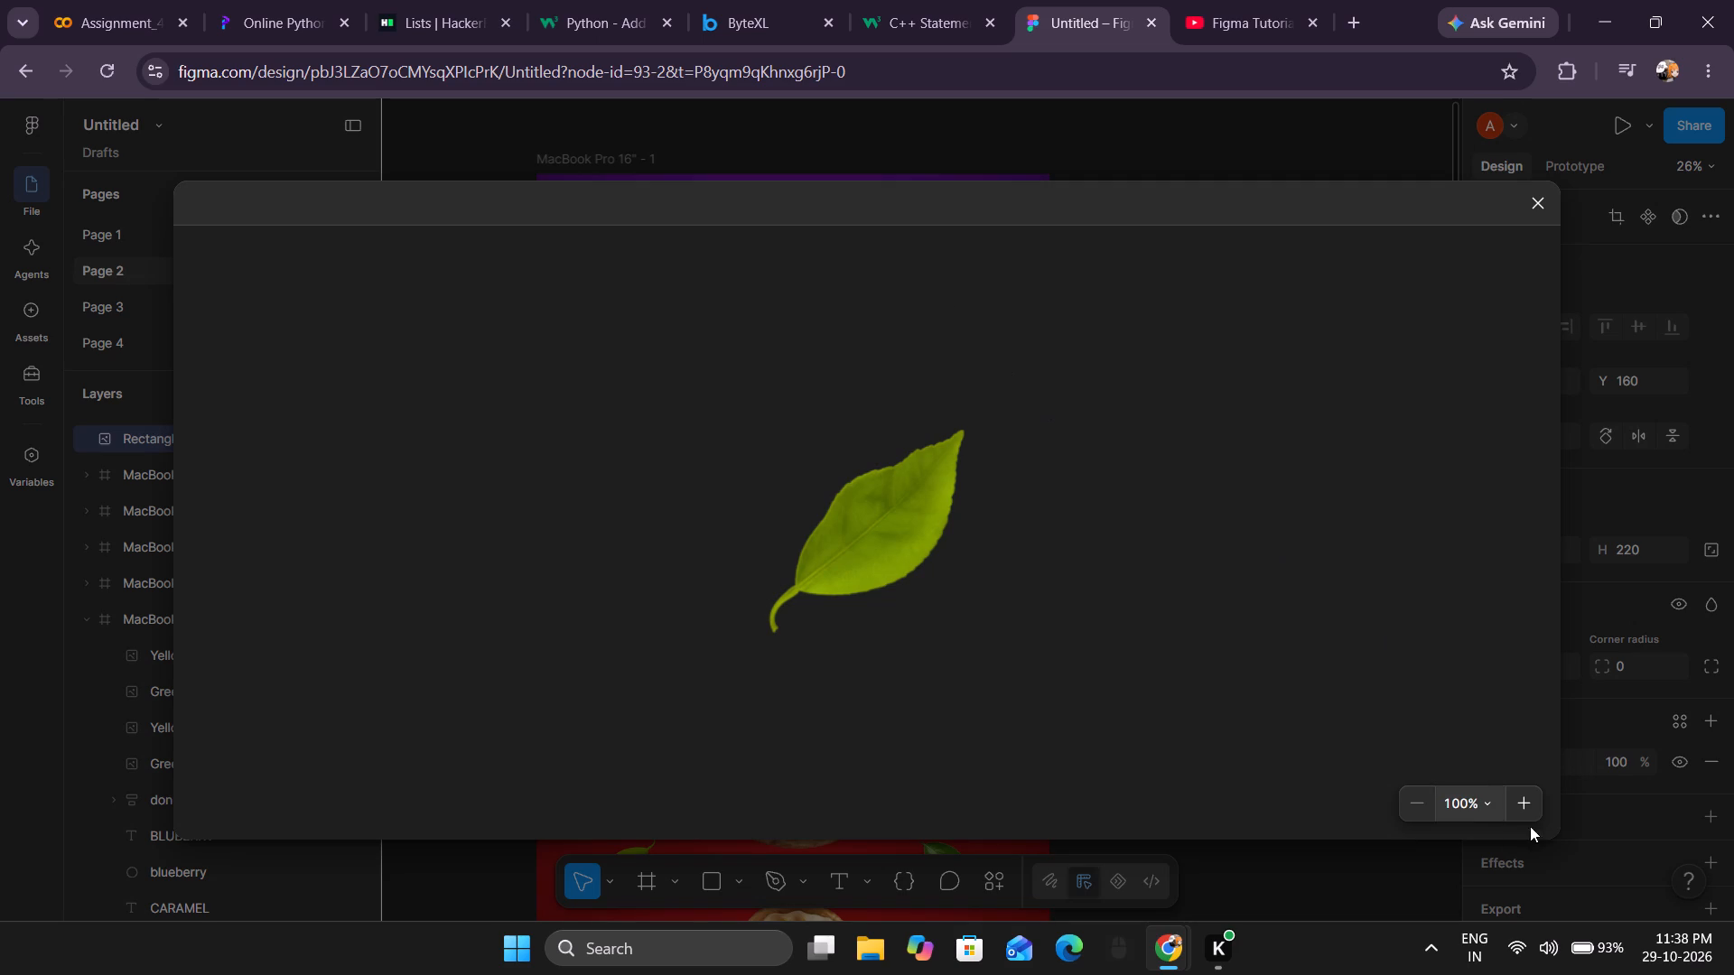
pyautogui.click(1540, 201)
pyautogui.click(1193, 373)
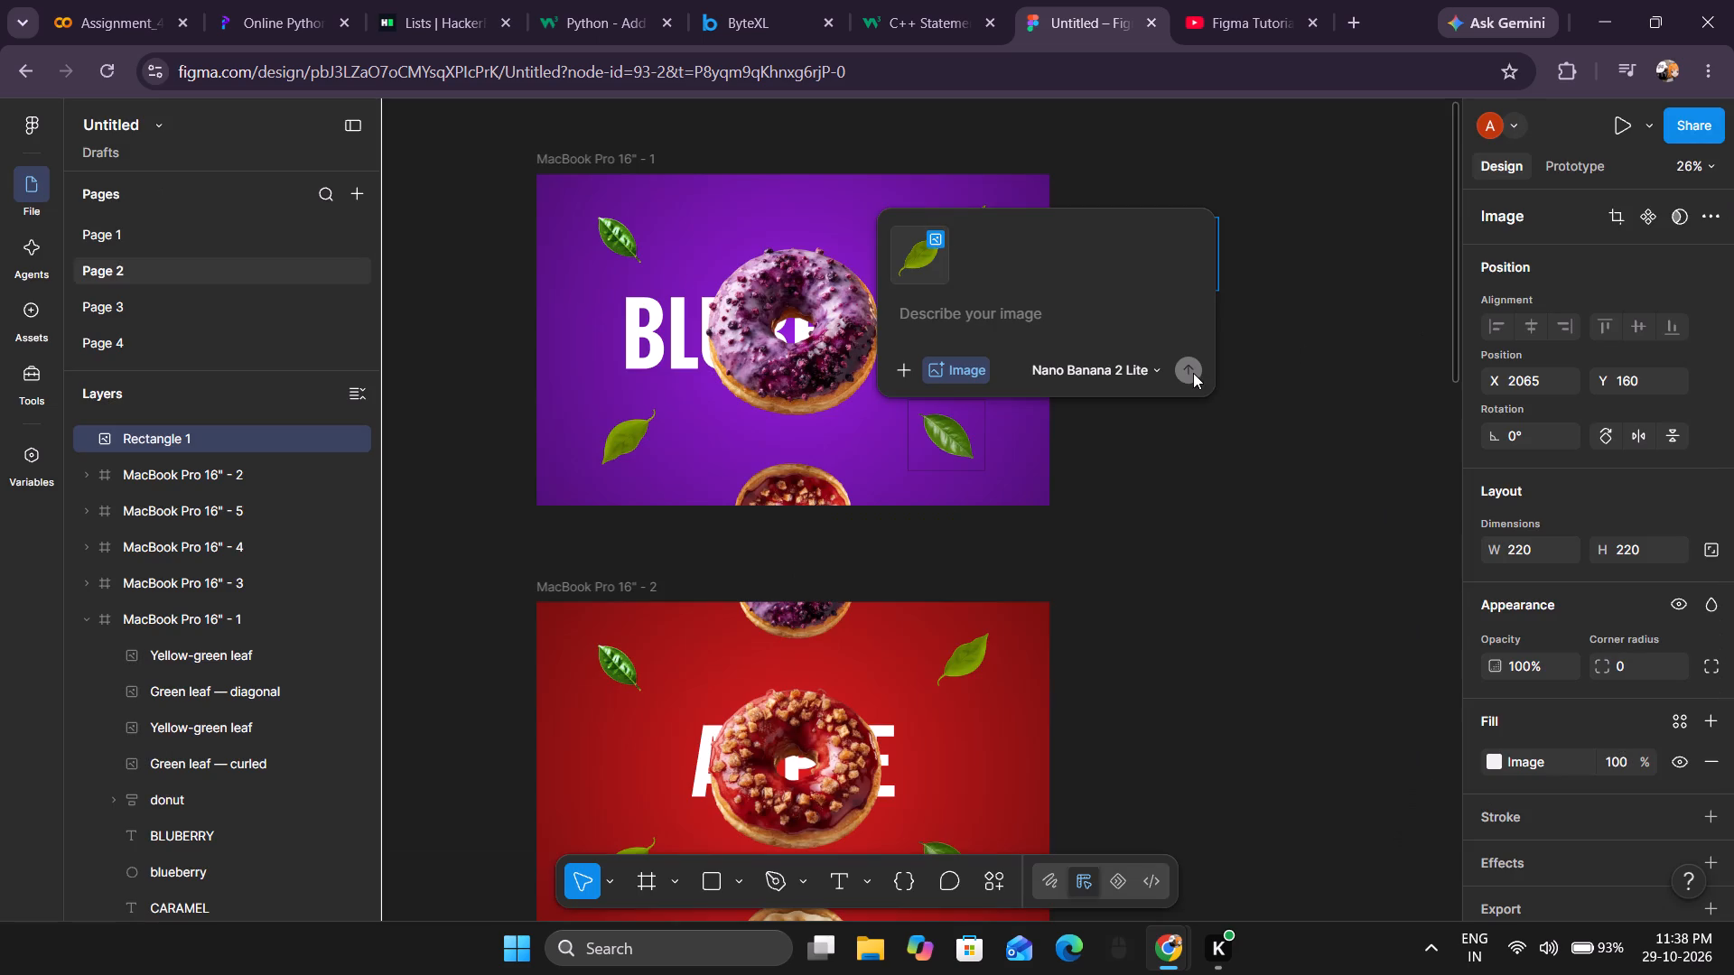
pyautogui.moveTo(920, 250); pyautogui.dragTo(964, 364)
pyautogui.moveTo(1100, 241); pyautogui.dragTo(1102, 284)
pyautogui.moveTo(1091, 237); pyautogui.dragTo(1092, 221)
pyautogui.moveTo(1092, 219); pyautogui.dragTo(1179, 237)
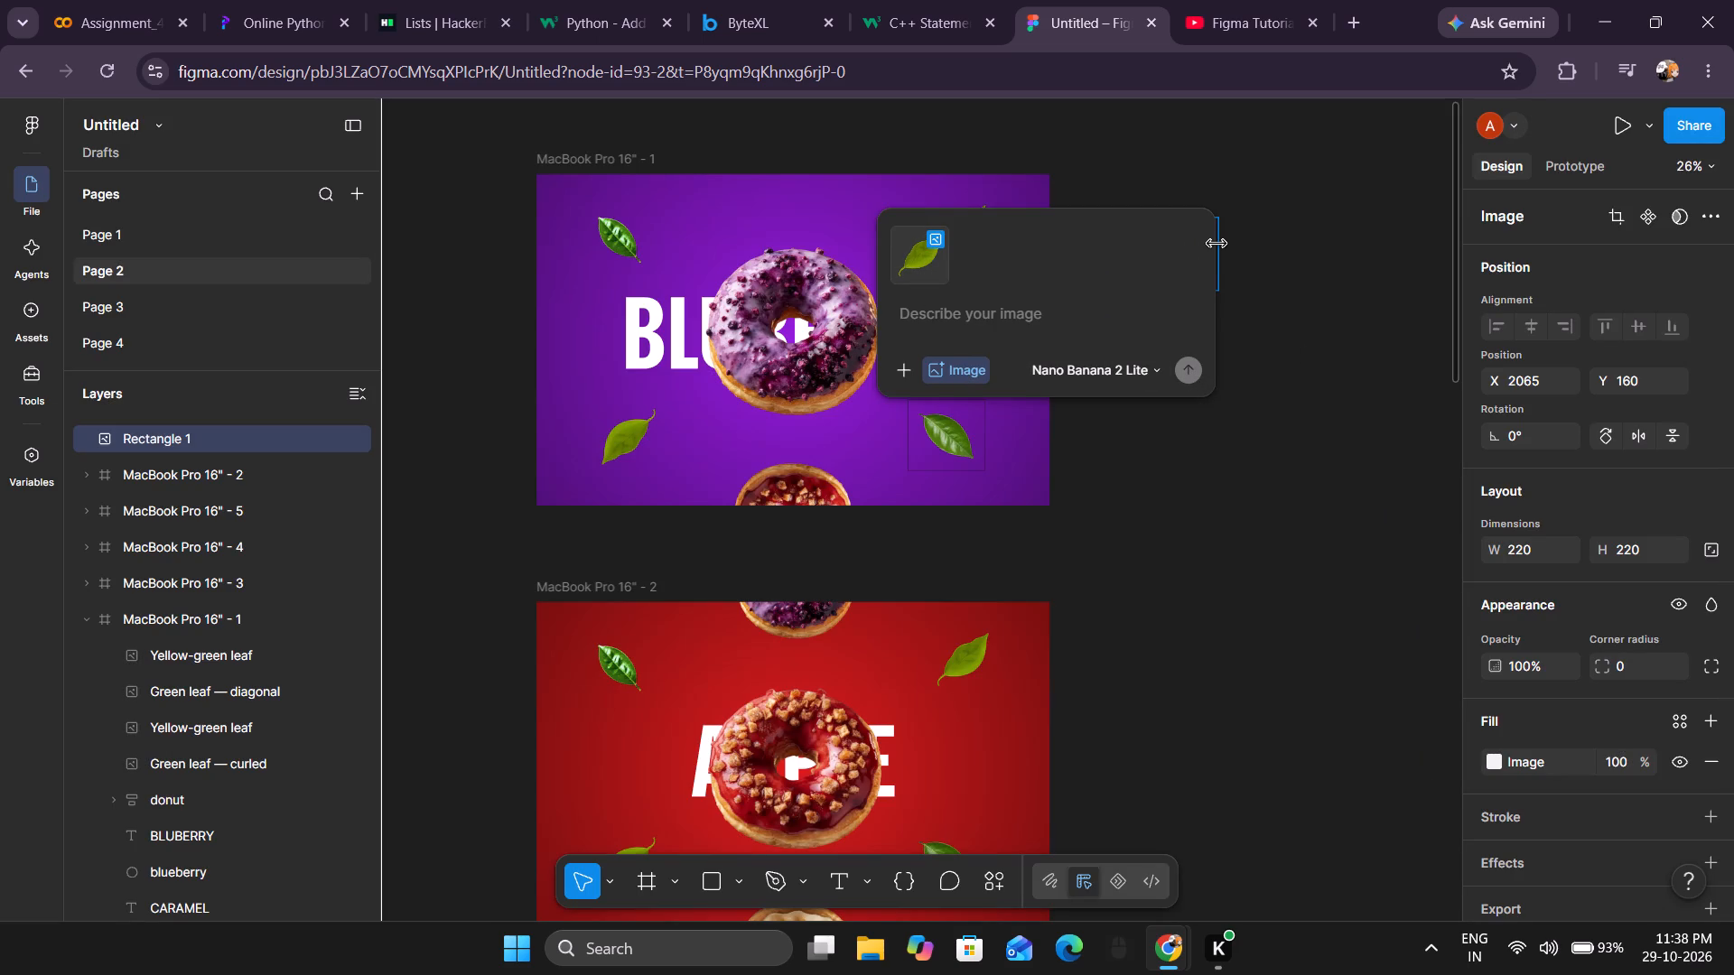
# Widen the rectangle to 380 × 220.
pyautogui.click(1217, 244)
pyautogui.moveTo(1218, 249); pyautogui.dragTo(1263, 390)
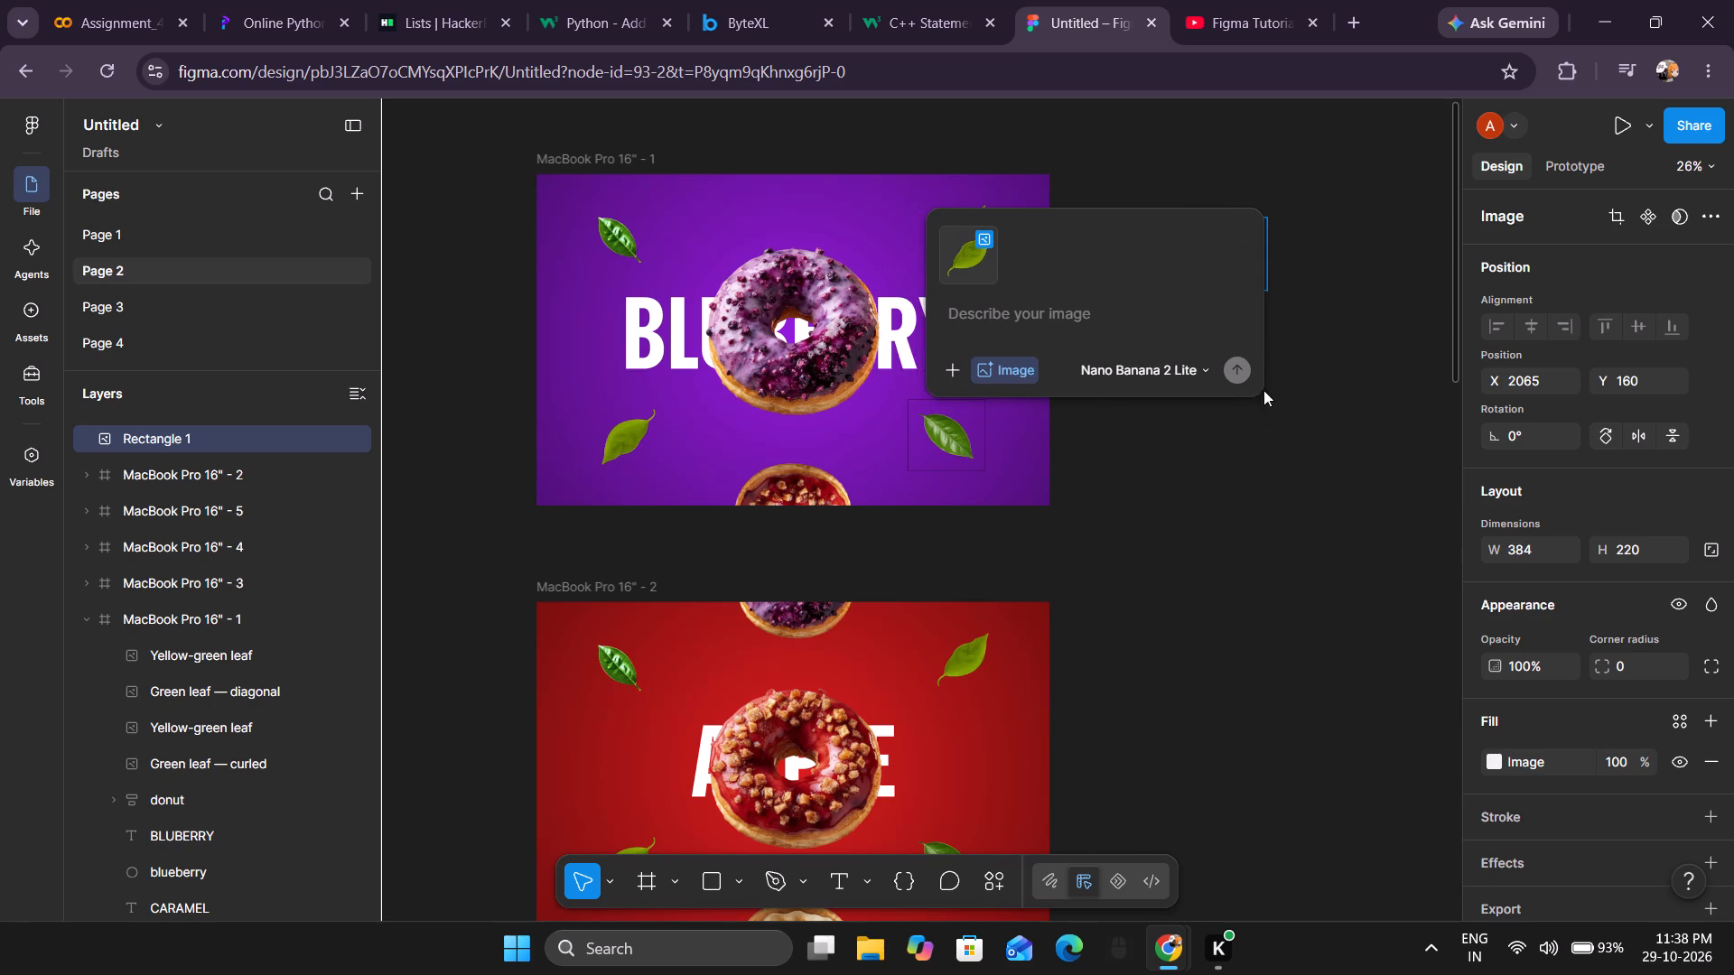
pyautogui.moveTo(1263, 390); pyautogui.dragTo(1263, 397)
pyautogui.moveTo(1240, 359); pyautogui.dragTo(1210, 359)
# Generate the rectangle's image from the attached leaf using the prompt "done".
pyautogui.click(1057, 308)
pyautogui.write('done')
pyautogui.press('Return')
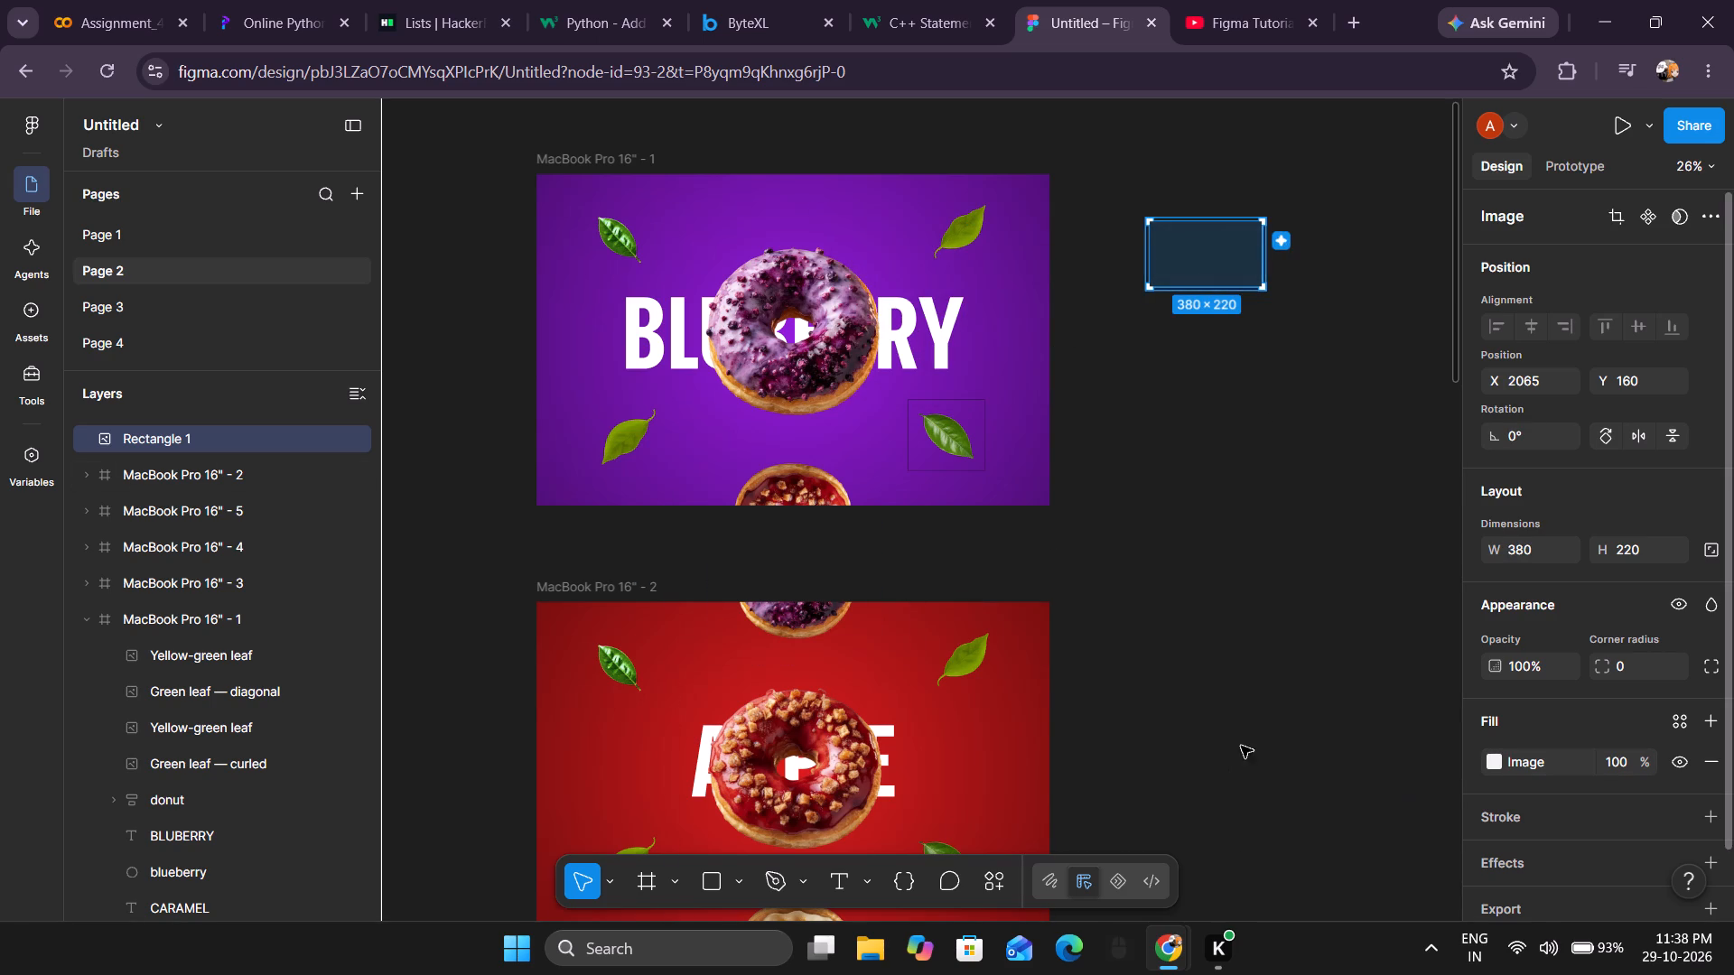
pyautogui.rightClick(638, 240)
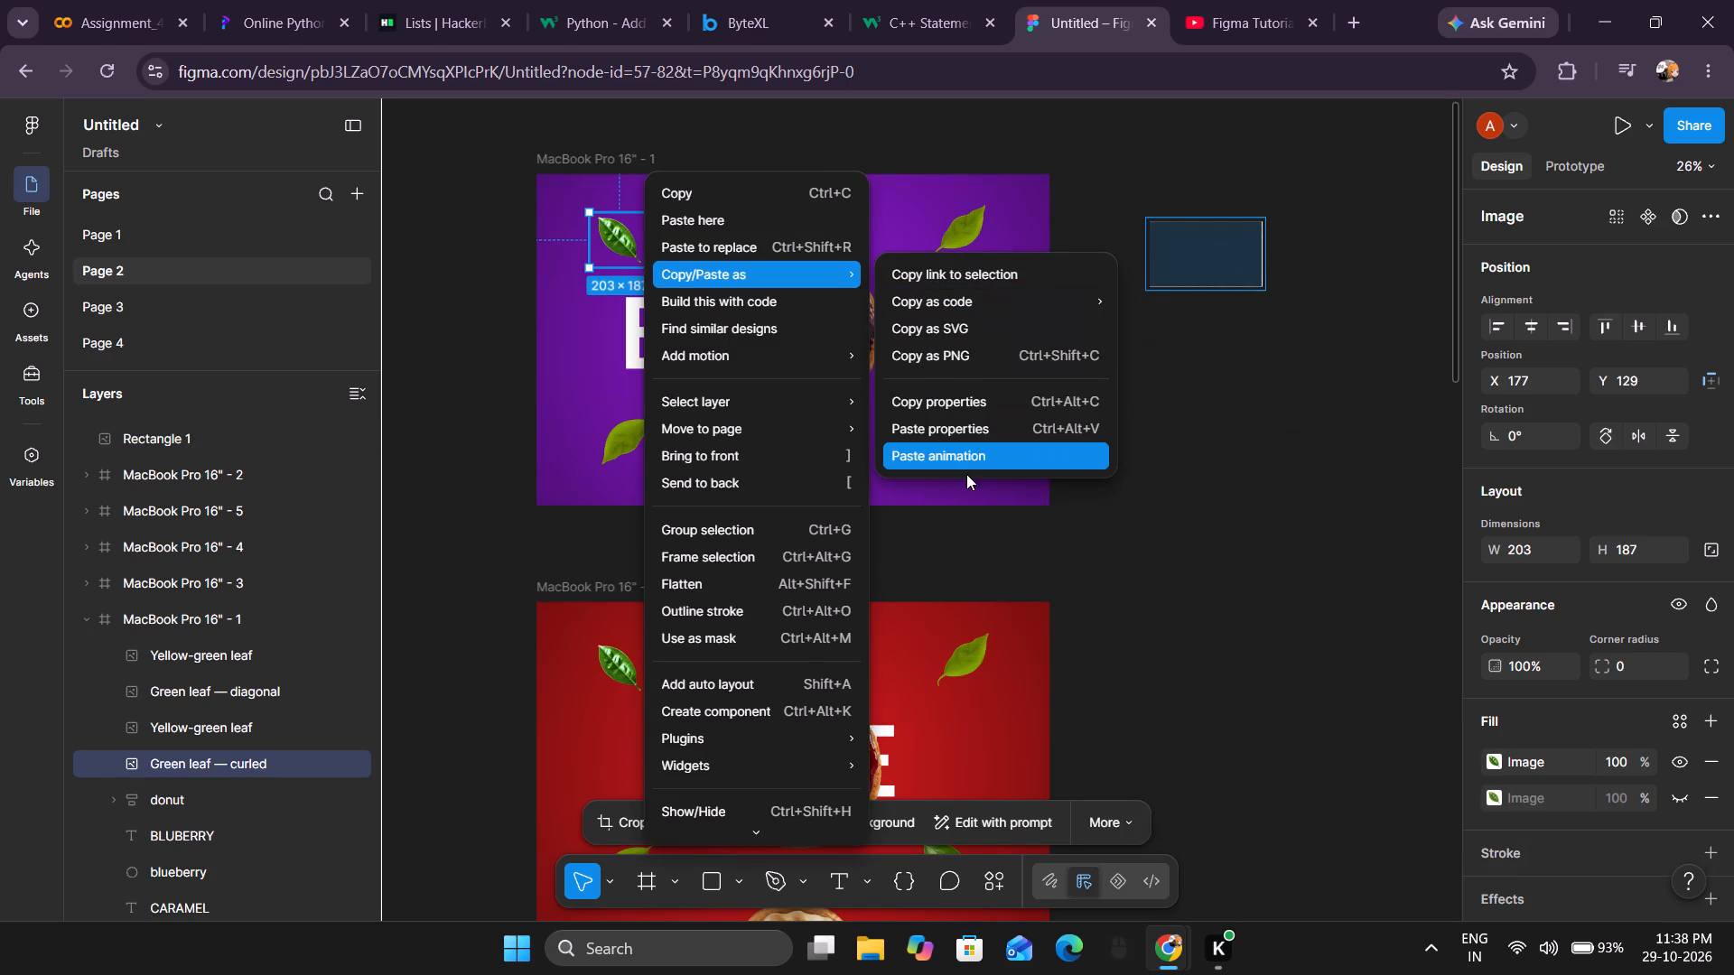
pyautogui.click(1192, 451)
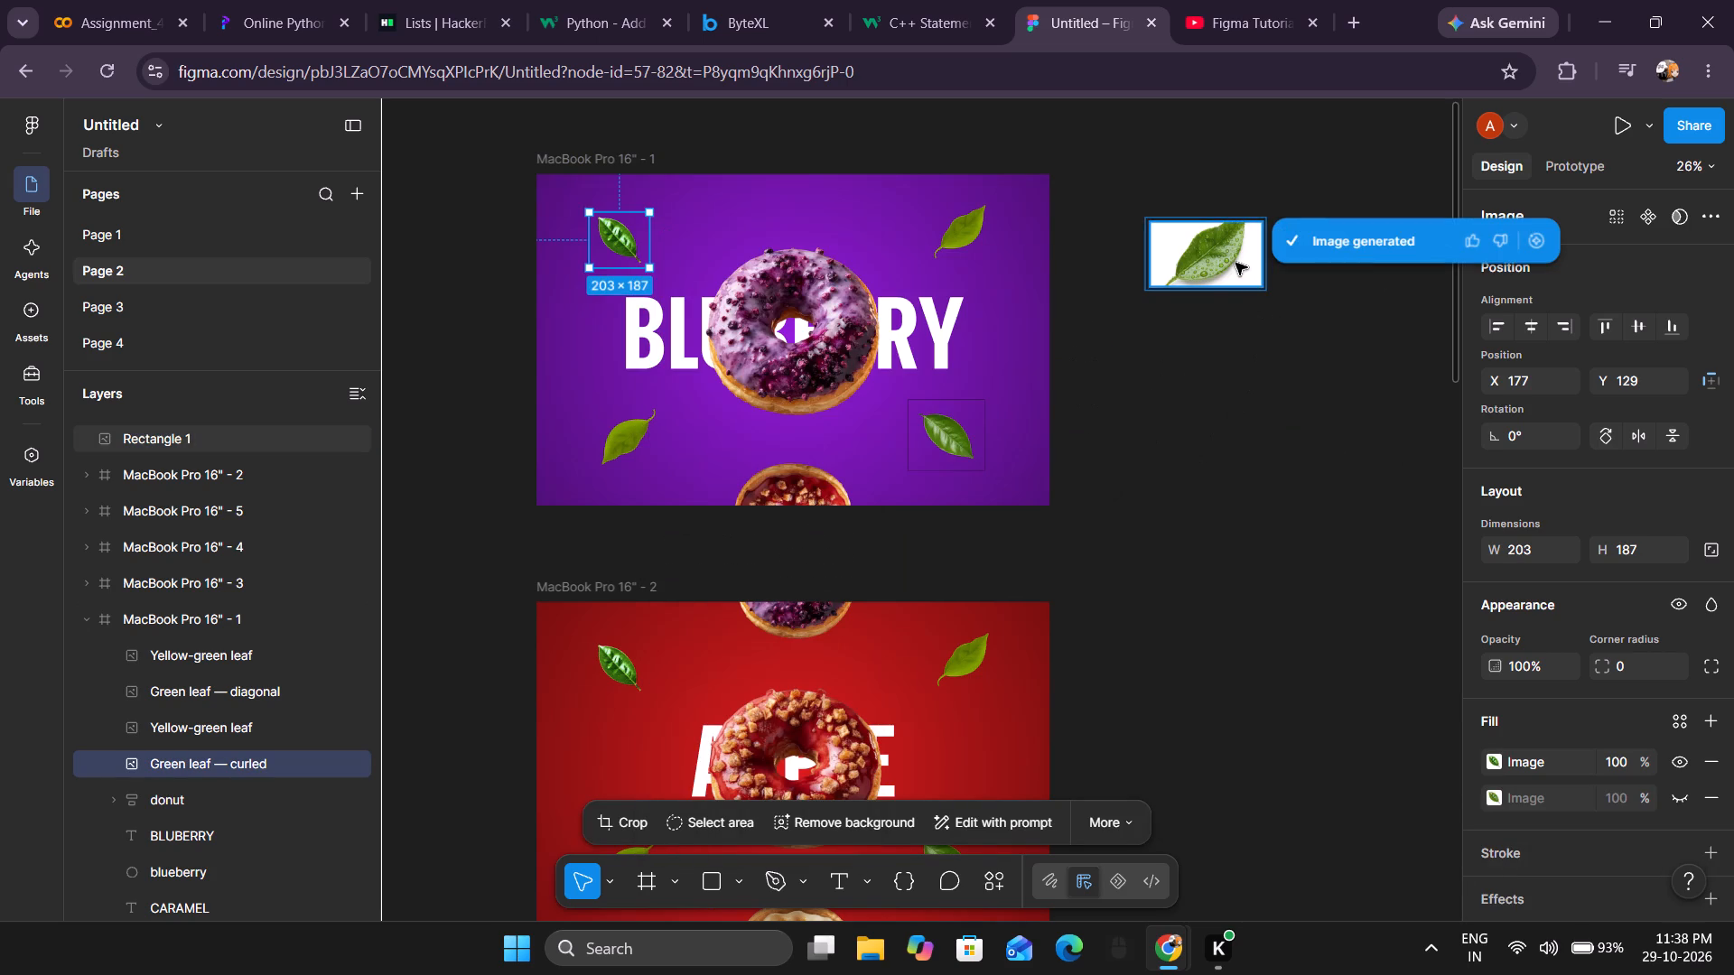
# Remove the background from the generated leaf image in Rectangle 1.
pyautogui.click(1235, 263)
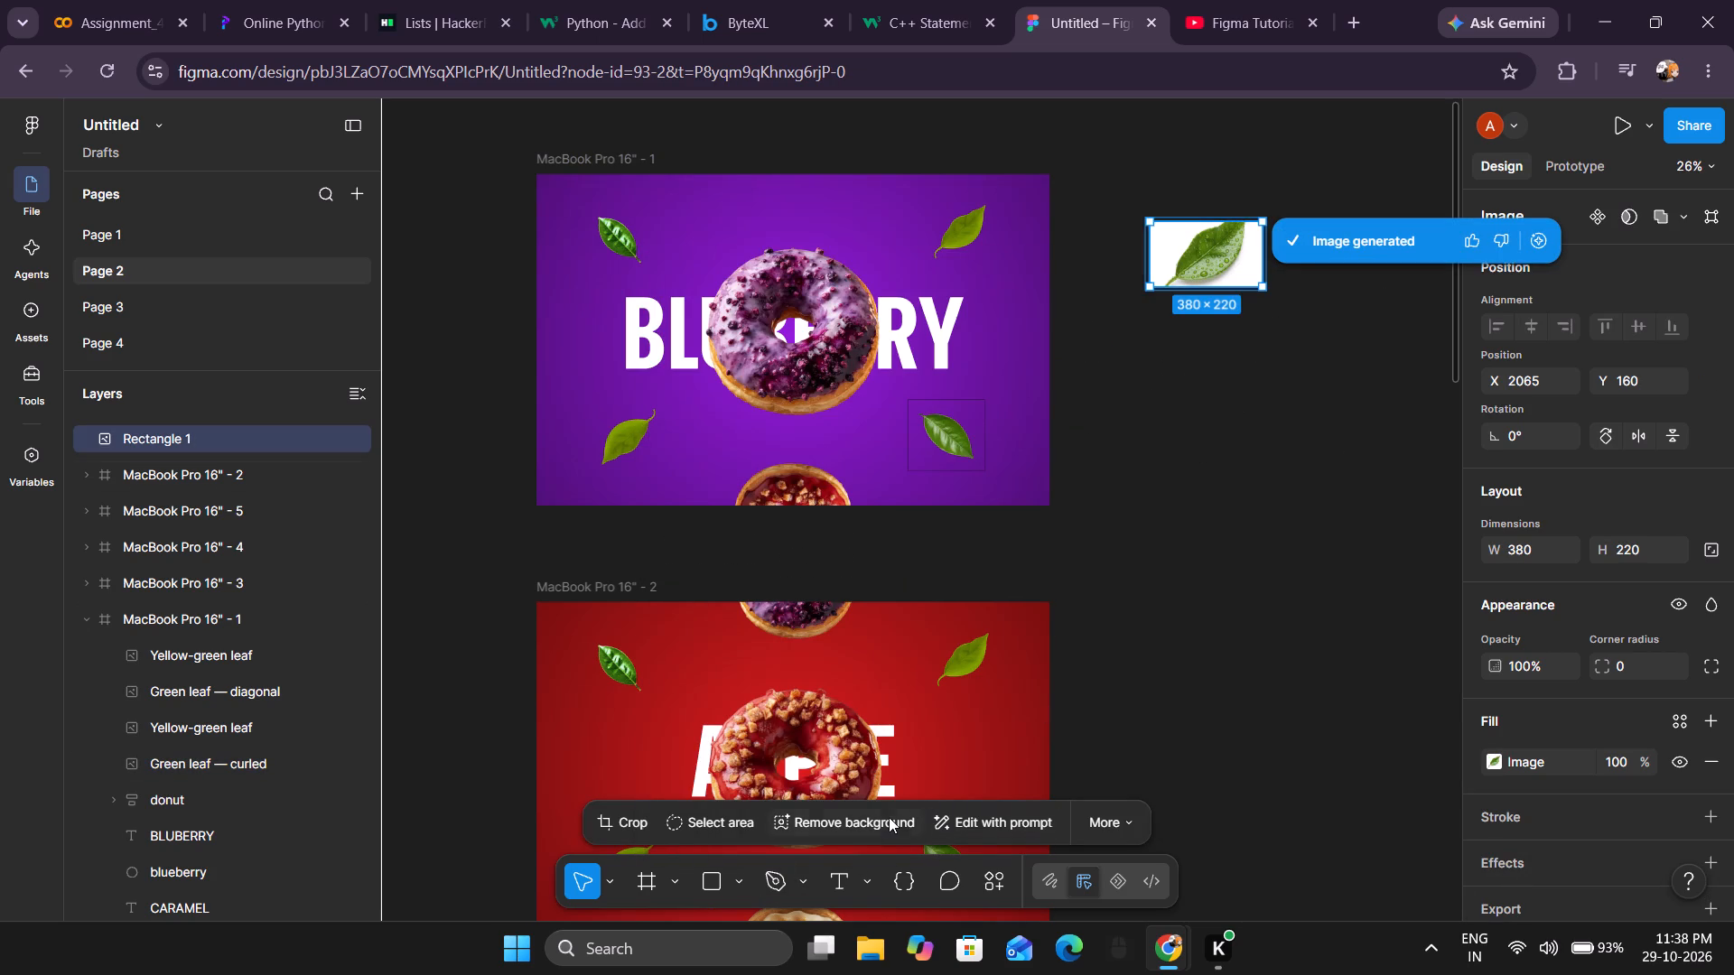
pyautogui.click(889, 817)
# Move the generated leaf image to X 2016, Y 232 and resize it to 319 × 293.
pyautogui.moveTo(1232, 273); pyautogui.dragTo(1219, 288)
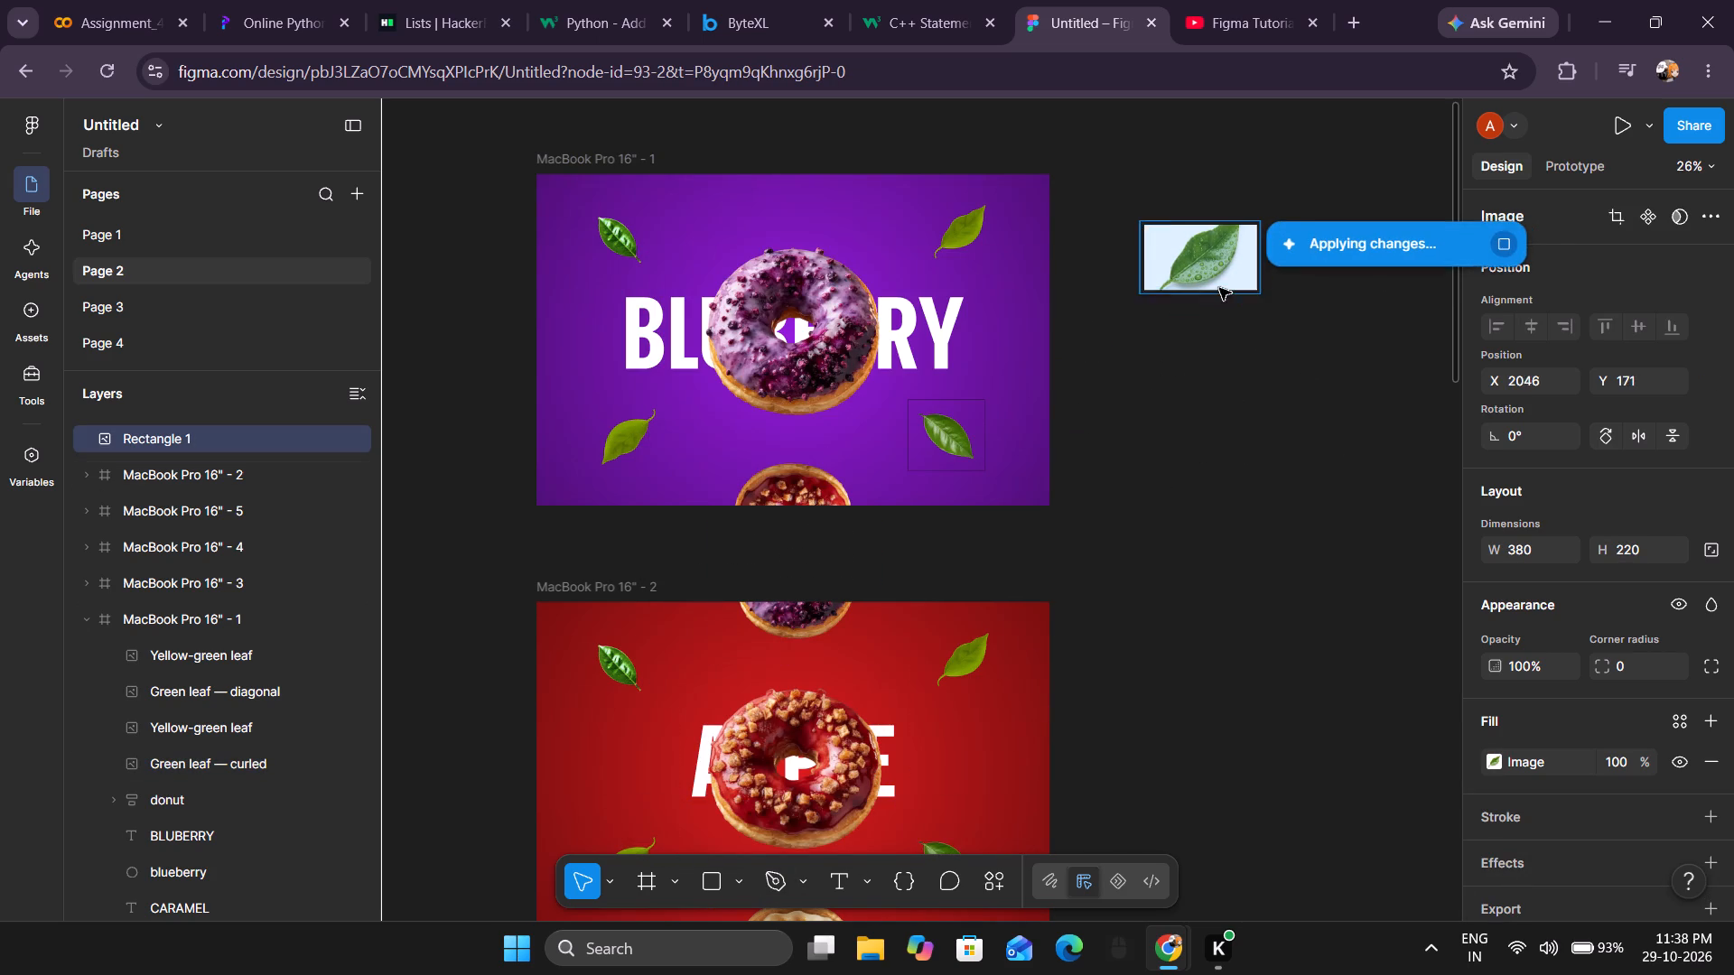
pyautogui.moveTo(1219, 288); pyautogui.dragTo(1217, 294)
pyautogui.moveTo(1245, 306); pyautogui.dragTo(1215, 322)
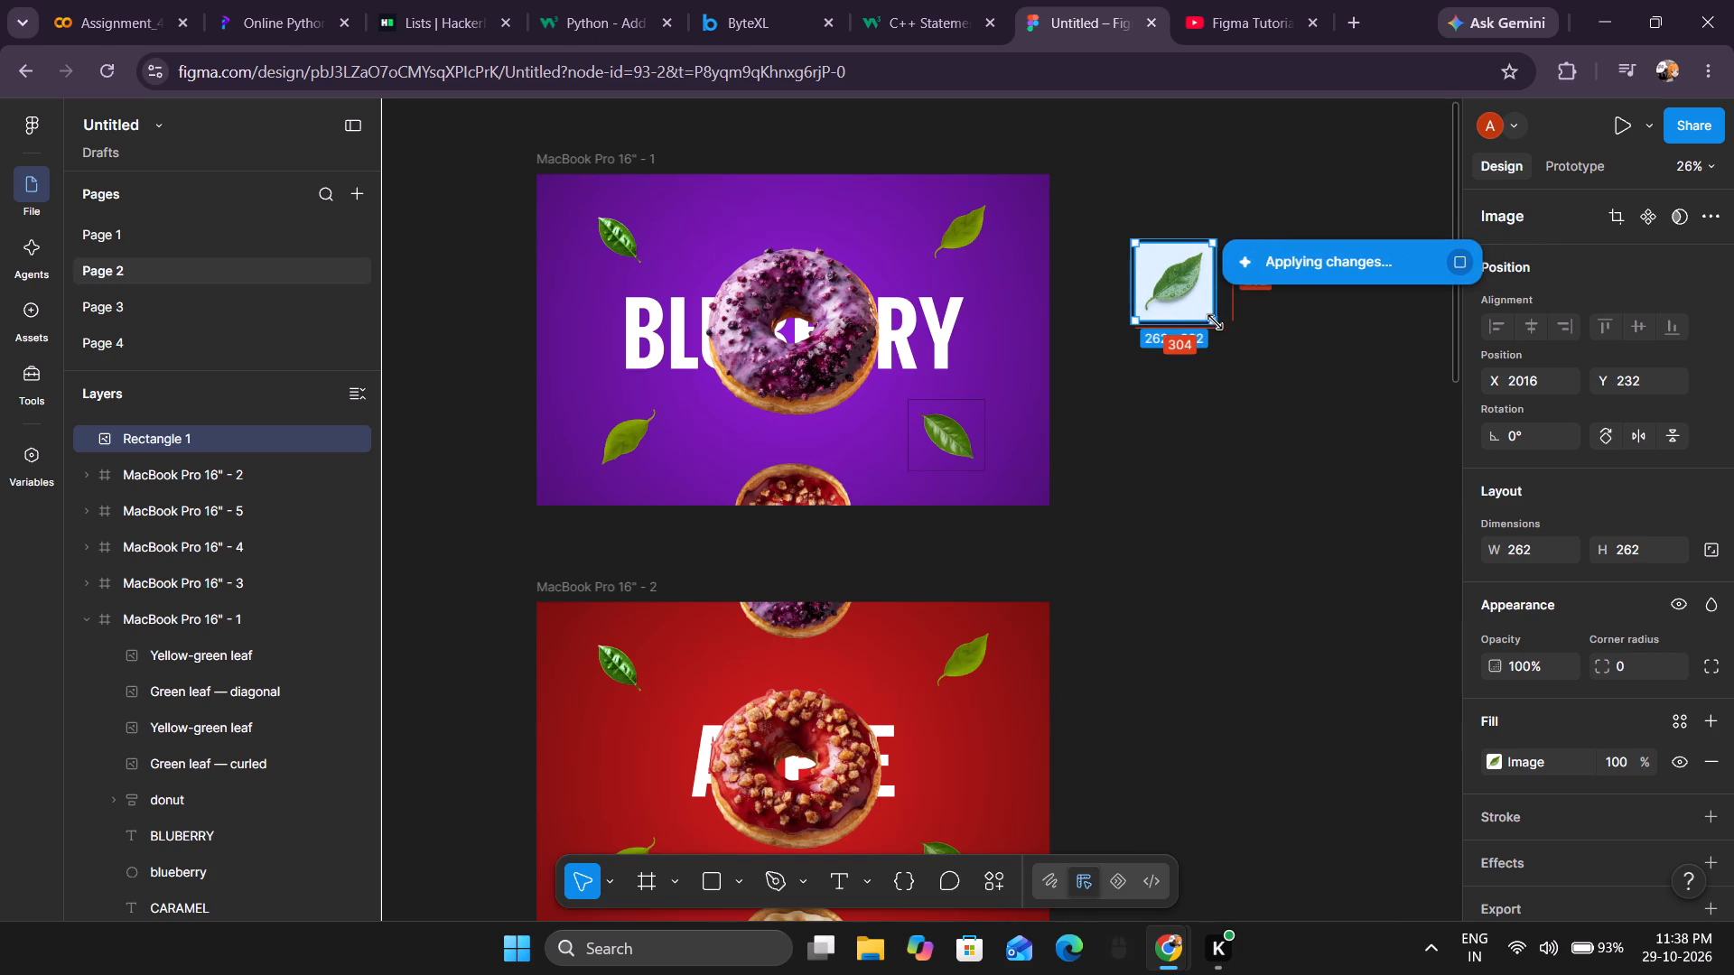
pyautogui.moveTo(1215, 322); pyautogui.dragTo(1229, 330)
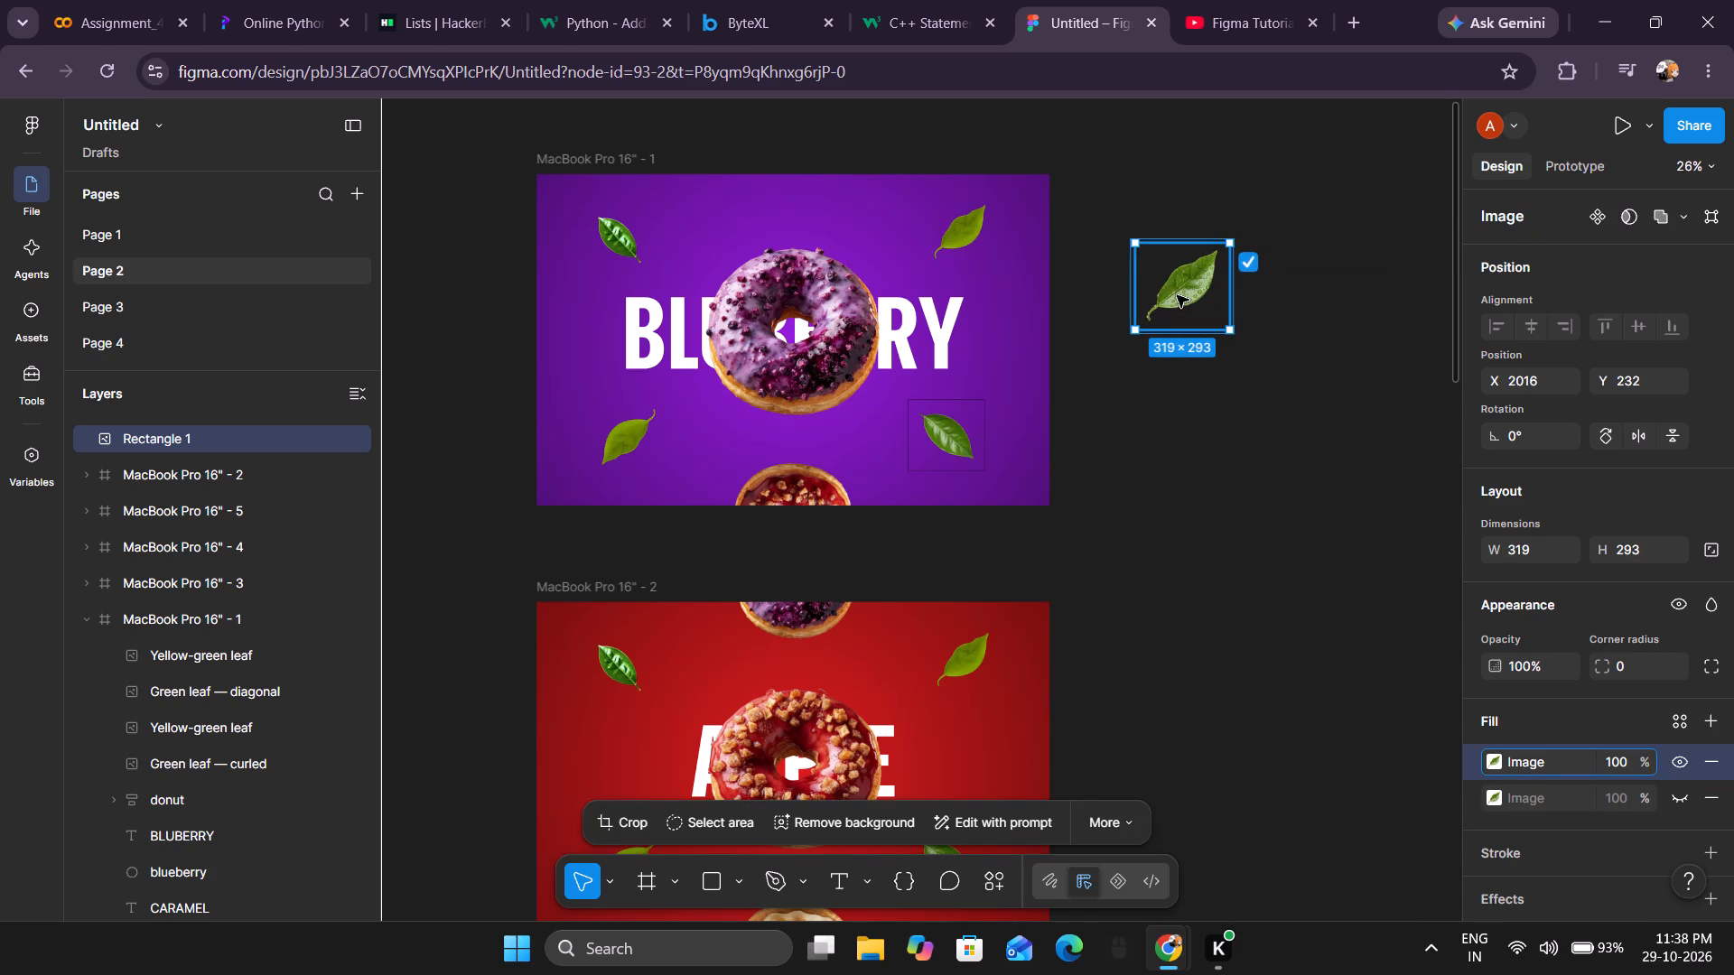
# Move the upper-right yellow-green leaf out of frame MacBook Pro 16" - 1 onto the empty canvas at X 2059, Y -30.
pyautogui.moveTo(971, 232); pyautogui.dragTo(1197, 200)
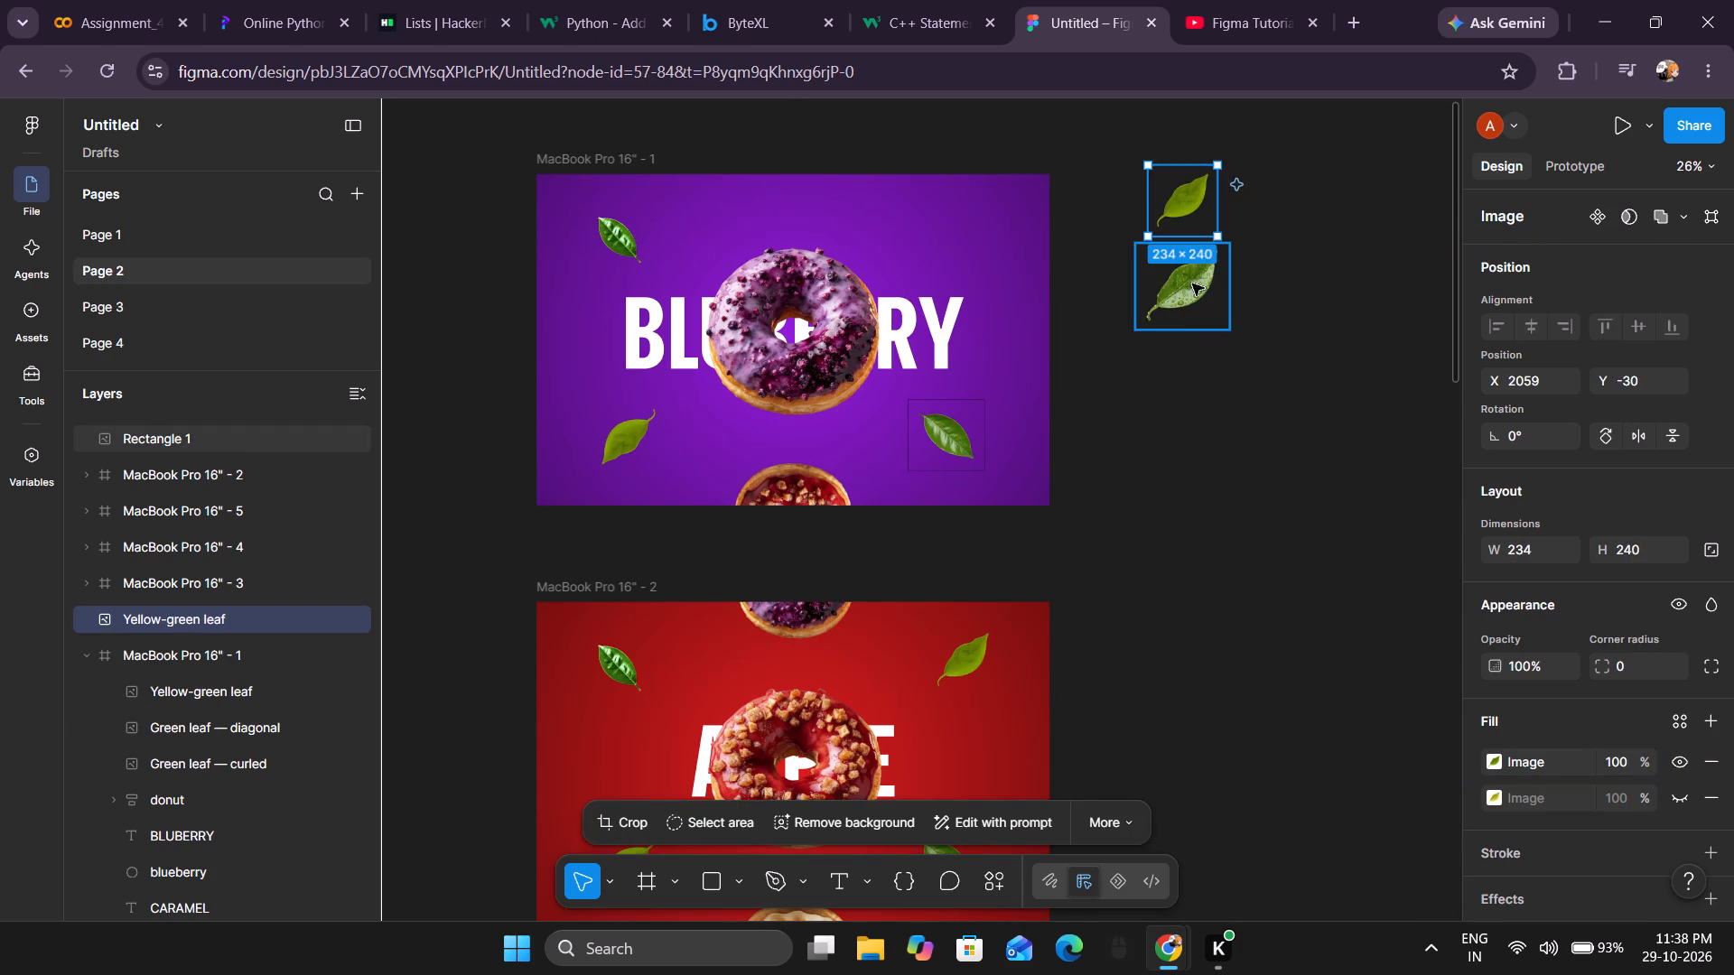
# Resize the generated leaf to 289 × 262 and place it in the upper-right area of frame MacBook Pro 16" - 1 at X 1264, Y 92.
pyautogui.moveTo(1190, 295); pyautogui.dragTo(959, 249)
pyautogui.moveTo(956, 246); pyautogui.dragTo(1253, 223)
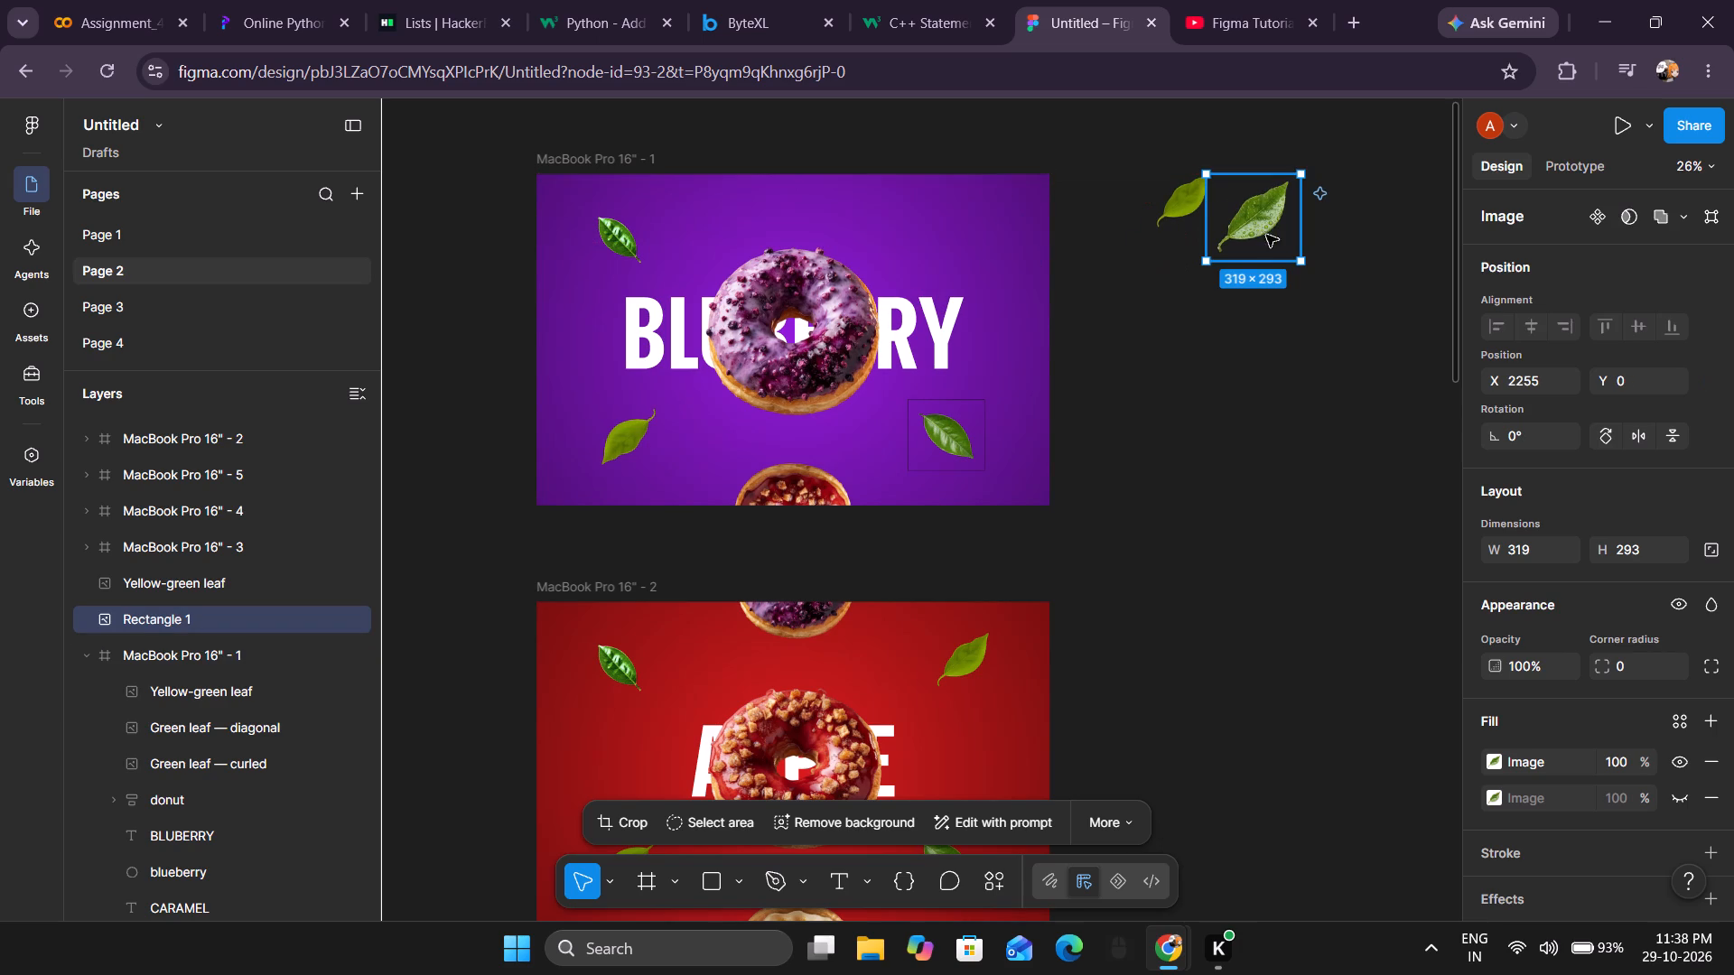
pyautogui.moveTo(1261, 261); pyautogui.dragTo(1261, 252)
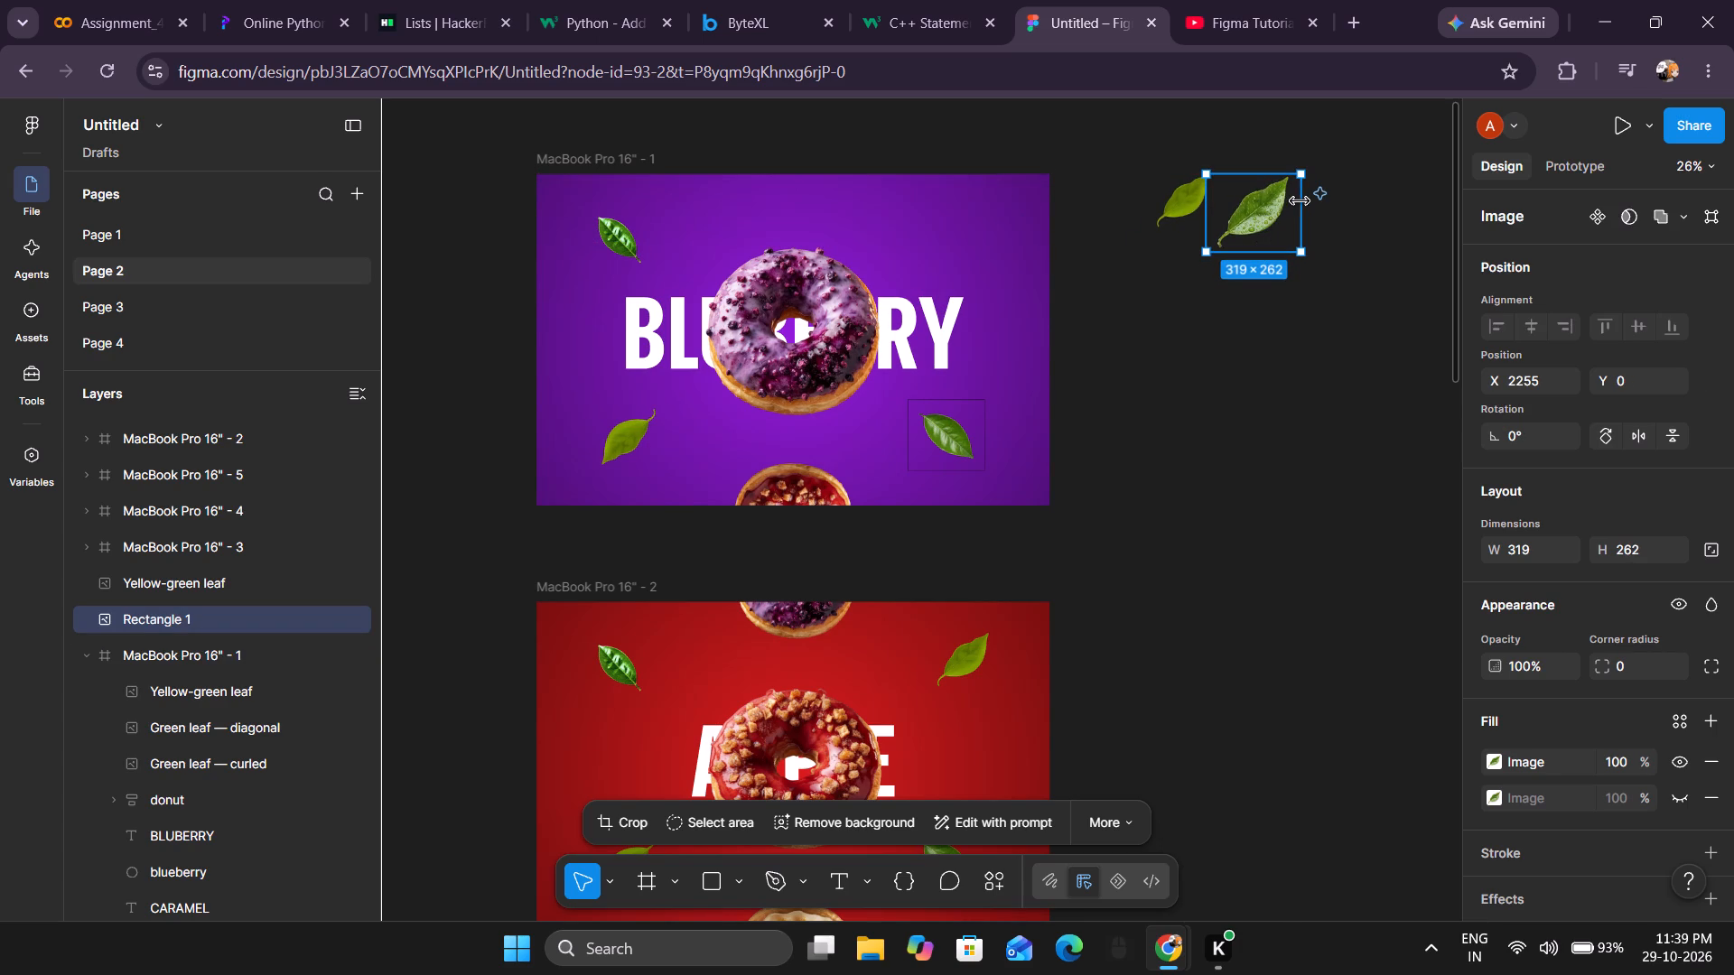
pyautogui.moveTo(1300, 201); pyautogui.dragTo(1291, 204)
pyautogui.moveTo(1258, 219); pyautogui.dragTo(1258, 209)
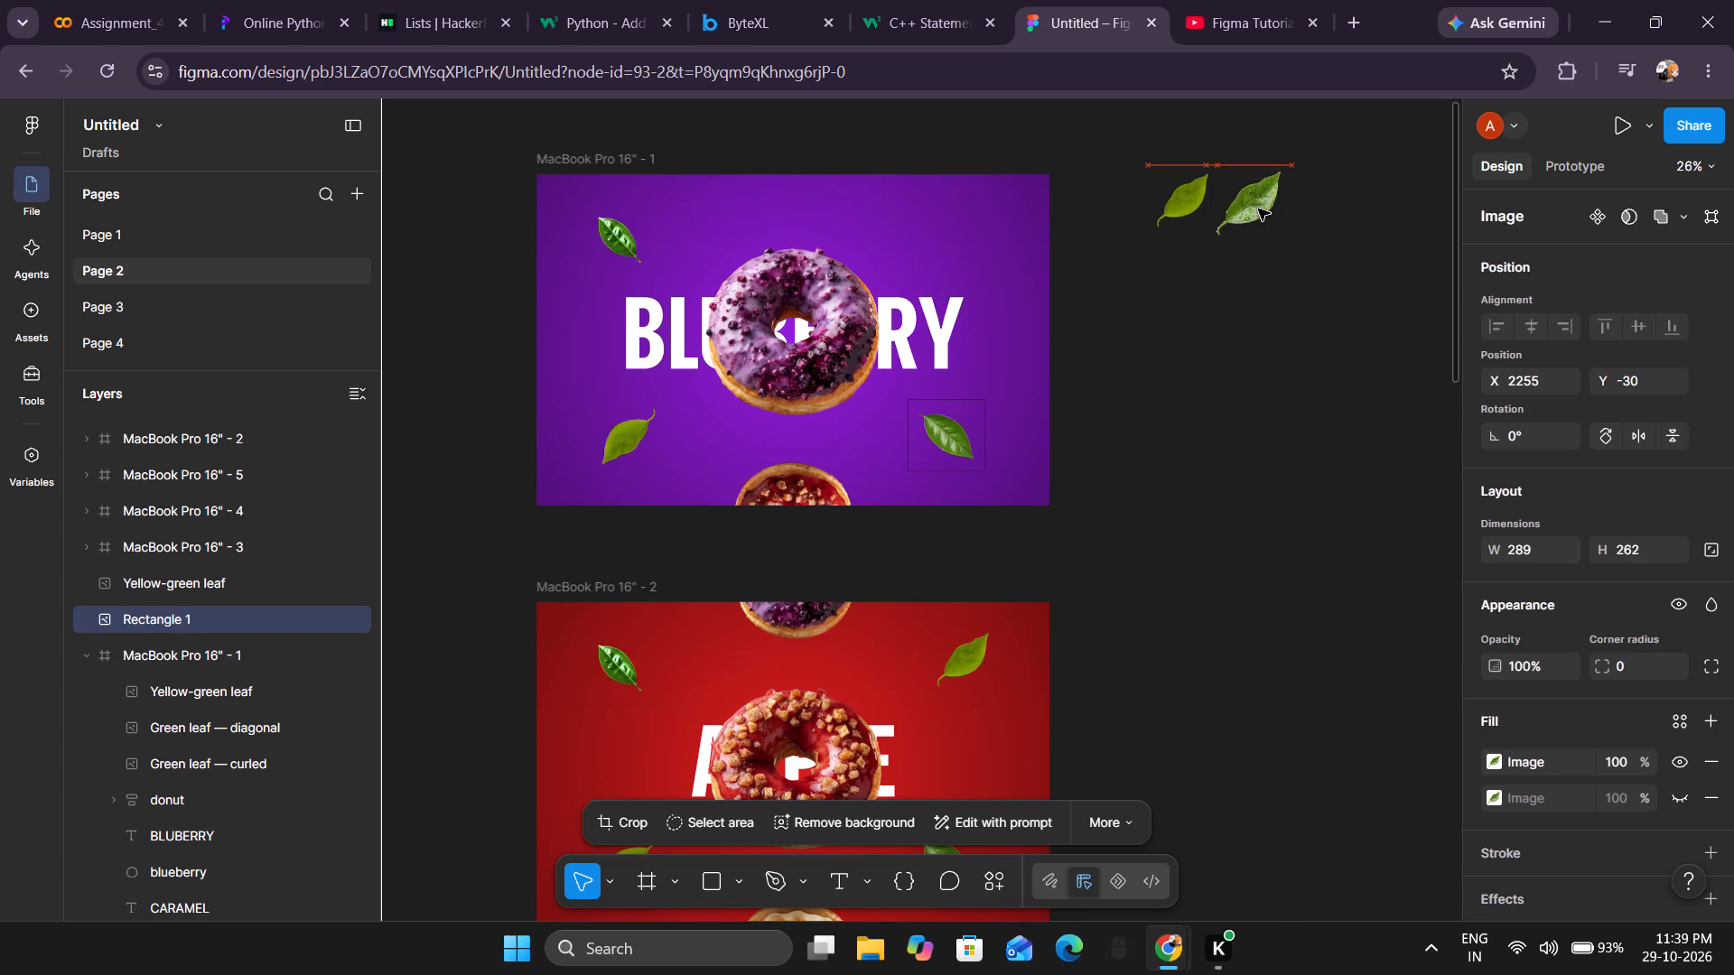
pyautogui.moveTo(1258, 209); pyautogui.dragTo(963, 241)
pyautogui.click(963, 241)
# Move the lower-right diagonal green leaf out of frame MacBook Pro 16" - 1 onto the empty canvas at X 2213, Y 337.
pyautogui.click(967, 439)
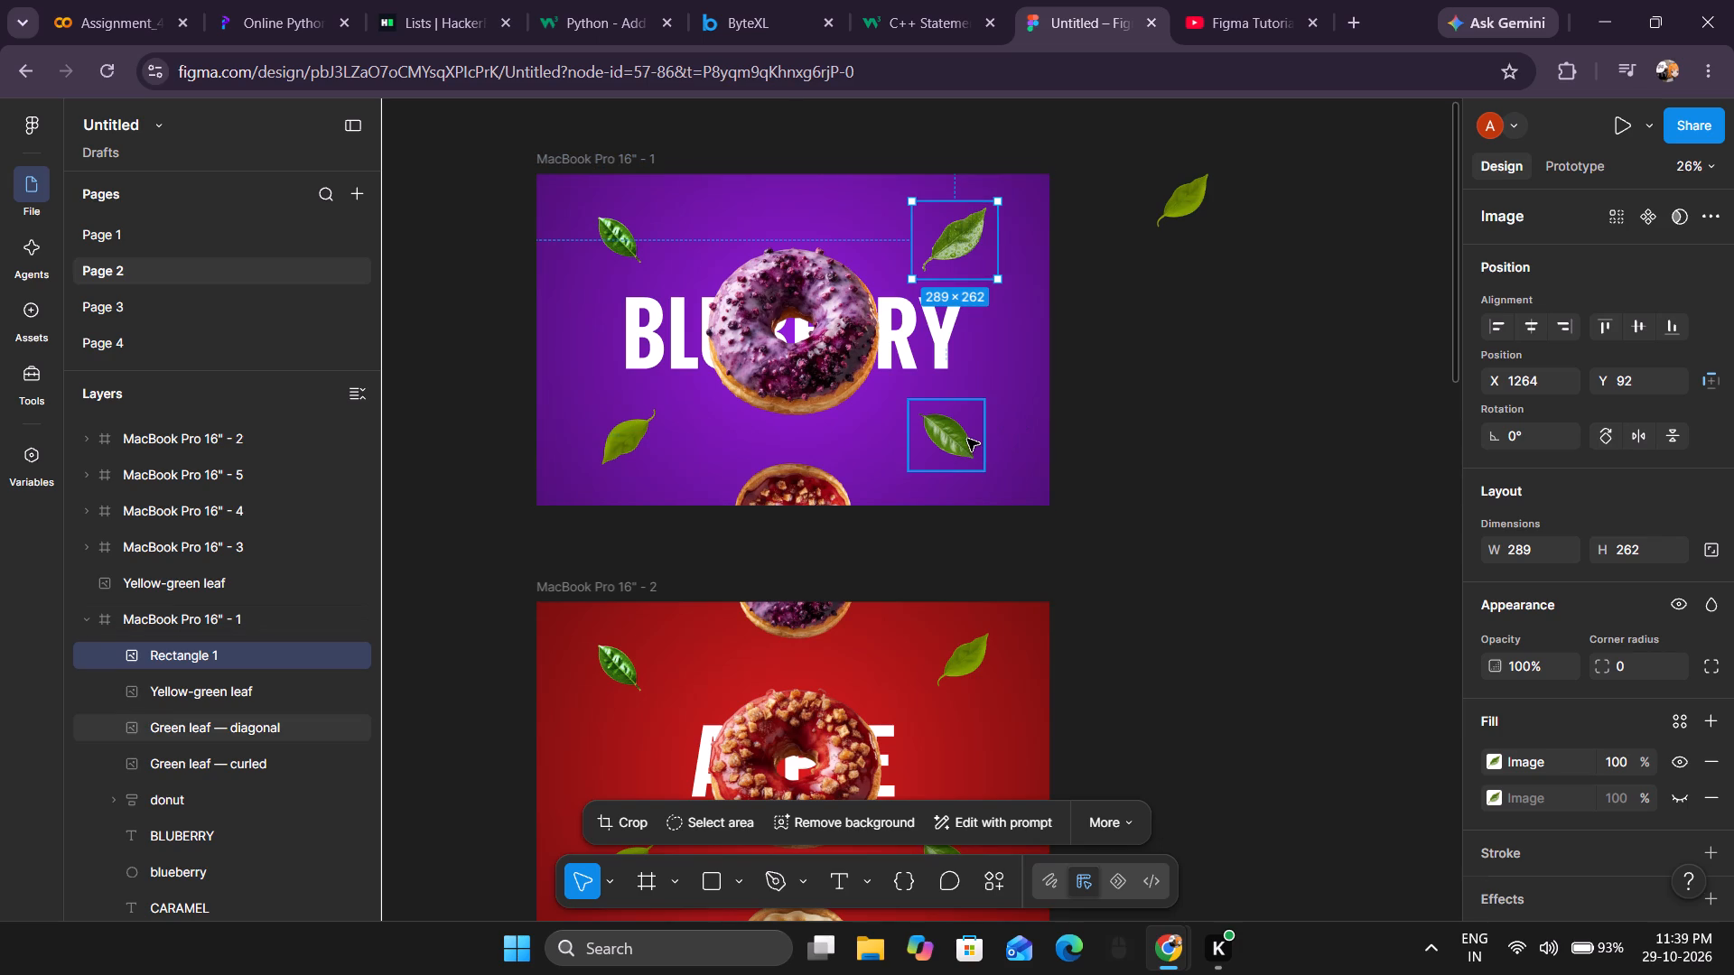
pyautogui.moveTo(946, 423); pyautogui.dragTo(998, 422)
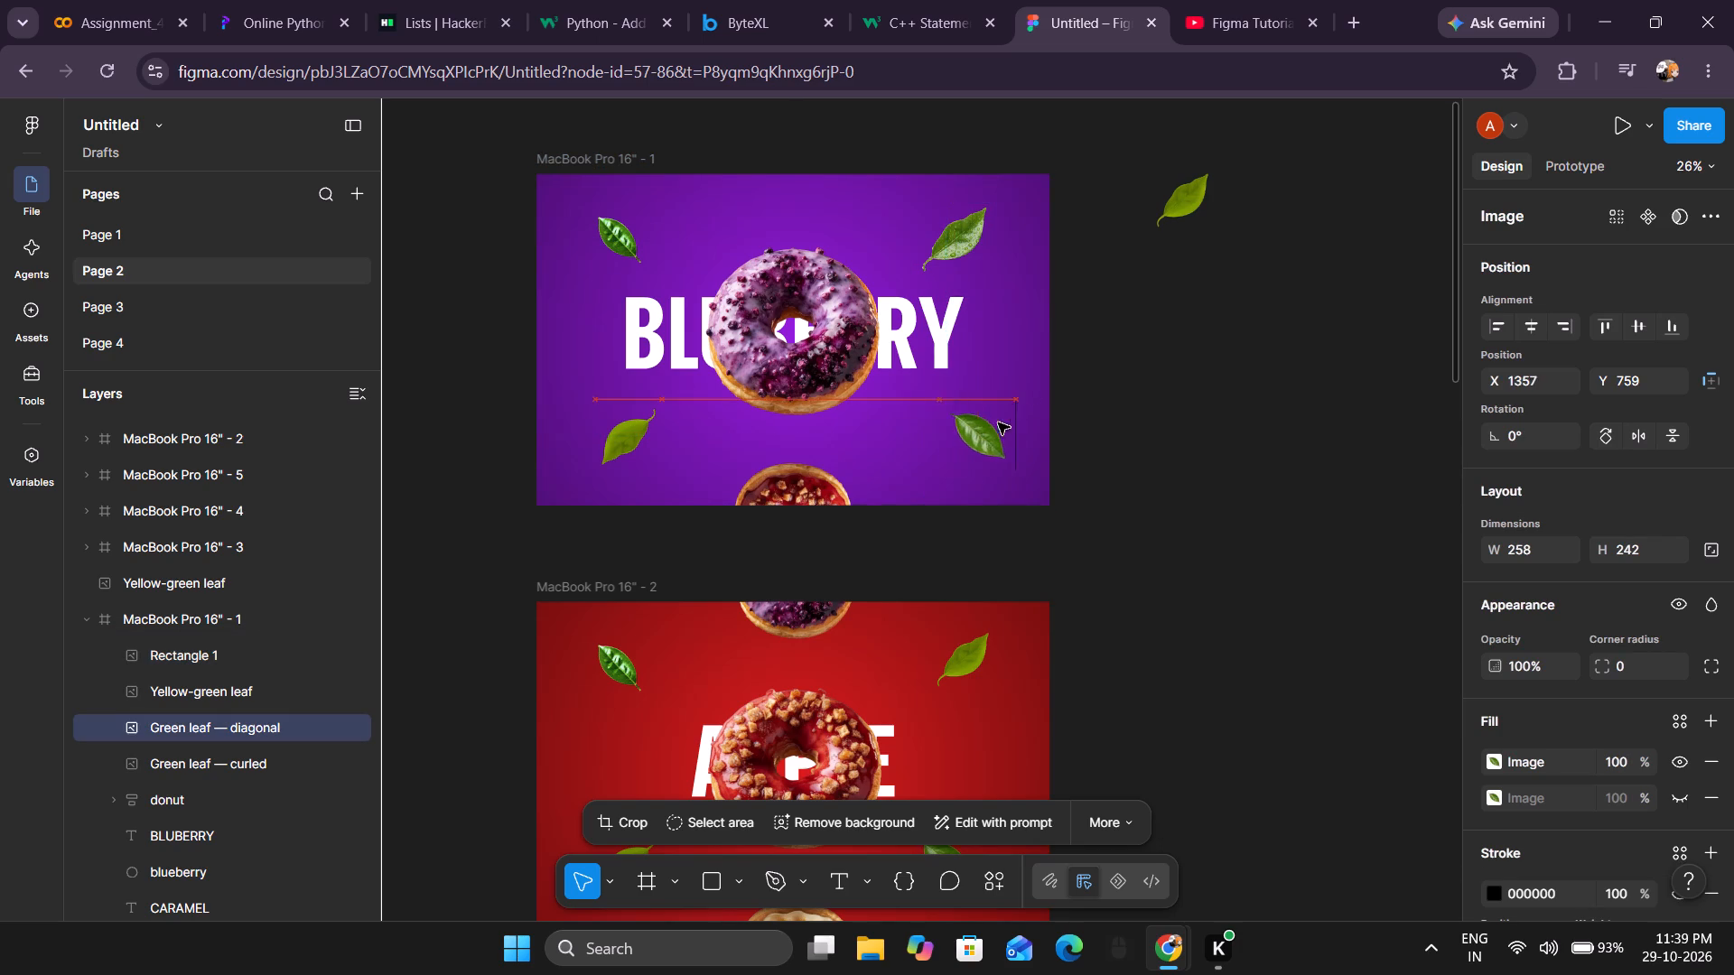
pyautogui.moveTo(998, 422); pyautogui.dragTo(1232, 298)
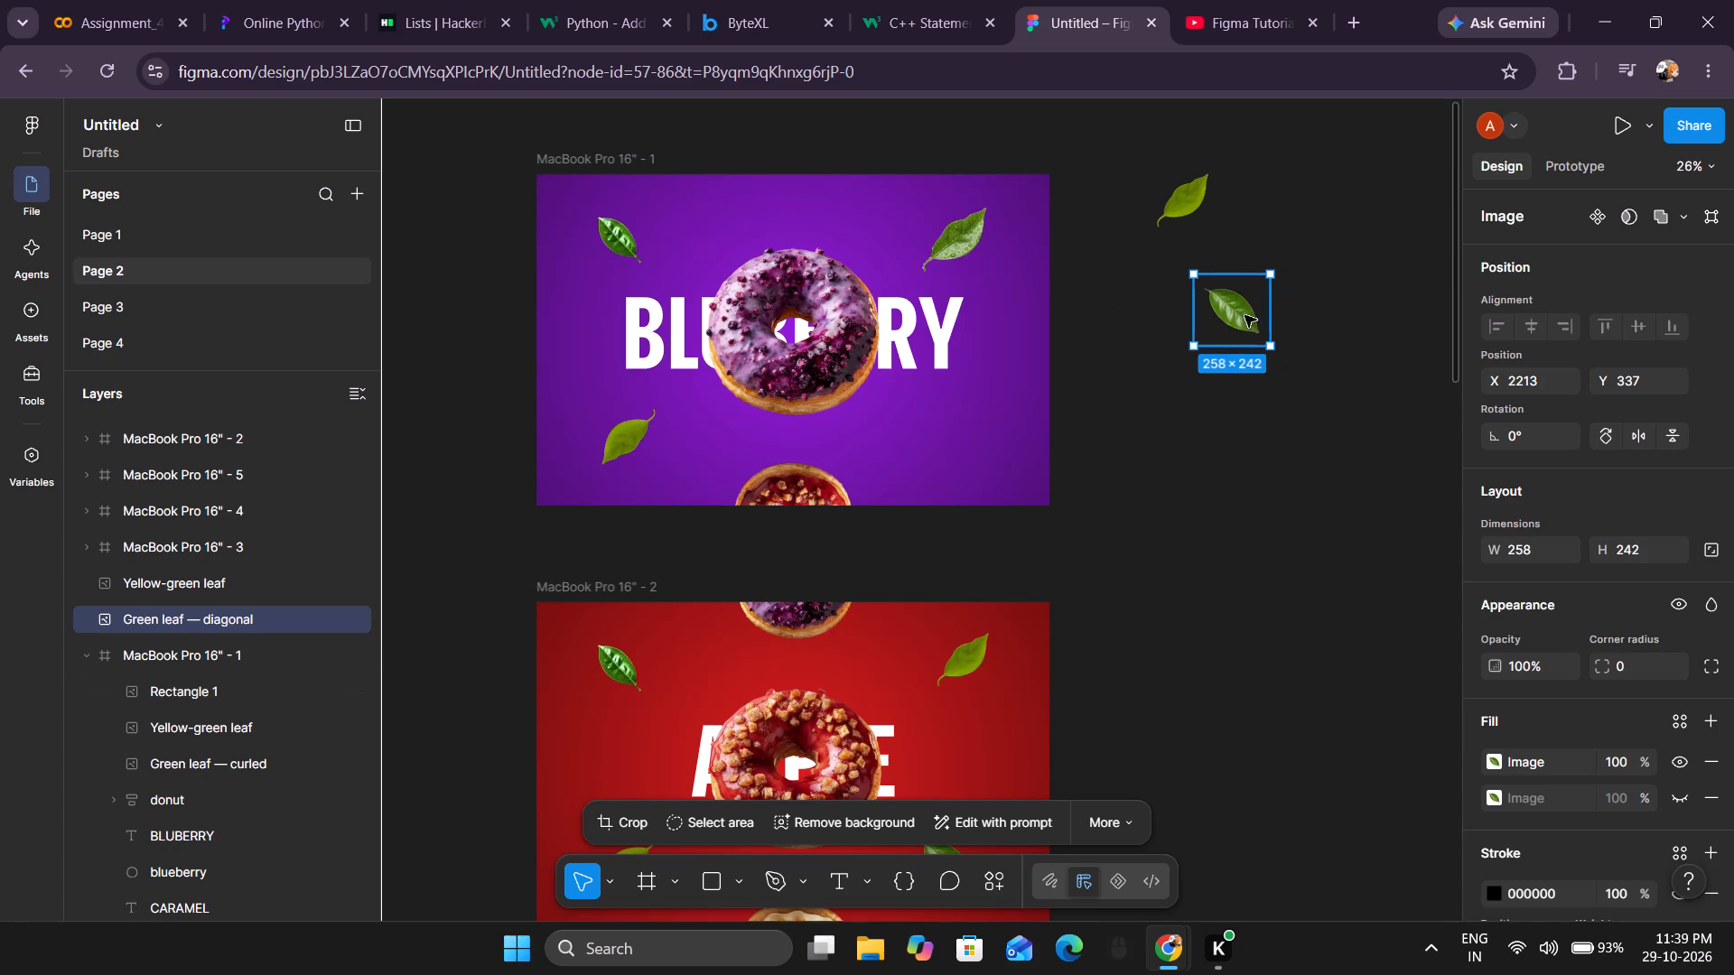
pyautogui.rightClick(1245, 315)
pyautogui.click(1171, 293)
# Request an AI image edit of the diagonal green leaf on the empty canvas with the prompt "done".
pyautogui.click(1291, 299)
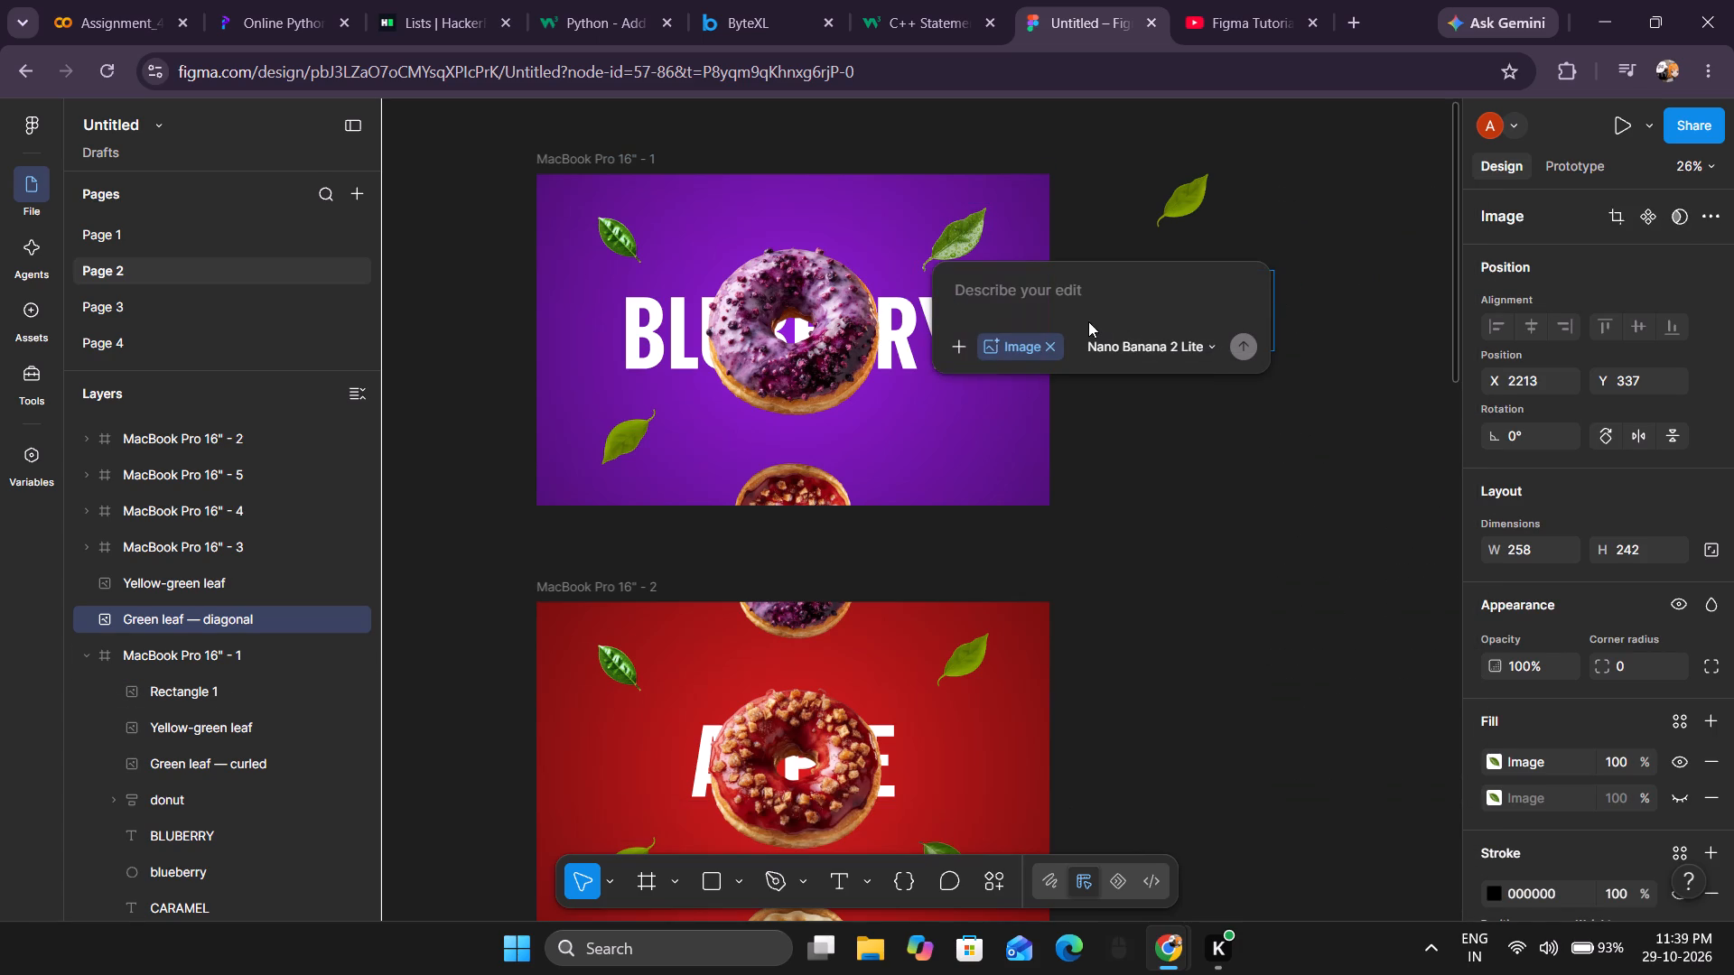
pyautogui.click(1049, 292)
pyautogui.write('done')
pyautogui.press('Return')
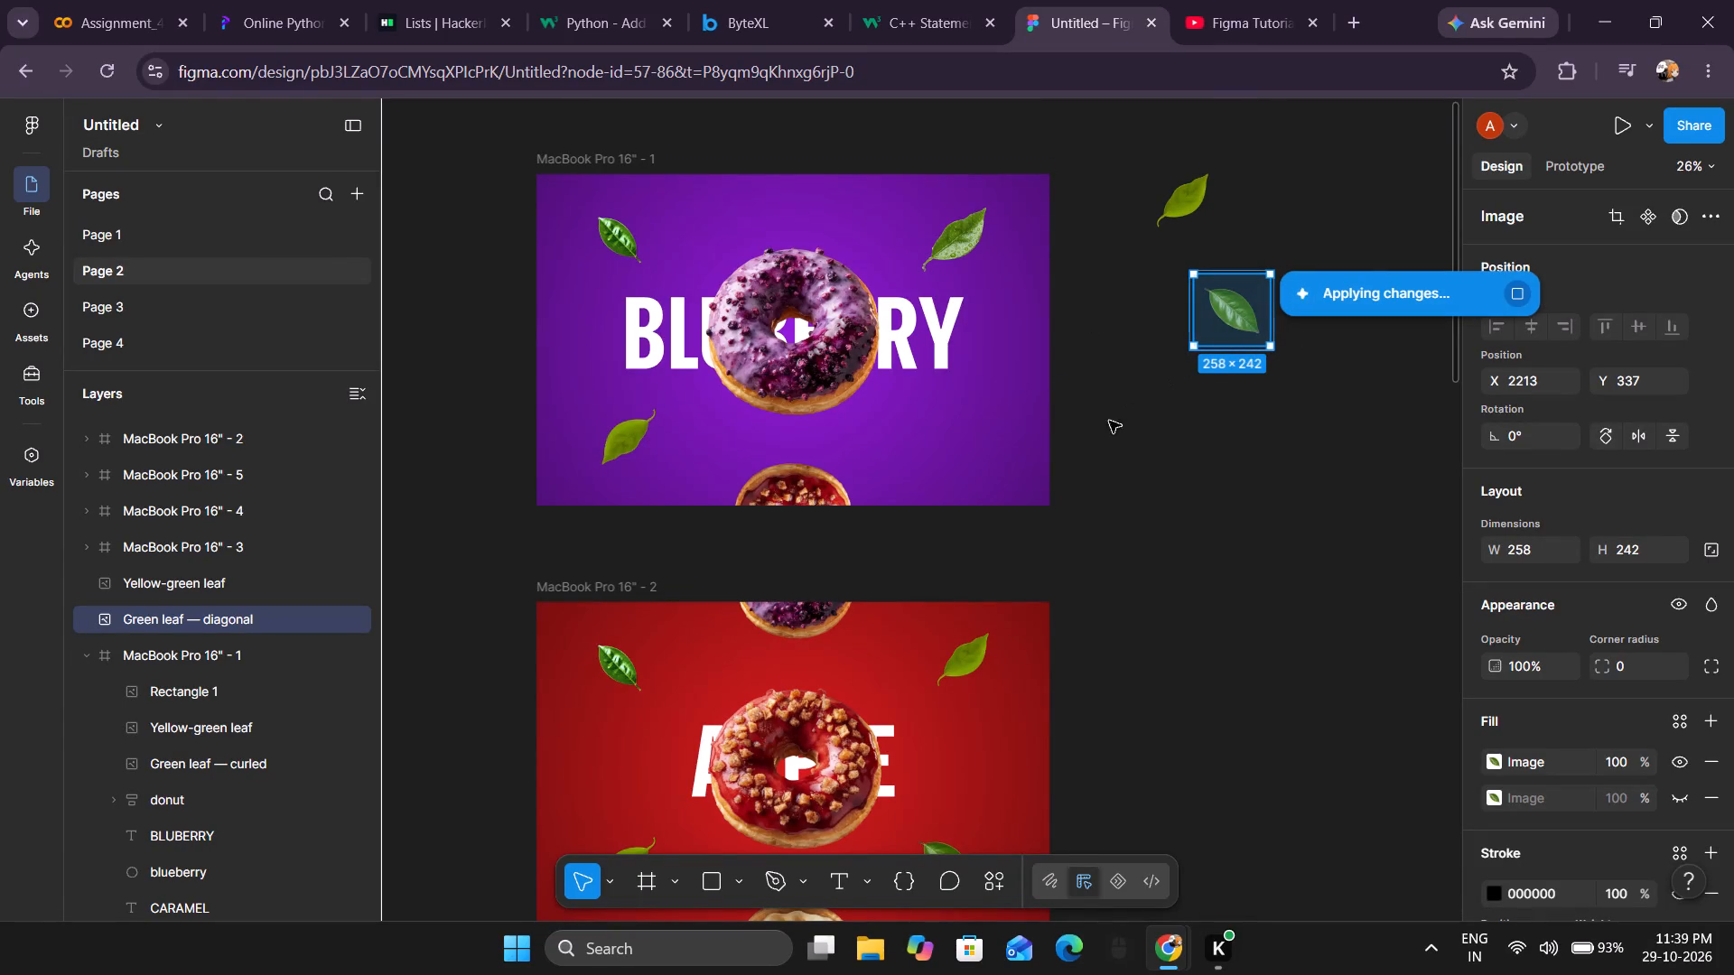
# Move the diagonal green leaf back into the lower-right area of frame MacBook Pro 16" - 1 at X 1264, Y 767.
pyautogui.moveTo(1117, 412); pyautogui.dragTo(1133, 313, button='middle')
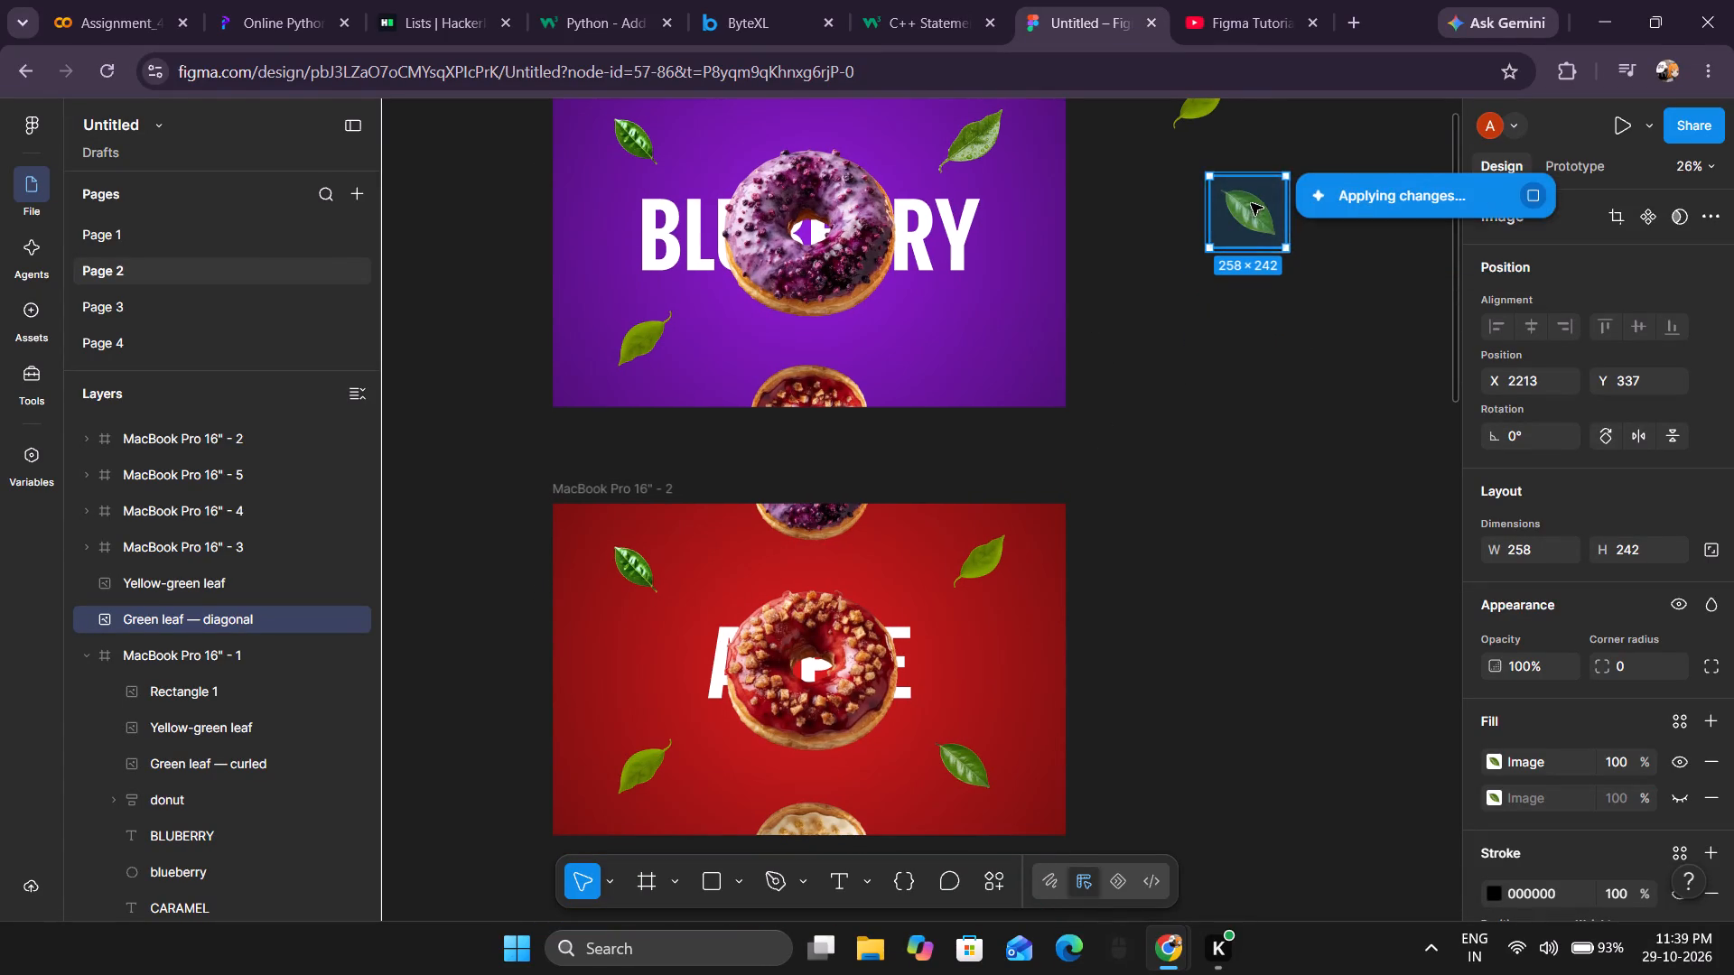
pyautogui.moveTo(1251, 203); pyautogui.dragTo(968, 330)
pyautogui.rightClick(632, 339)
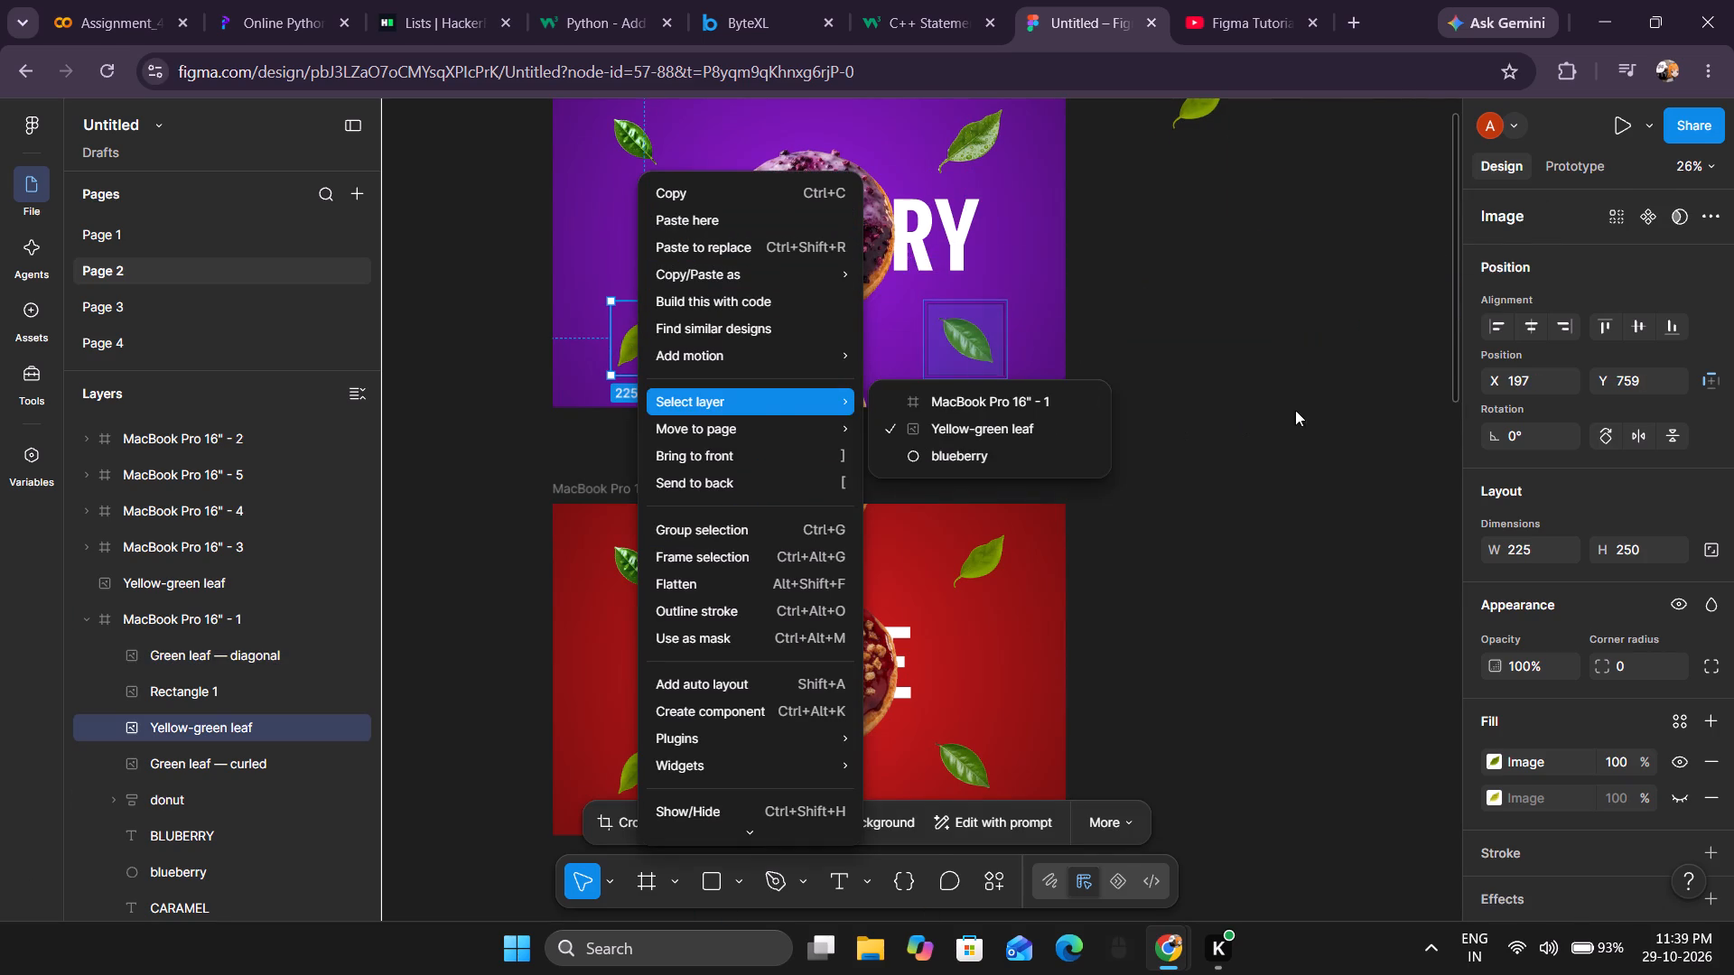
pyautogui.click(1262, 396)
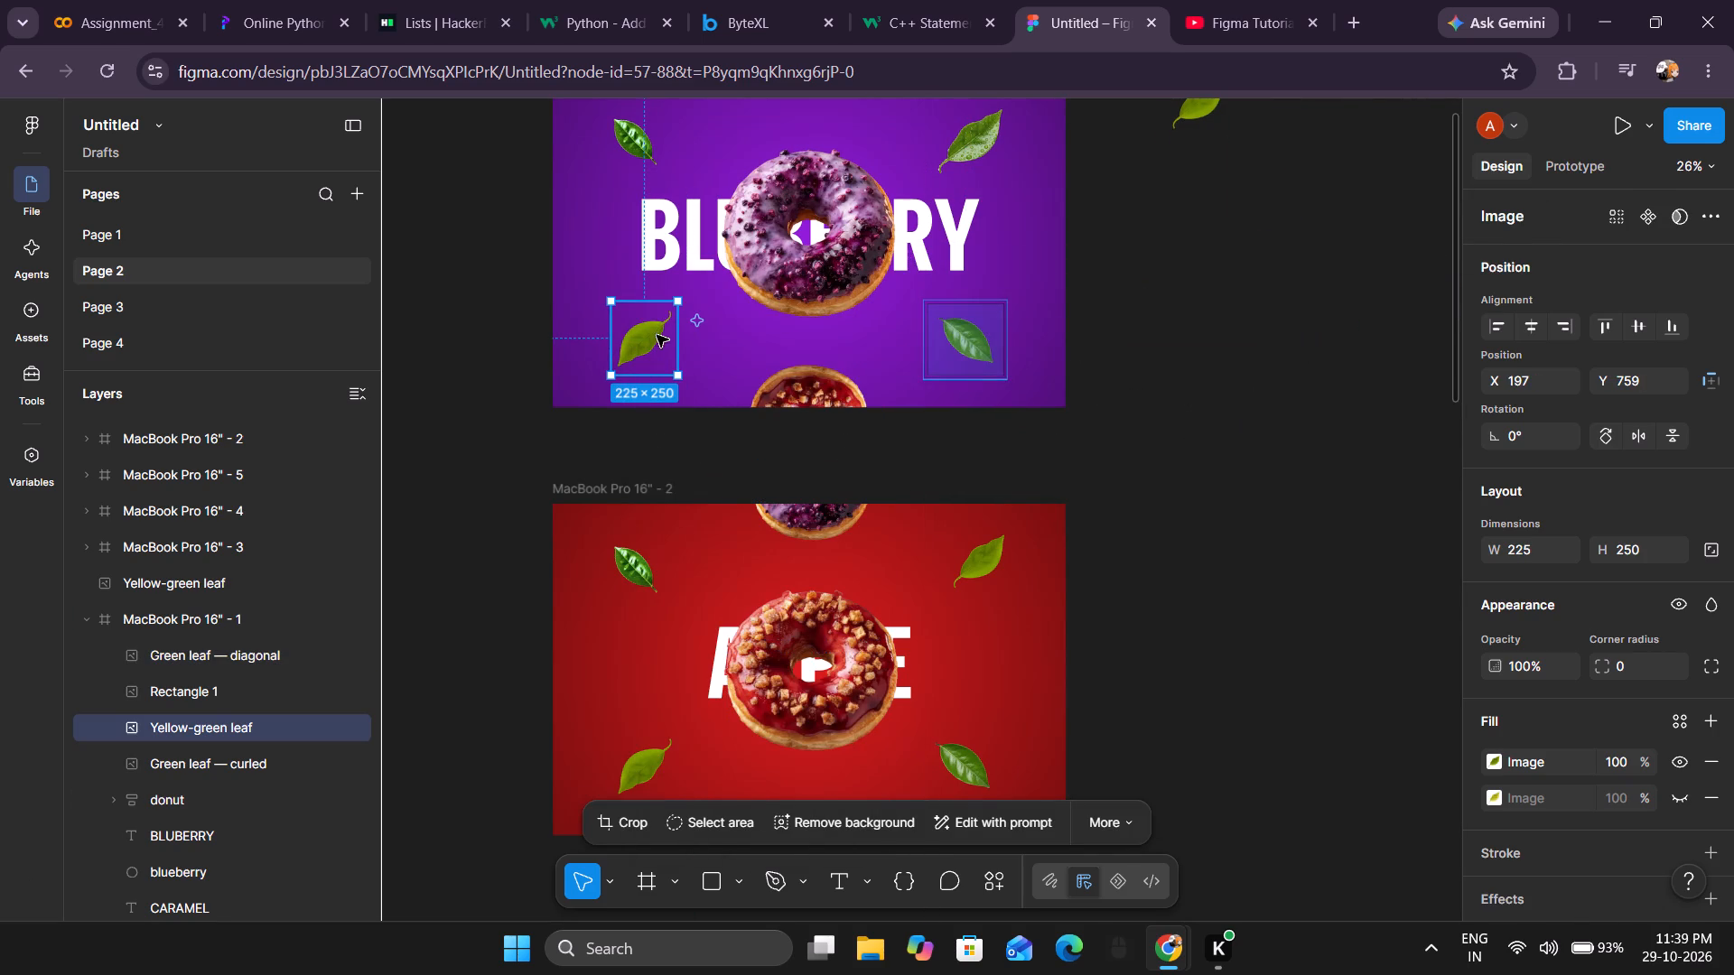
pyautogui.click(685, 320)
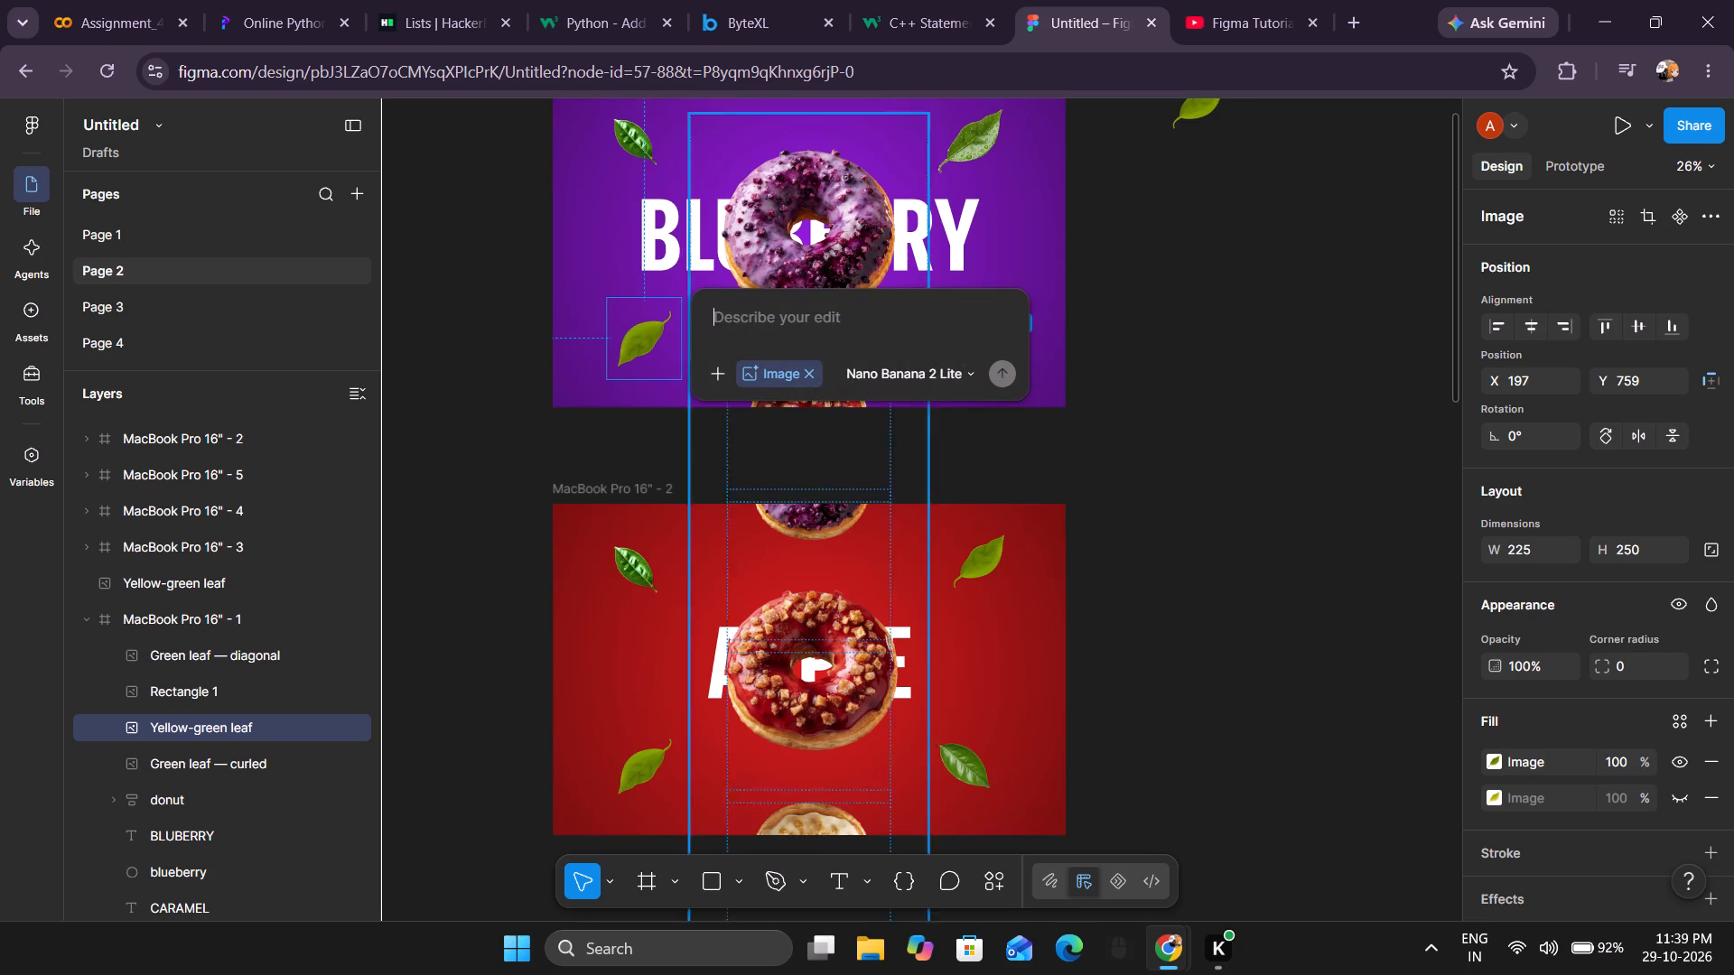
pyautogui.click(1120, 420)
# Inspect the AI-edited lower-right leaf image in the blueberry frame and compare it with its previous version.
pyautogui.click(969, 341)
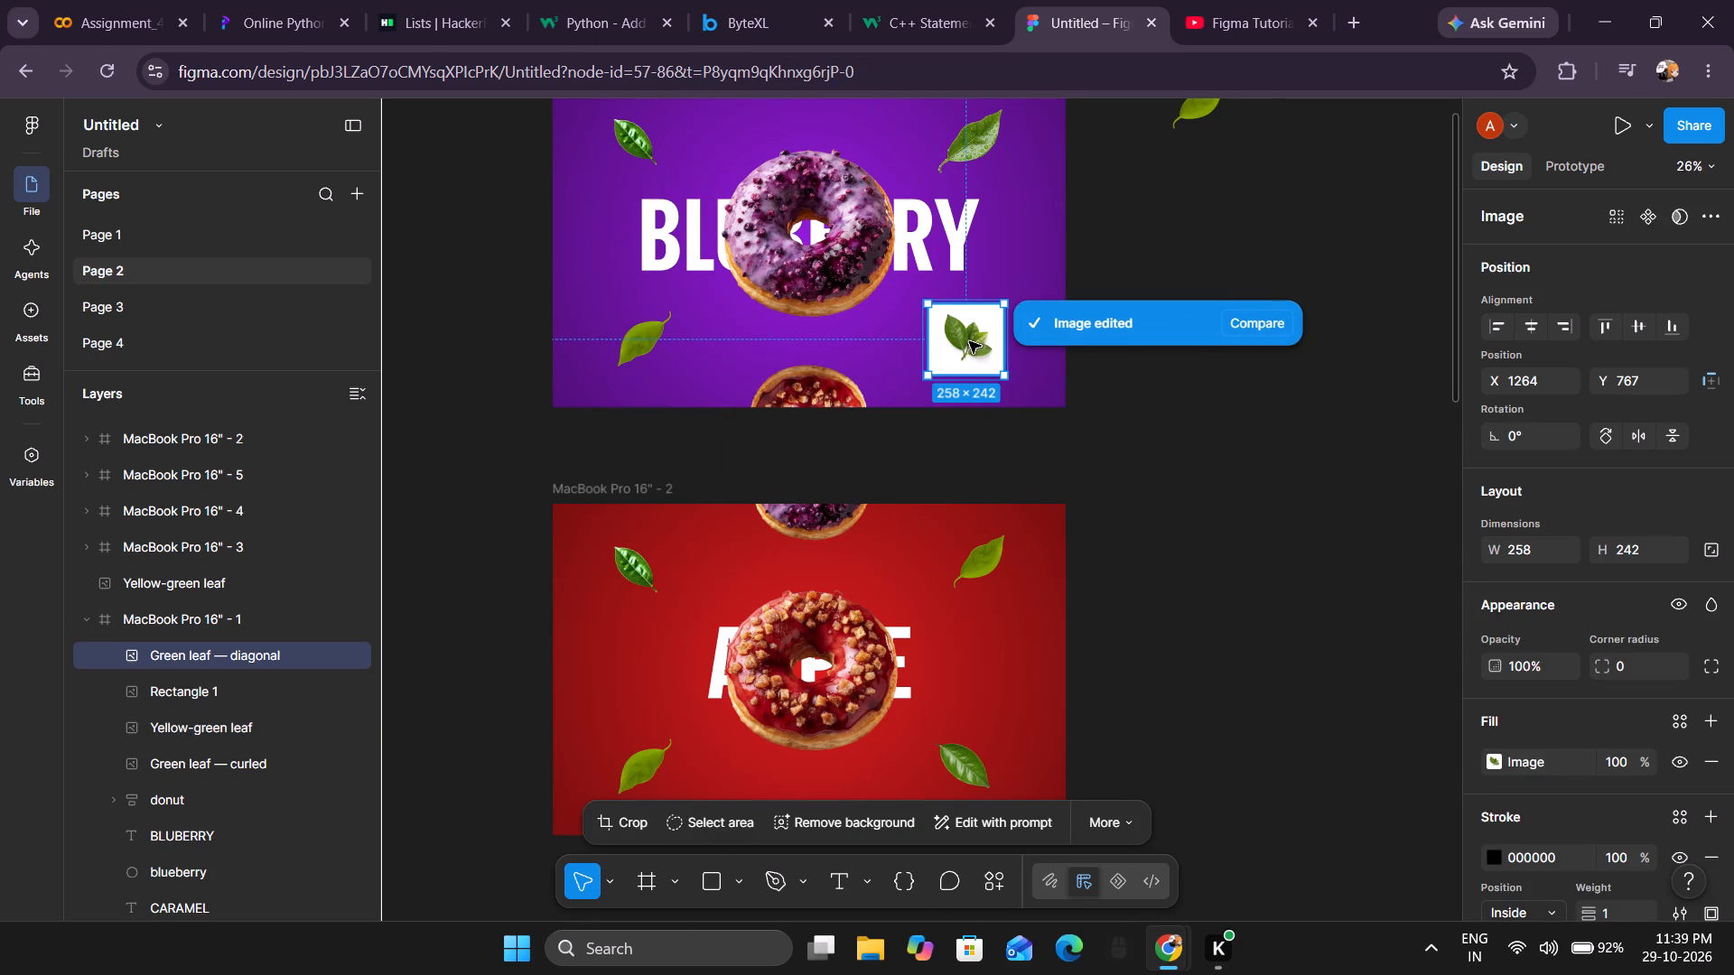
pyautogui.doubleClick(972, 341)
pyautogui.click(1112, 367)
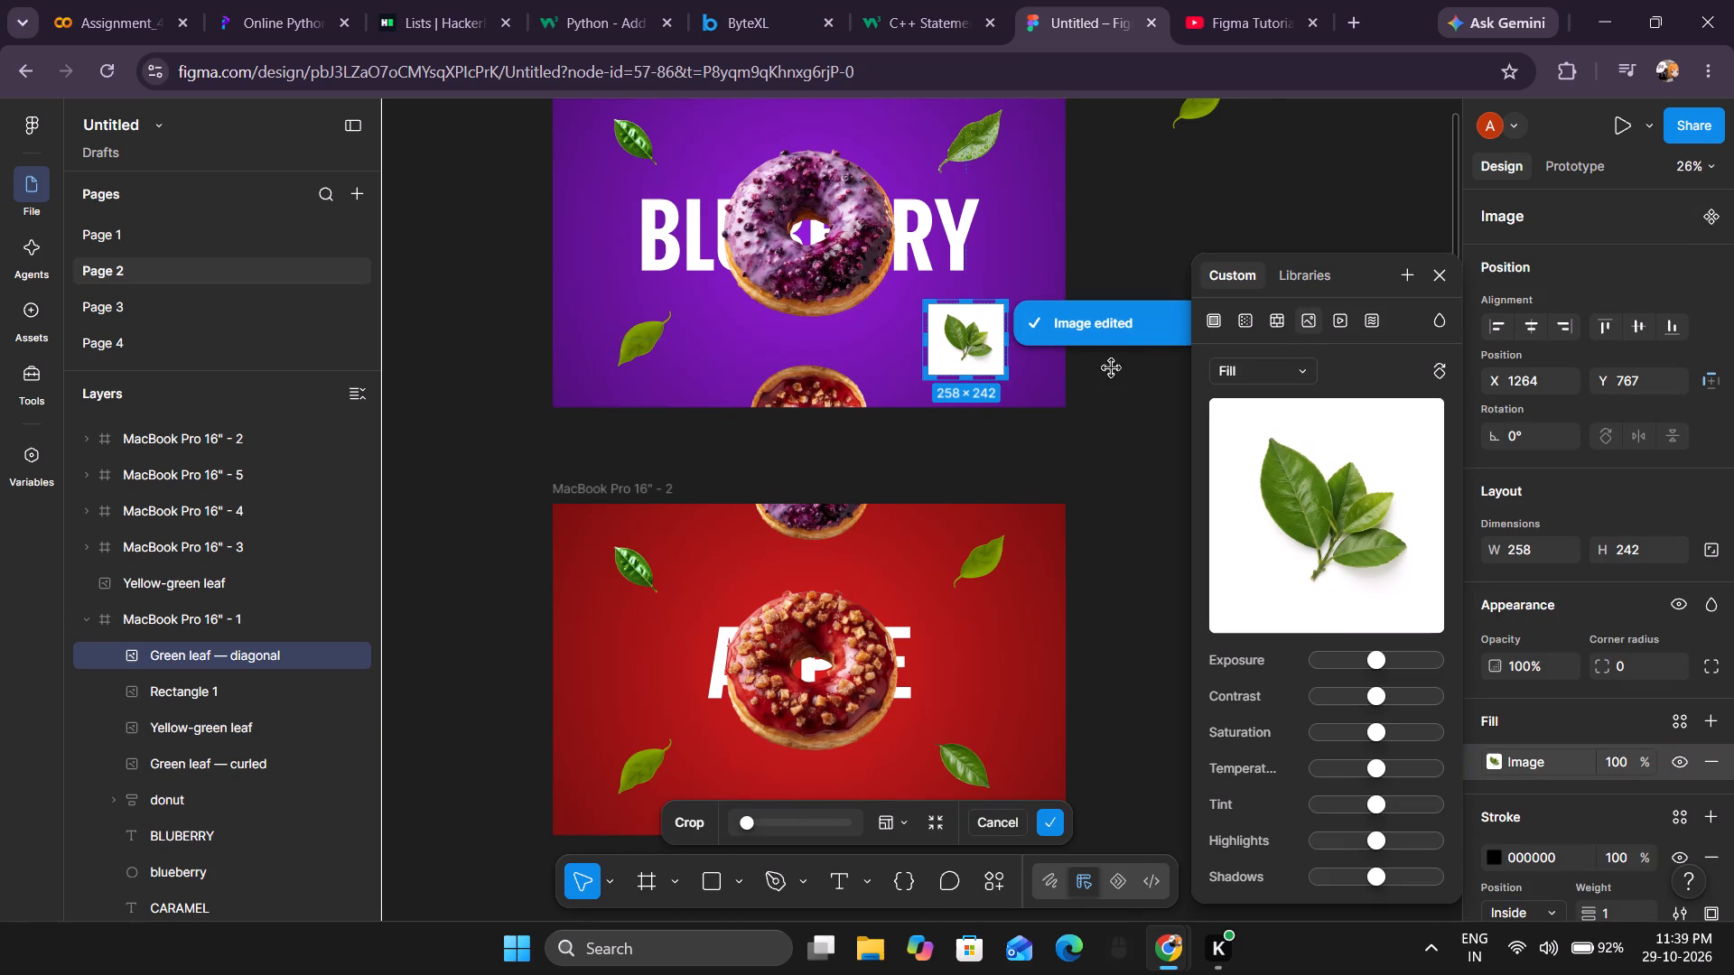
pyautogui.click(1030, 326)
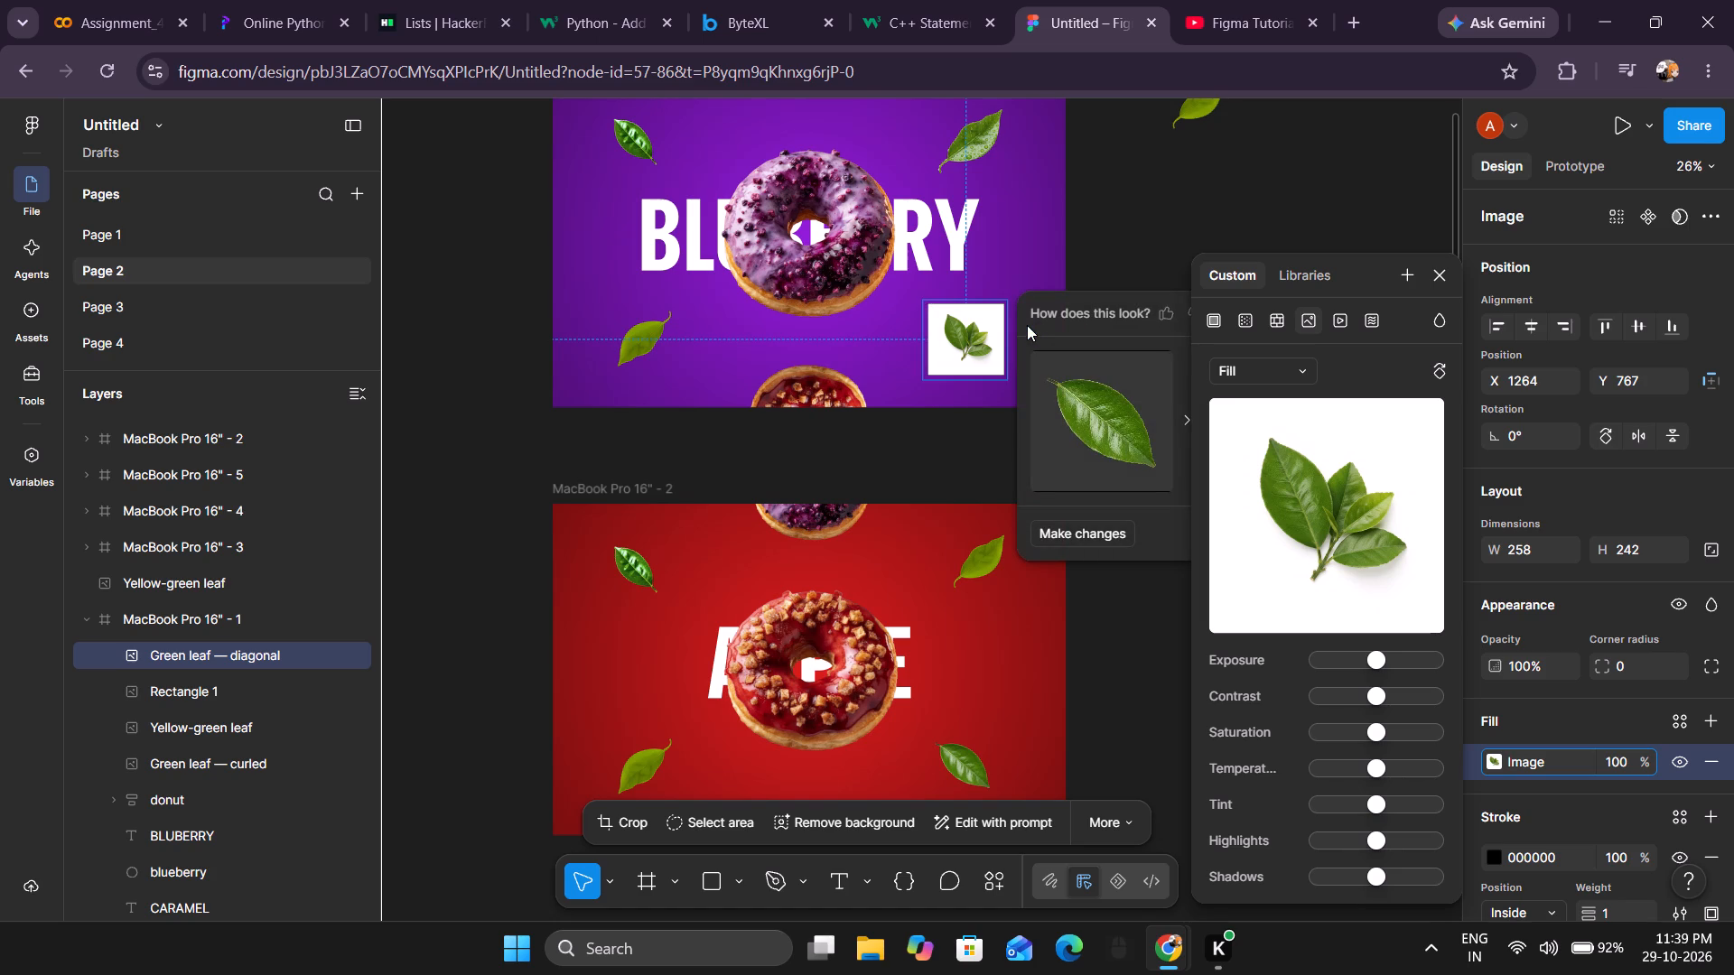
pyautogui.click(1097, 528)
pyautogui.click(1129, 417)
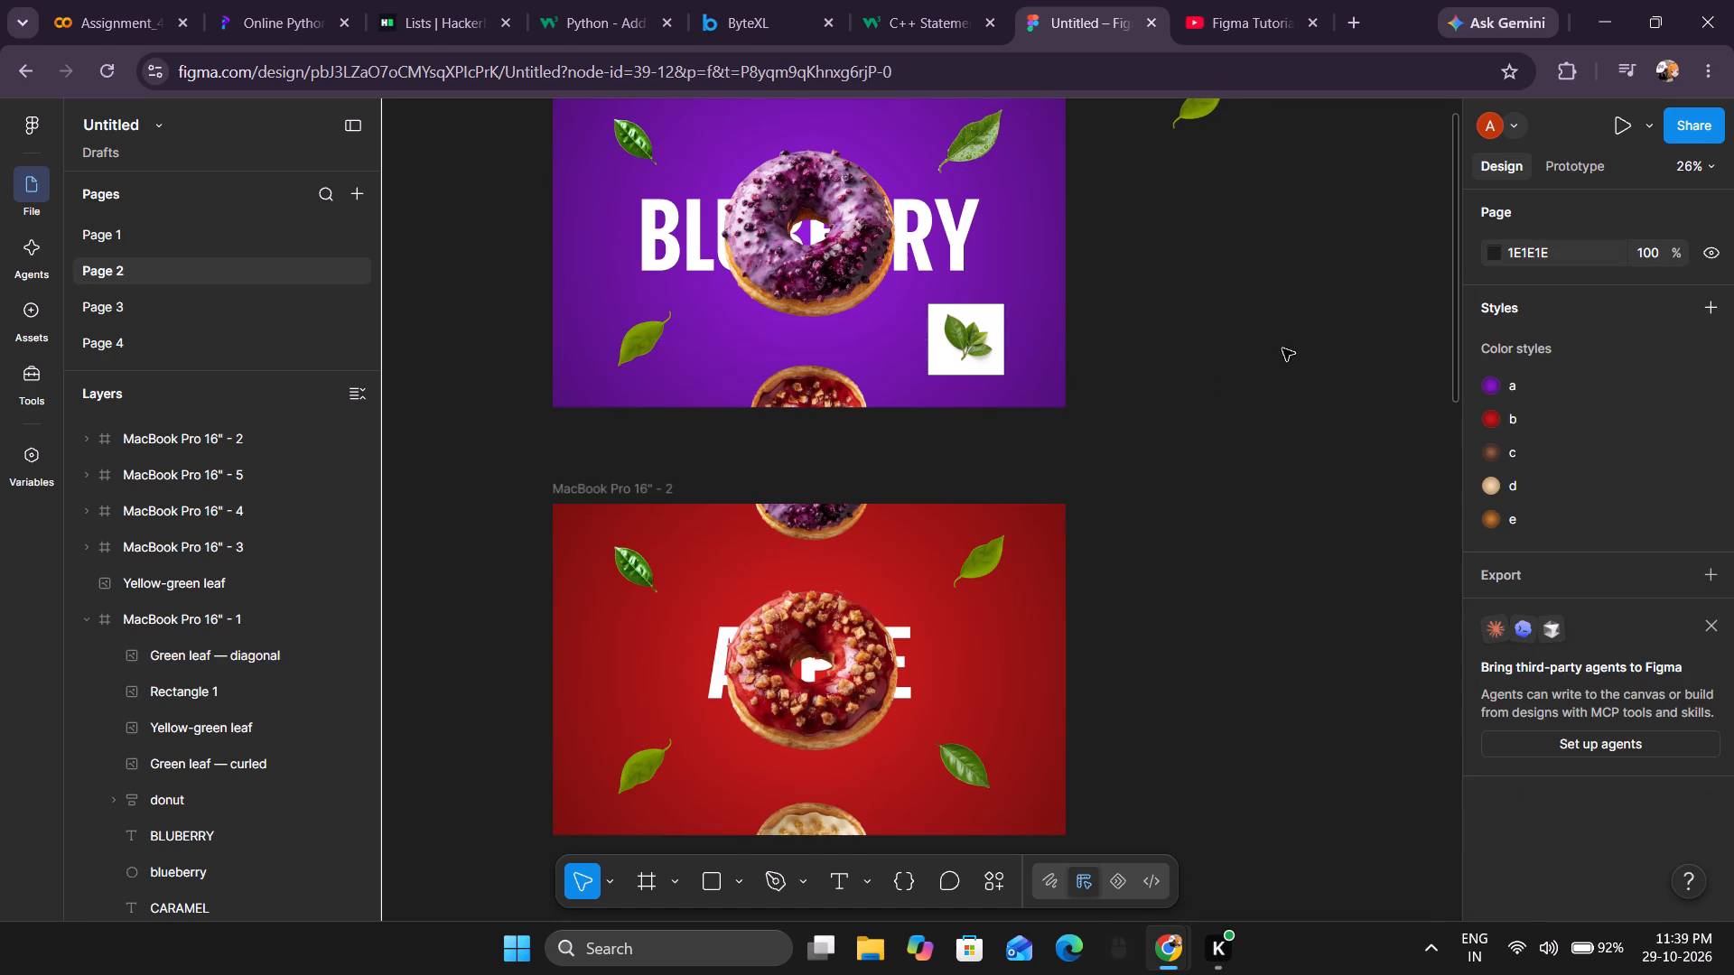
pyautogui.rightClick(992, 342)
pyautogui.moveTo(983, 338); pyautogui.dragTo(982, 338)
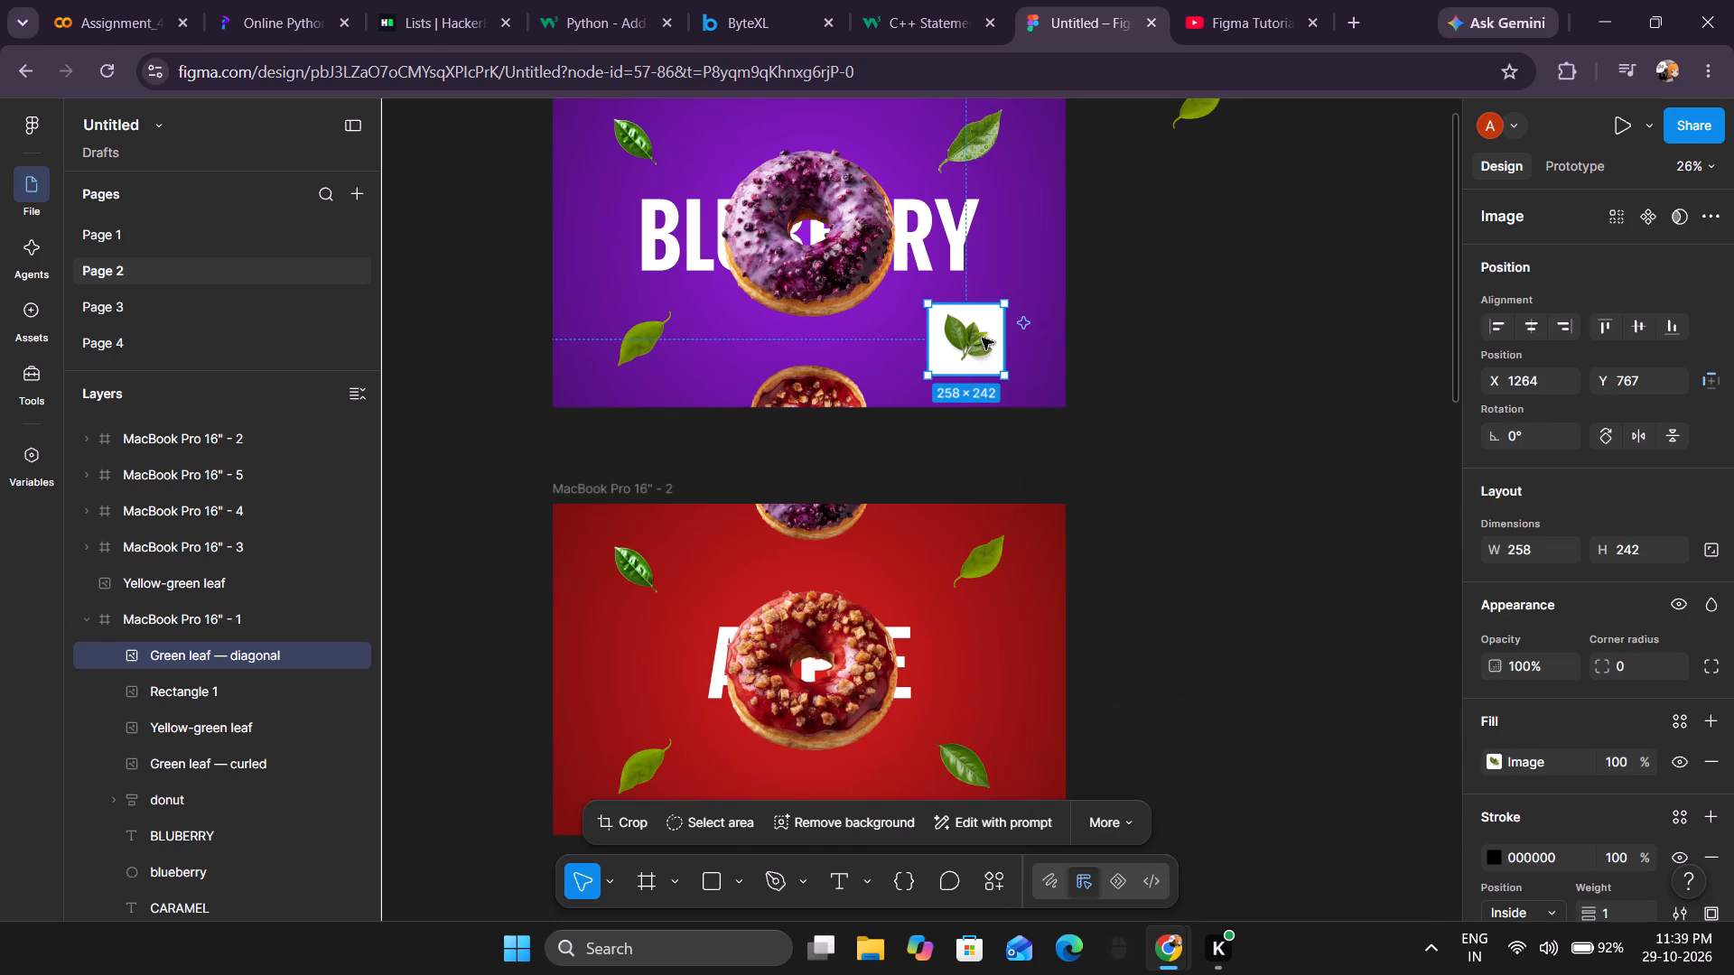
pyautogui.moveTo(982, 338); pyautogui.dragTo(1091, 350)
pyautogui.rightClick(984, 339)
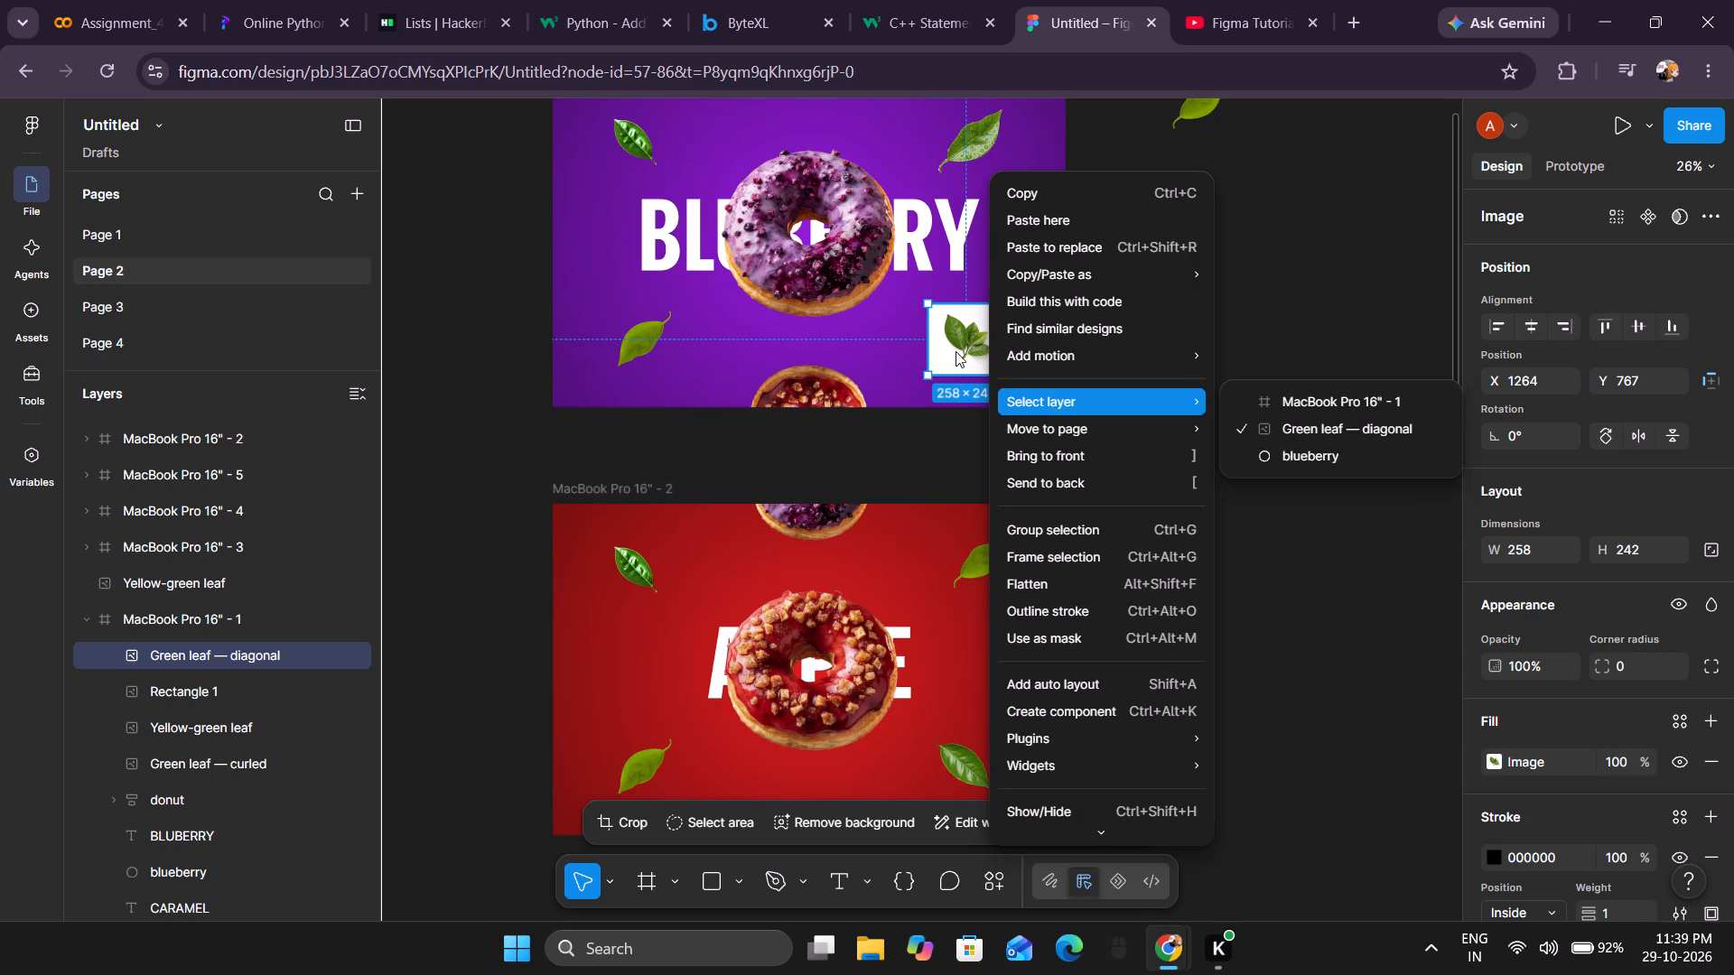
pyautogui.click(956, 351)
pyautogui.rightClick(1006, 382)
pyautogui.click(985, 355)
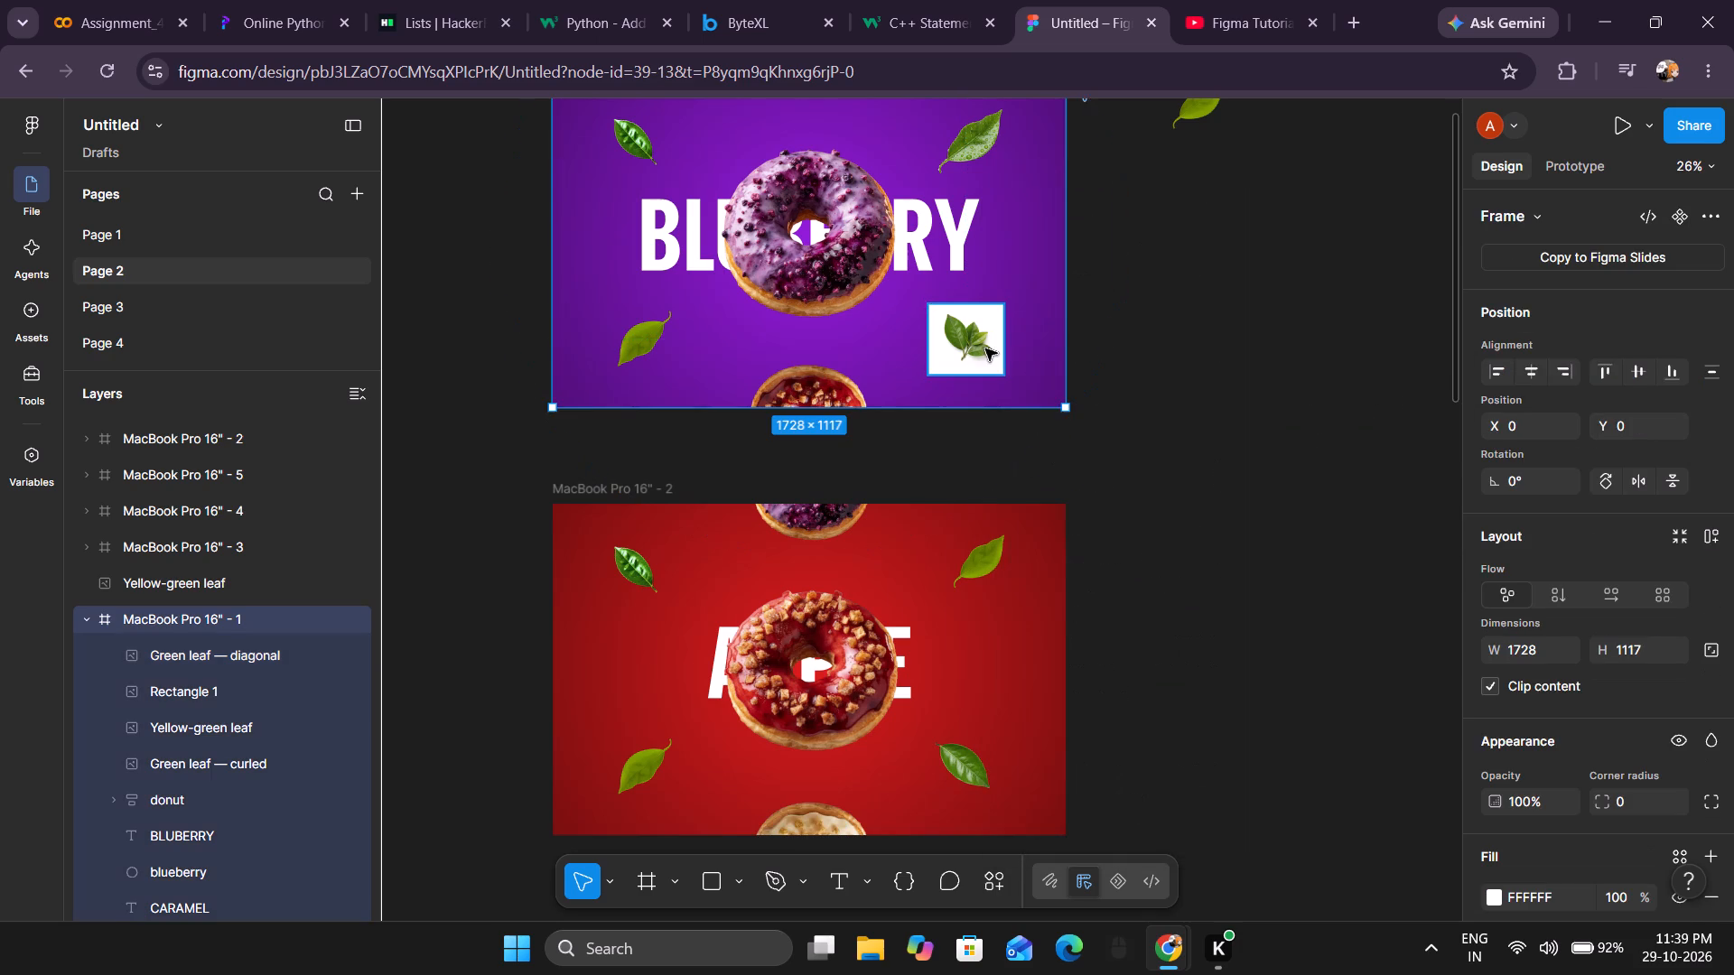
# Start an AI change request for the lower-right leaf image without image-edit mode and attach the copied yellow-green leaf as a reference.
pyautogui.click(985, 348)
pyautogui.click(1018, 320)
pyautogui.click(1095, 378)
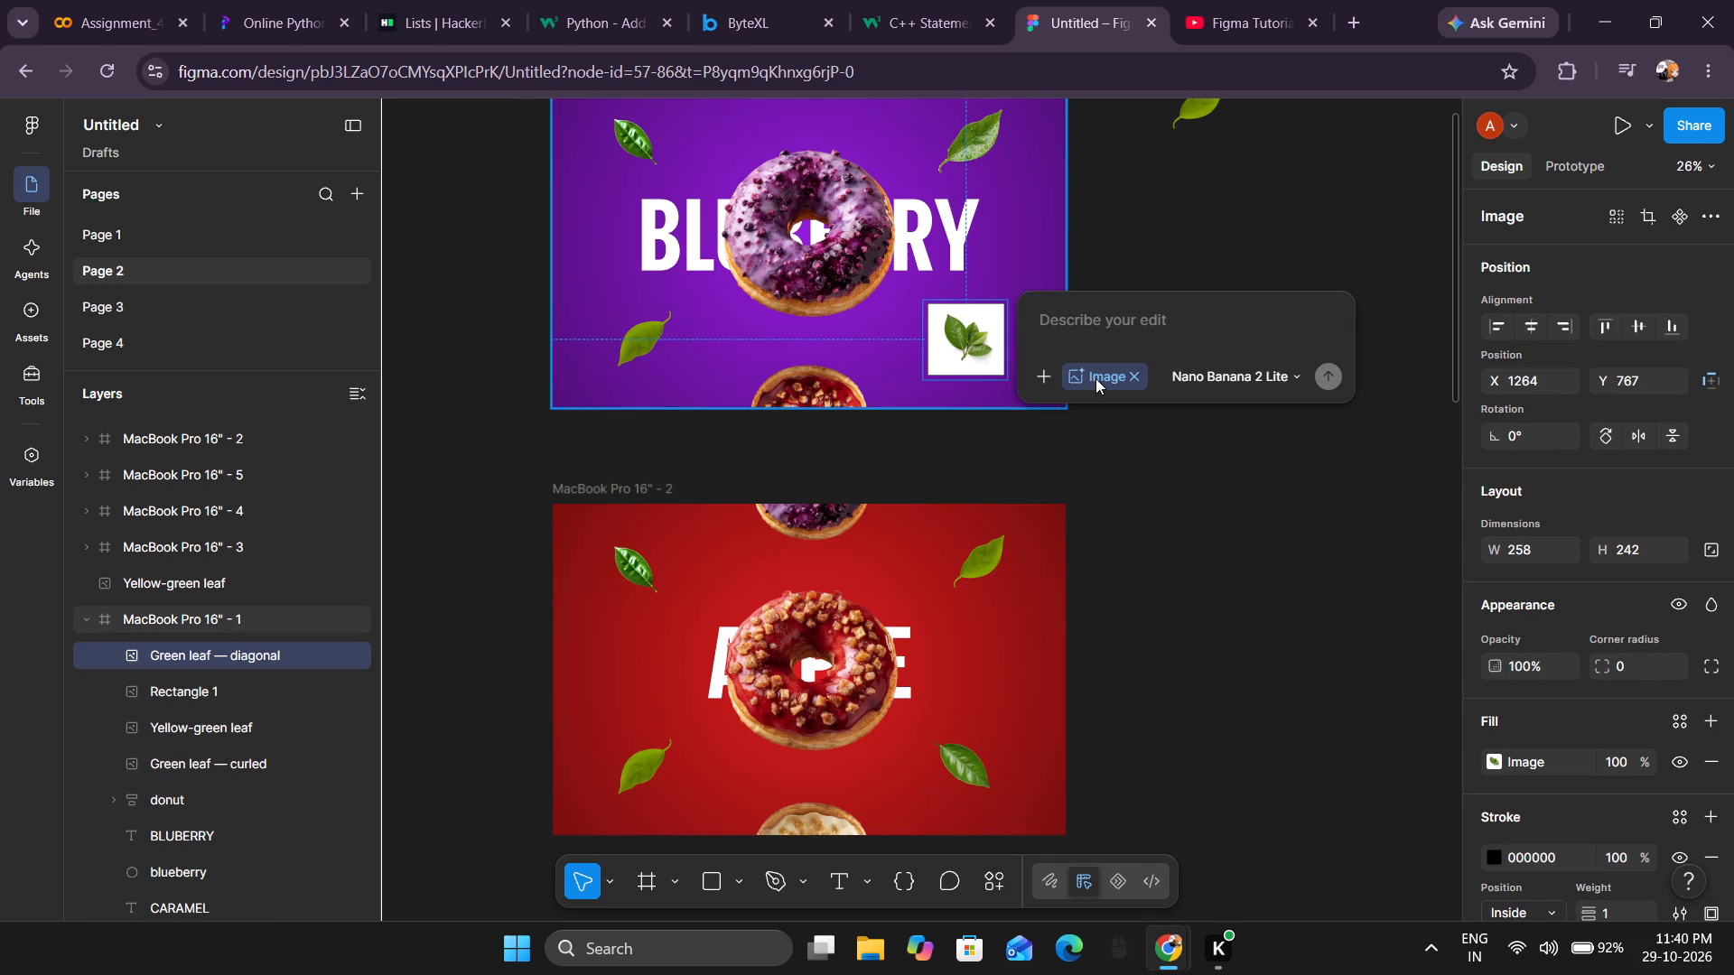
pyautogui.rightClick(1095, 378)
pyautogui.click(1047, 393)
pyautogui.click(1134, 372)
pyautogui.click(1042, 330)
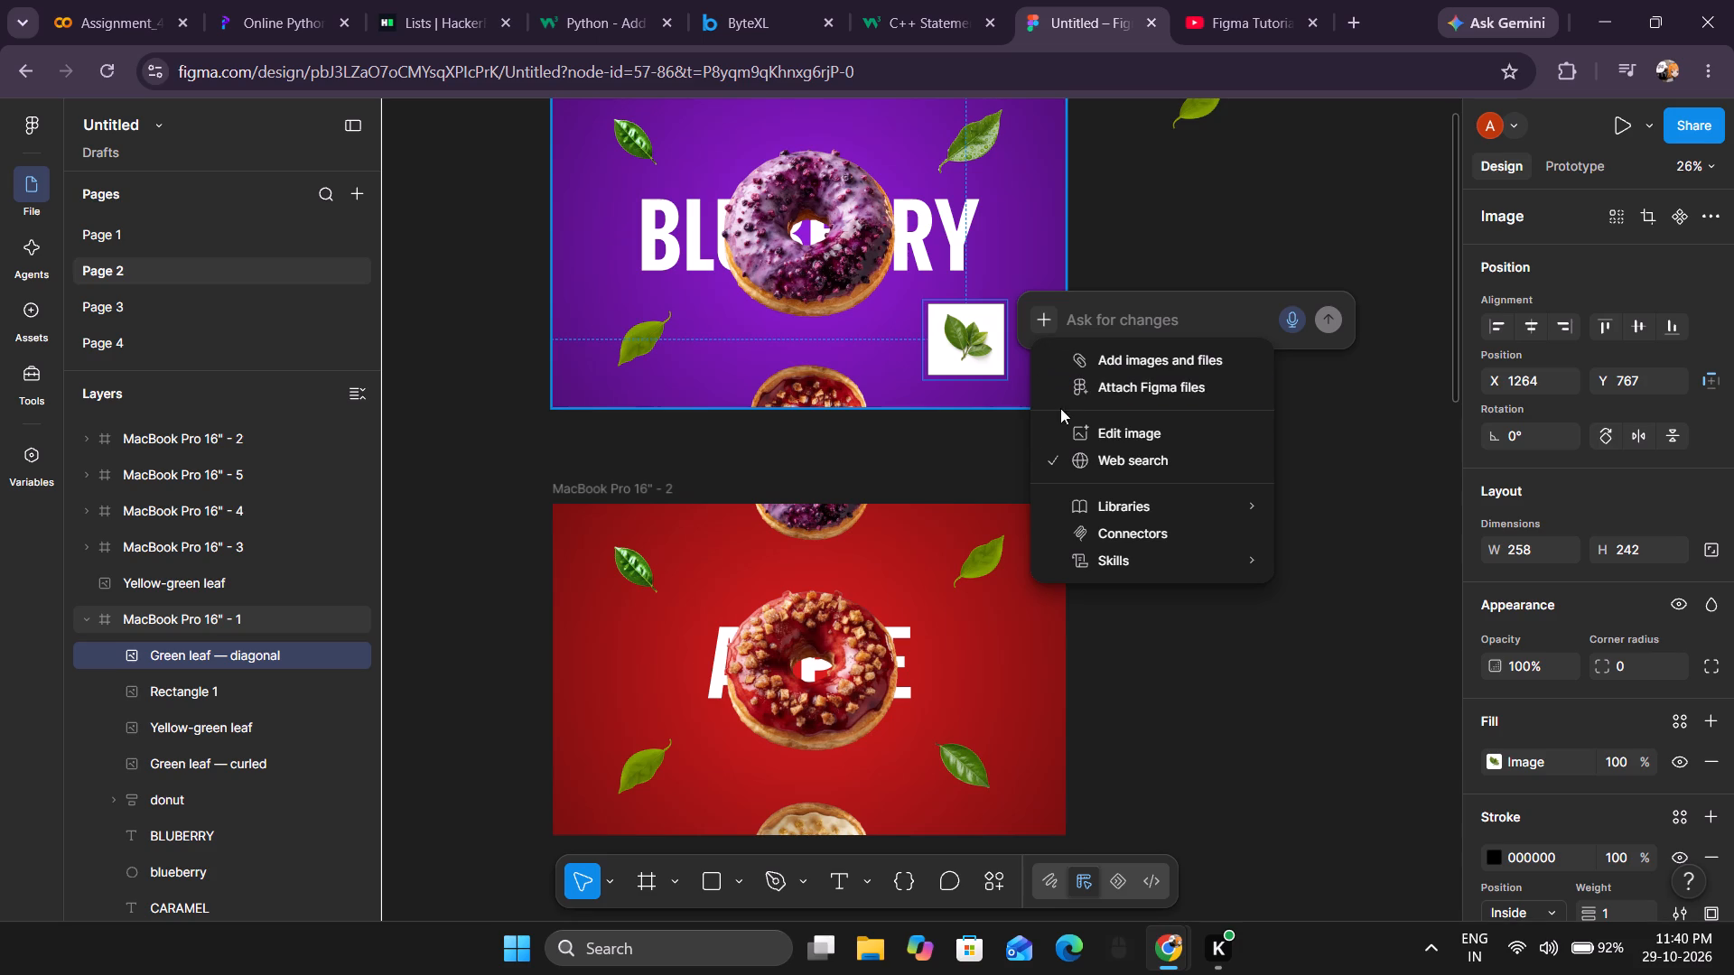
pyautogui.click(1089, 317)
pyautogui.click(1091, 318)
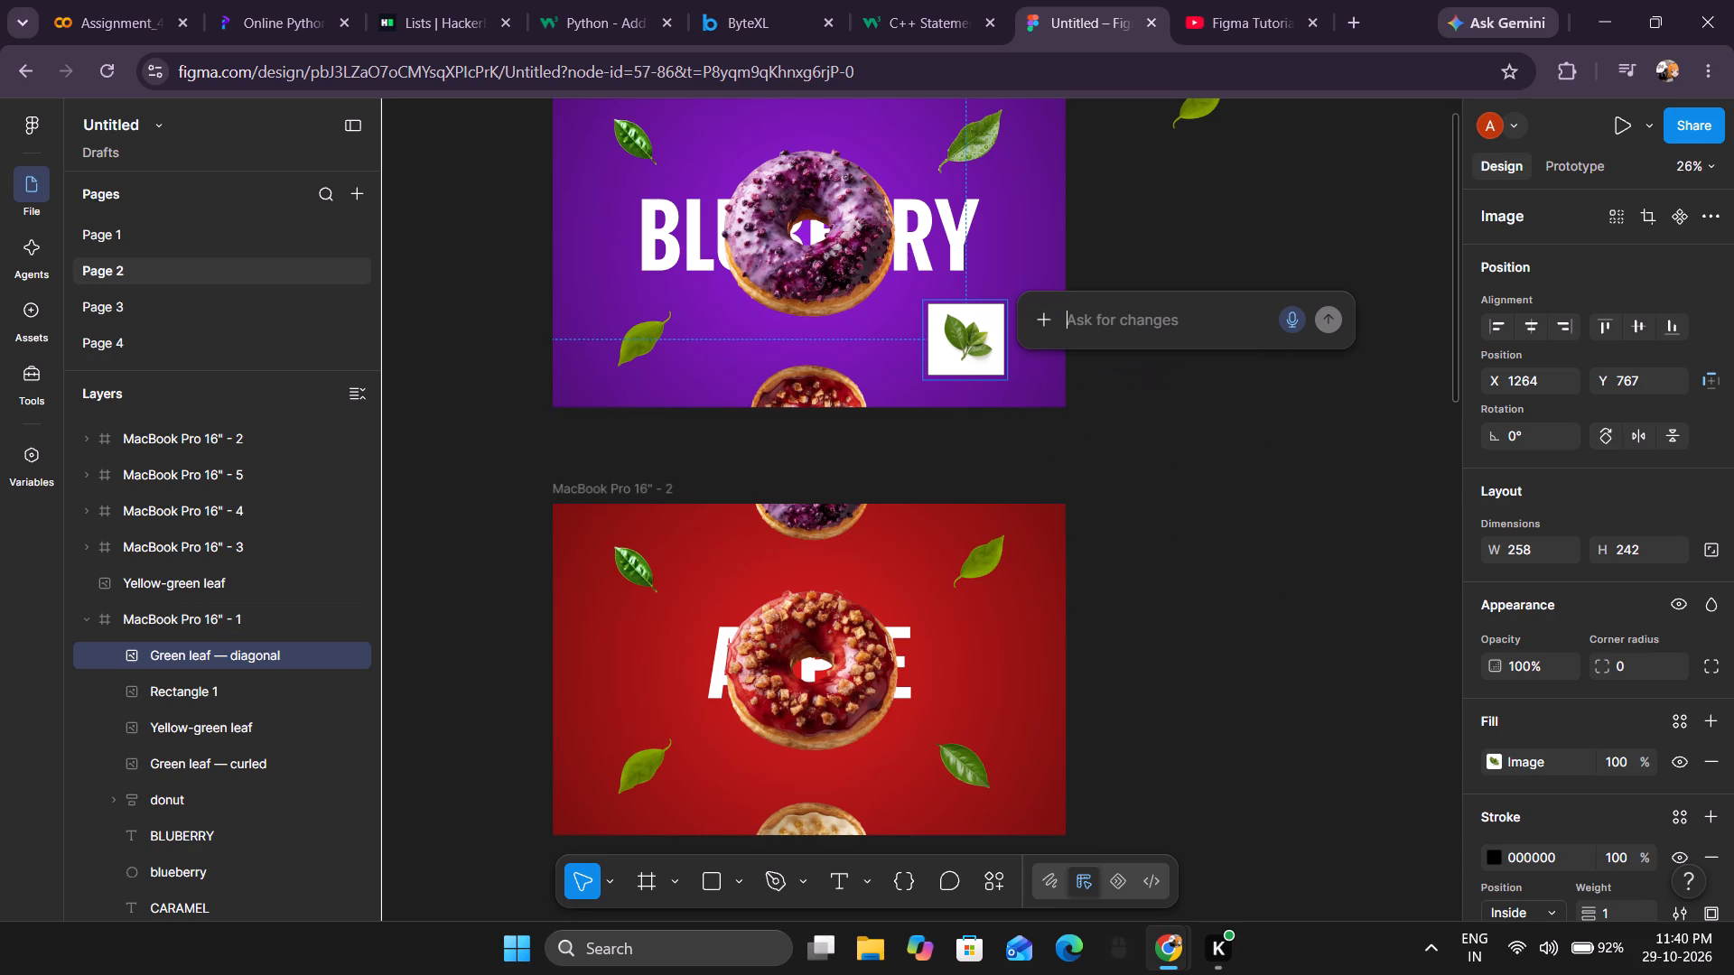
pyautogui.hotkey('ctrl', 'v')
pyautogui.hotkey('ctrl', 'v')
pyautogui.click(1190, 401)
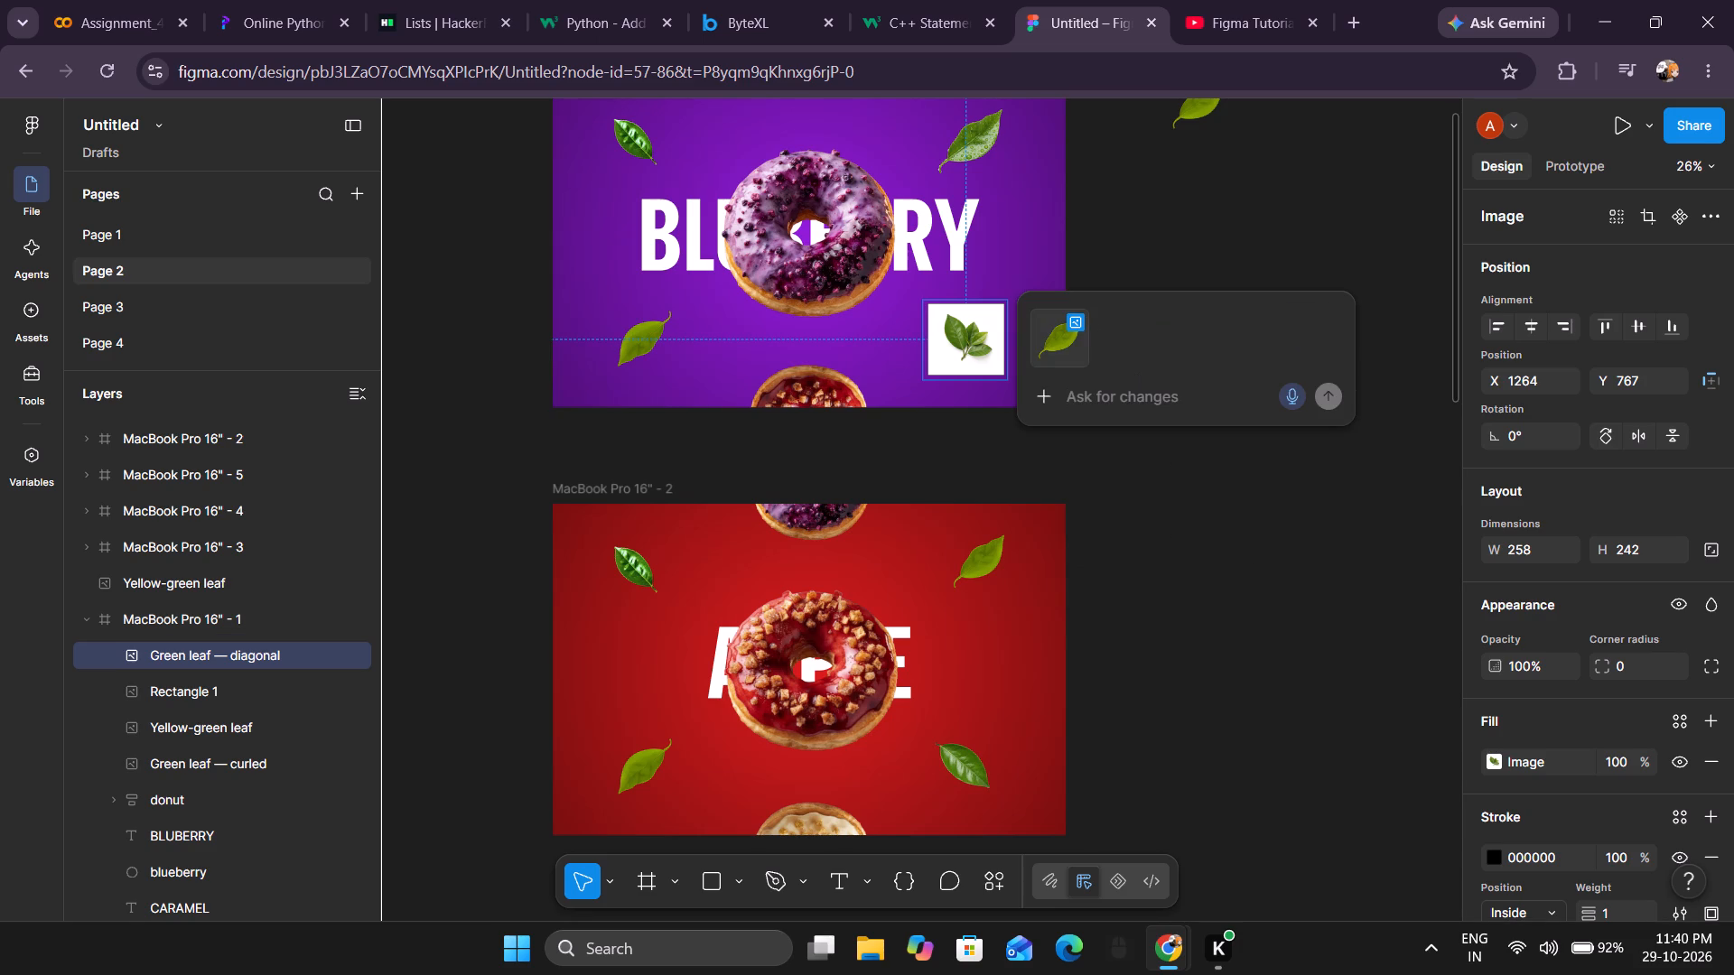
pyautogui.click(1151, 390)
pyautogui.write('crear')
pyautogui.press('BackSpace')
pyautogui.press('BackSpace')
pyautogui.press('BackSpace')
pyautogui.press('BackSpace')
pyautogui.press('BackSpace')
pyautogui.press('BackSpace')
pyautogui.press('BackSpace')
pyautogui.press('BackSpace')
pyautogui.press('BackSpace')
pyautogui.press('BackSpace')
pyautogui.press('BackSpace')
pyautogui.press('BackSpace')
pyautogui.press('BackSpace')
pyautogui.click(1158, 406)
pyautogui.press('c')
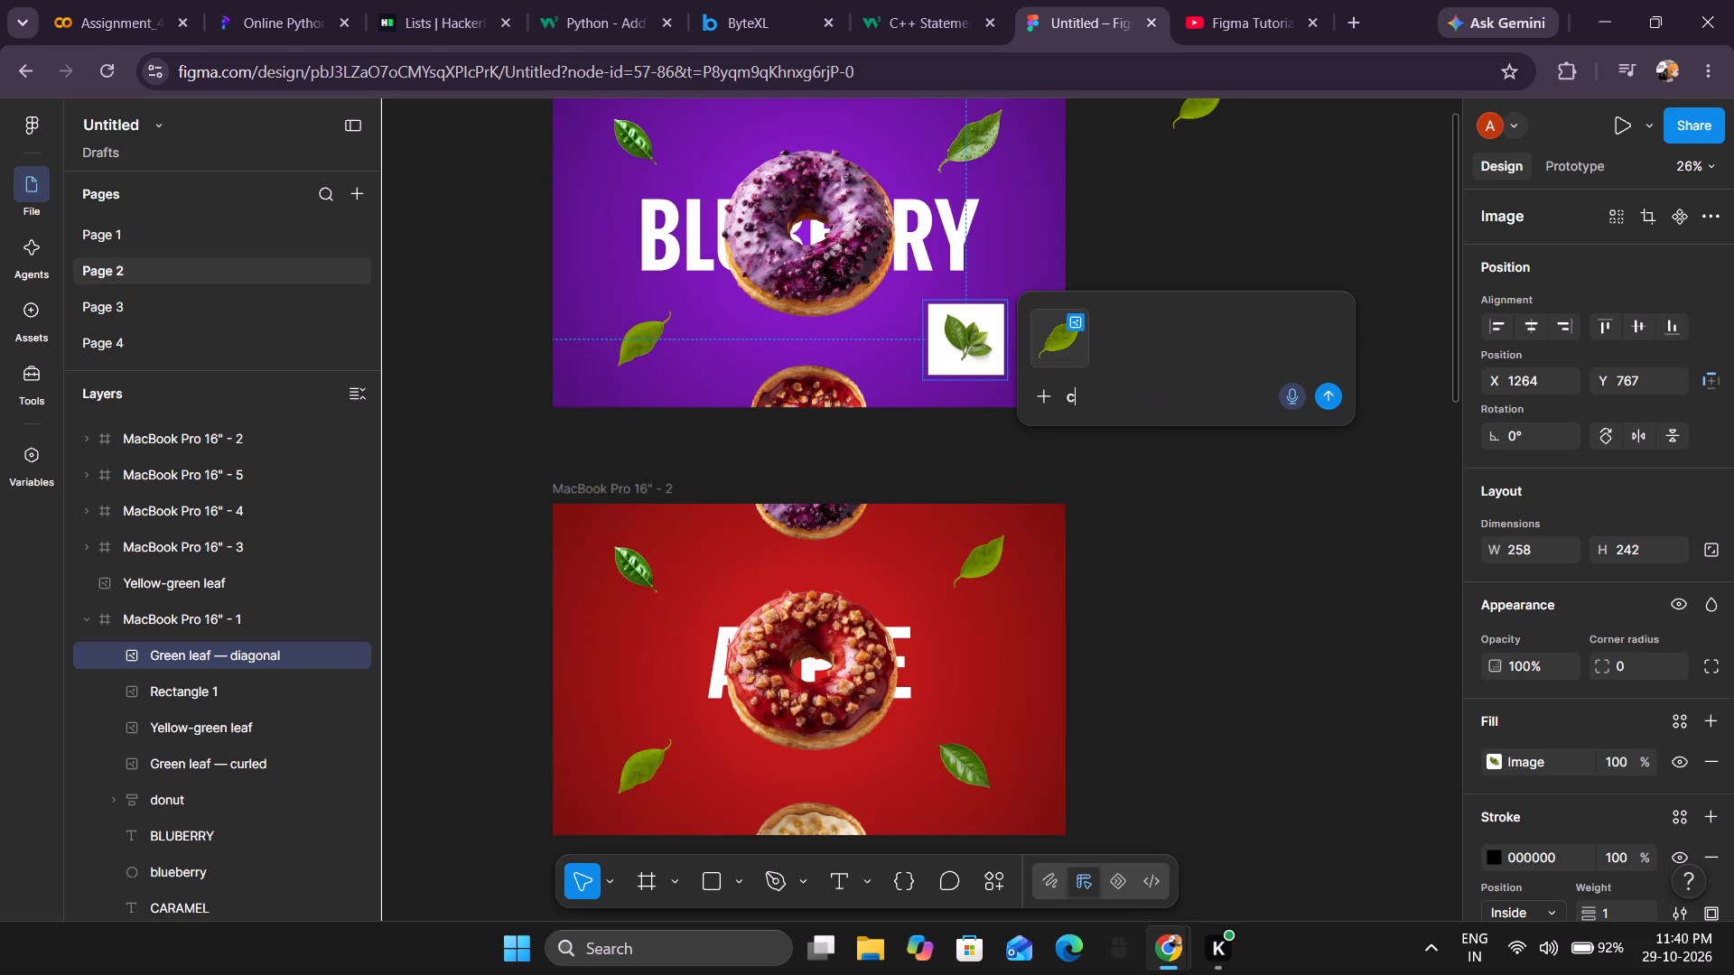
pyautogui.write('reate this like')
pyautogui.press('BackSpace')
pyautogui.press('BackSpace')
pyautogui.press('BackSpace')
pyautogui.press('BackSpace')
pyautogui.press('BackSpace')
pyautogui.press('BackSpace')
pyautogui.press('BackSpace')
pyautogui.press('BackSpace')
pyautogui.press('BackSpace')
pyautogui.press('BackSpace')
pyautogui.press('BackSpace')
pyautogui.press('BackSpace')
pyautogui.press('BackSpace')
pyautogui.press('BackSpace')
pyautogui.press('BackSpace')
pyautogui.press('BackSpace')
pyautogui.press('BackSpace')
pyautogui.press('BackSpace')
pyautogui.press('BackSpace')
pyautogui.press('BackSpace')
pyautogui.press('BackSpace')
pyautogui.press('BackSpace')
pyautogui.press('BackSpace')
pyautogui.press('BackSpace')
# Submit the AI change request with the prompt "turn this into this".
pyautogui.write('turn this into this')
pyautogui.press('Return')
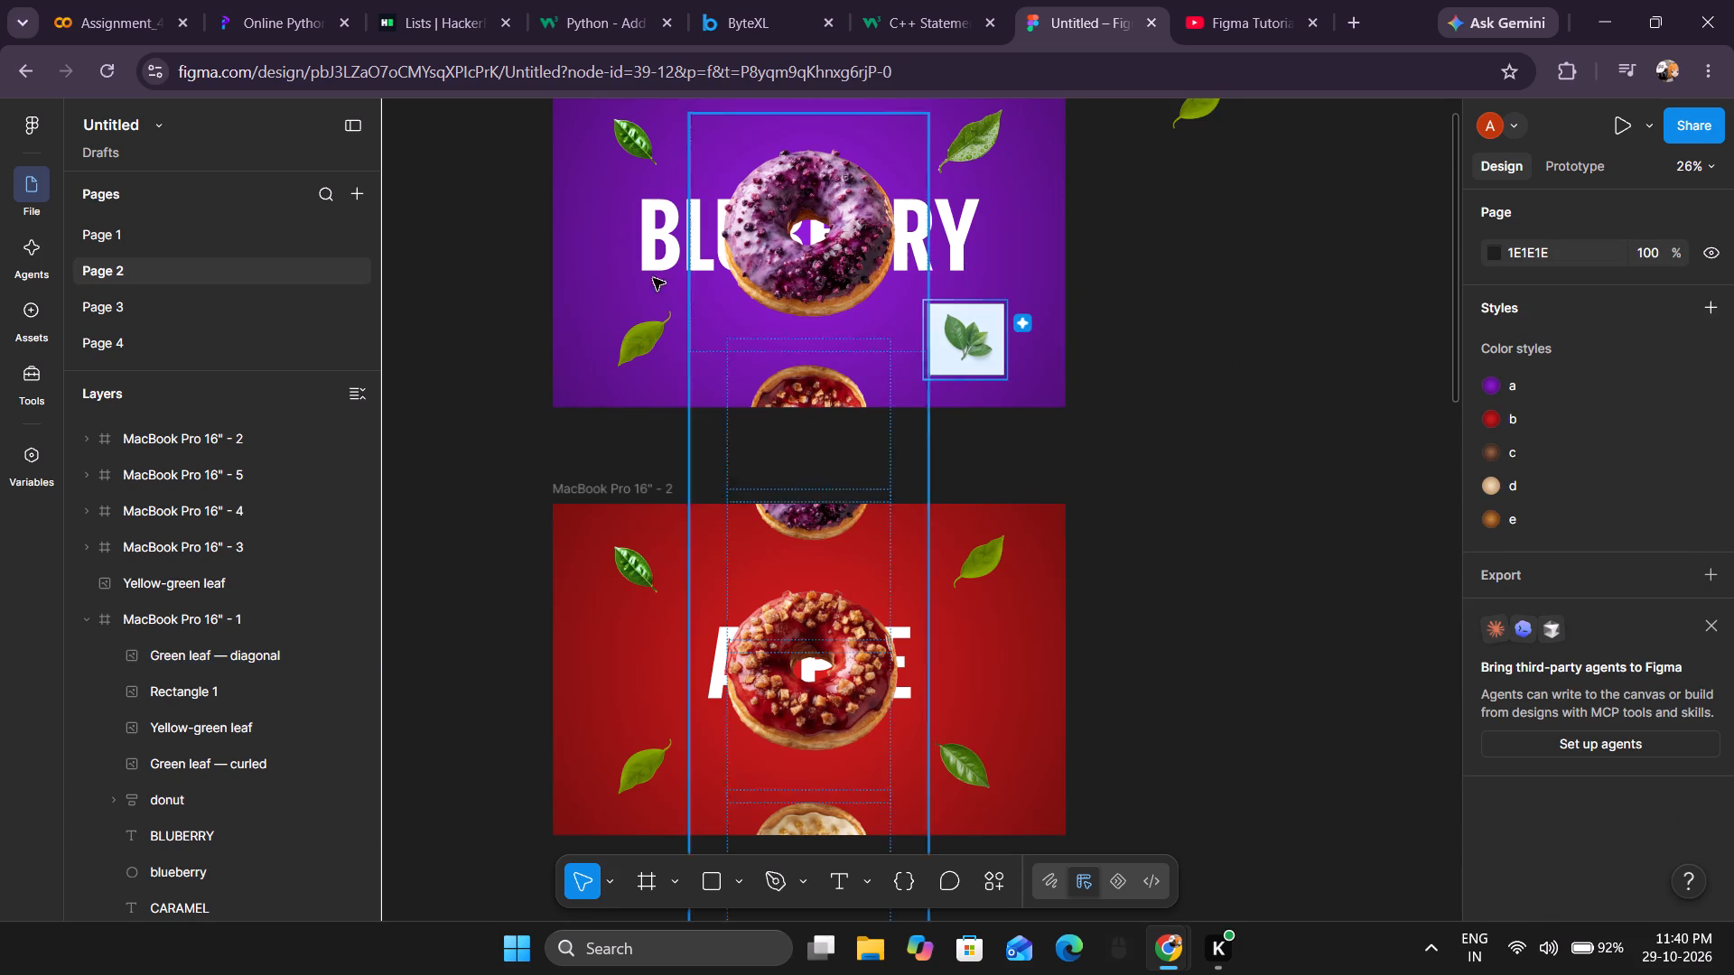
# Present the prototype and go back and forth between the blueberry and apple frames to check the swipe animation and leaves.
pyautogui.click(1622, 125)
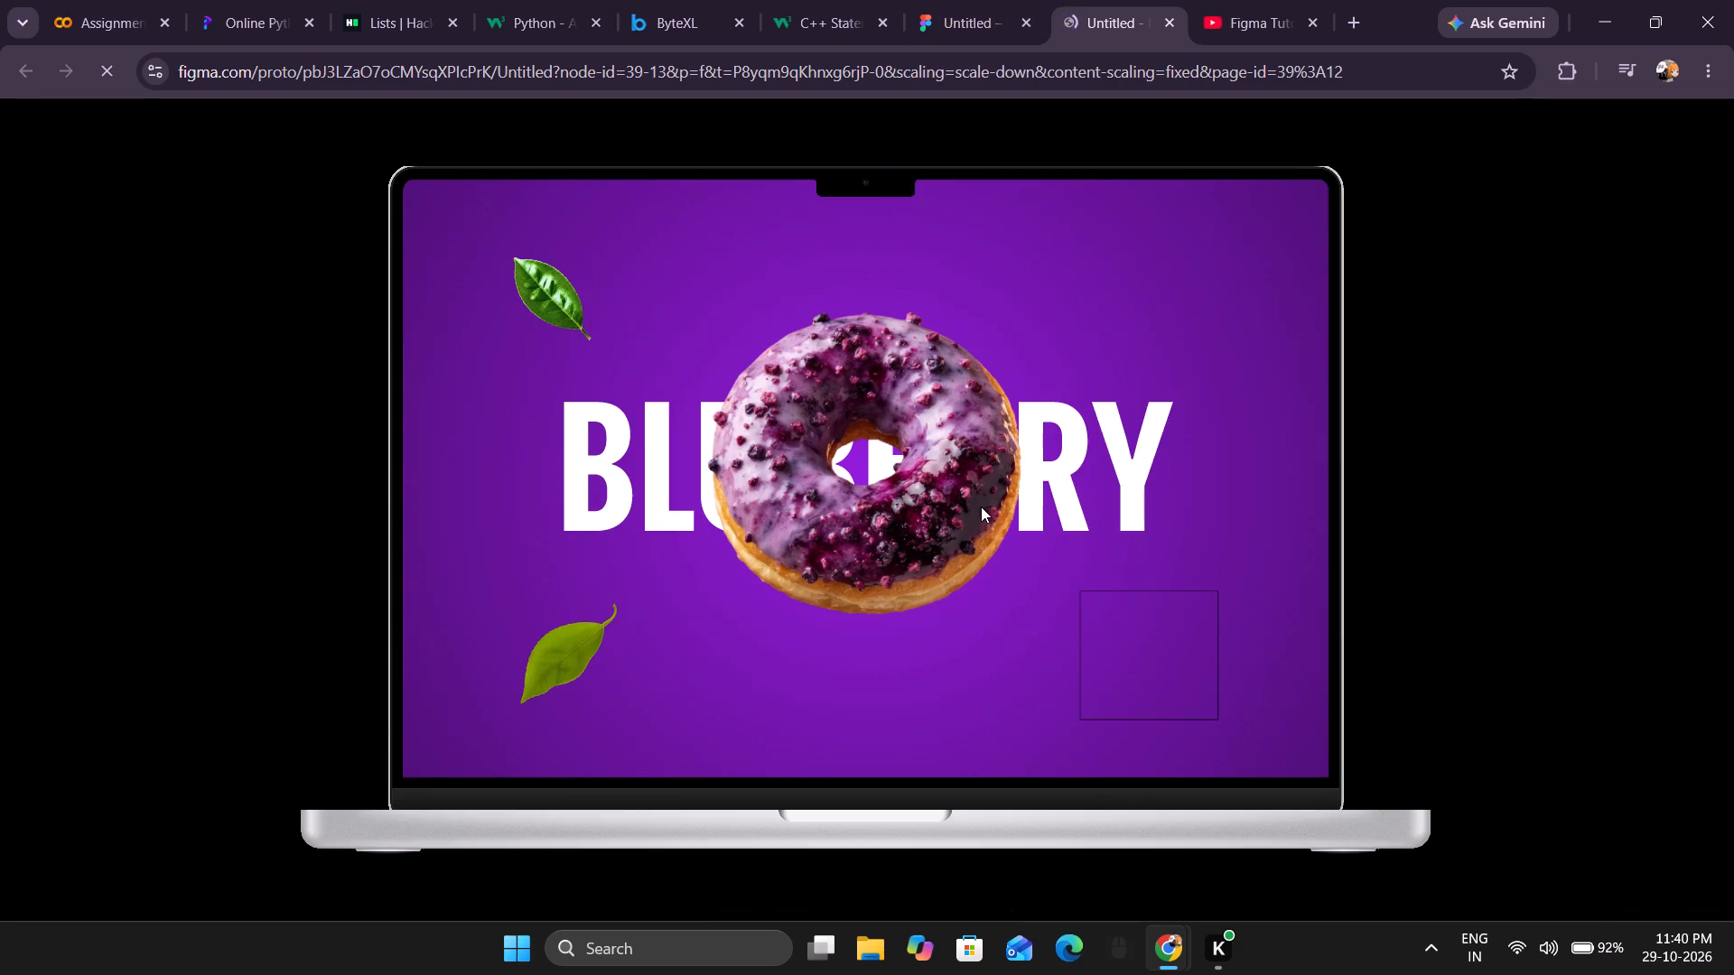
pyautogui.click(979, 464)
pyautogui.click(876, 429)
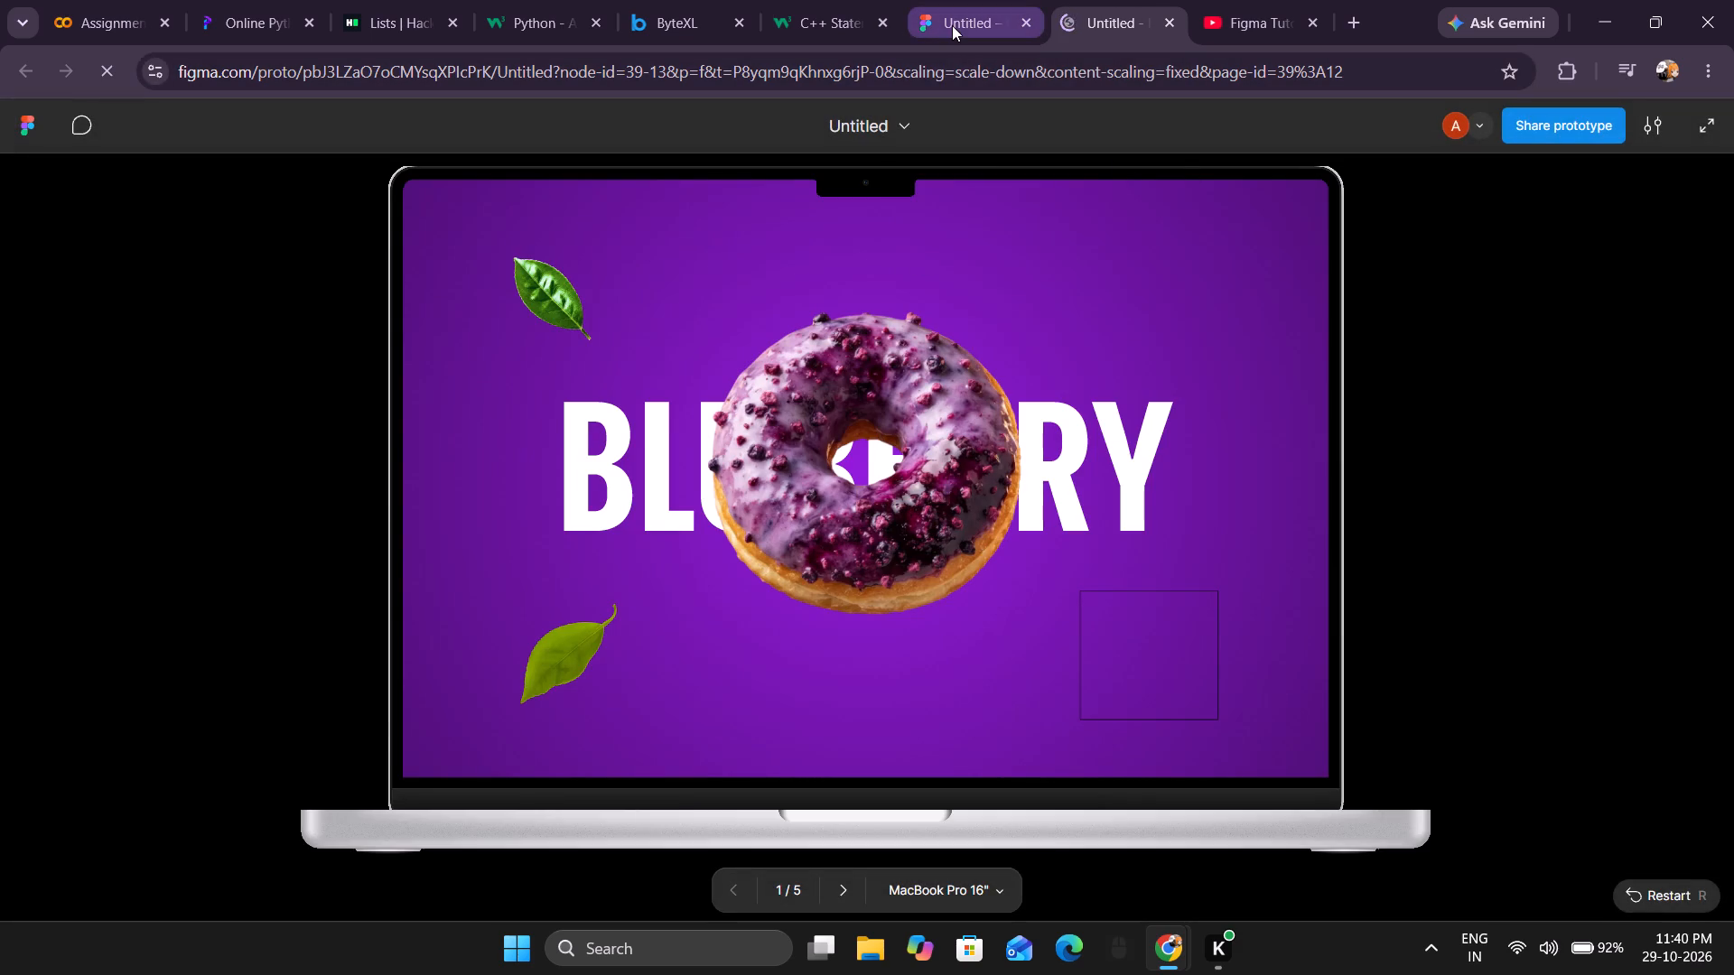
pyautogui.click(895, 447)
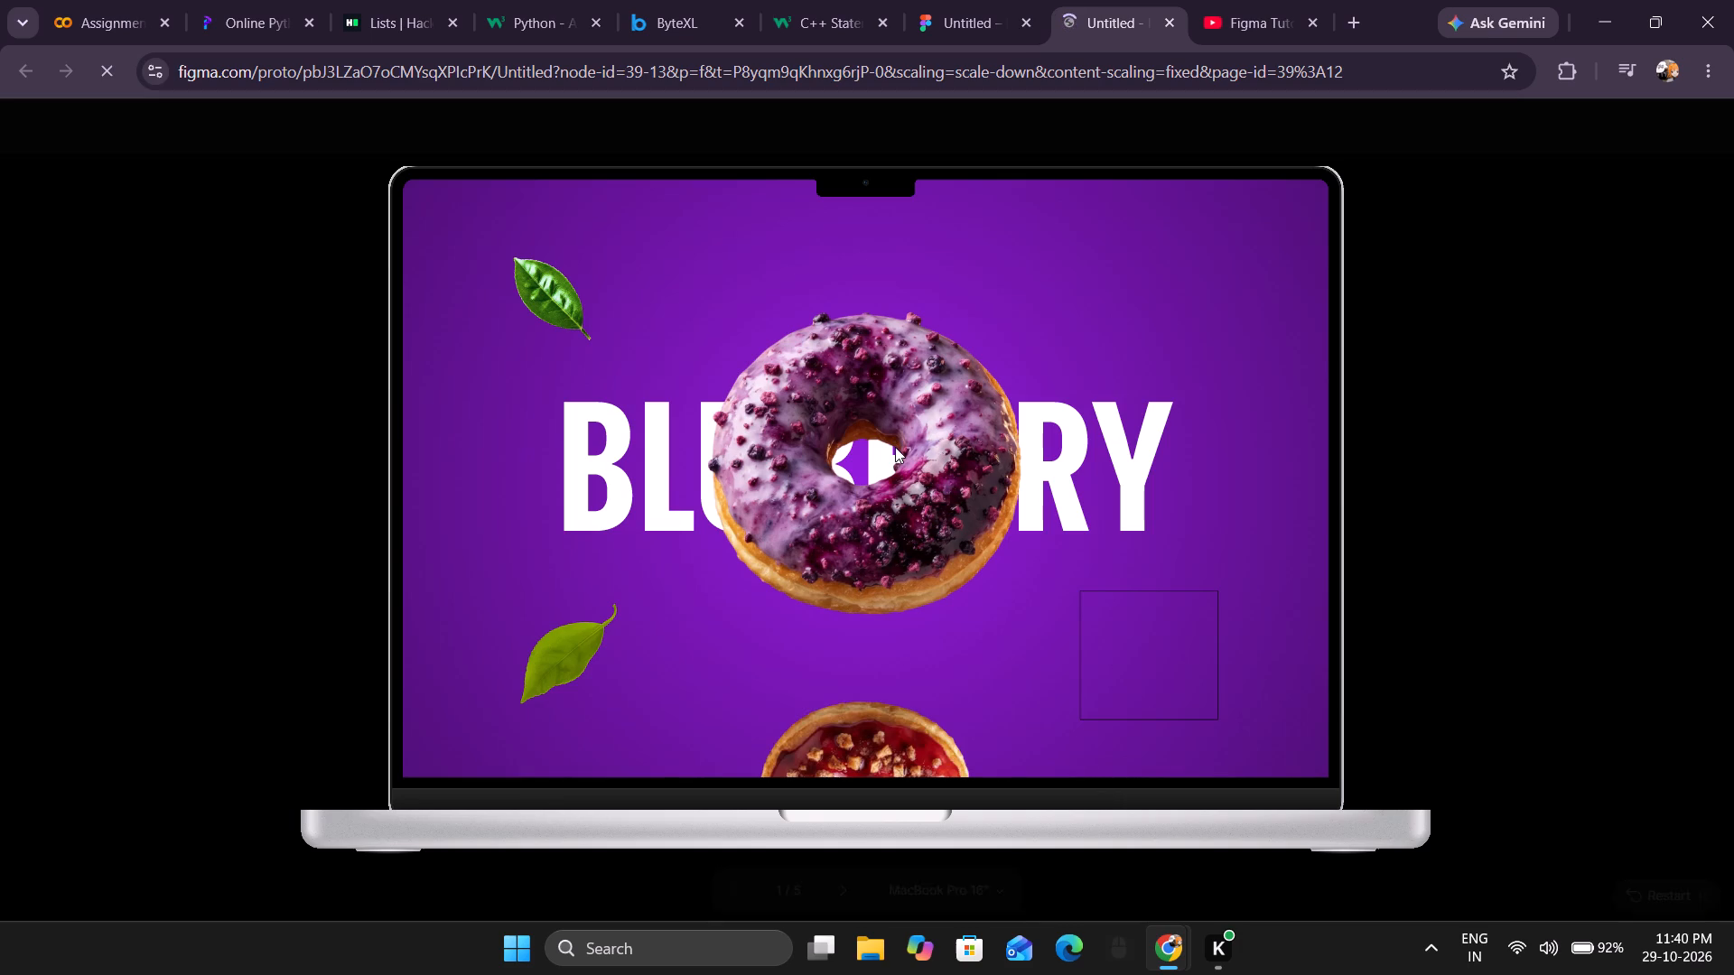
pyautogui.press('Right')
pyautogui.press('Left')
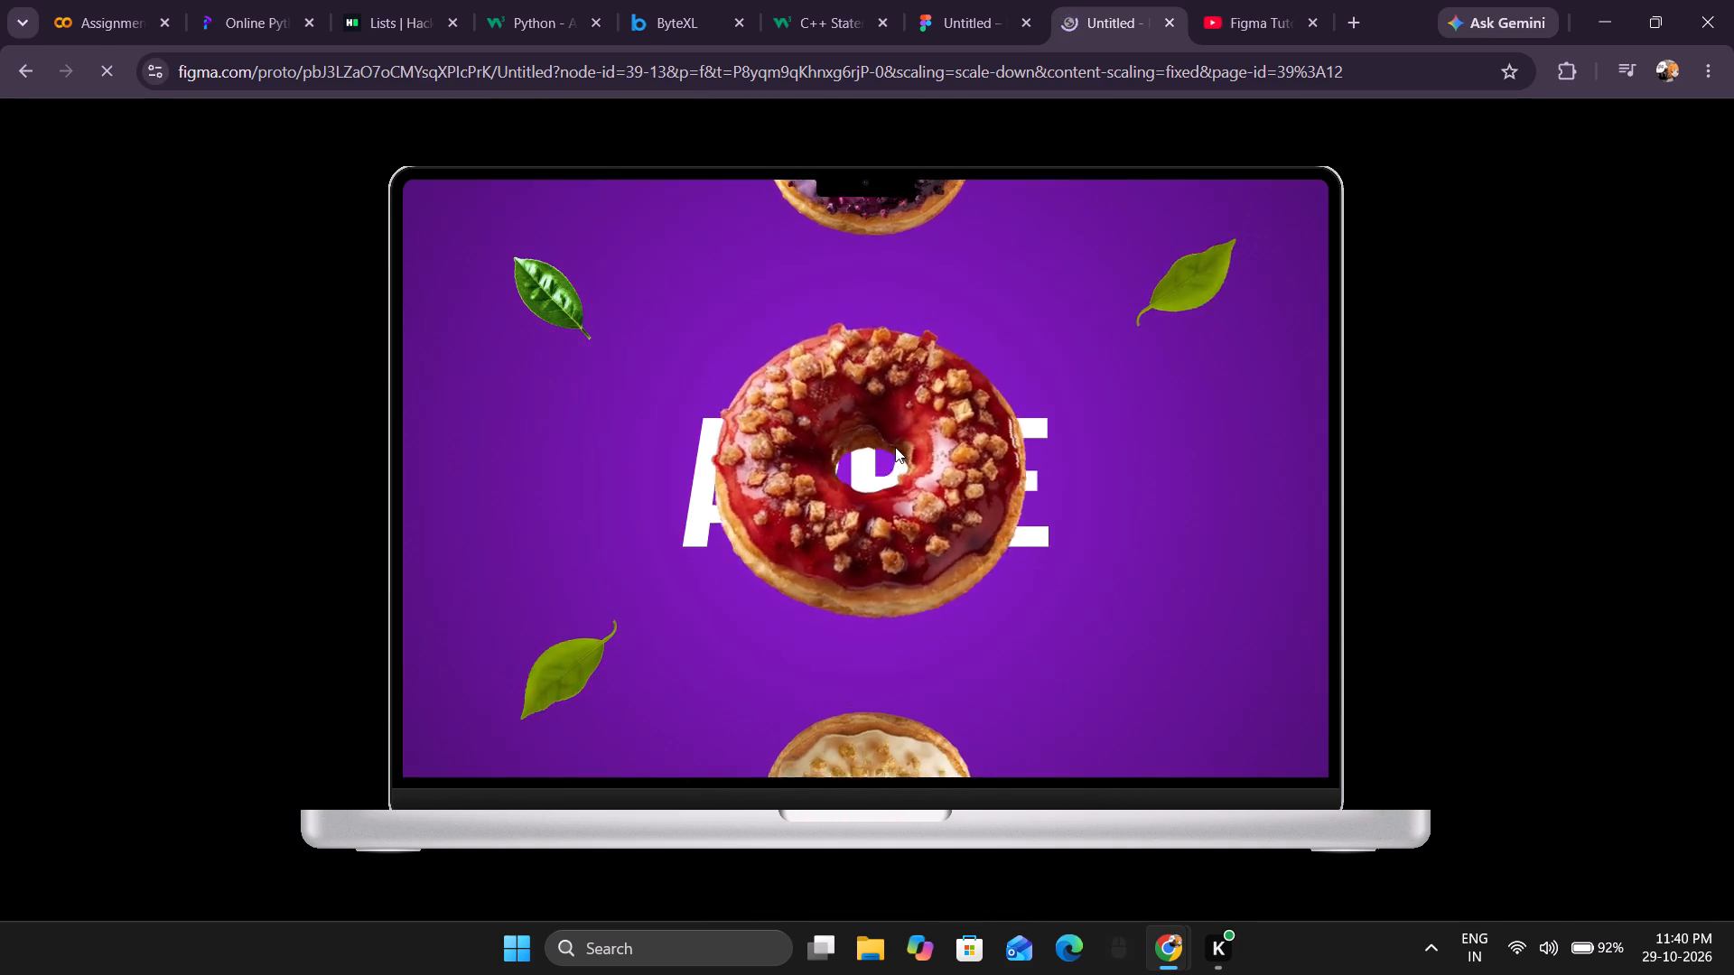
pyautogui.press('Right')
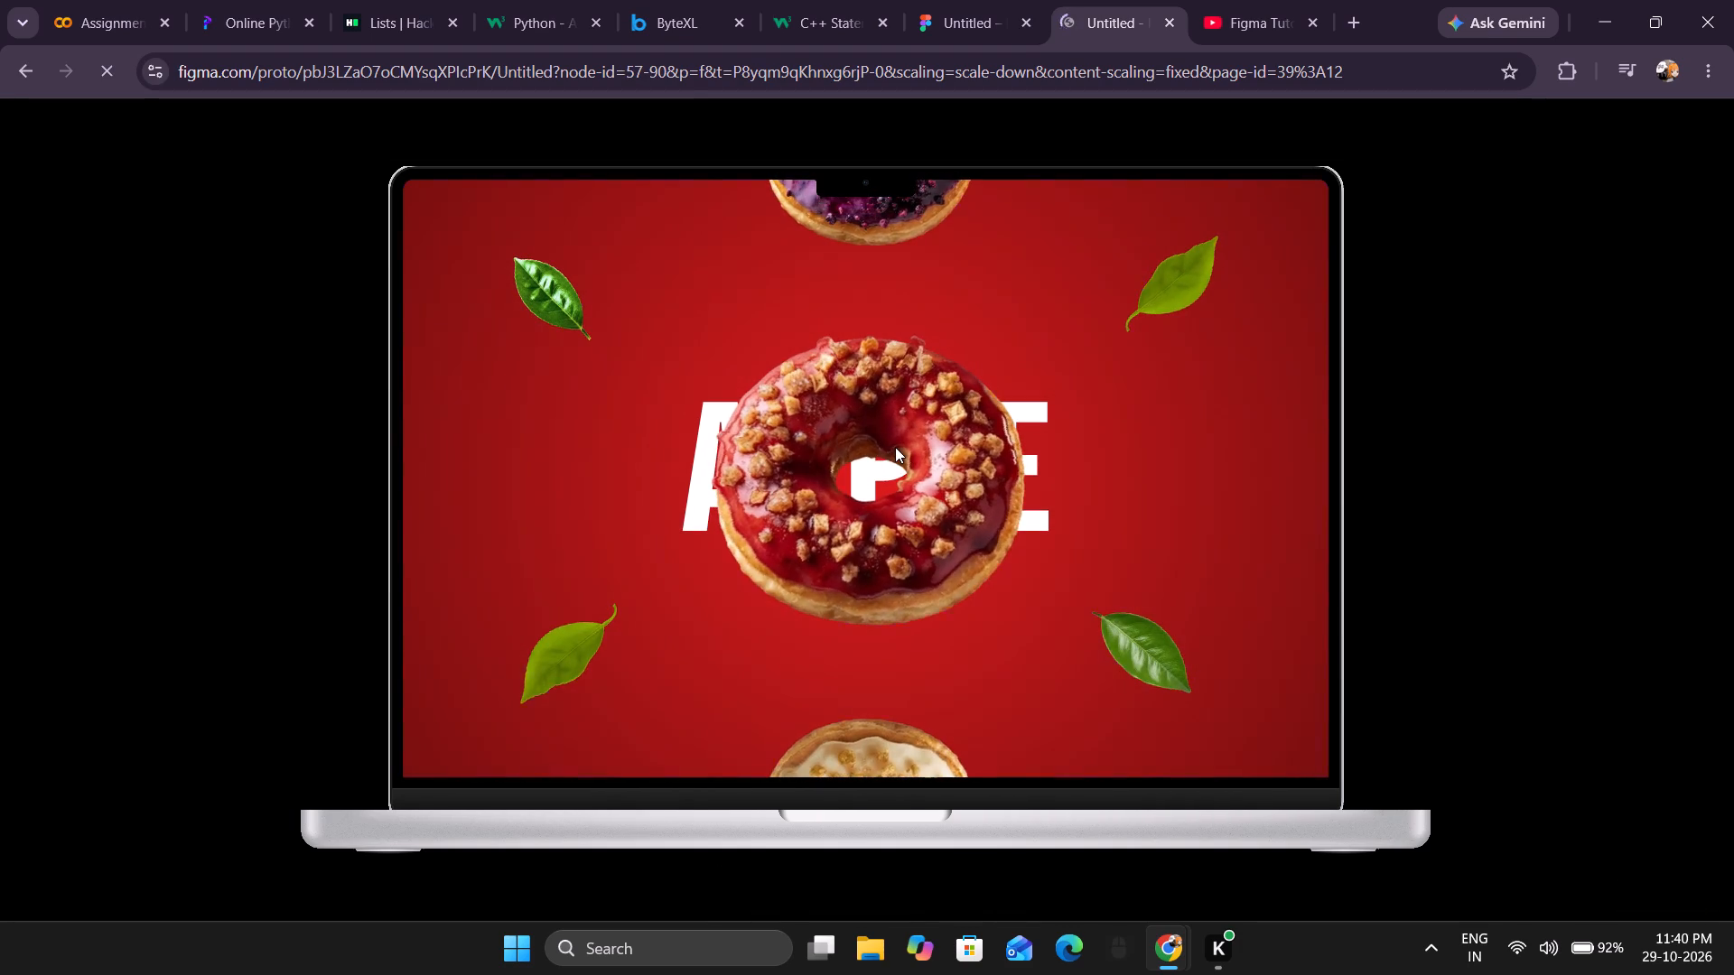
pyautogui.press('Left')
pyautogui.press('Right')
pyautogui.press('Left')
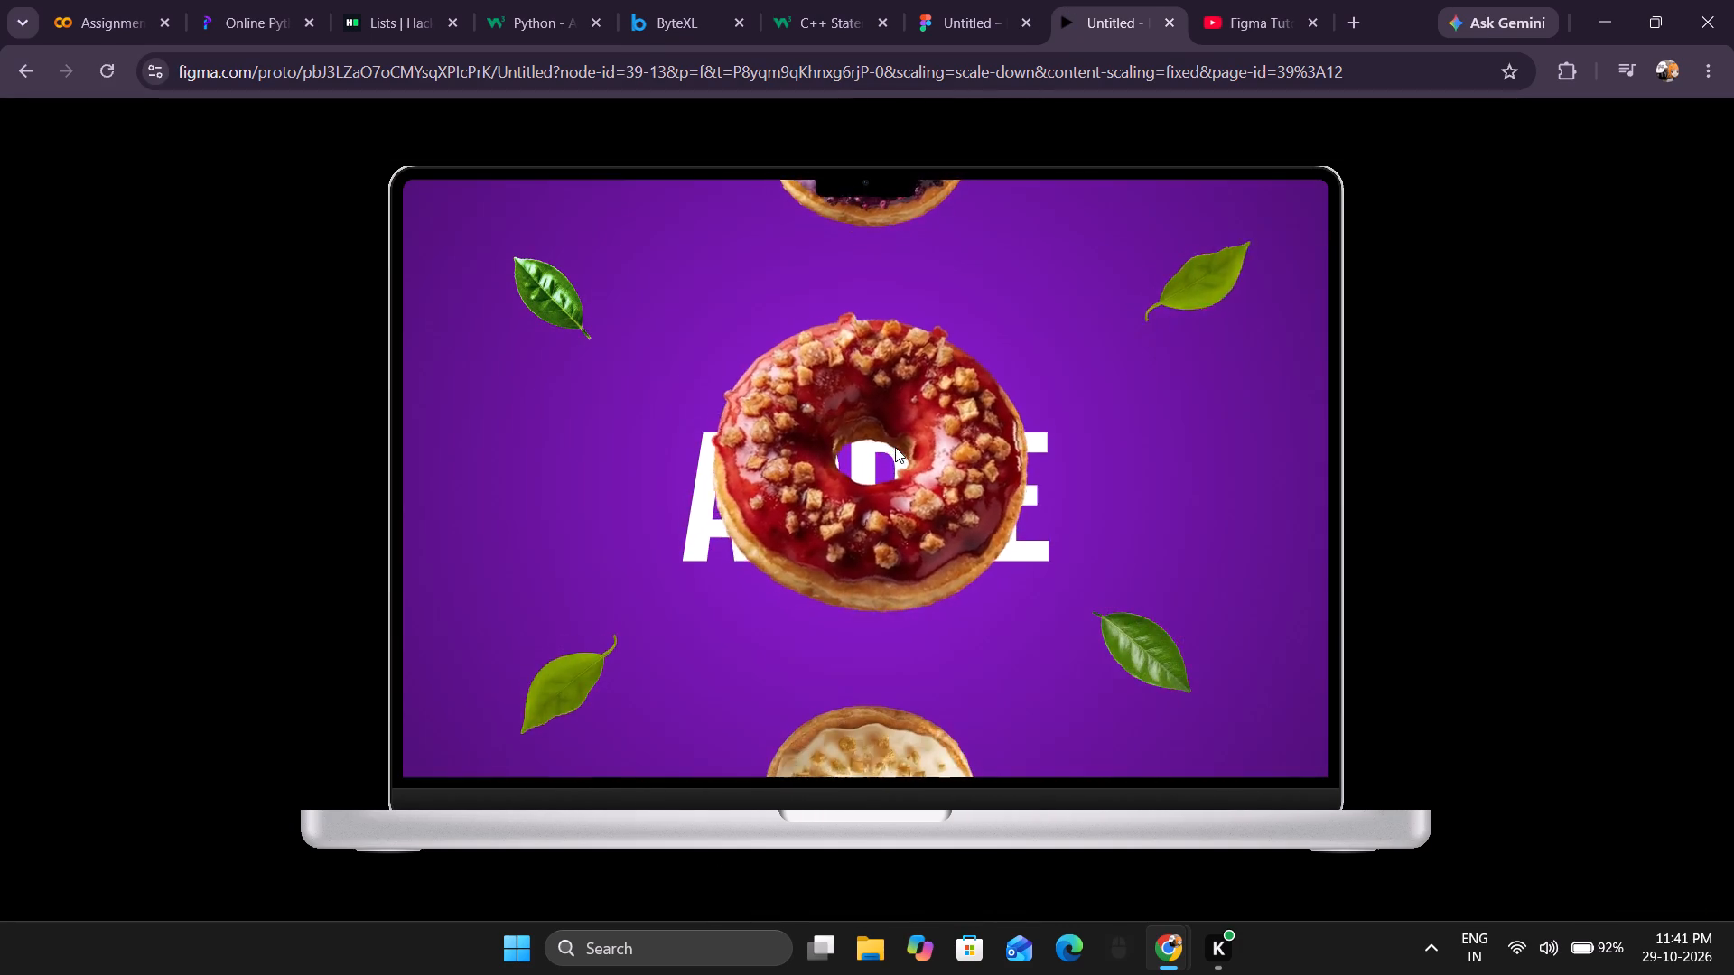
pyautogui.press('Right')
pyautogui.press('Left')
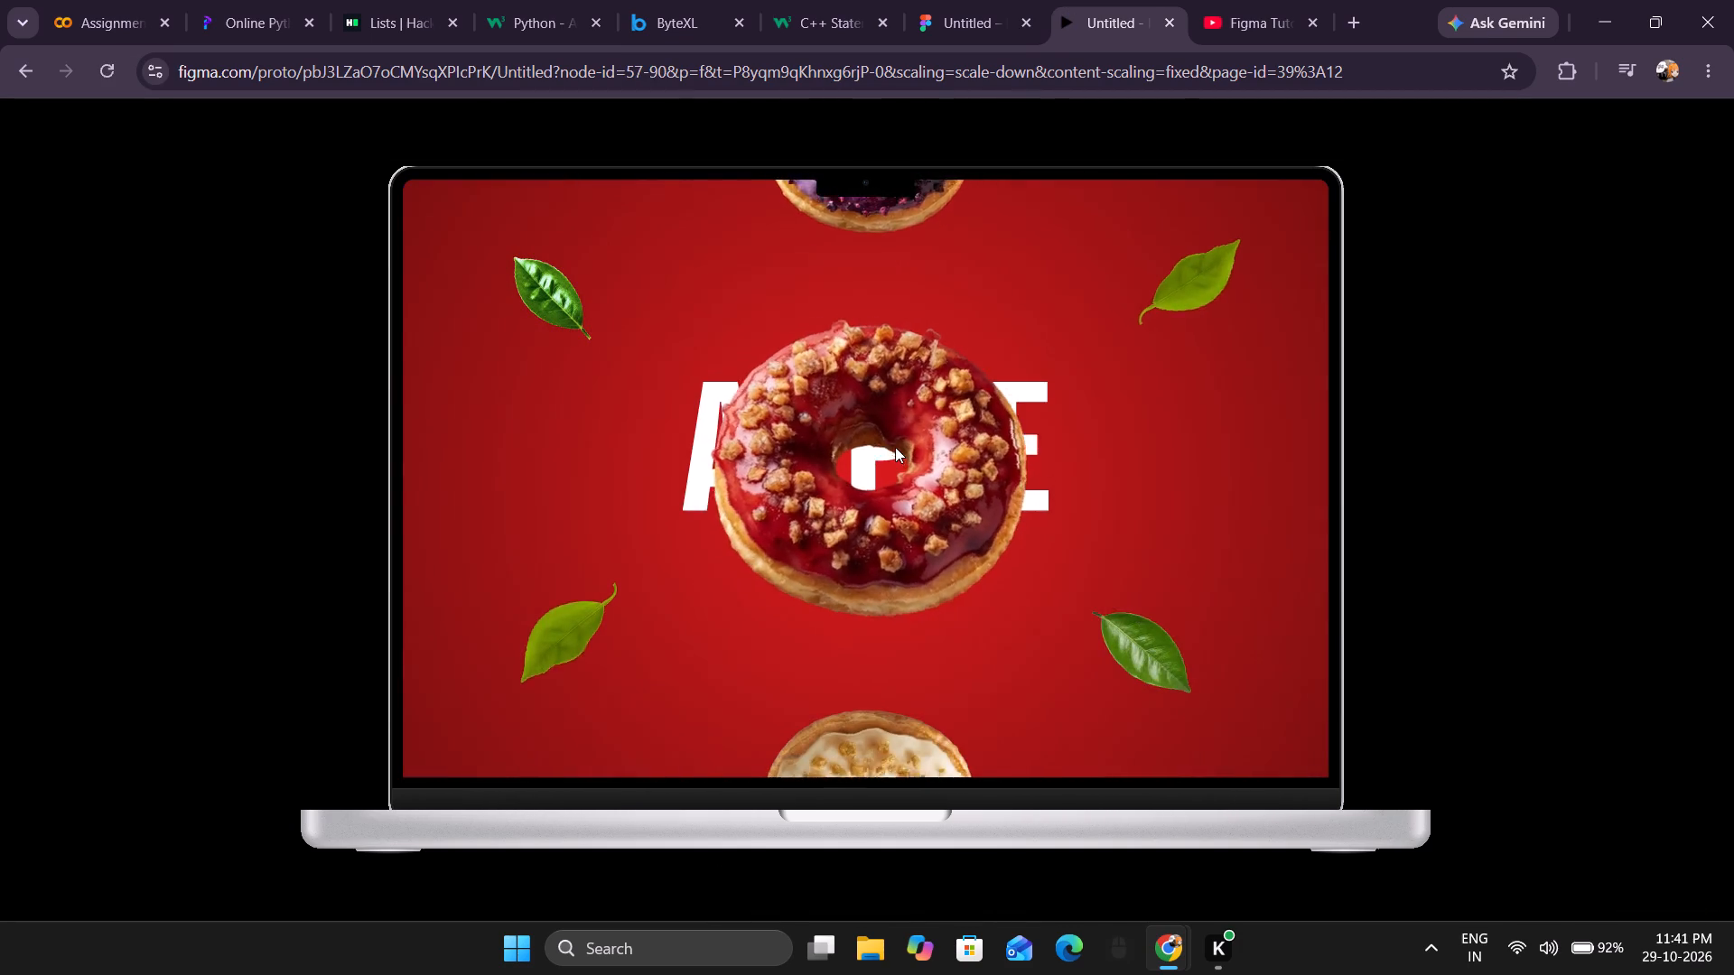
pyautogui.press('Left')
pyautogui.press('Right')
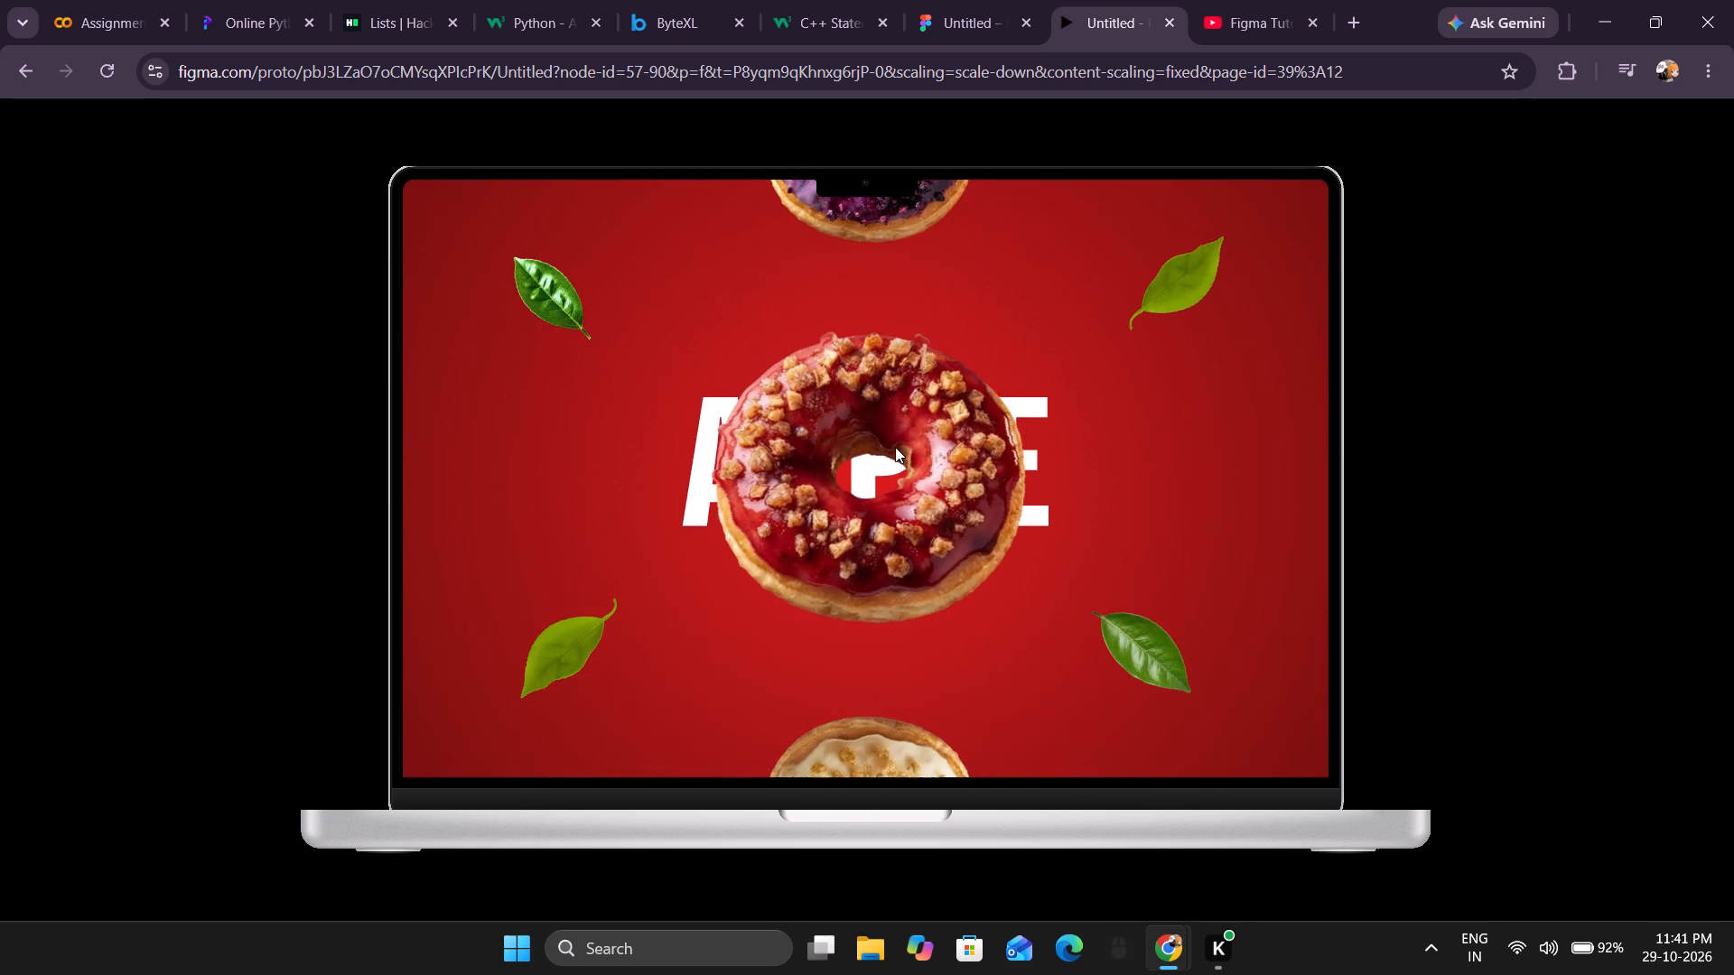
pyautogui.press('Left')
pyautogui.press('Right')
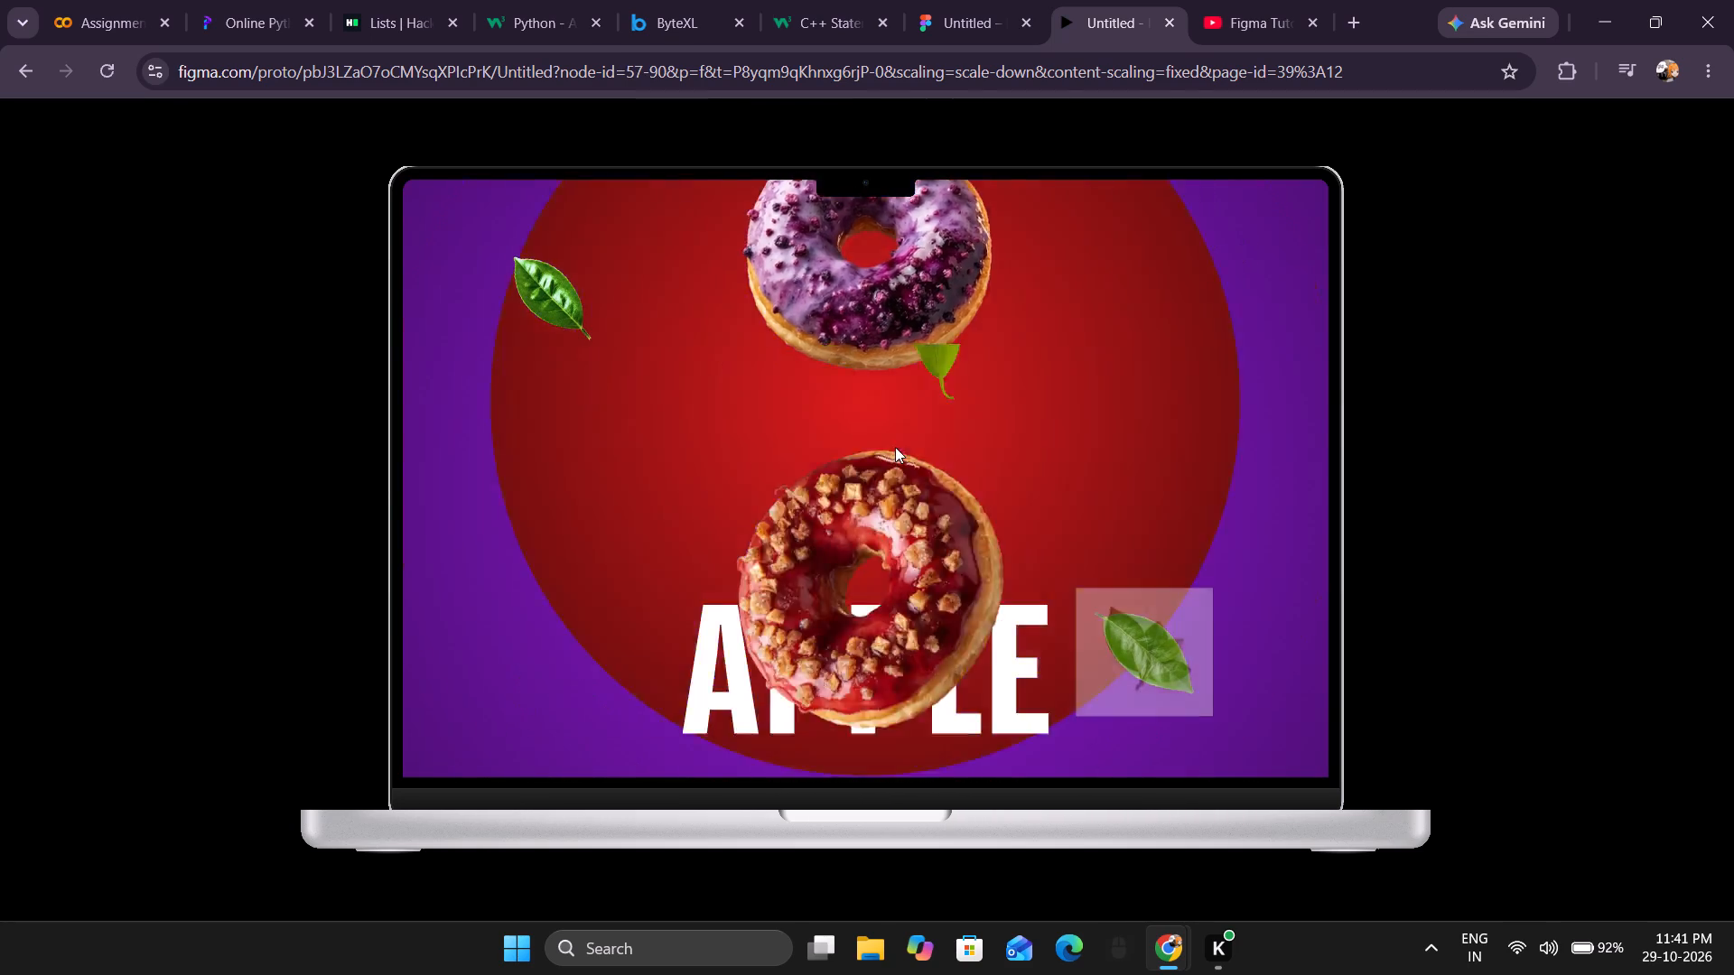
pyautogui.press('Right')
pyautogui.press('Left')
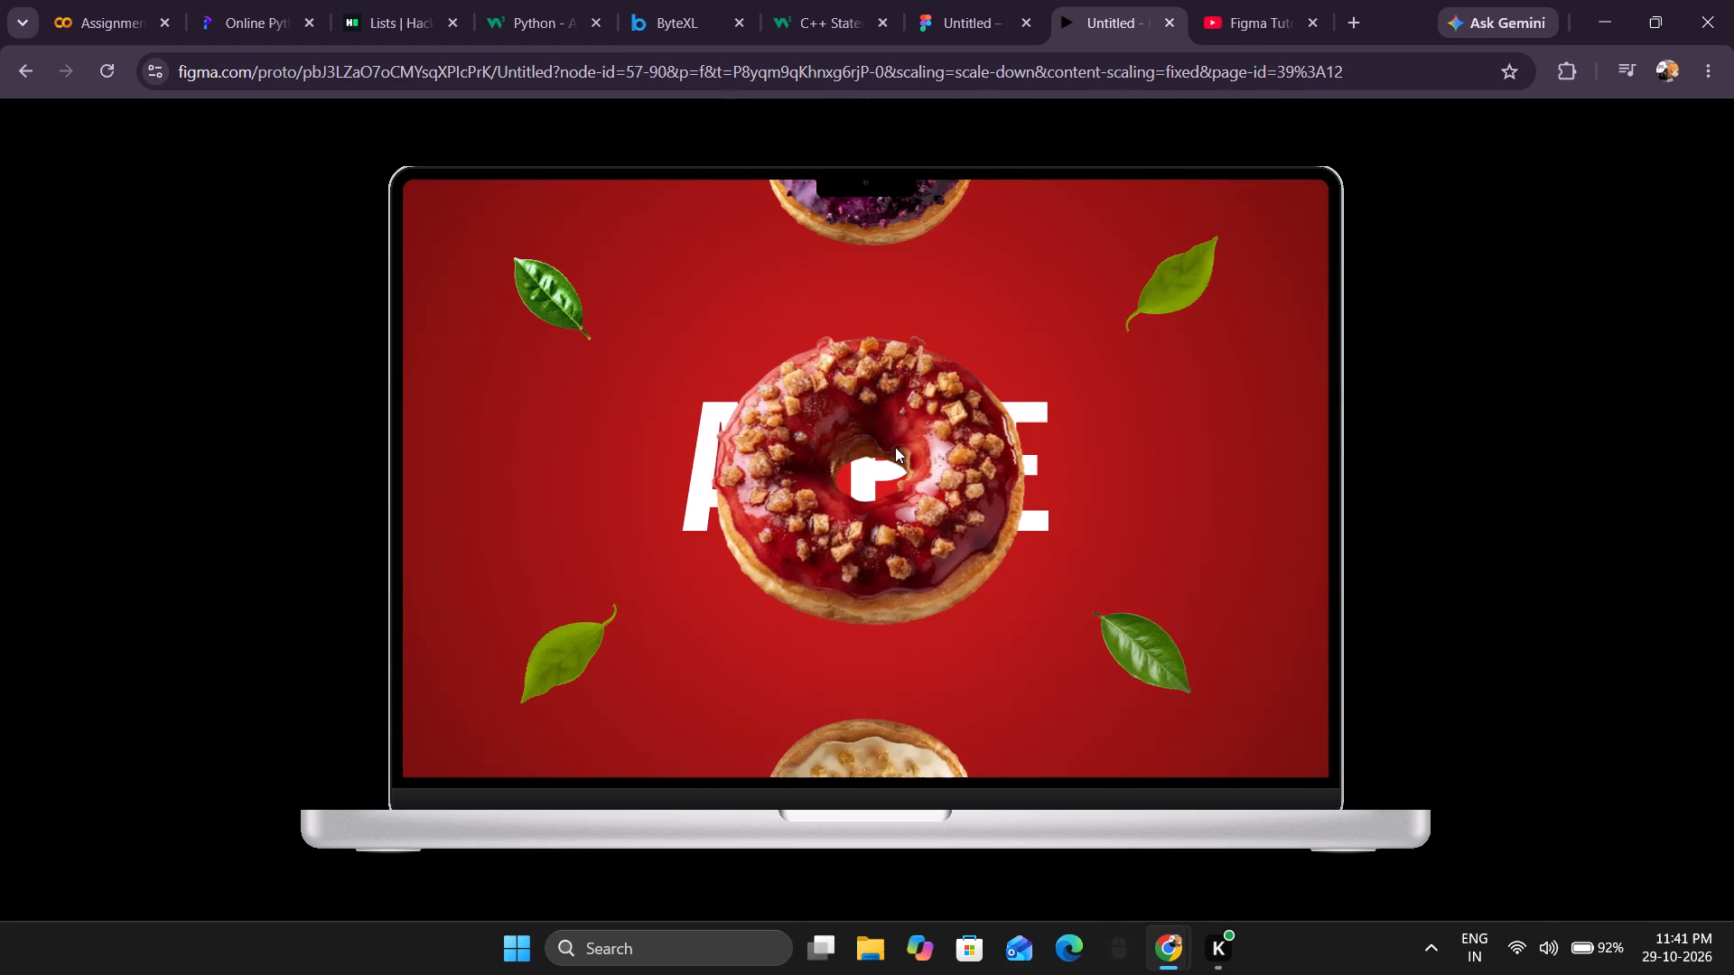
pyautogui.press('Left')
pyautogui.press('Right')
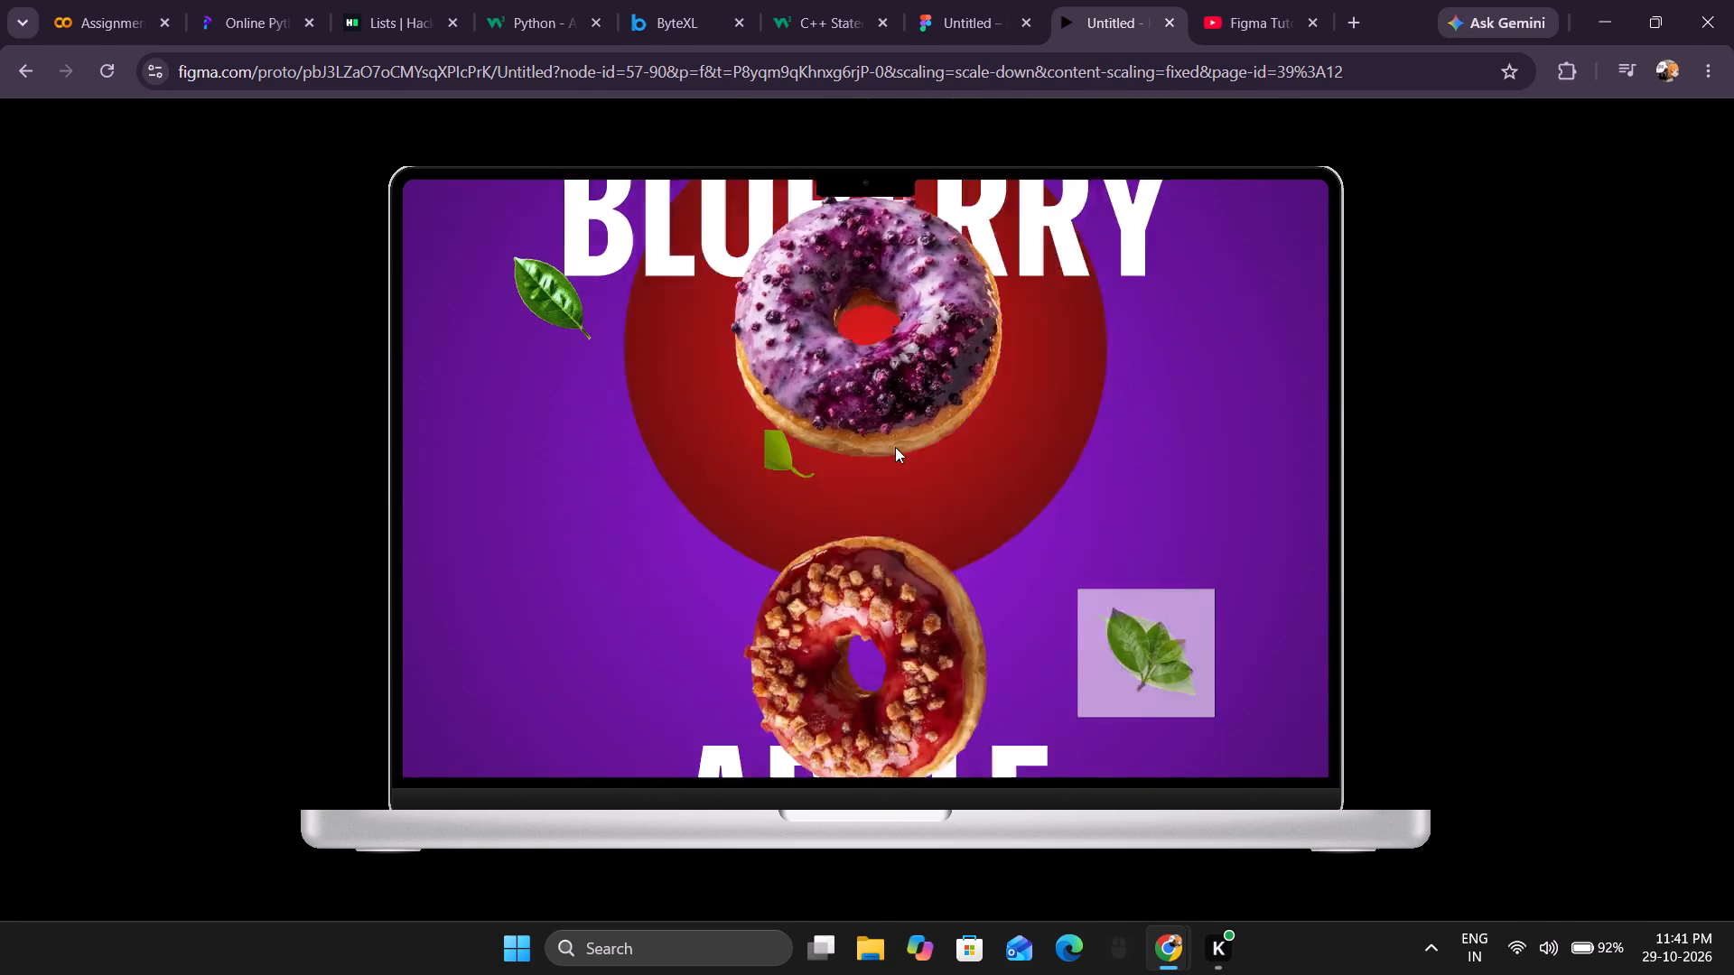
# Step back to the blueberry frame and forward to the apple frame in the preview to recheck the leaf transition.
pyautogui.press('Left')
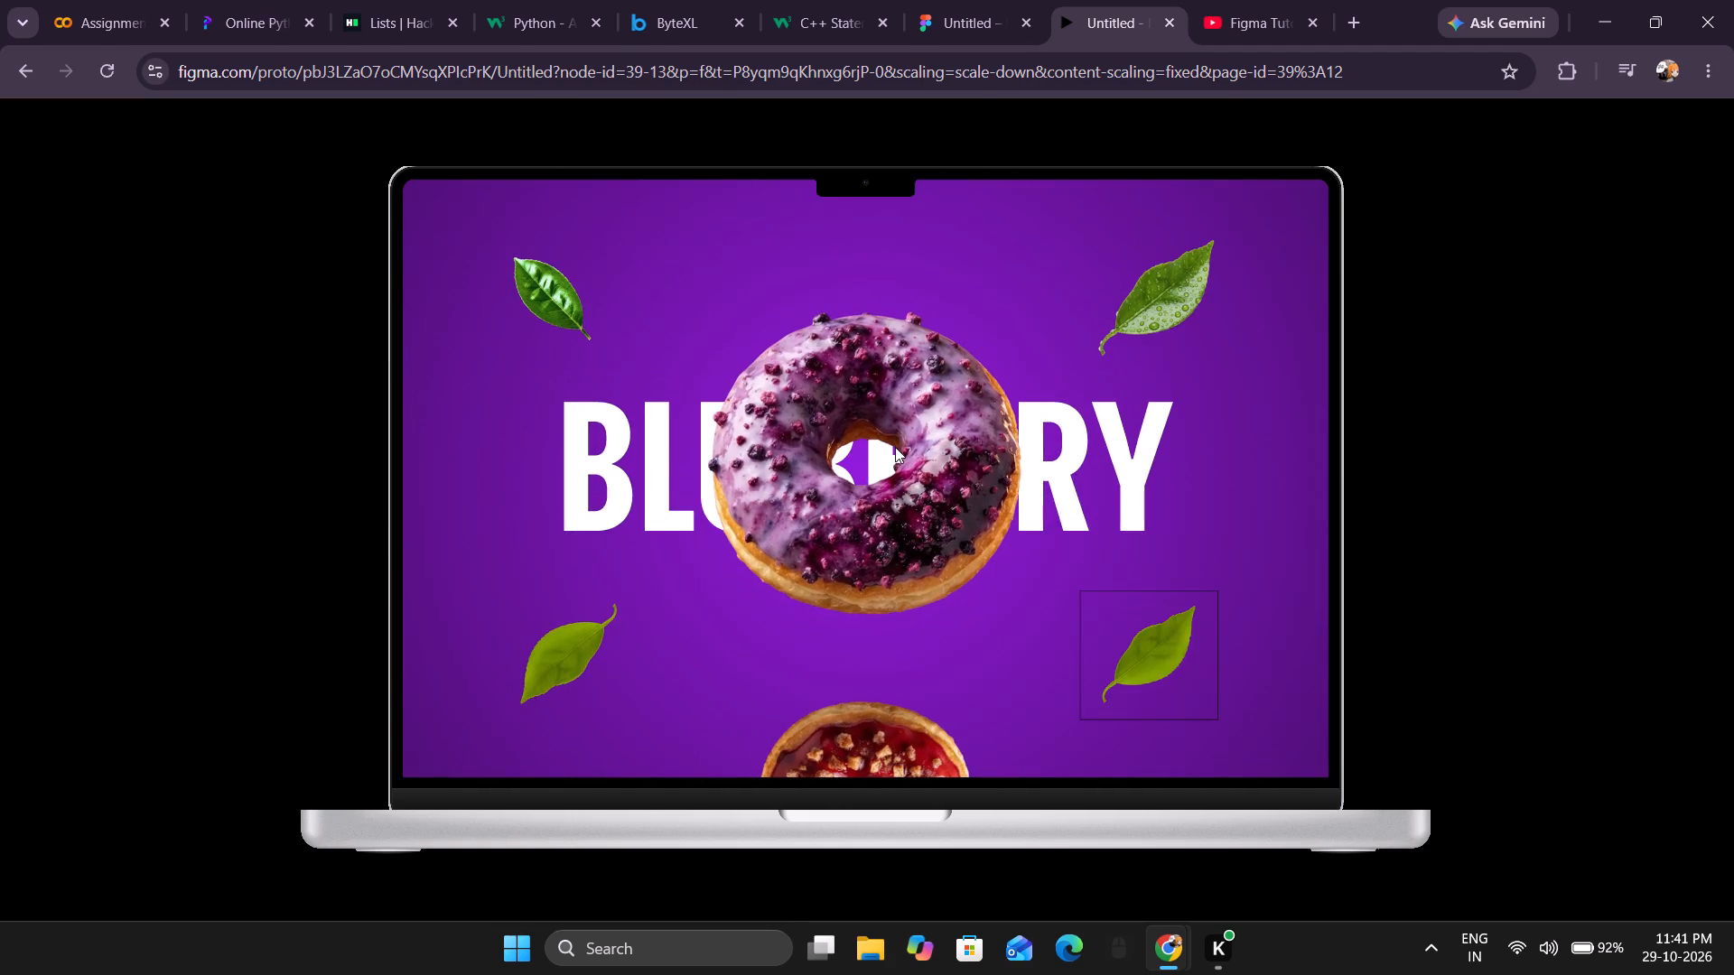
pyautogui.press('Right')
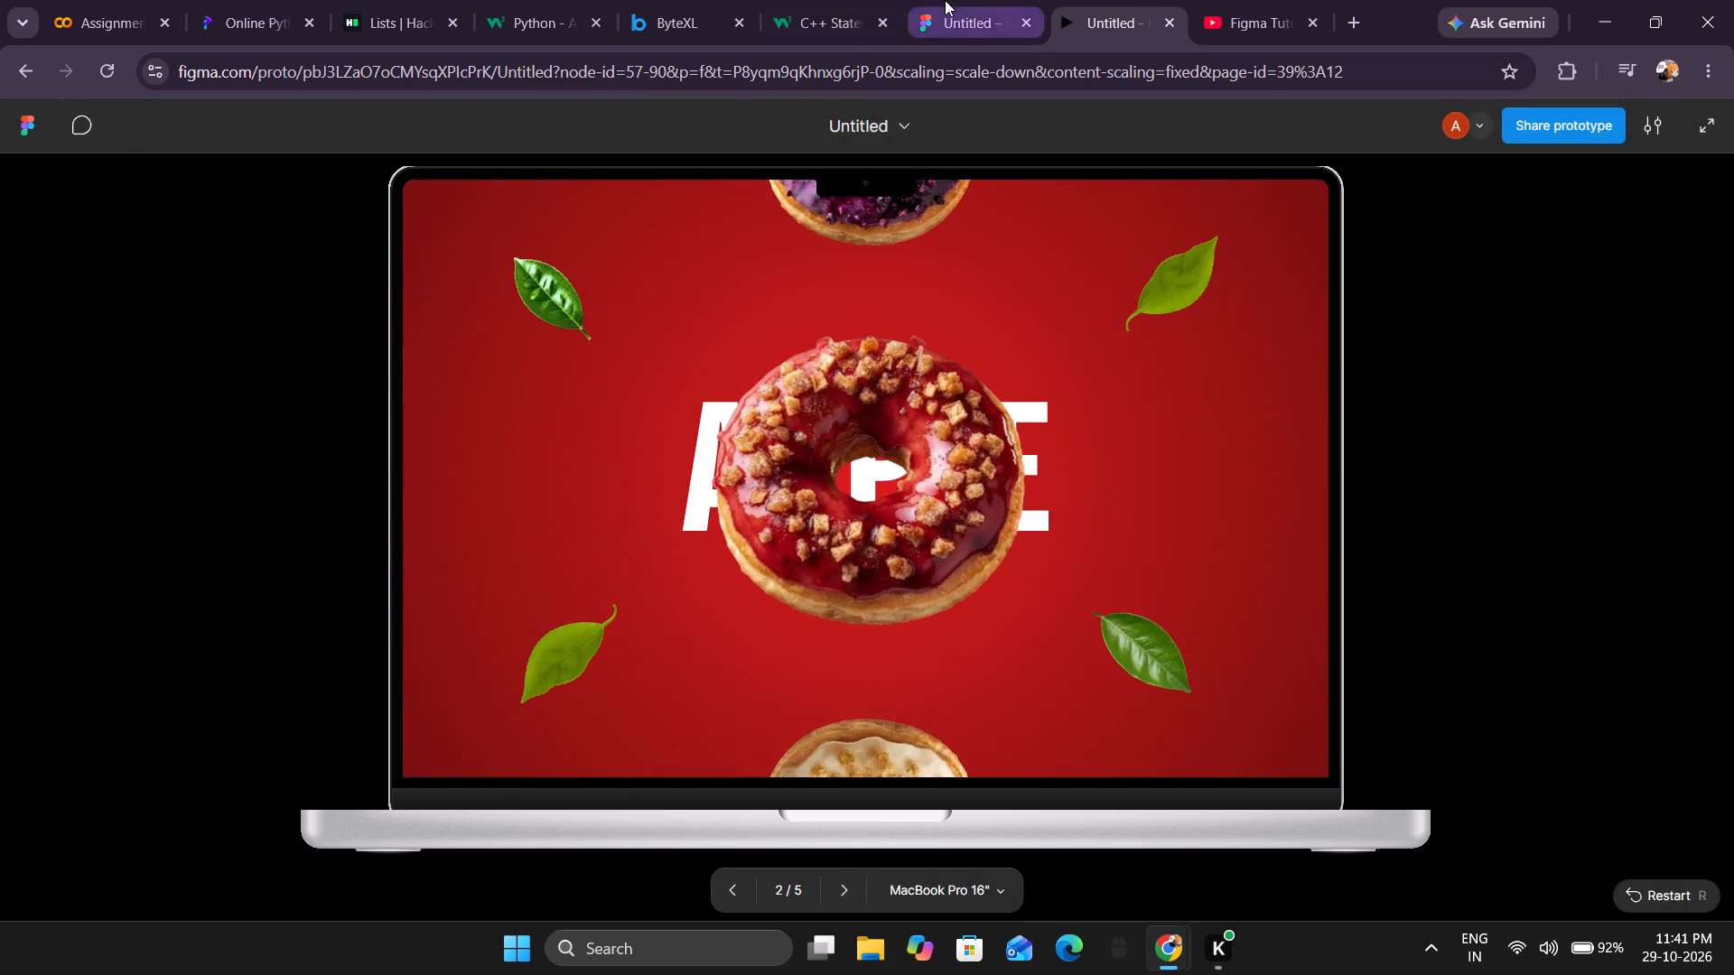
# In the apple frame's design, move the upper-right yellow-green leaf onto the canvas and replace it with a copy of the blueberry frame's upper-right leaf.
pyautogui.click(945, 0)
pyautogui.scroll(3, 1178, 374)
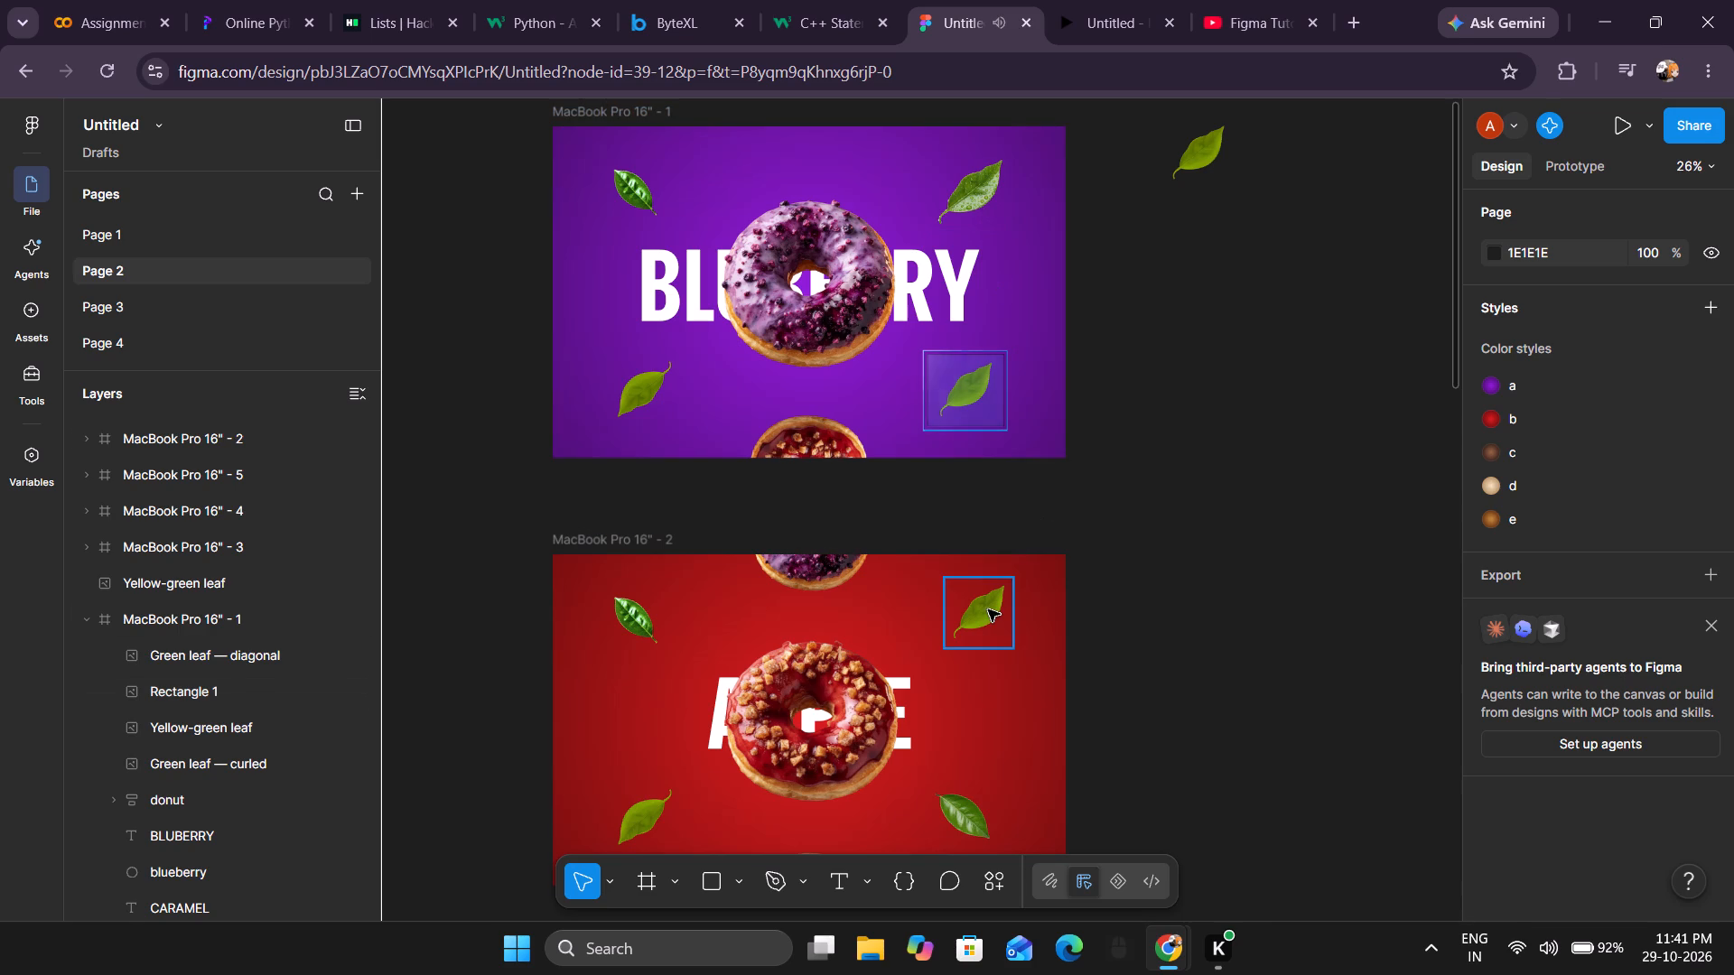
pyautogui.scroll(-2, 993, 604)
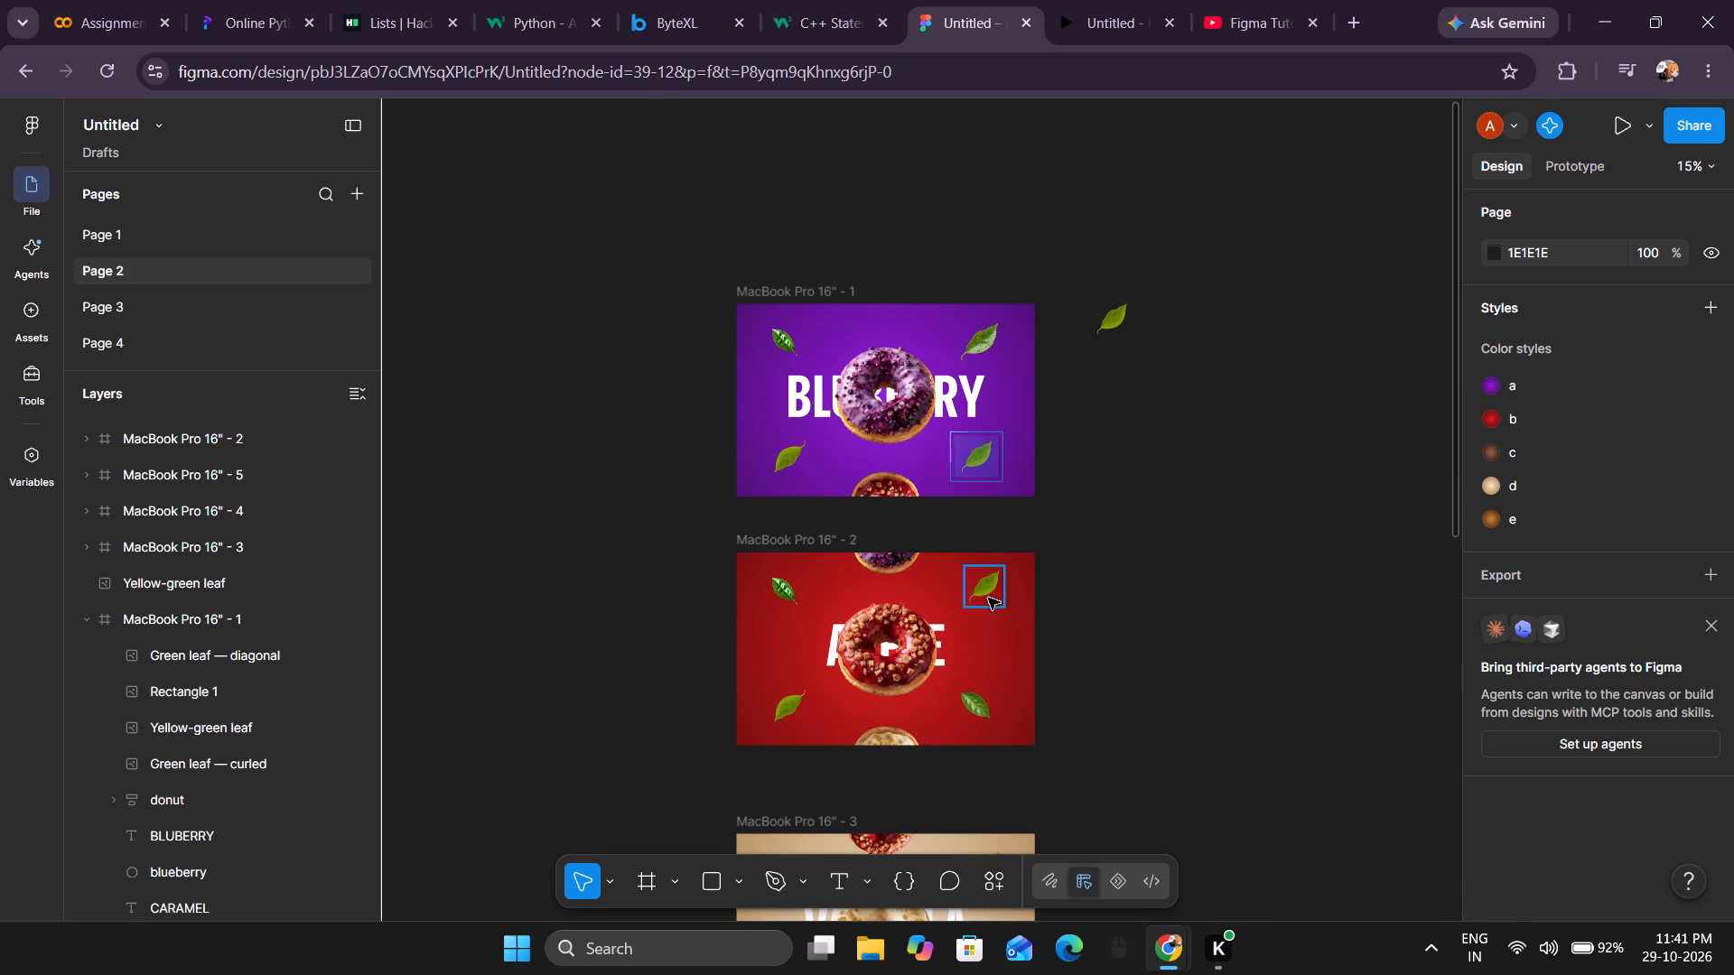
pyautogui.rightClick(978, 342)
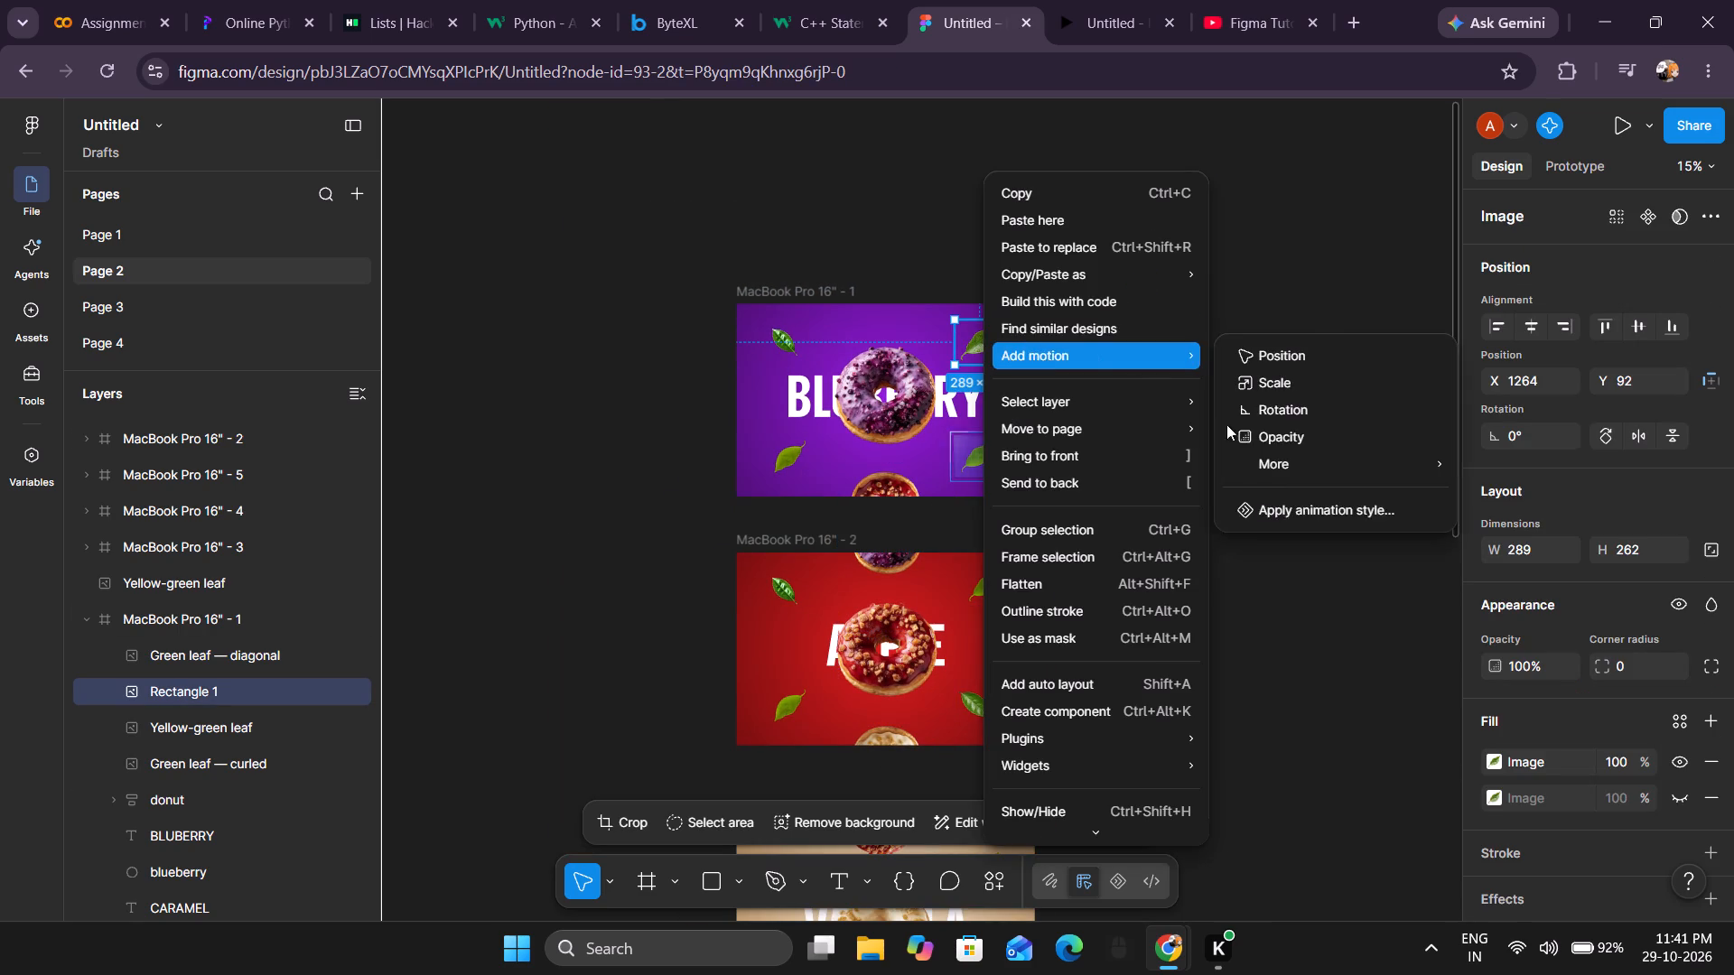
pyautogui.click(1256, 635)
pyautogui.click(996, 587)
pyautogui.moveTo(991, 587); pyautogui.dragTo(1100, 570)
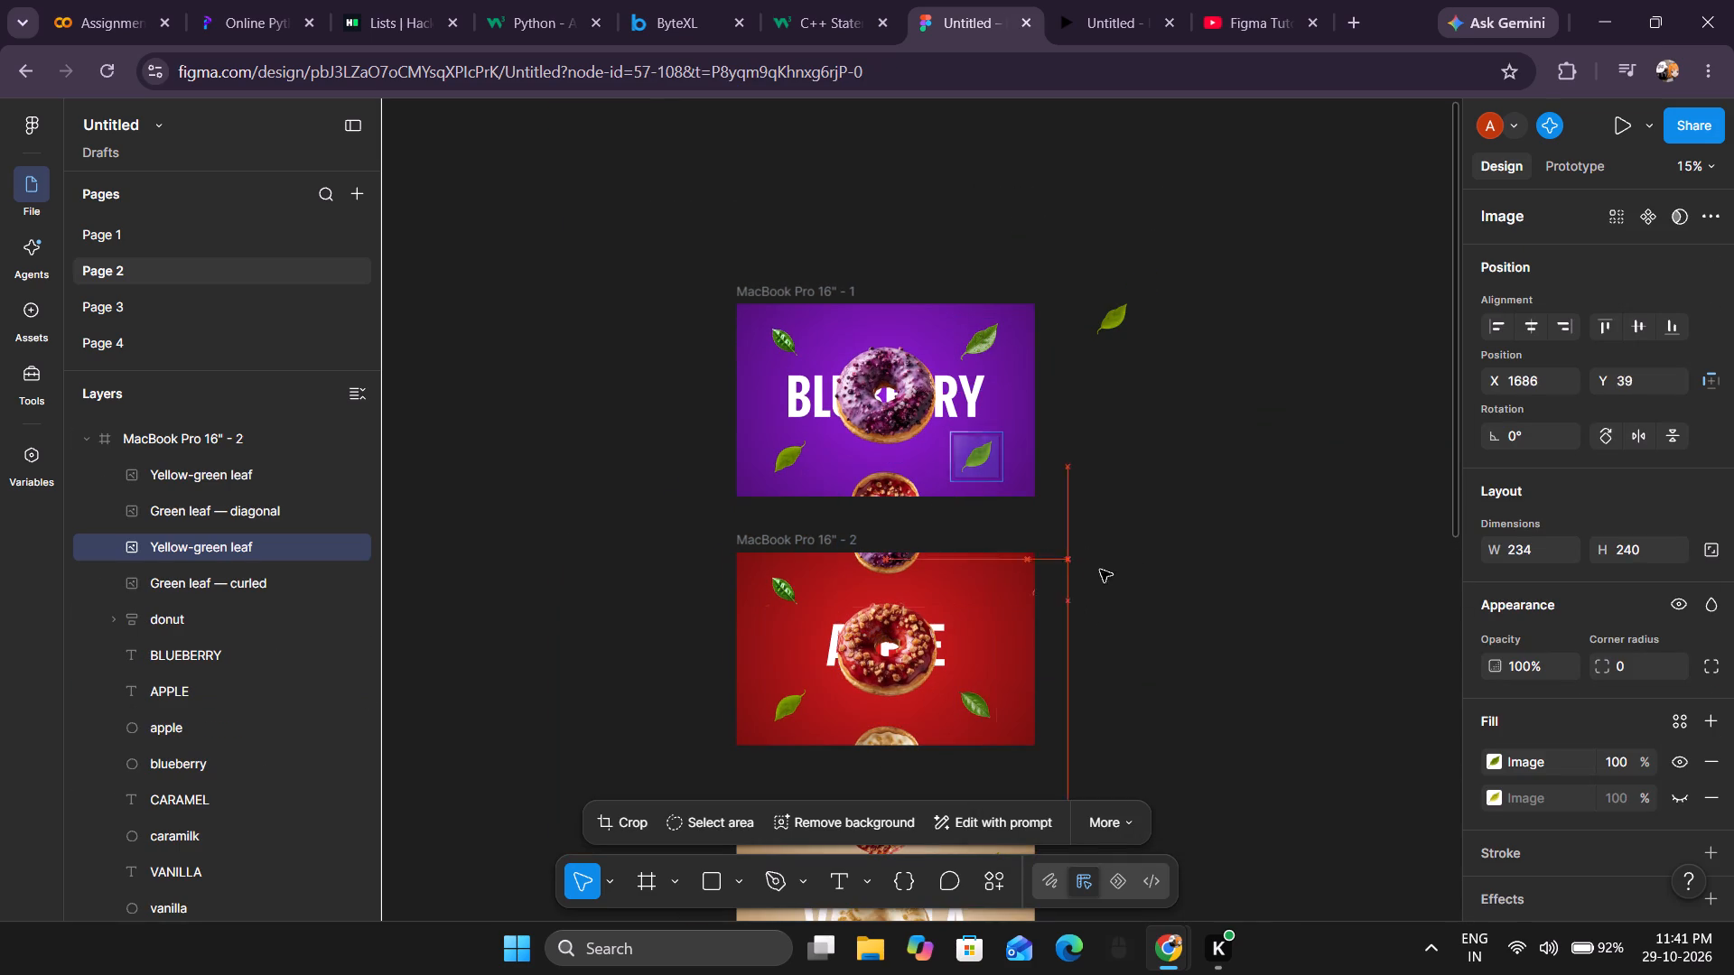
pyautogui.moveTo(1100, 570); pyautogui.dragTo(1263, 496)
pyautogui.click(978, 348)
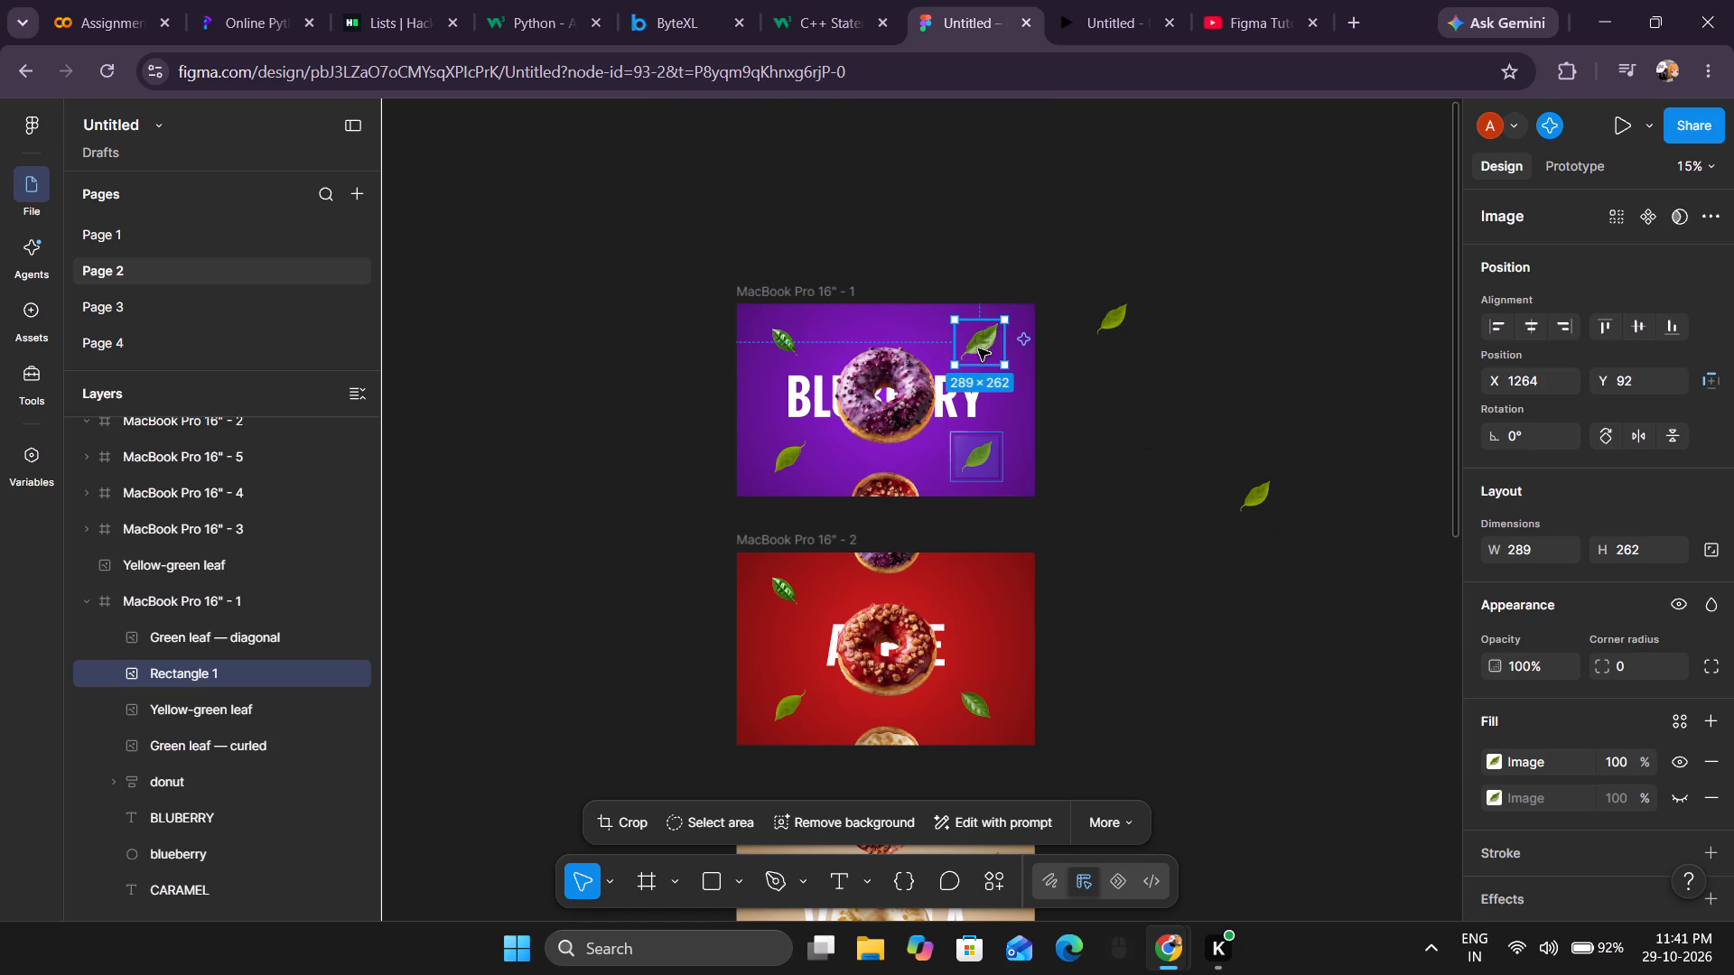
pyautogui.keyDown('alt'); pyautogui.moveTo(978, 348); pyautogui.dragTo(979, 381); pyautogui.keyUp('alt')
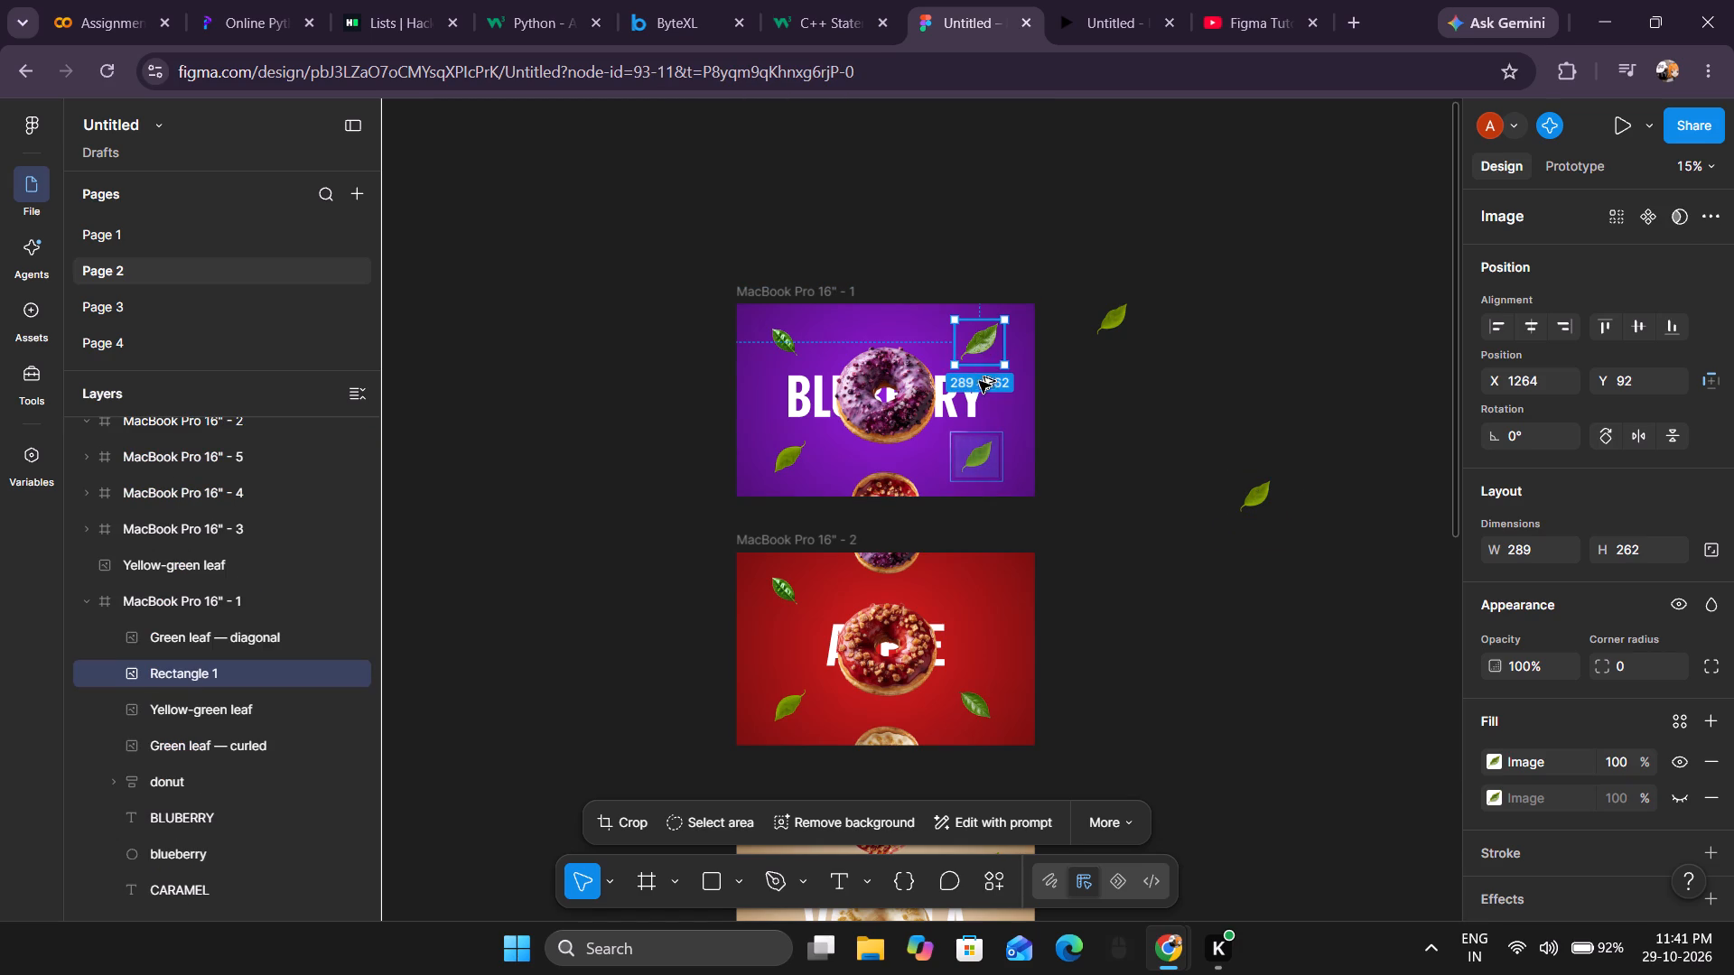
pyautogui.keyDown('alt'); pyautogui.moveTo(979, 381); pyautogui.dragTo(979, 613); pyautogui.keyUp('alt')
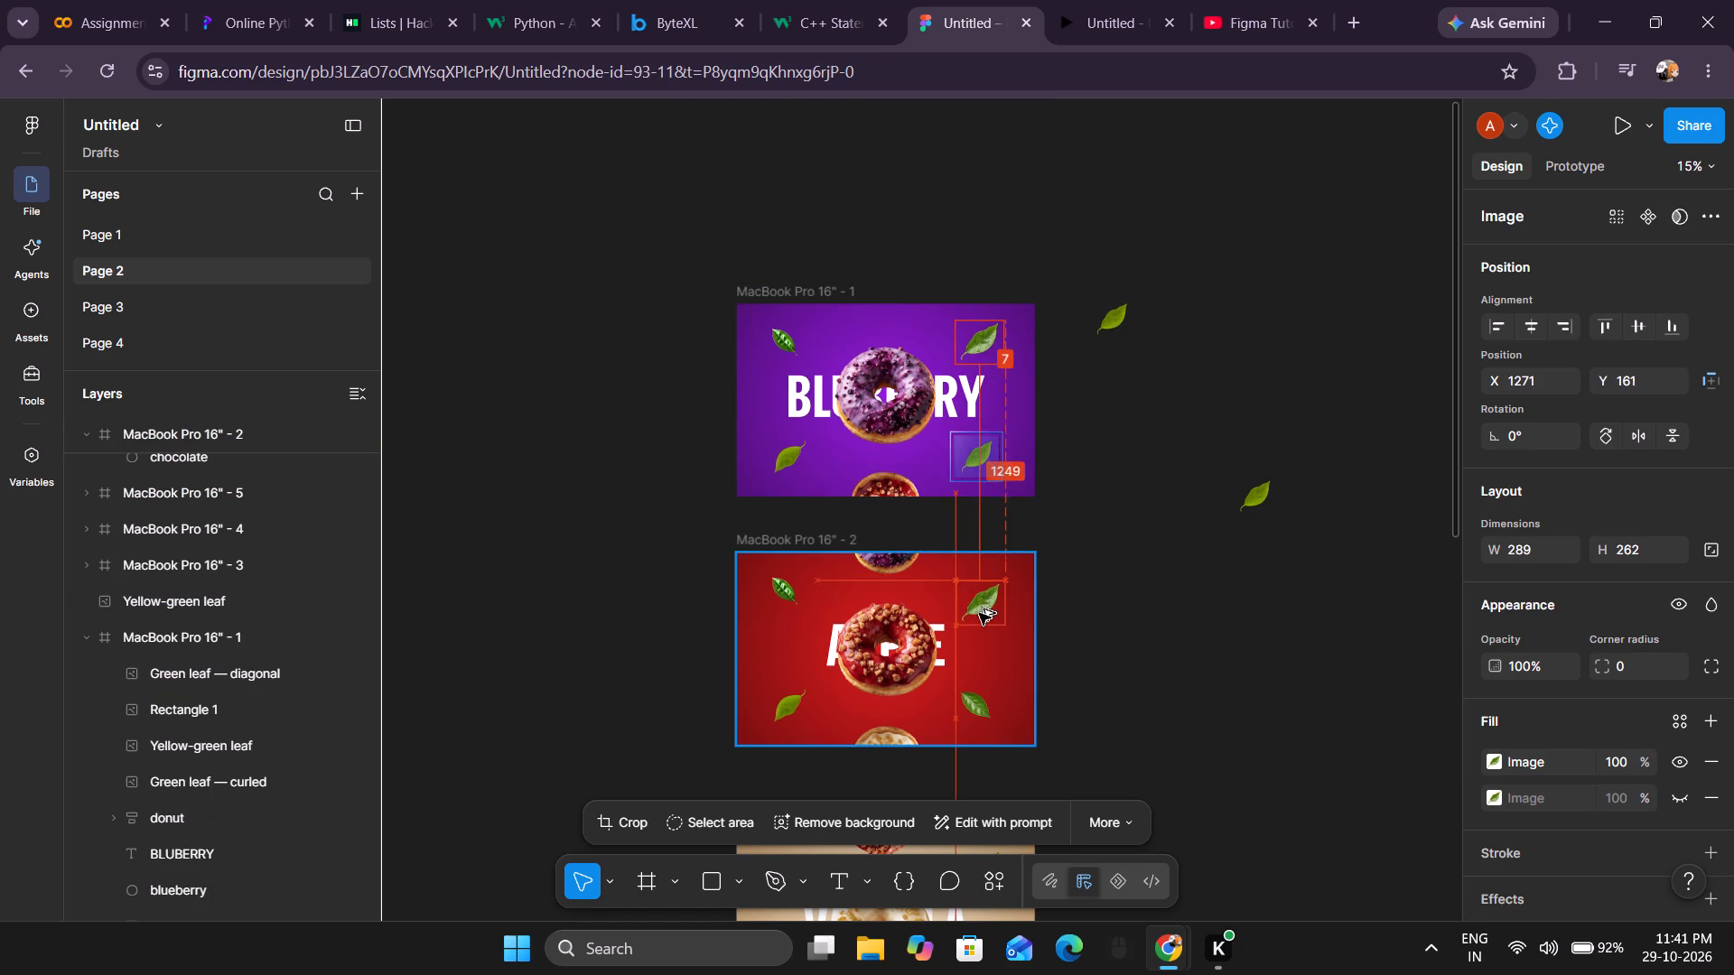
pyautogui.keyDown('alt'); pyautogui.moveTo(979, 613); pyautogui.dragTo(979, 599); pyautogui.keyUp('alt')
# In the cream vanilla frame, replace the upper-right leaf with a copy of the apple frame's new leaf, at about X 1251, Y 84.
pyautogui.scroll(-5, 1098, 601)
pyautogui.moveTo(988, 492); pyautogui.dragTo(1139, 450)
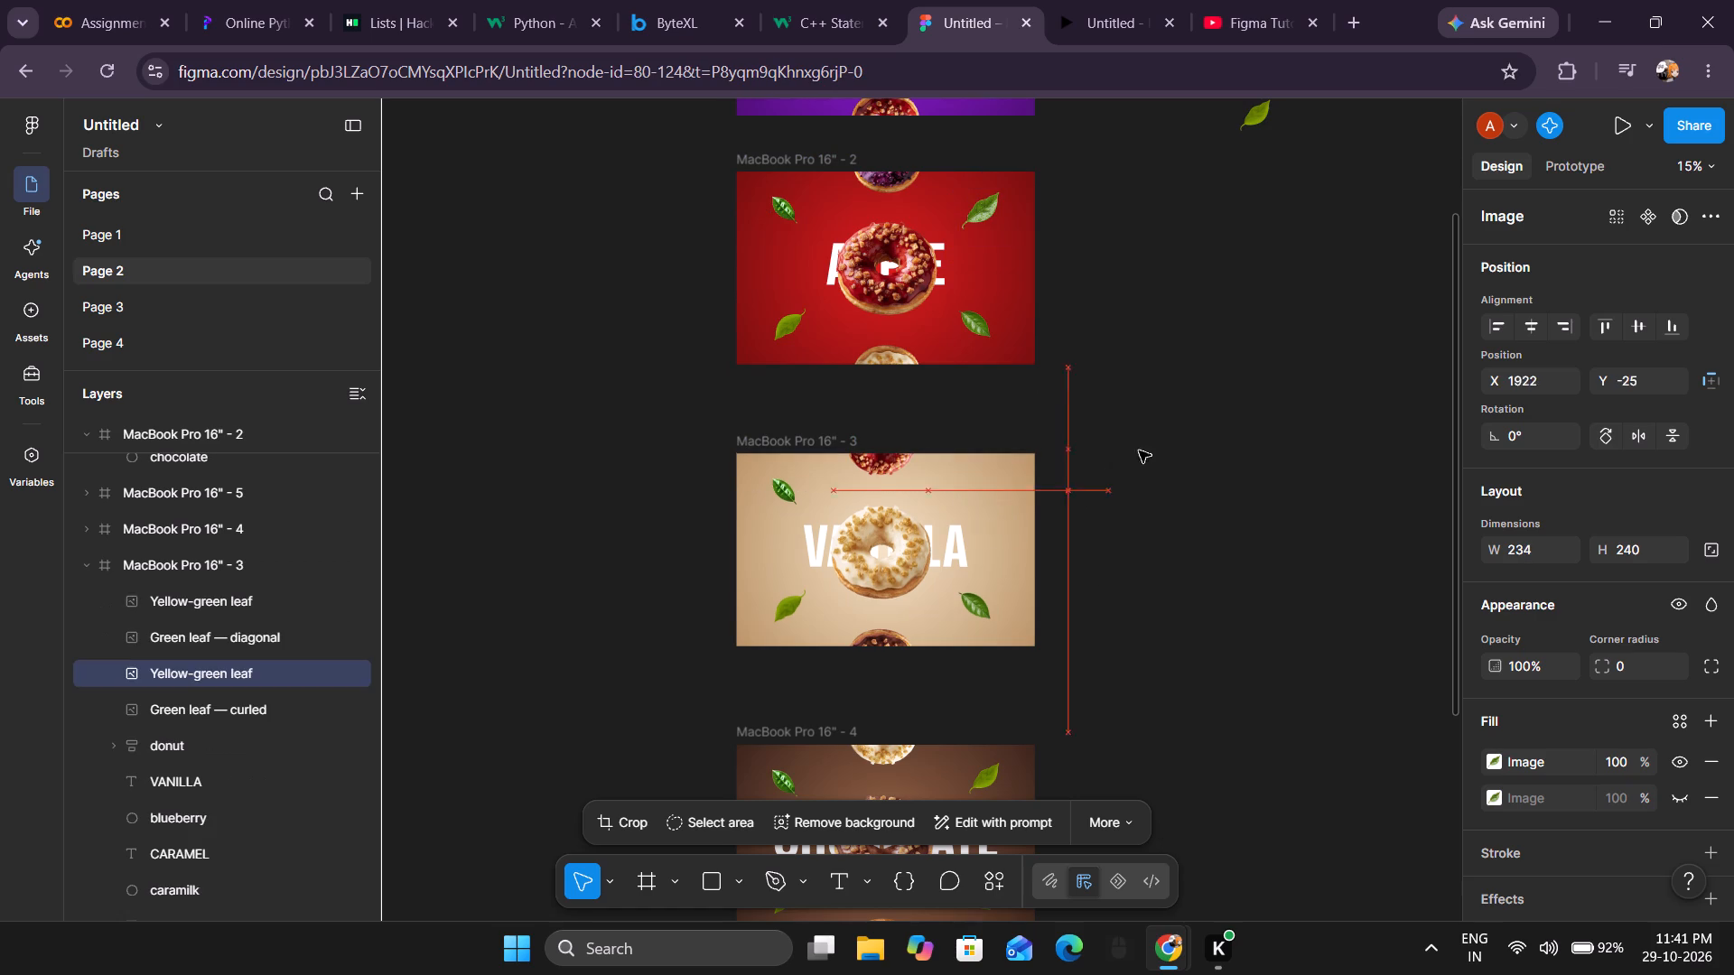
pyautogui.moveTo(1139, 450); pyautogui.dragTo(1146, 421)
pyautogui.moveTo(984, 217); pyautogui.dragTo(984, 328)
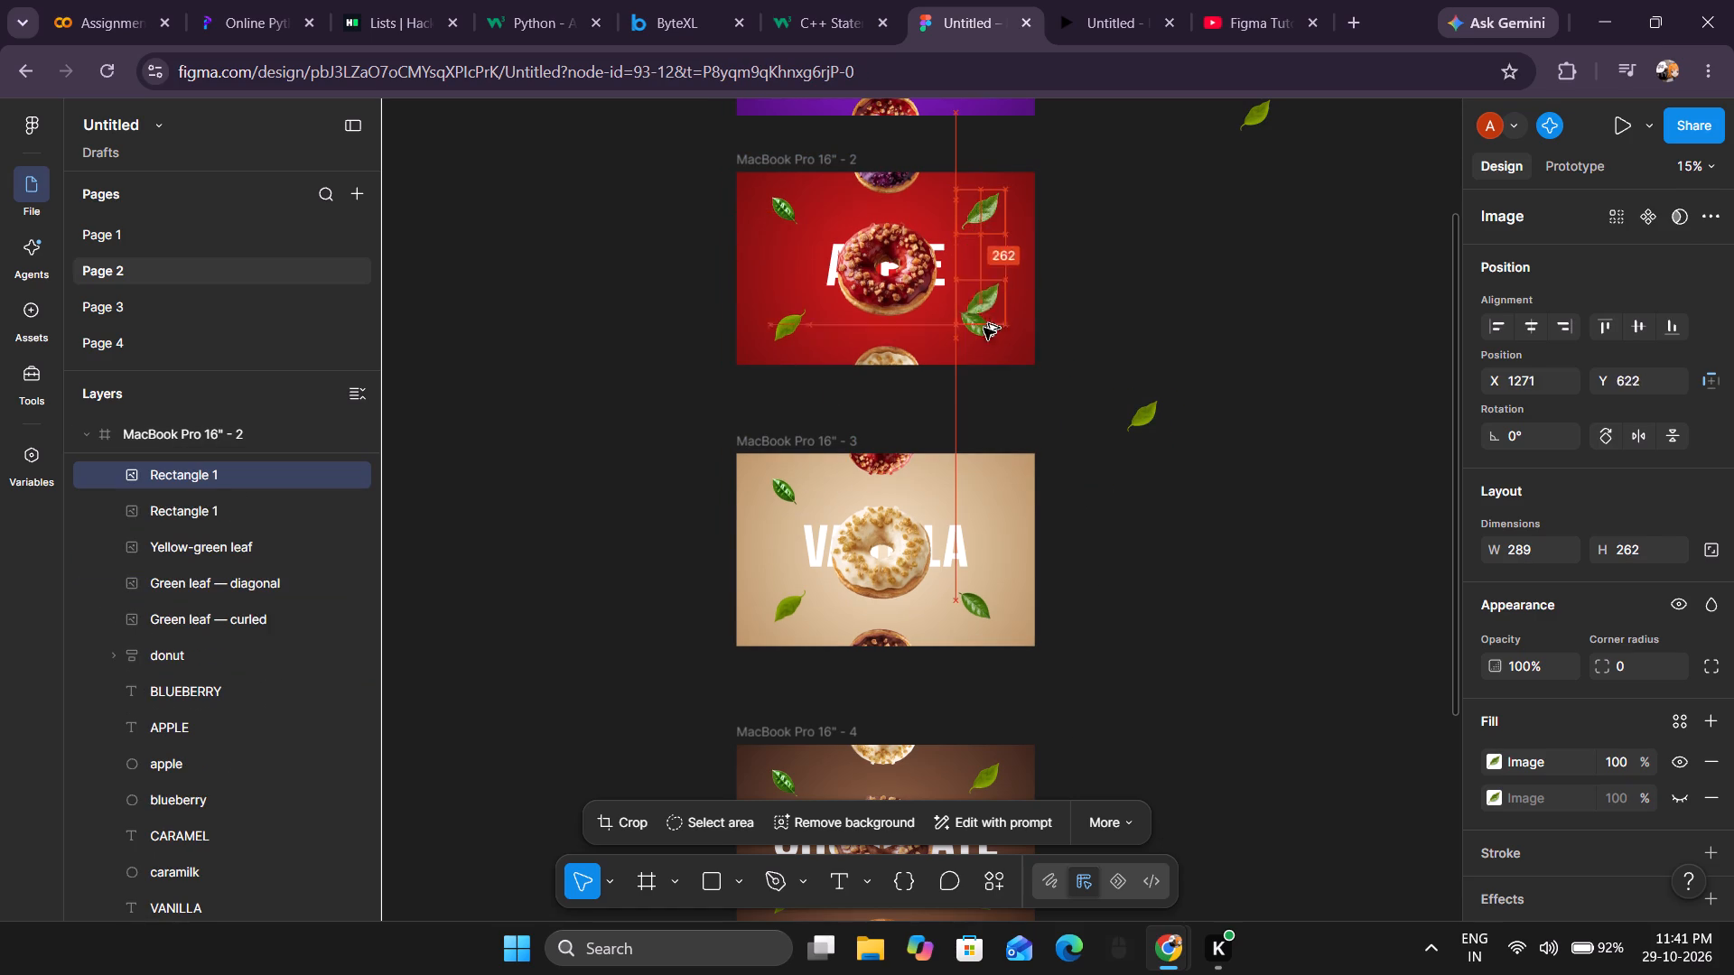
pyautogui.moveTo(984, 328); pyautogui.dragTo(984, 493)
# In the chocolate frame, replace the upper-right leaf with a copy of the vanilla frame's new leaf, at about X 1283, Y 96.
pyautogui.scroll(-4, 1094, 505)
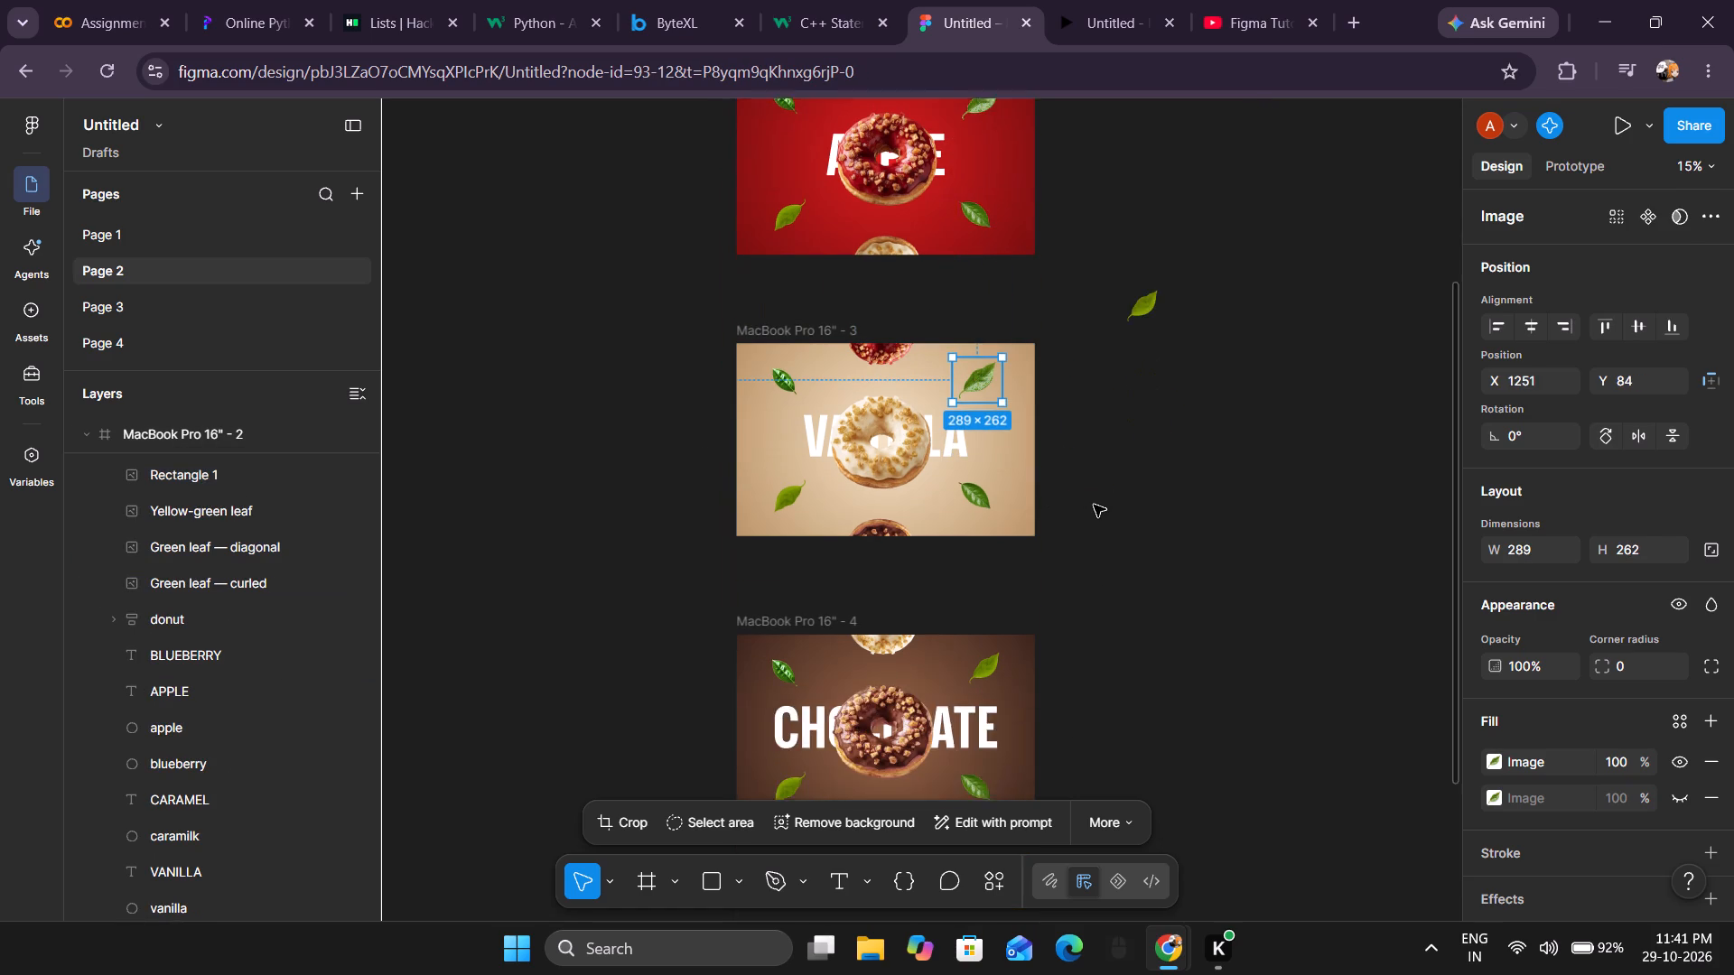
pyautogui.scroll(-5, 1094, 505)
pyautogui.moveTo(981, 507); pyautogui.dragTo(1162, 481)
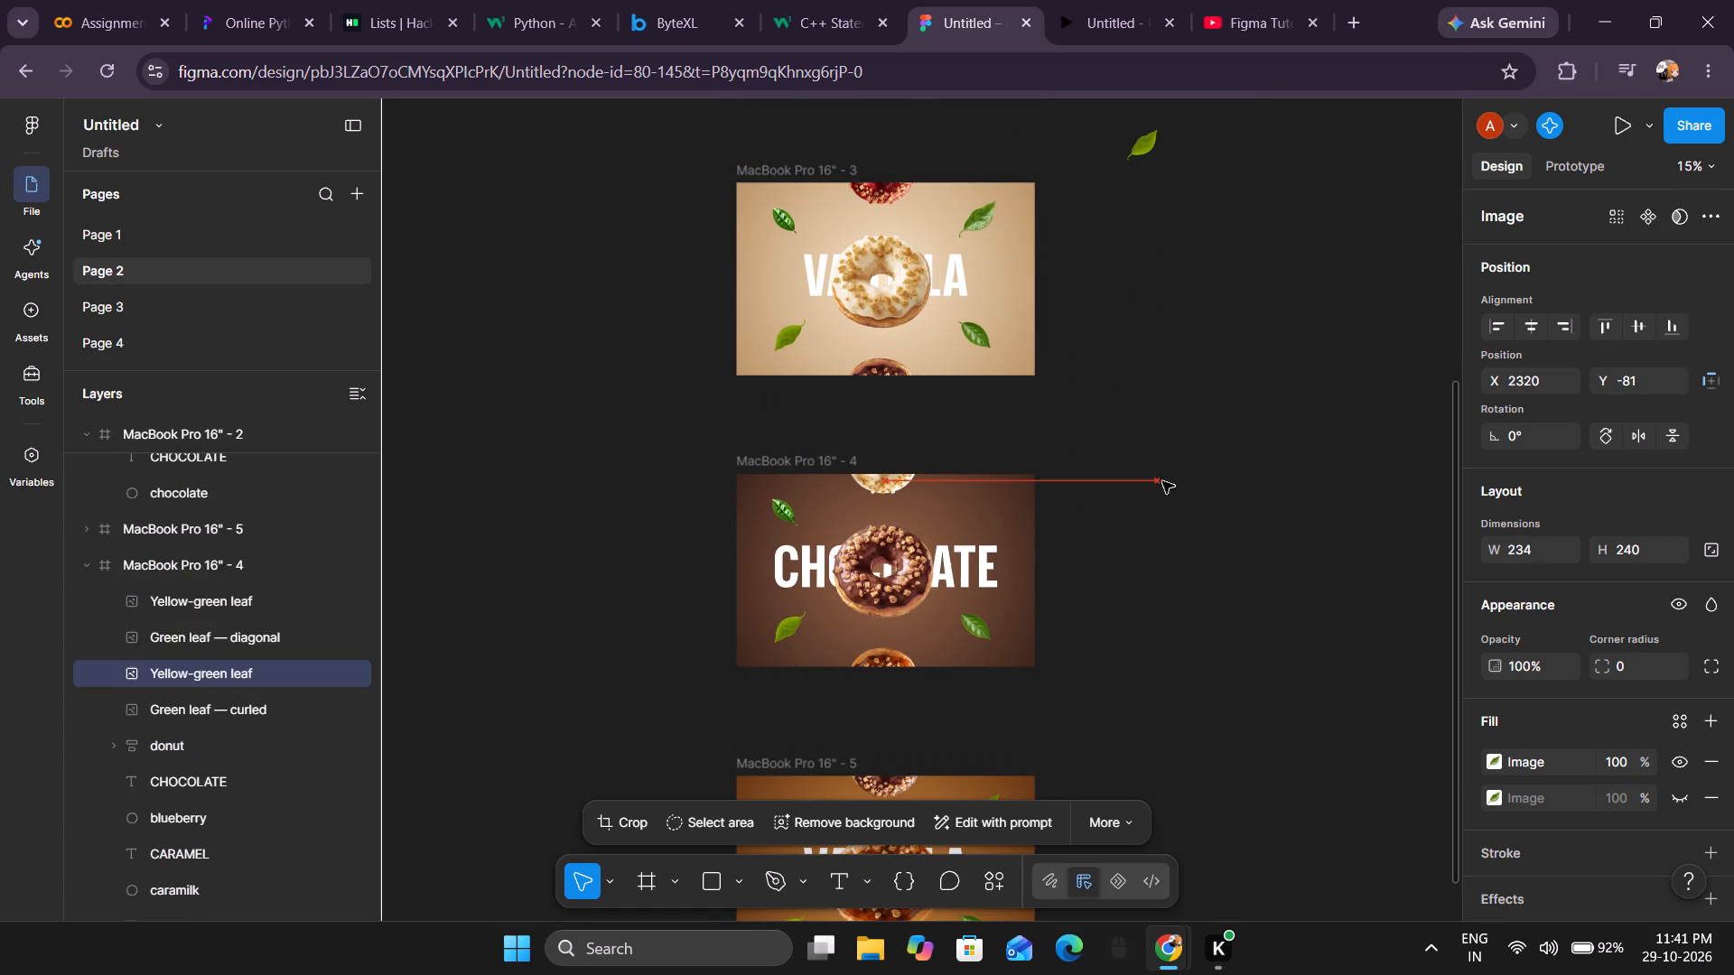
pyautogui.moveTo(1162, 481); pyautogui.dragTo(1159, 481)
pyautogui.click(974, 226)
pyautogui.keyDown('alt'); pyautogui.moveTo(977, 219); pyautogui.dragTo(981, 433); pyautogui.keyUp('alt')
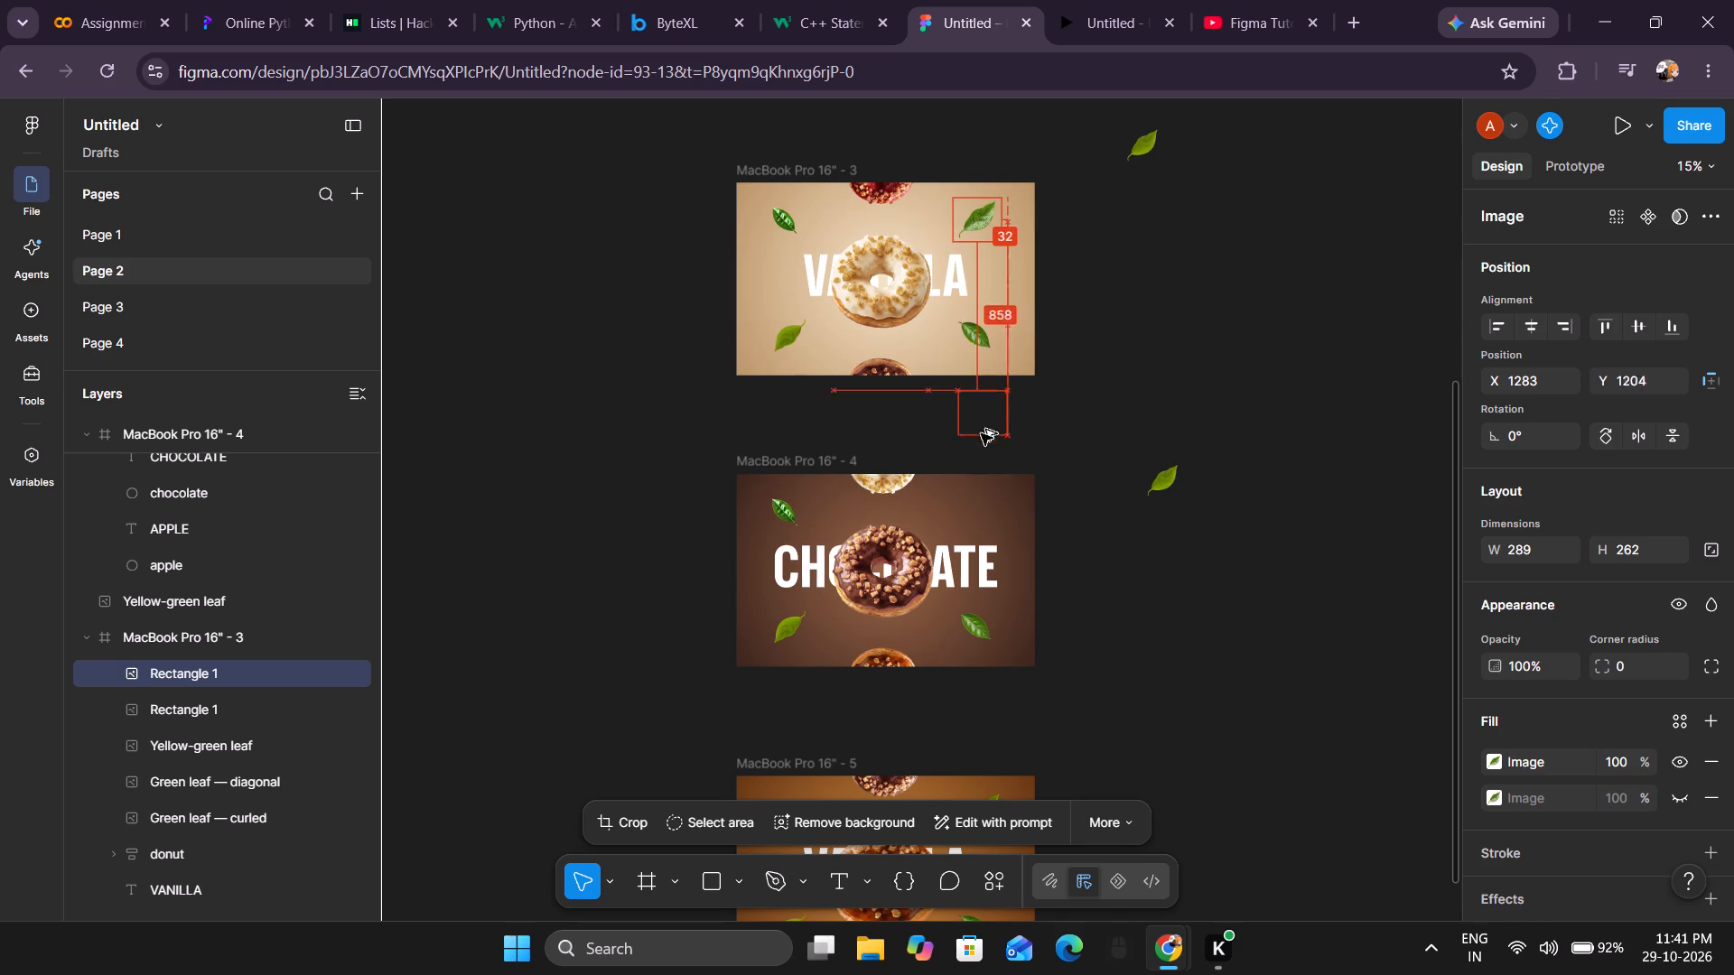
pyautogui.keyDown('alt'); pyautogui.moveTo(981, 433); pyautogui.dragTo(981, 518); pyautogui.keyUp('alt')
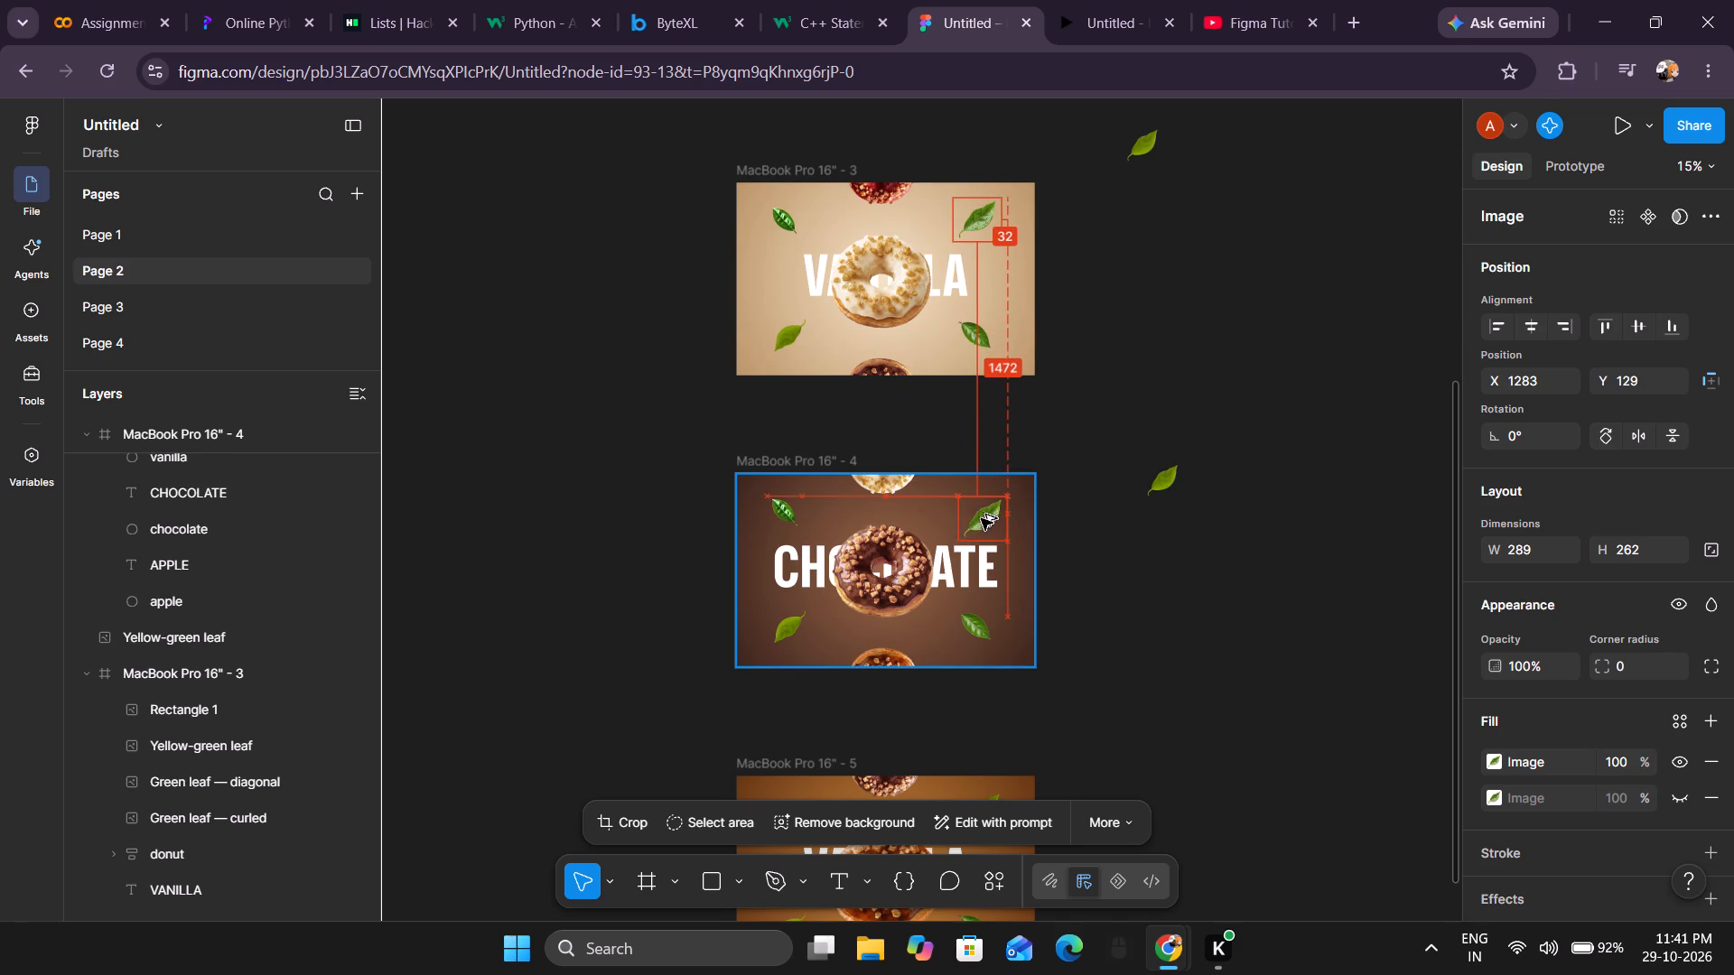
pyautogui.keyDown('alt'); pyautogui.moveTo(981, 518); pyautogui.dragTo(981, 513); pyautogui.keyUp('alt')
# In the fifth, caramel-coloured frame, move the upper-right leaf onto the canvas and put a copy of the chocolate frame's new leaf in its place.
pyautogui.scroll(-6, 1113, 525)
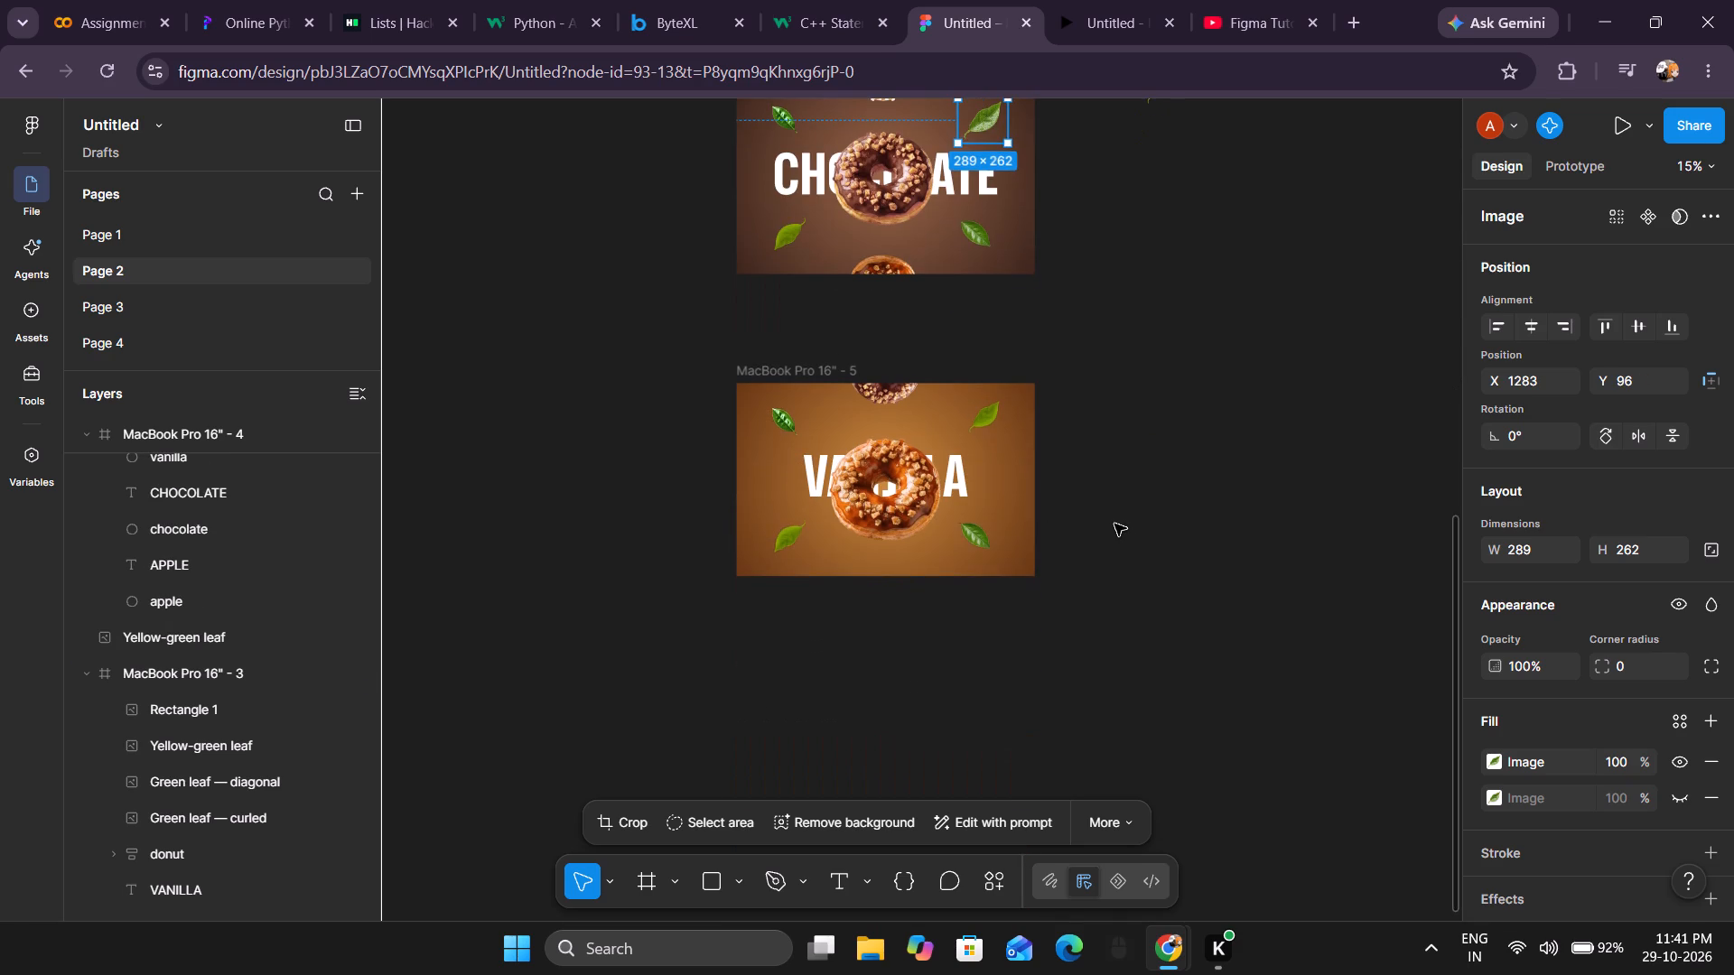
pyautogui.scroll(3, 1114, 524)
pyautogui.moveTo(993, 466); pyautogui.dragTo(1135, 456)
pyautogui.scroll(1, 1039, 252)
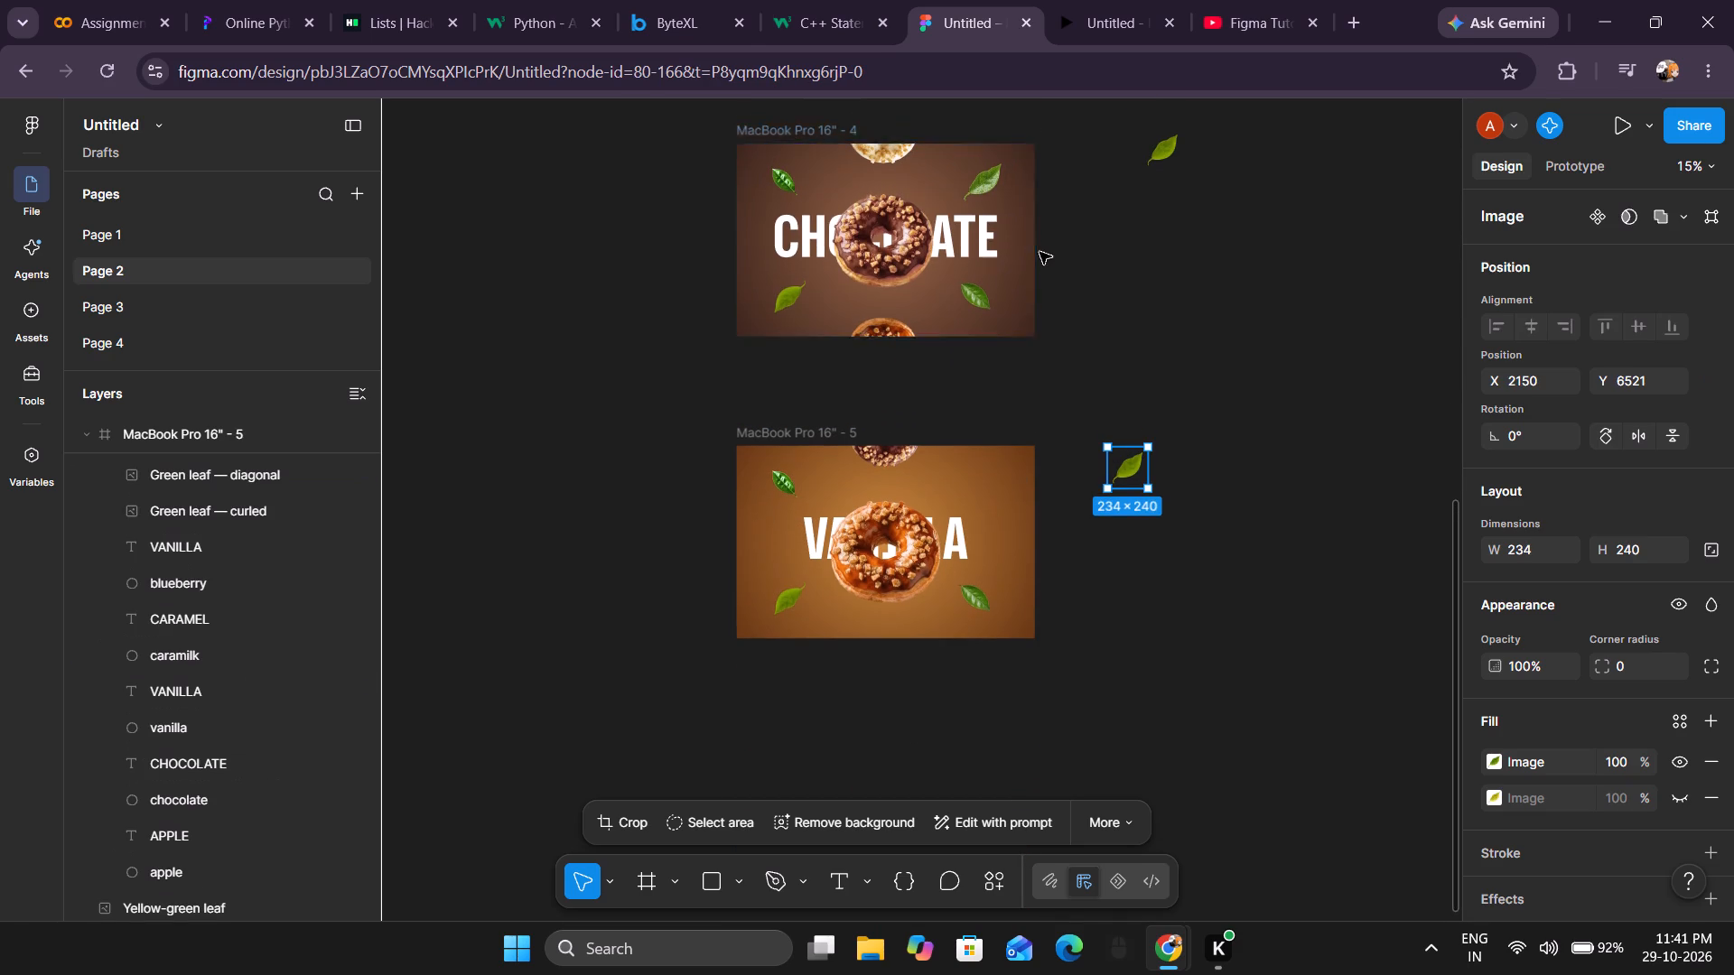
pyautogui.click(989, 196)
pyautogui.keyDown('alt'); pyautogui.moveTo(986, 190); pyautogui.dragTo(986, 503); pyautogui.keyUp('alt')
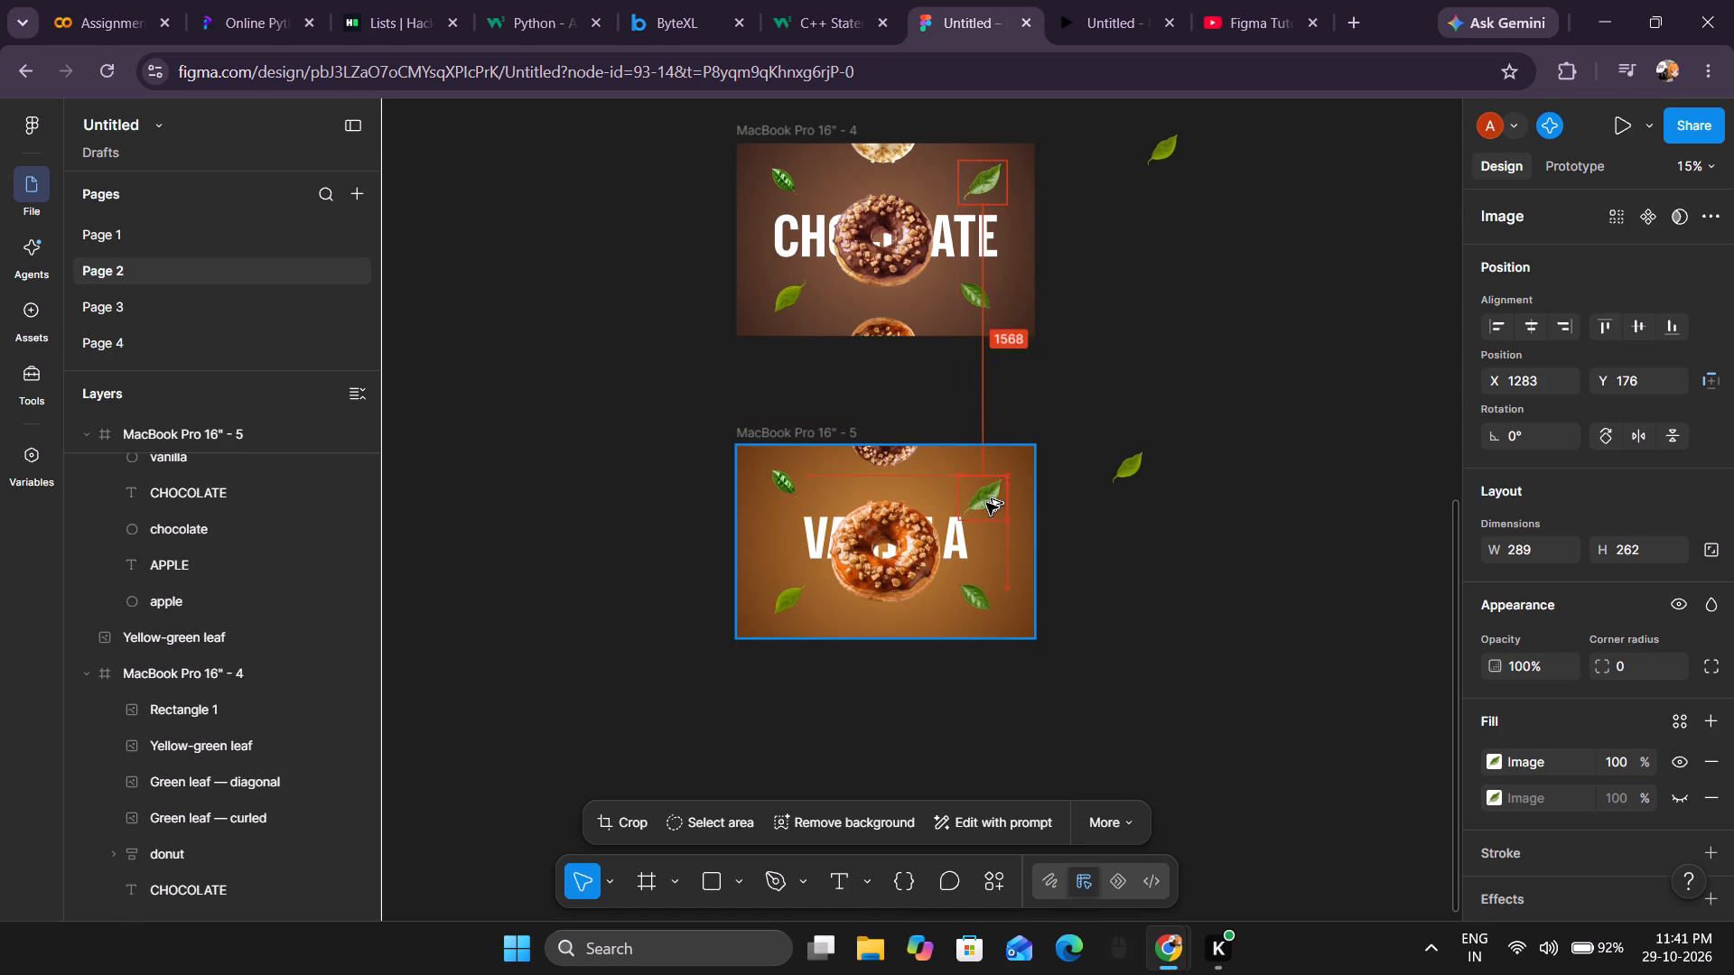
pyautogui.keyDown('alt'); pyautogui.moveTo(986, 503); pyautogui.dragTo(986, 492); pyautogui.keyUp('alt')
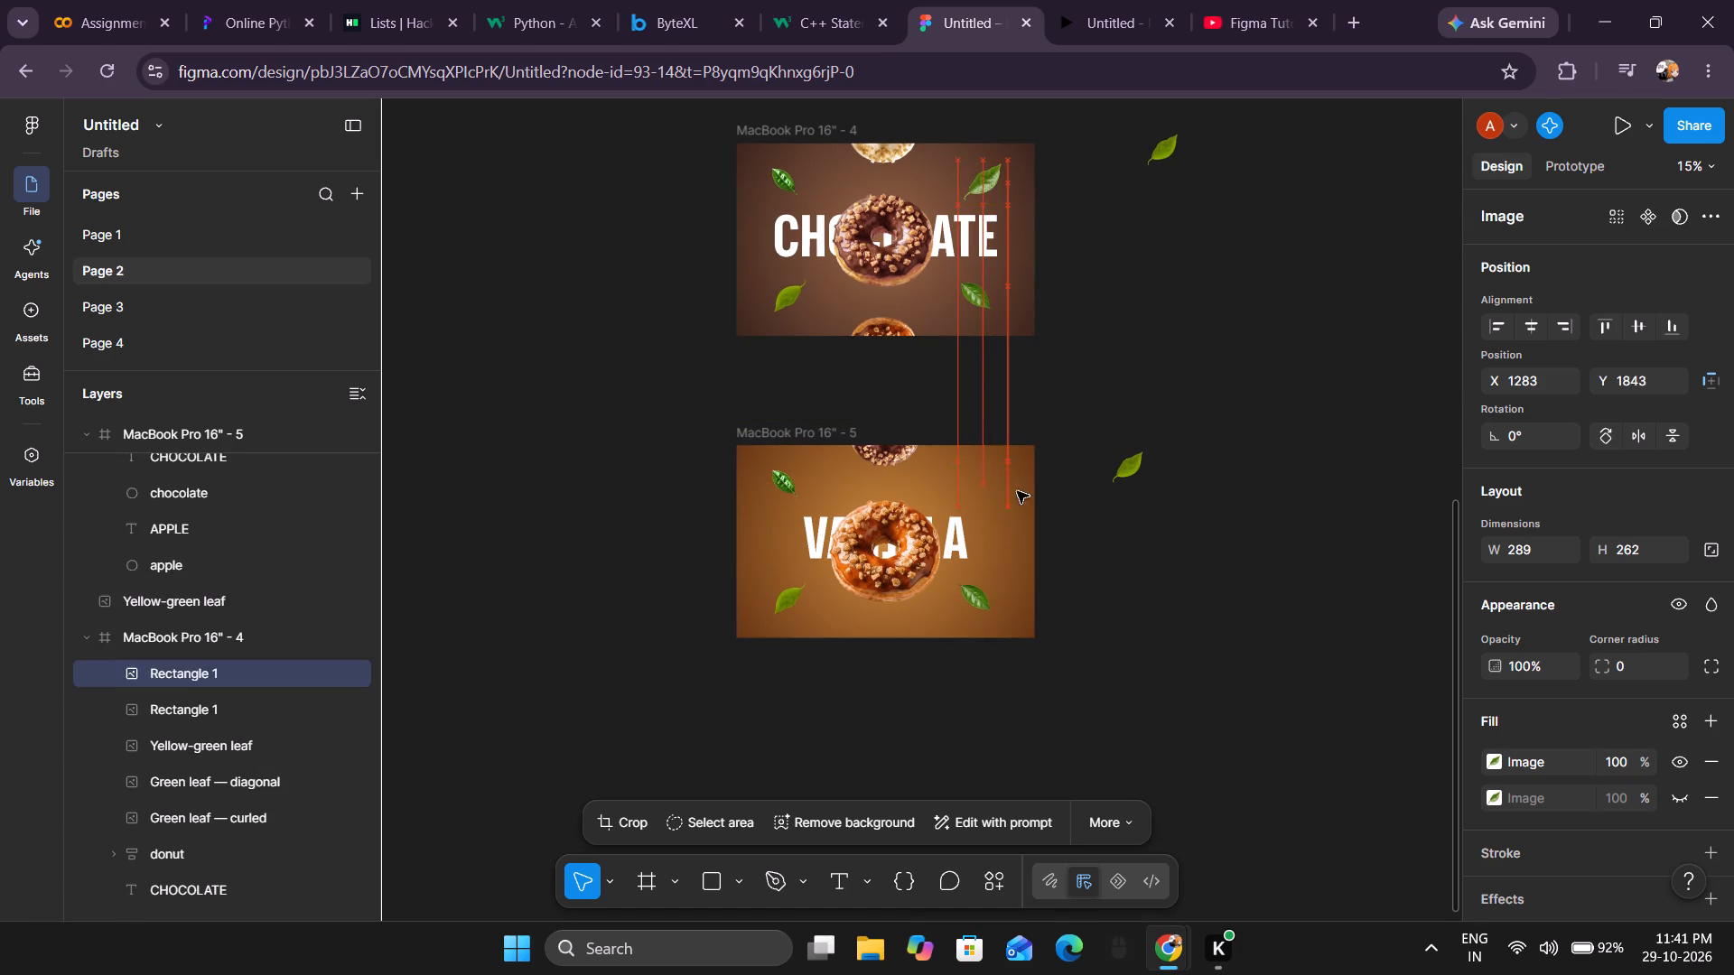
pyautogui.click(1185, 525)
# Lower the upper-right leaf in the cream vanilla frame to Y 98.
pyautogui.scroll(10, 1183, 525)
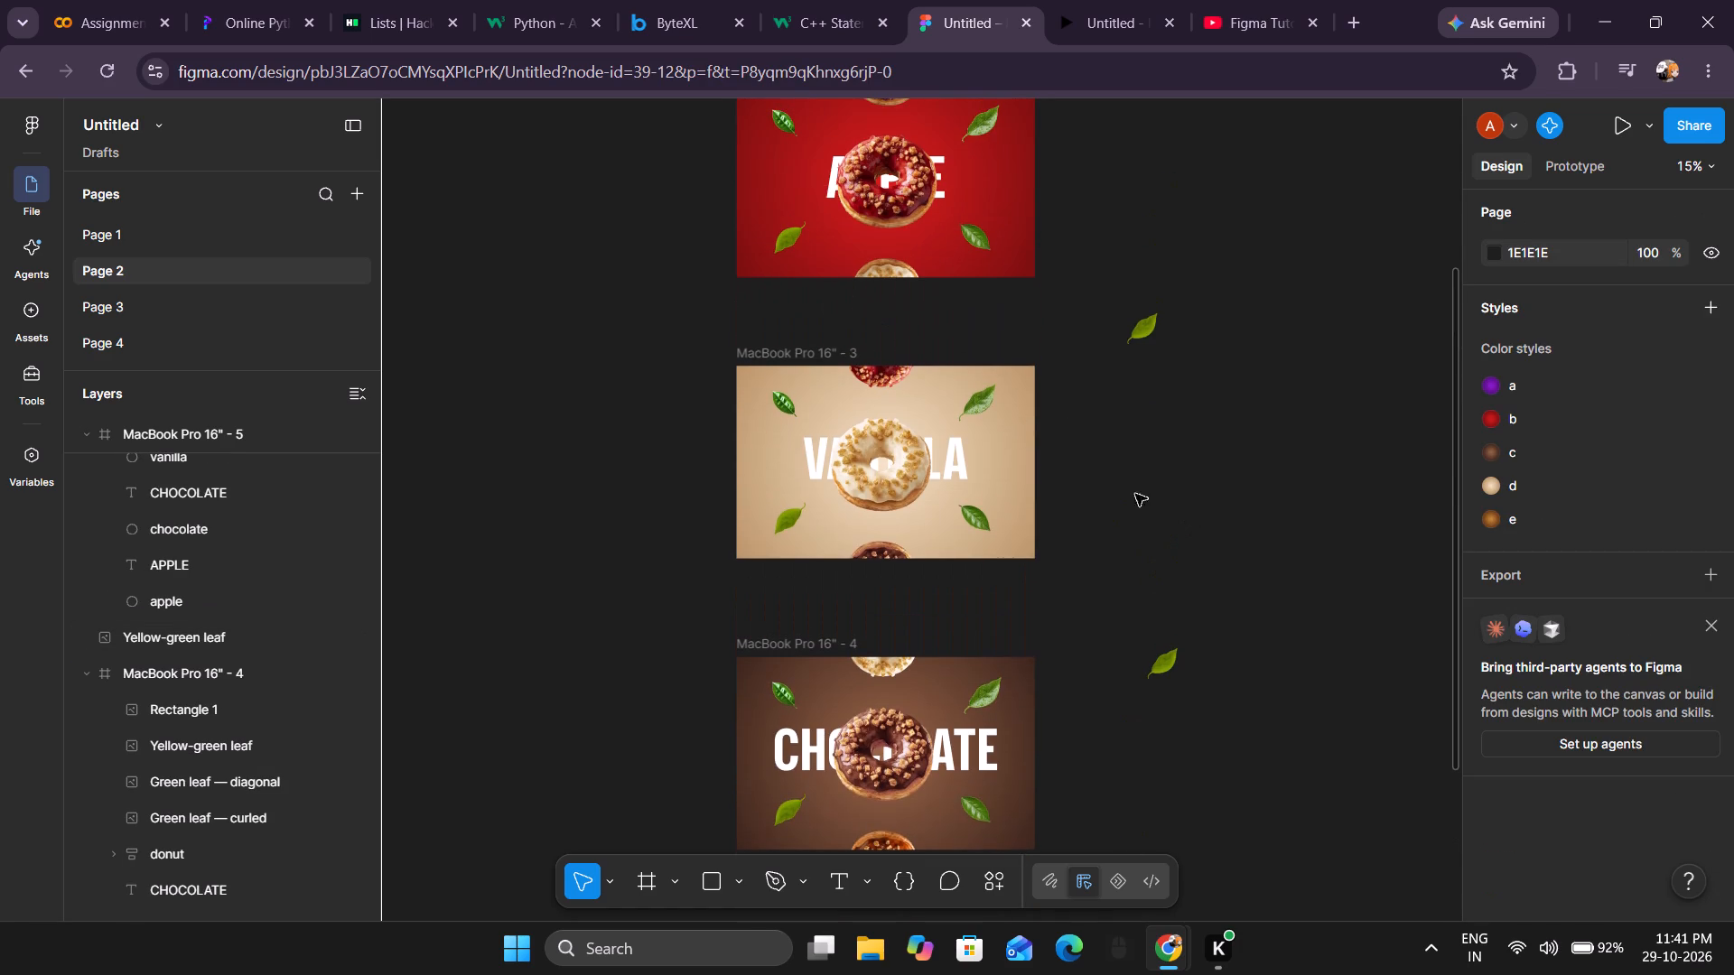
pyautogui.click(974, 404)
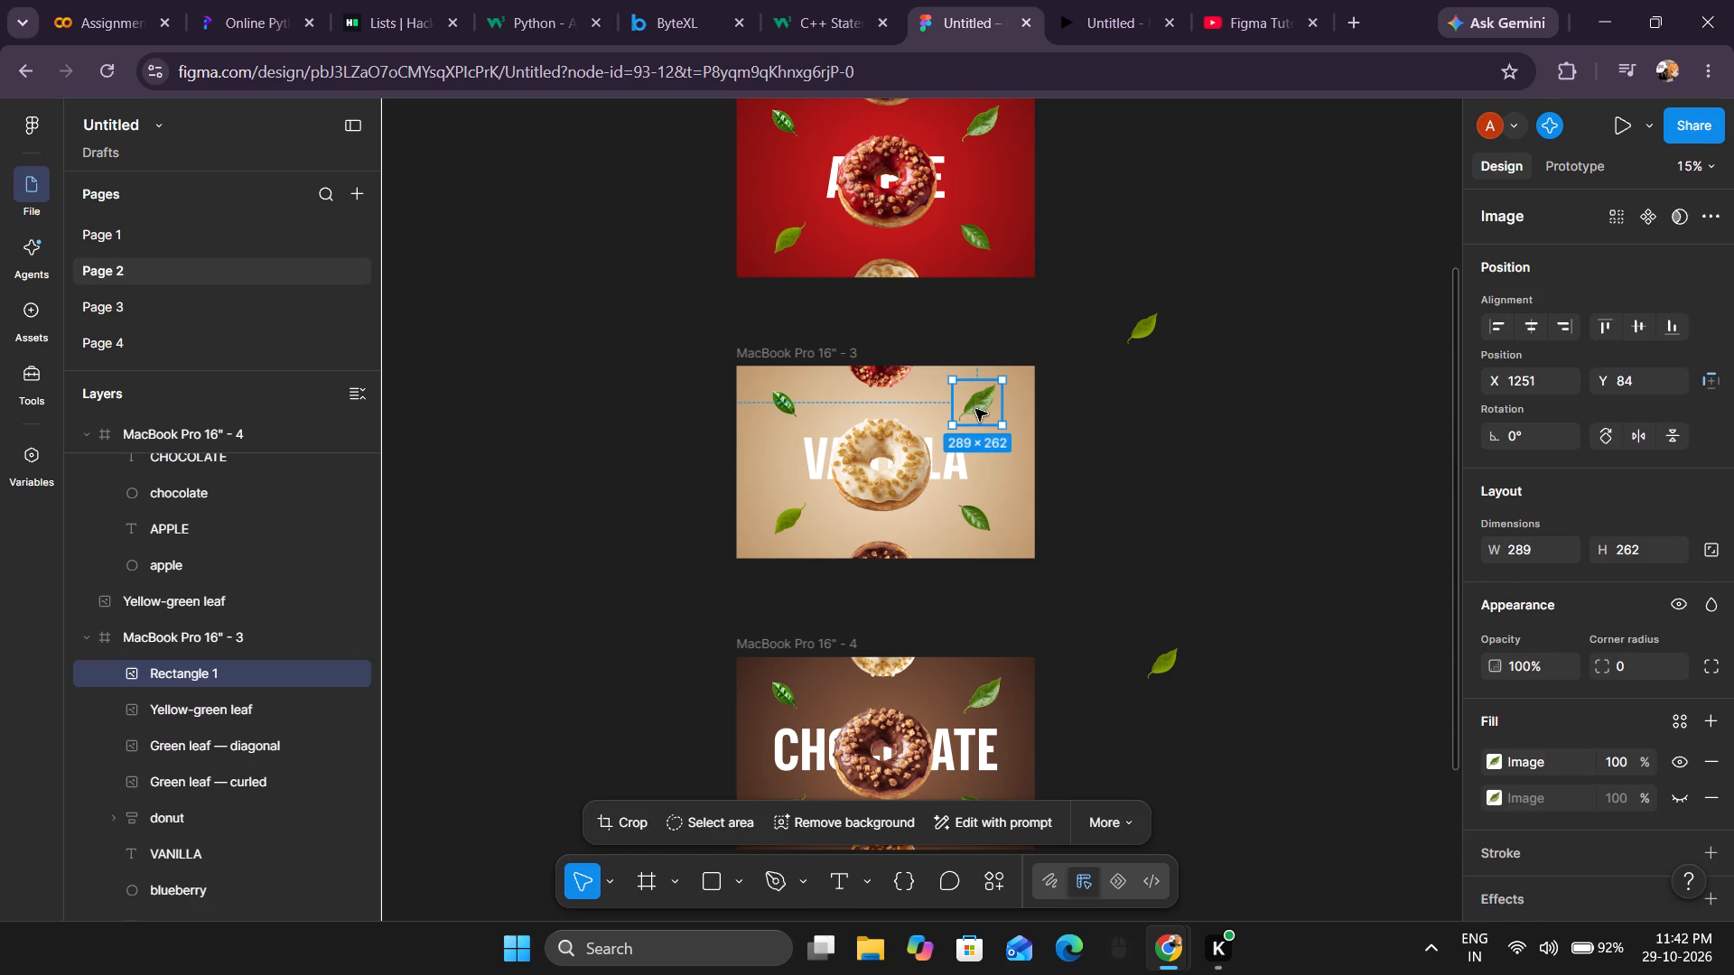
pyautogui.scroll(3, 1105, 379)
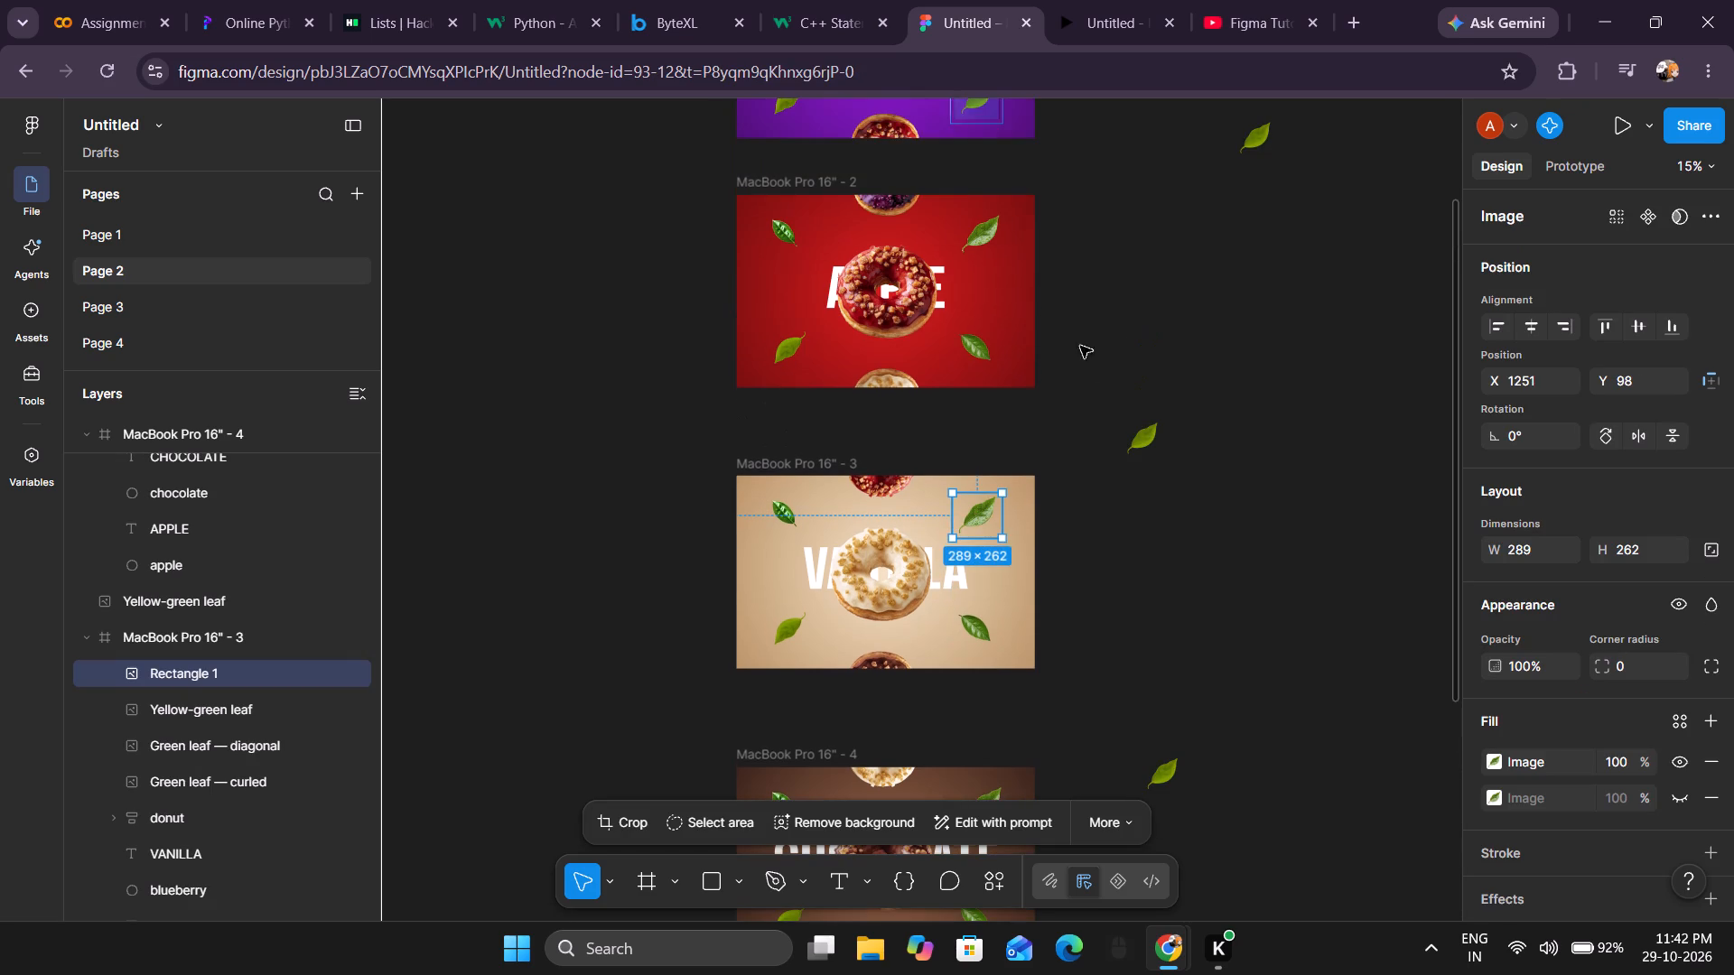
pyautogui.scroll(6, 1071, 227)
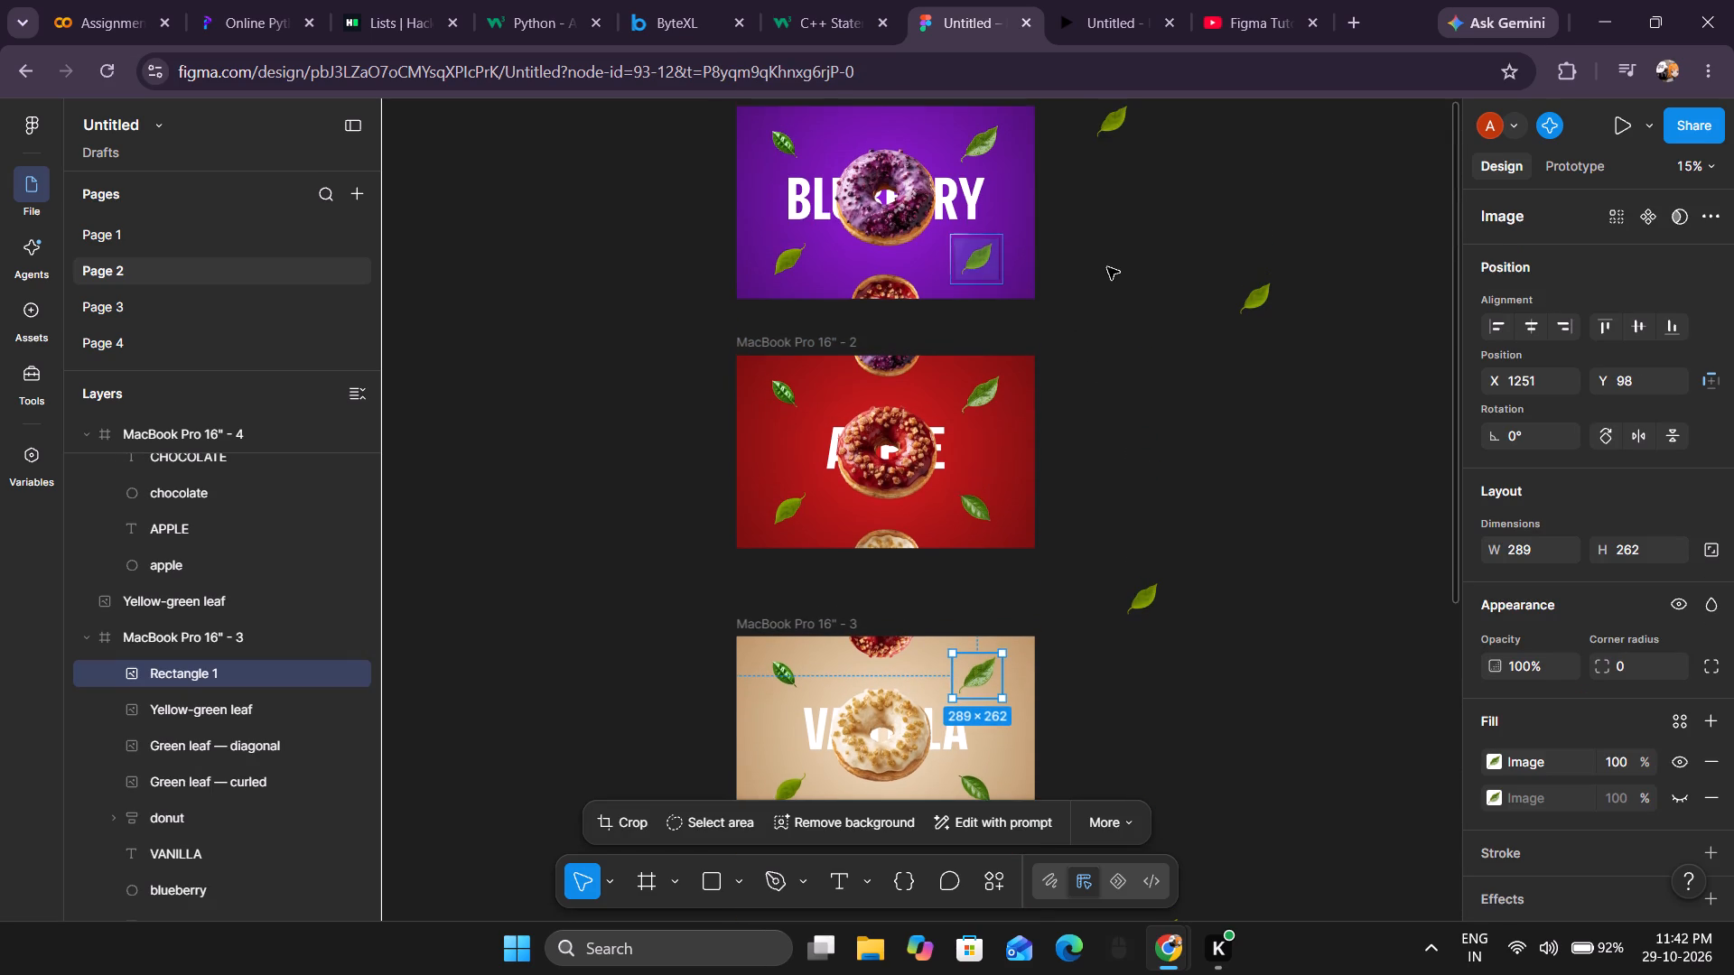
pyautogui.click(1113, 274)
# Preview the prototype from the apple frame forward to the fifth frame and back to check the new upper-right leaf across transitions.
pyautogui.click(1098, 37)
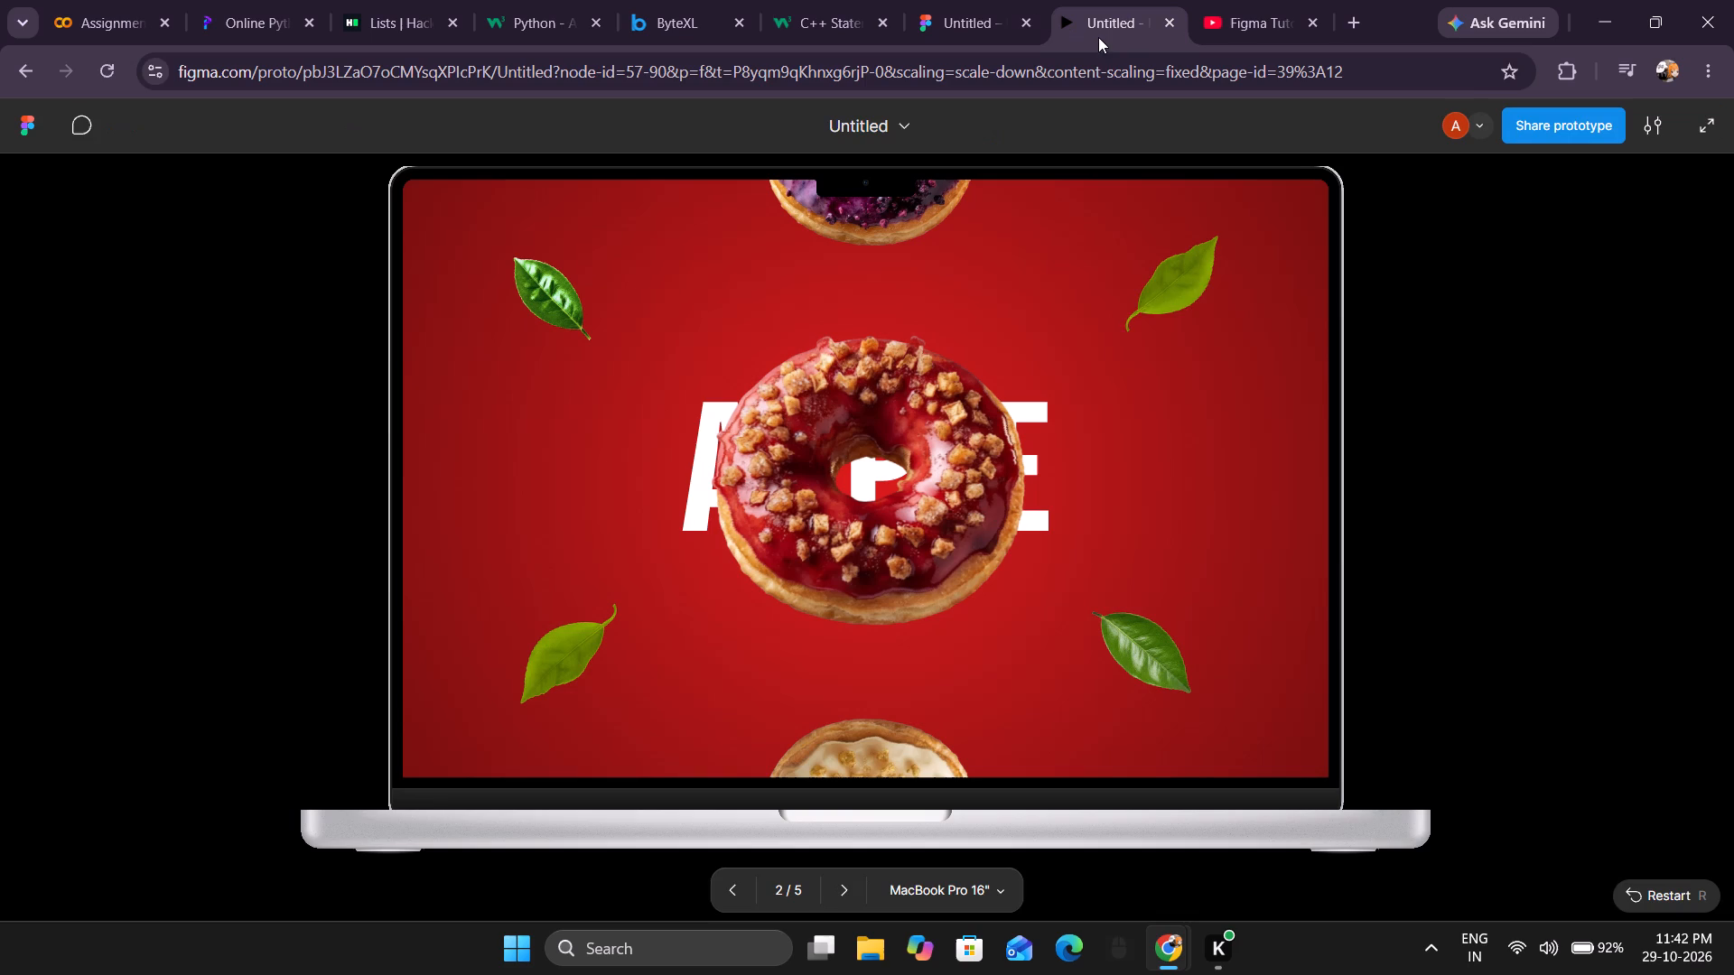
pyautogui.click(1001, 535)
pyautogui.press('Right')
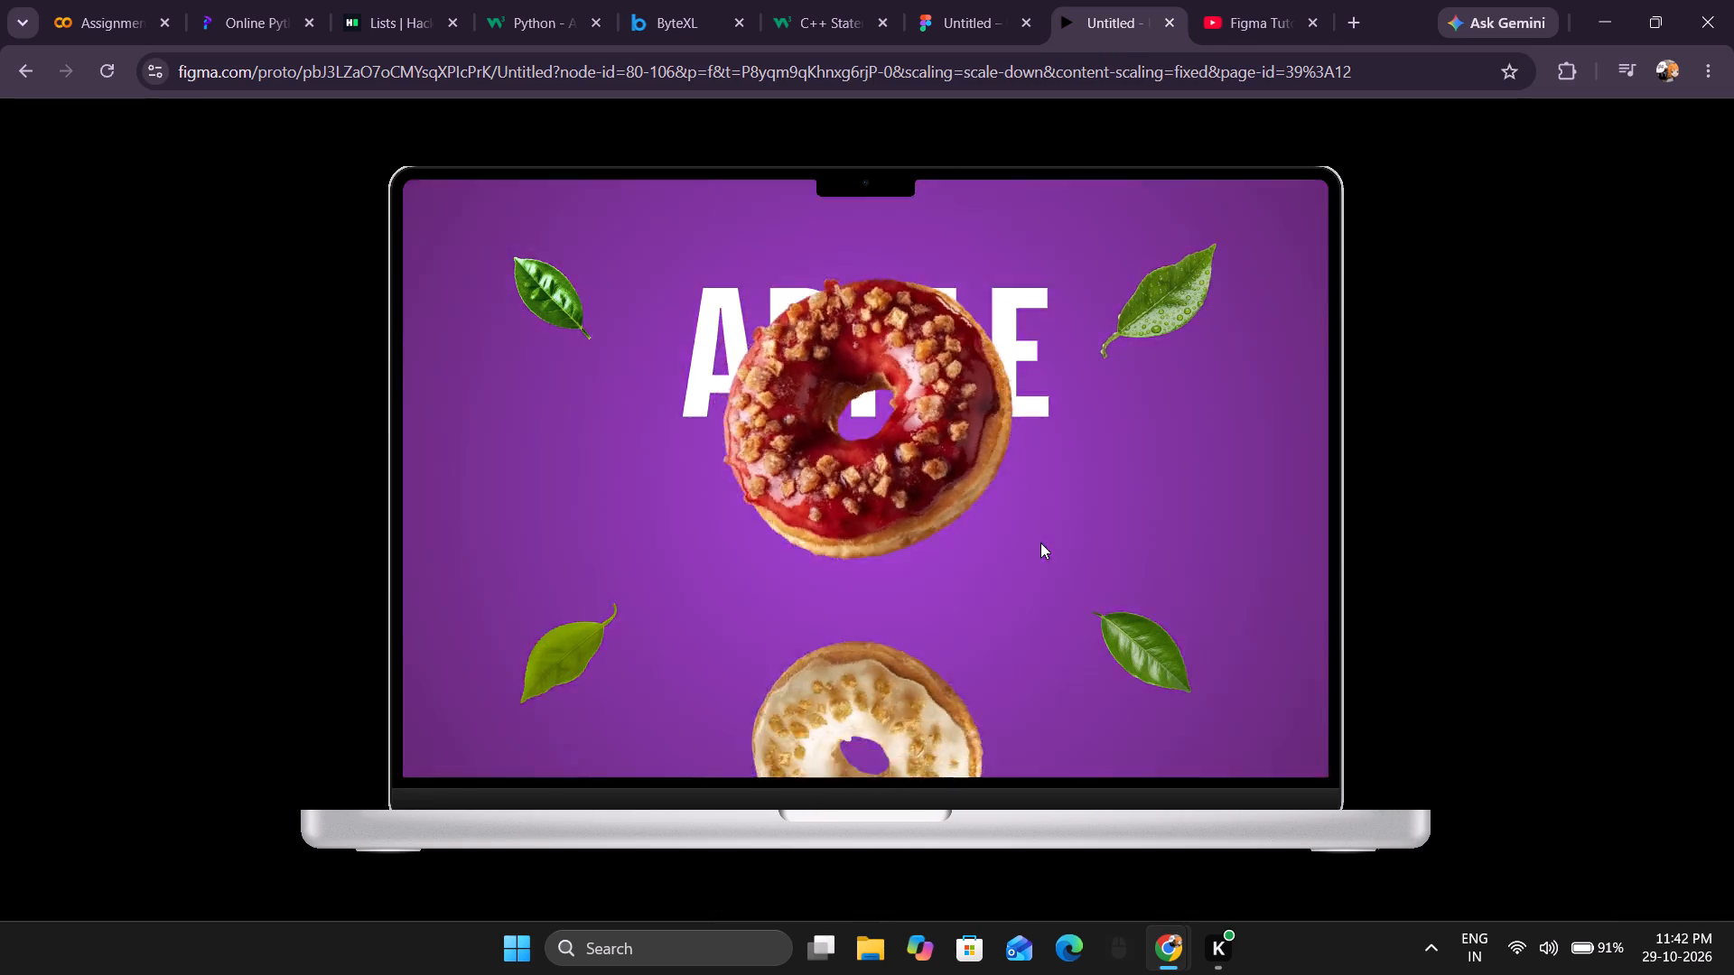
pyautogui.press('Right')
pyautogui.press('Right')
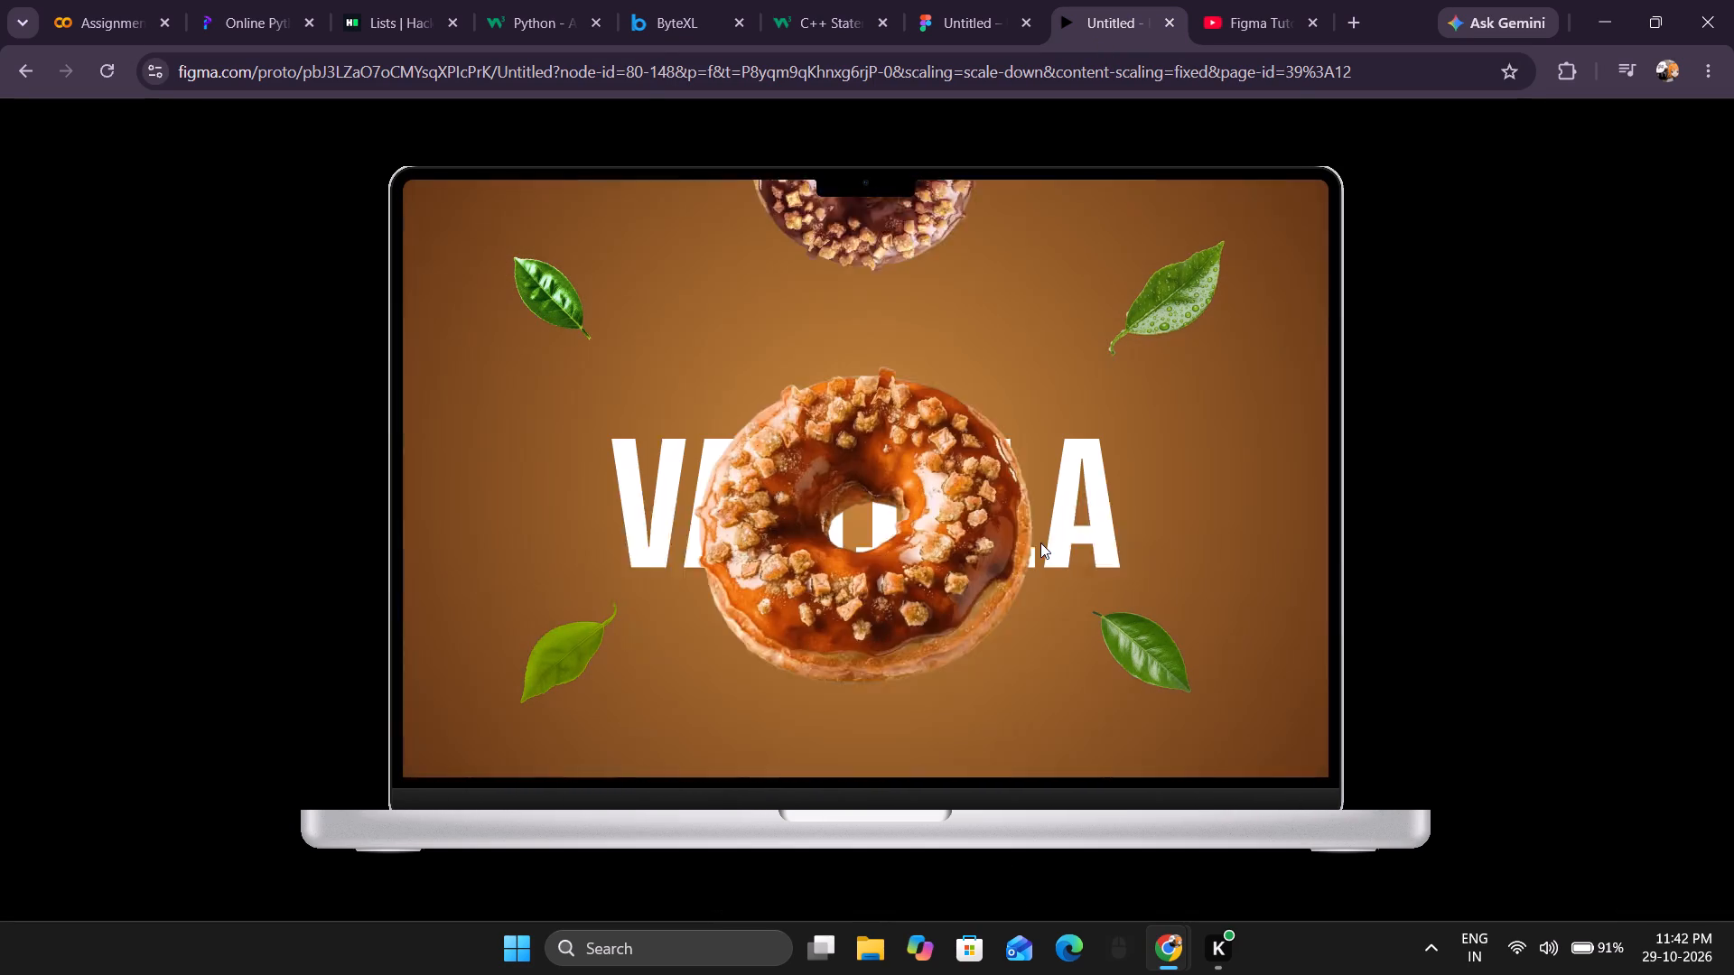
pyautogui.press('Right')
pyautogui.press('Left')
pyautogui.press('Left')
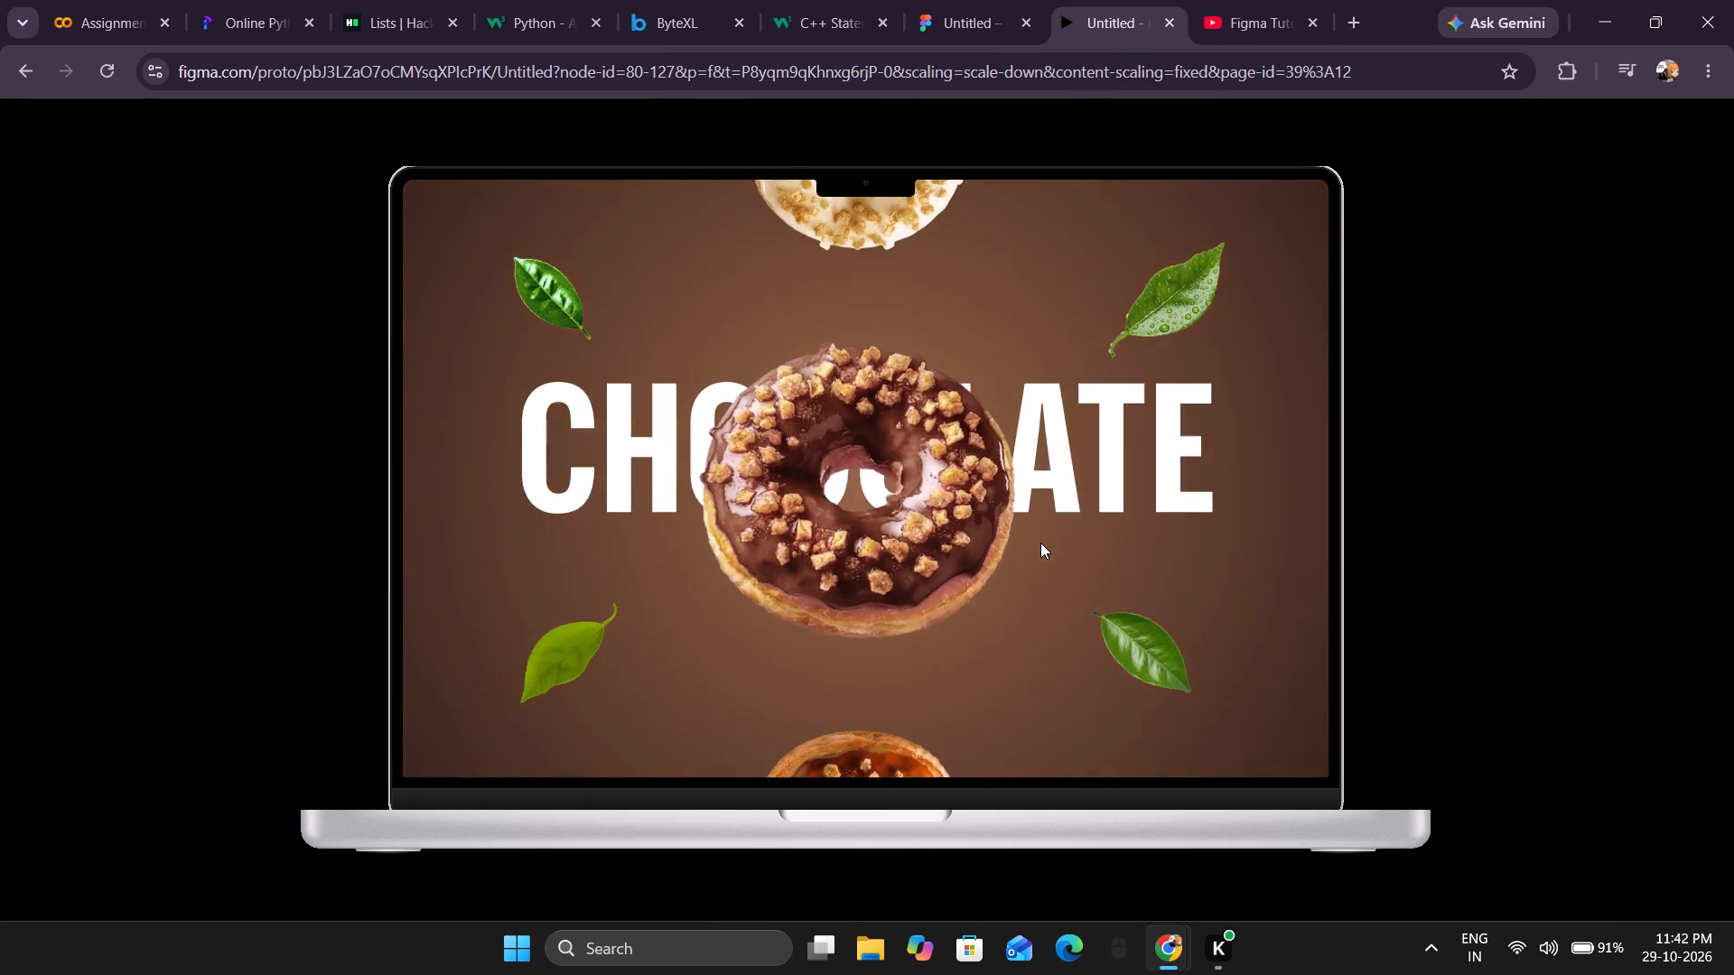
pyautogui.press('Left')
pyautogui.press('Left')
pyautogui.press('Left')
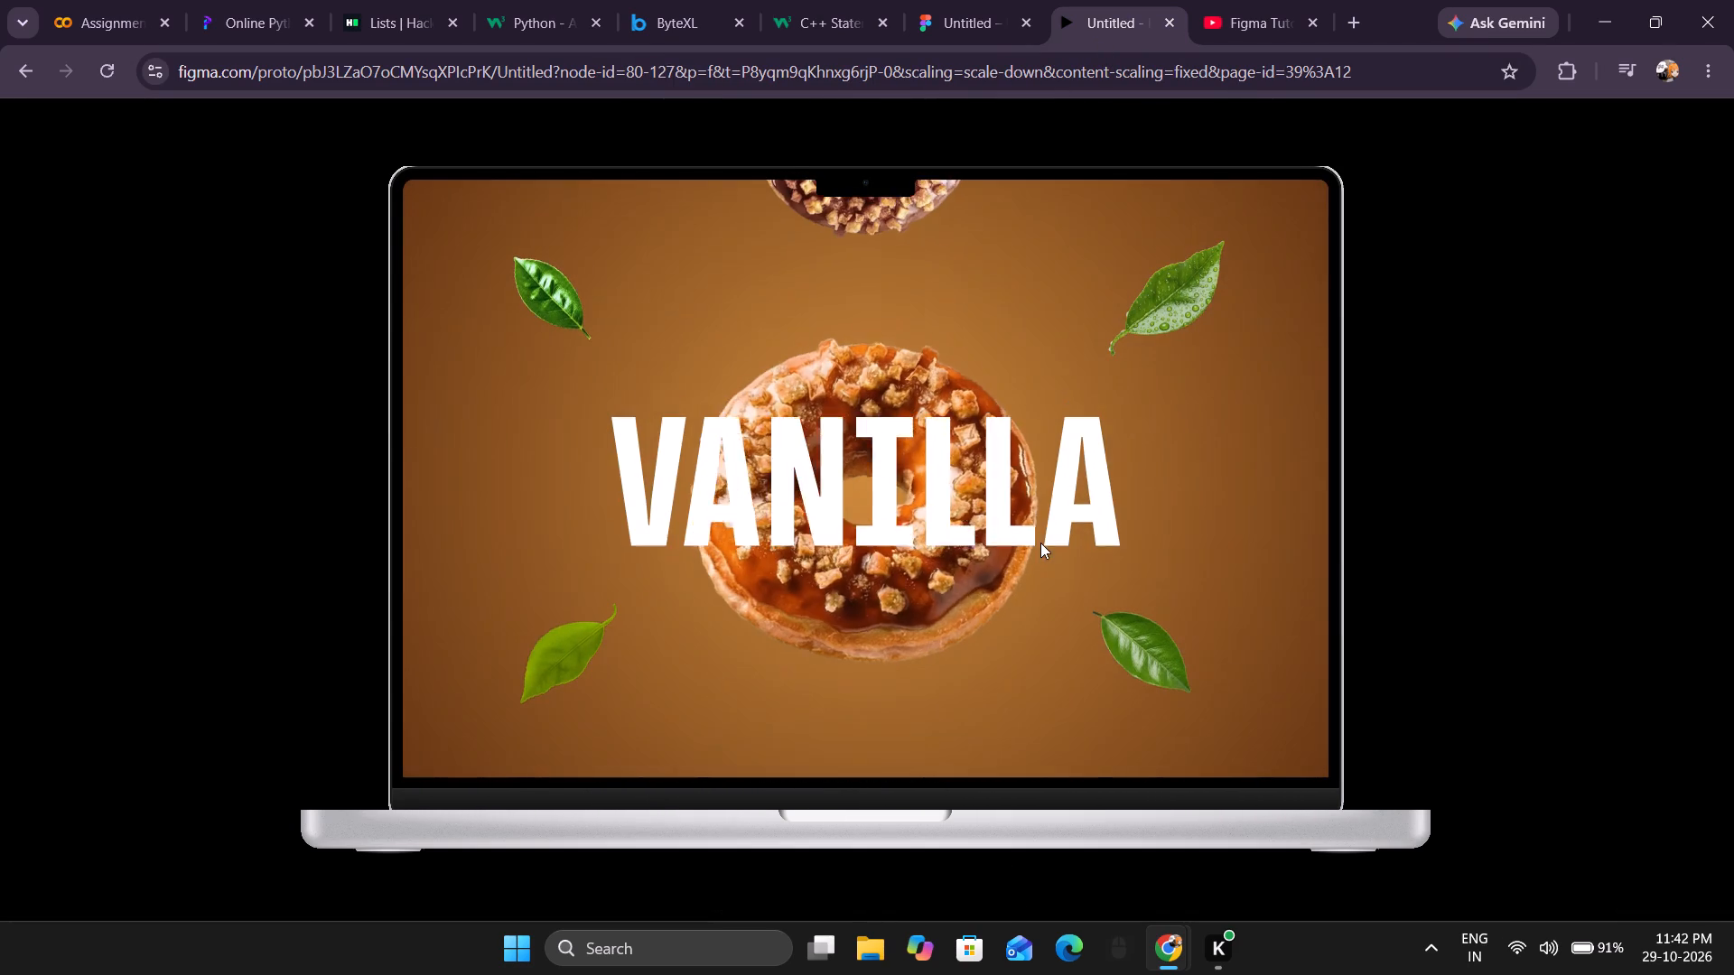
pyautogui.press('Left')
pyautogui.press('Left')
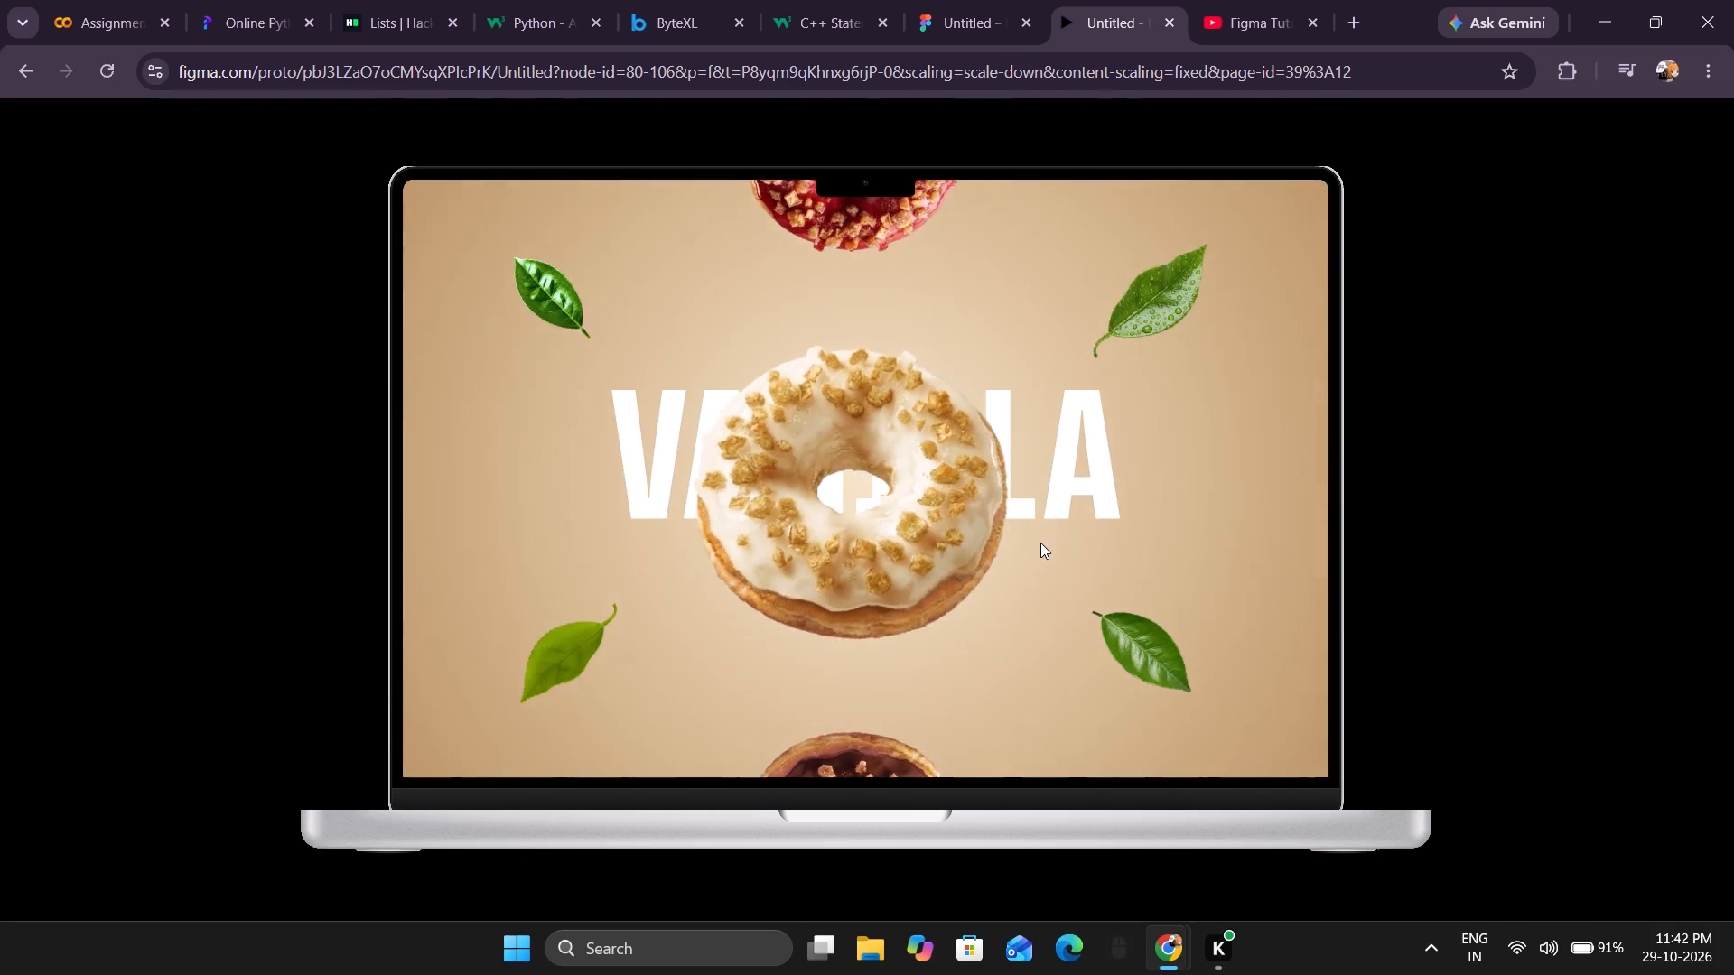
# Swipe back and forth through the previewed frames again, comparing the leaves in the blueberry, apple and vanilla transitions.
pyautogui.press('Right')
pyautogui.press('Right')
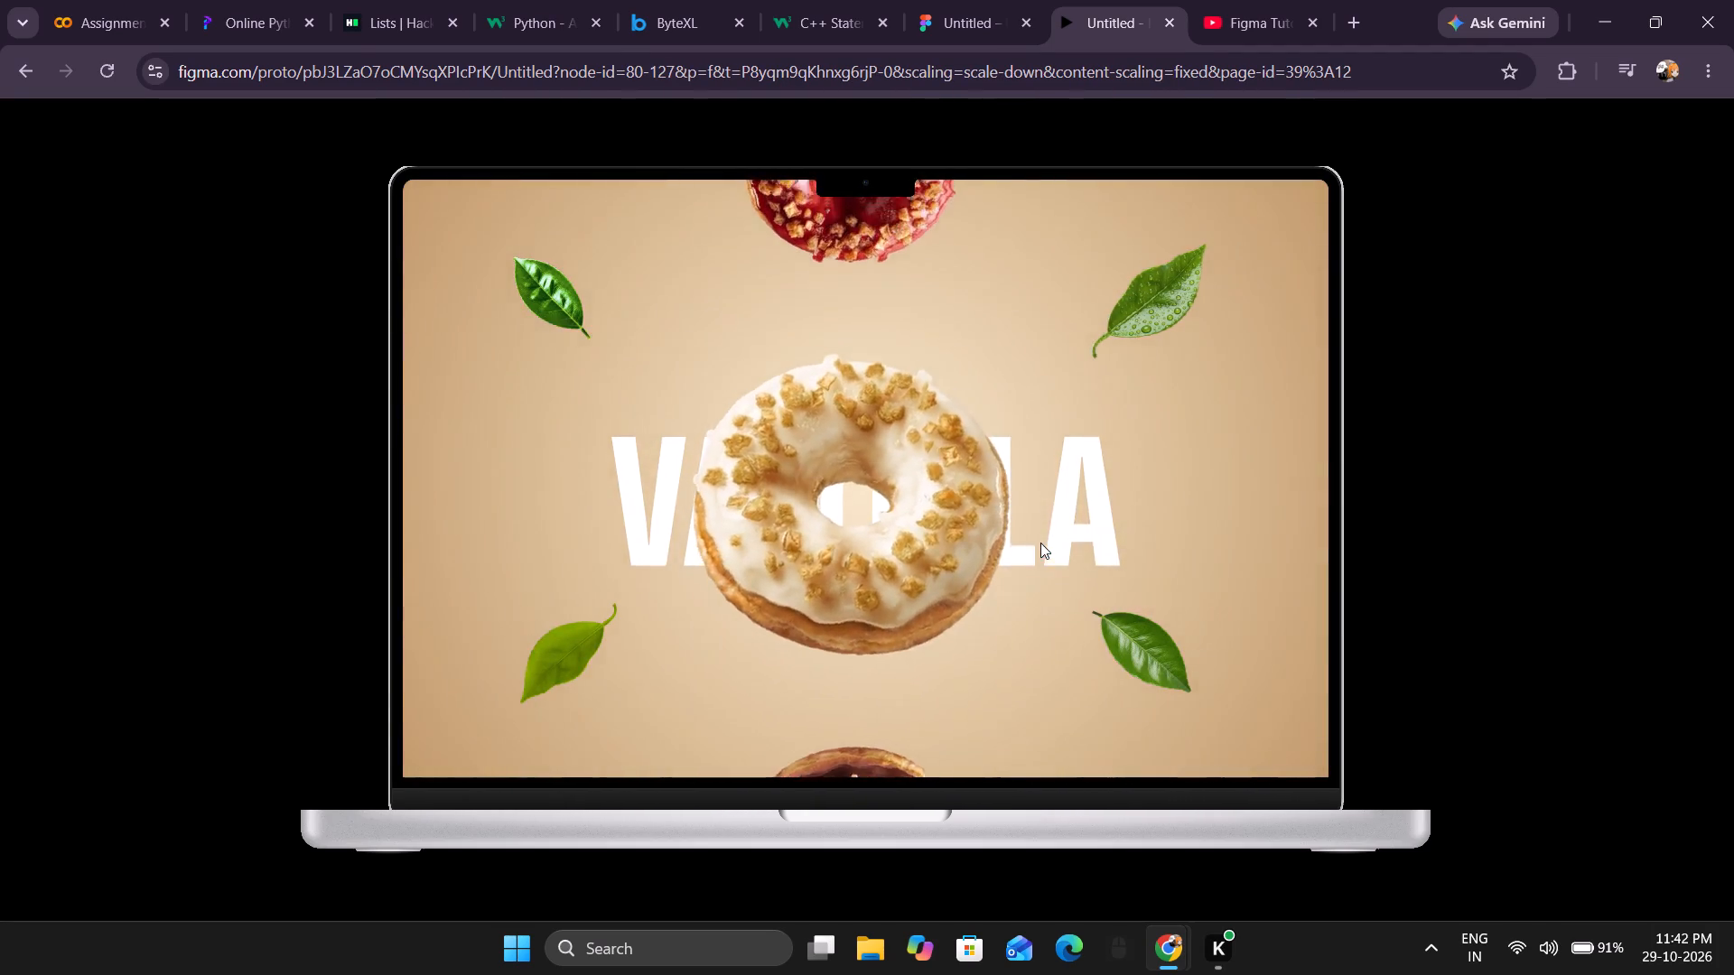
pyautogui.press('Right')
pyautogui.press('Left')
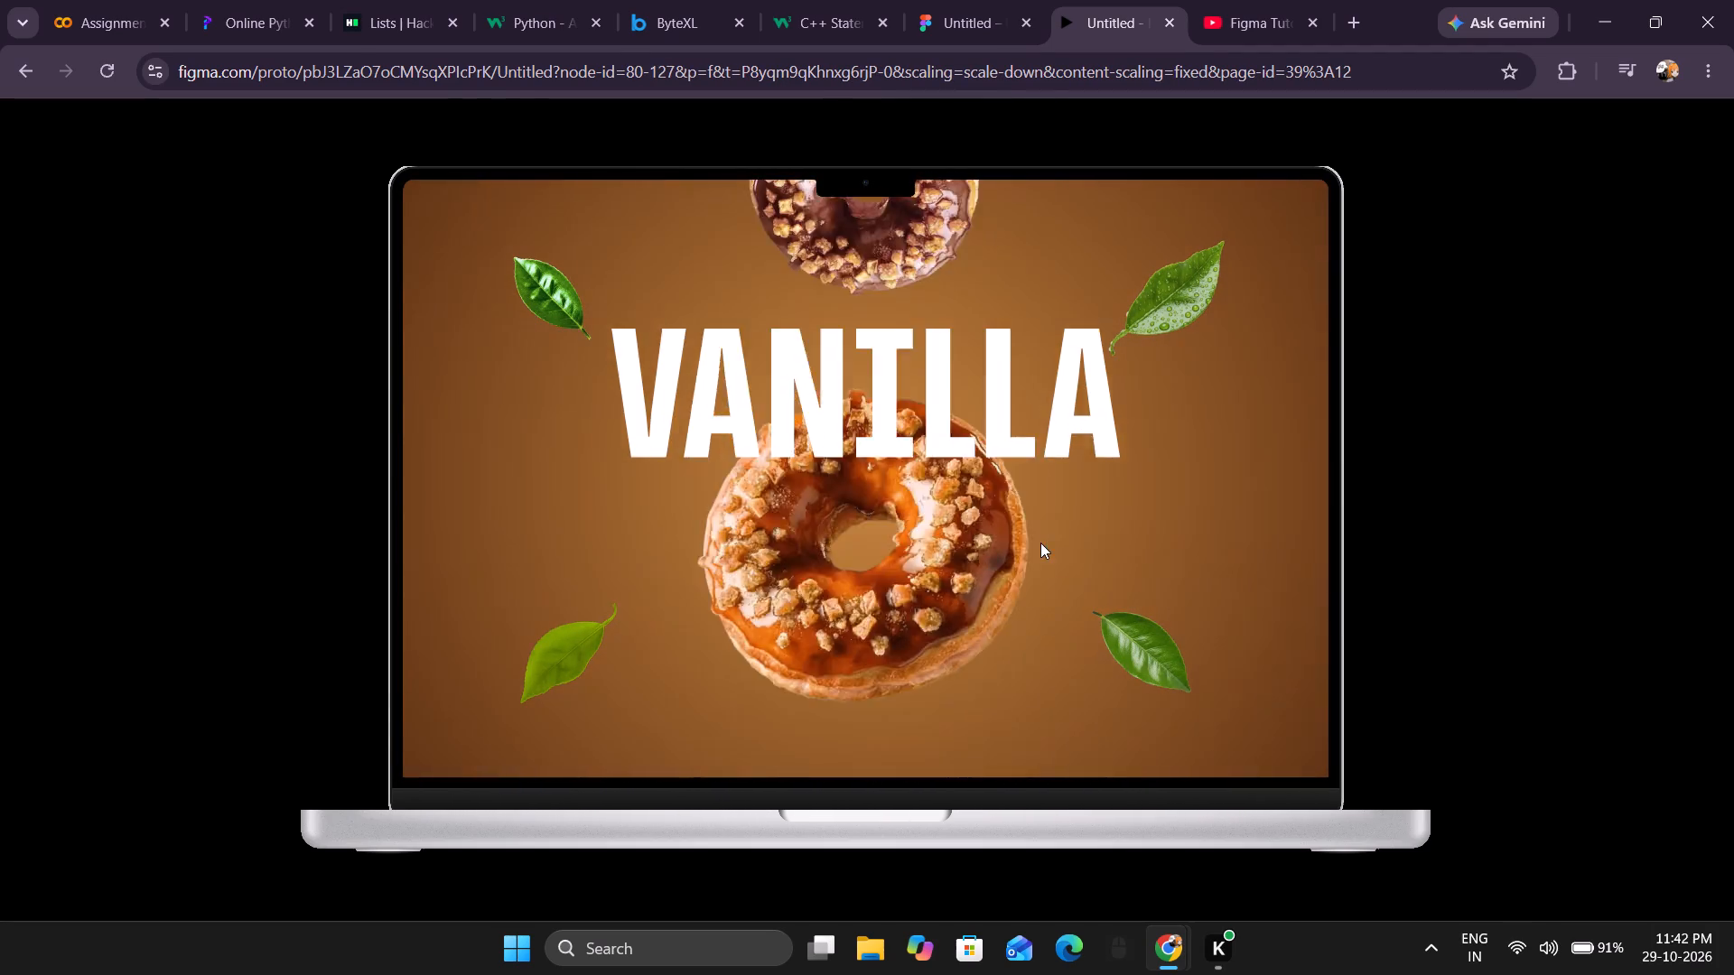
pyautogui.press('Left')
pyautogui.press('Left')
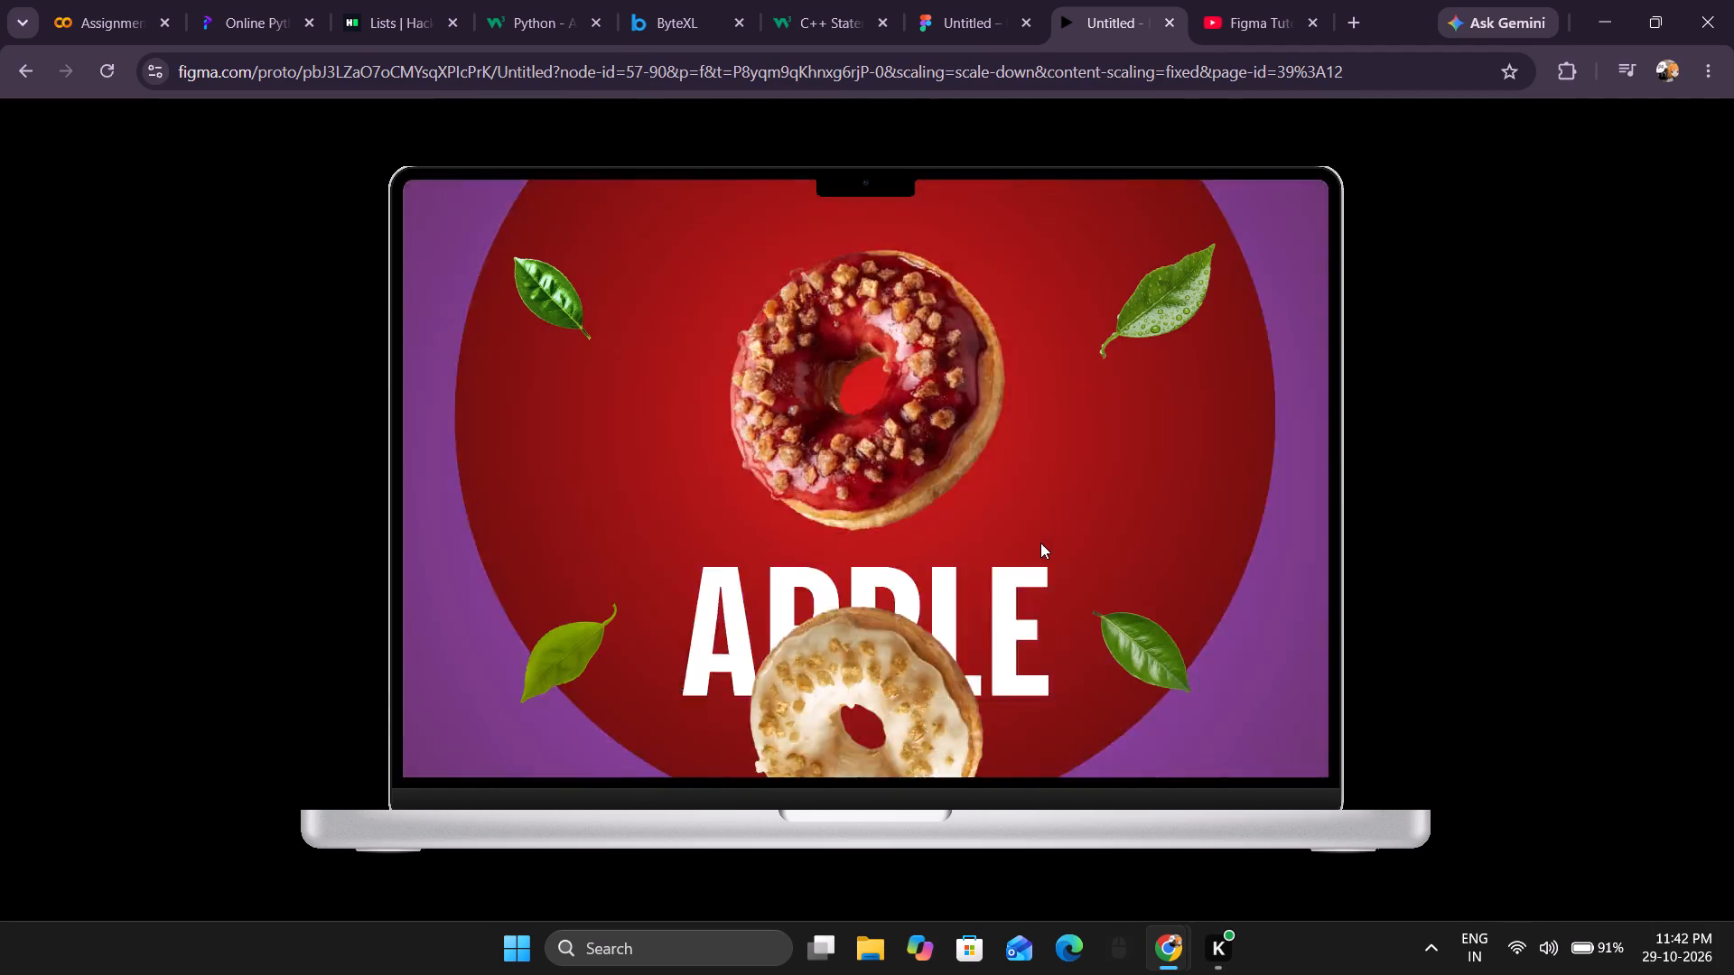
pyautogui.press('Left')
pyautogui.press('Right')
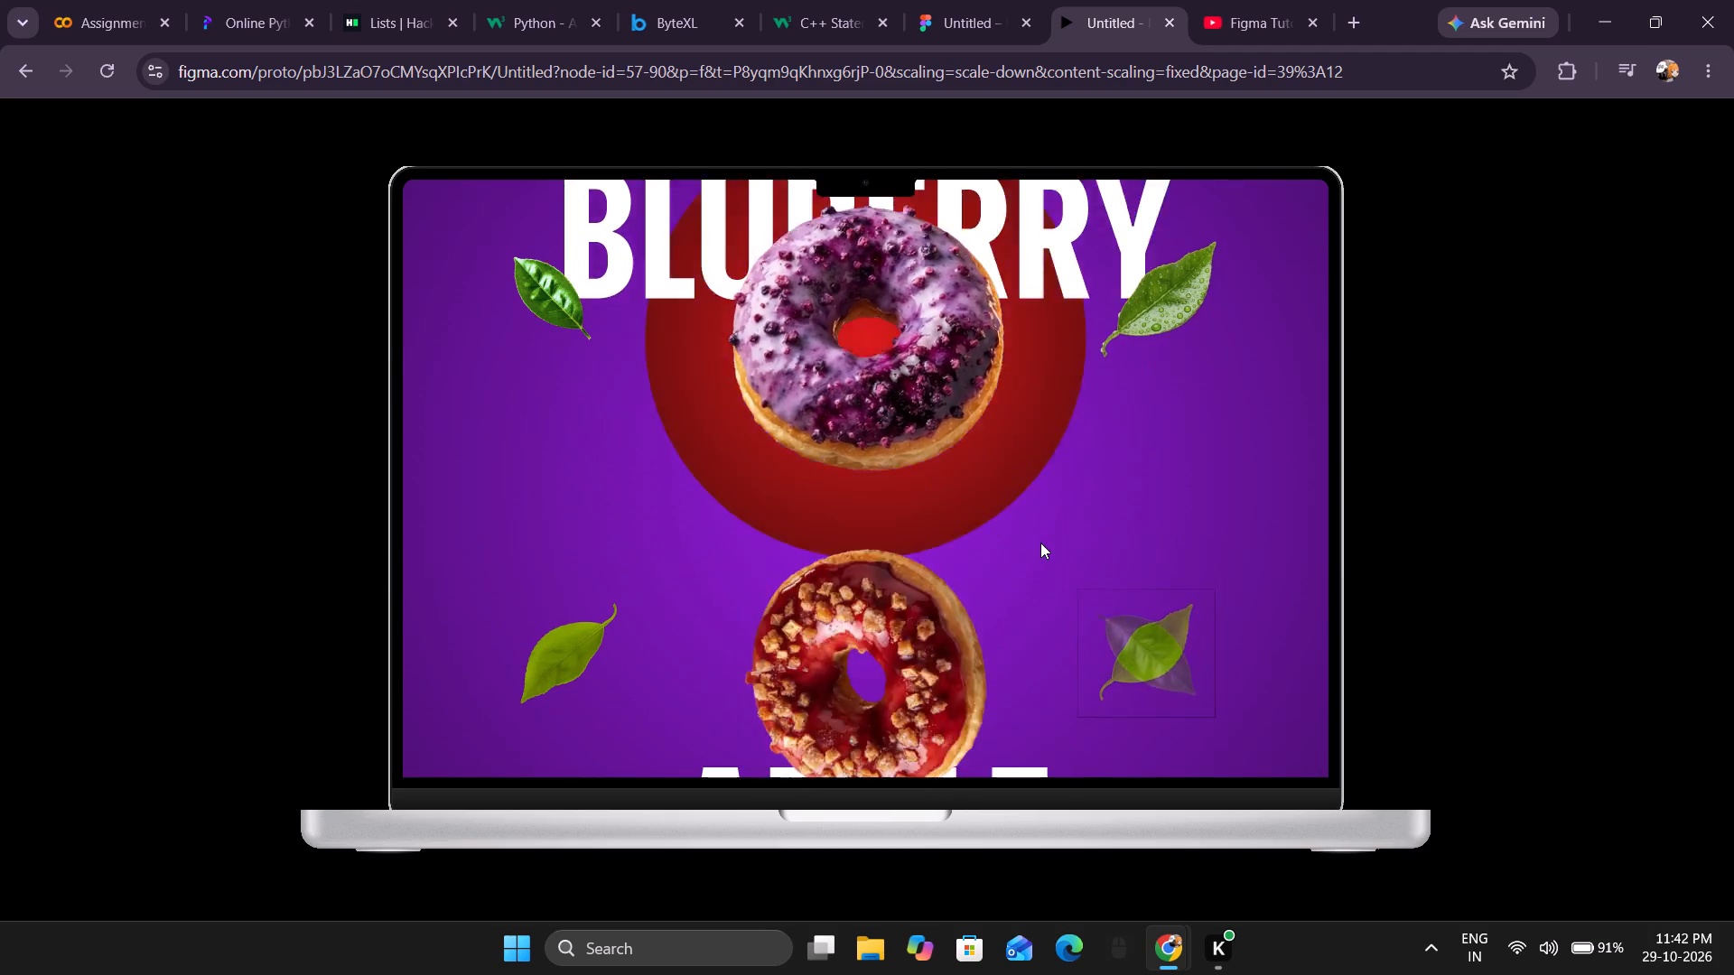
pyautogui.press('Right')
pyautogui.press('Left')
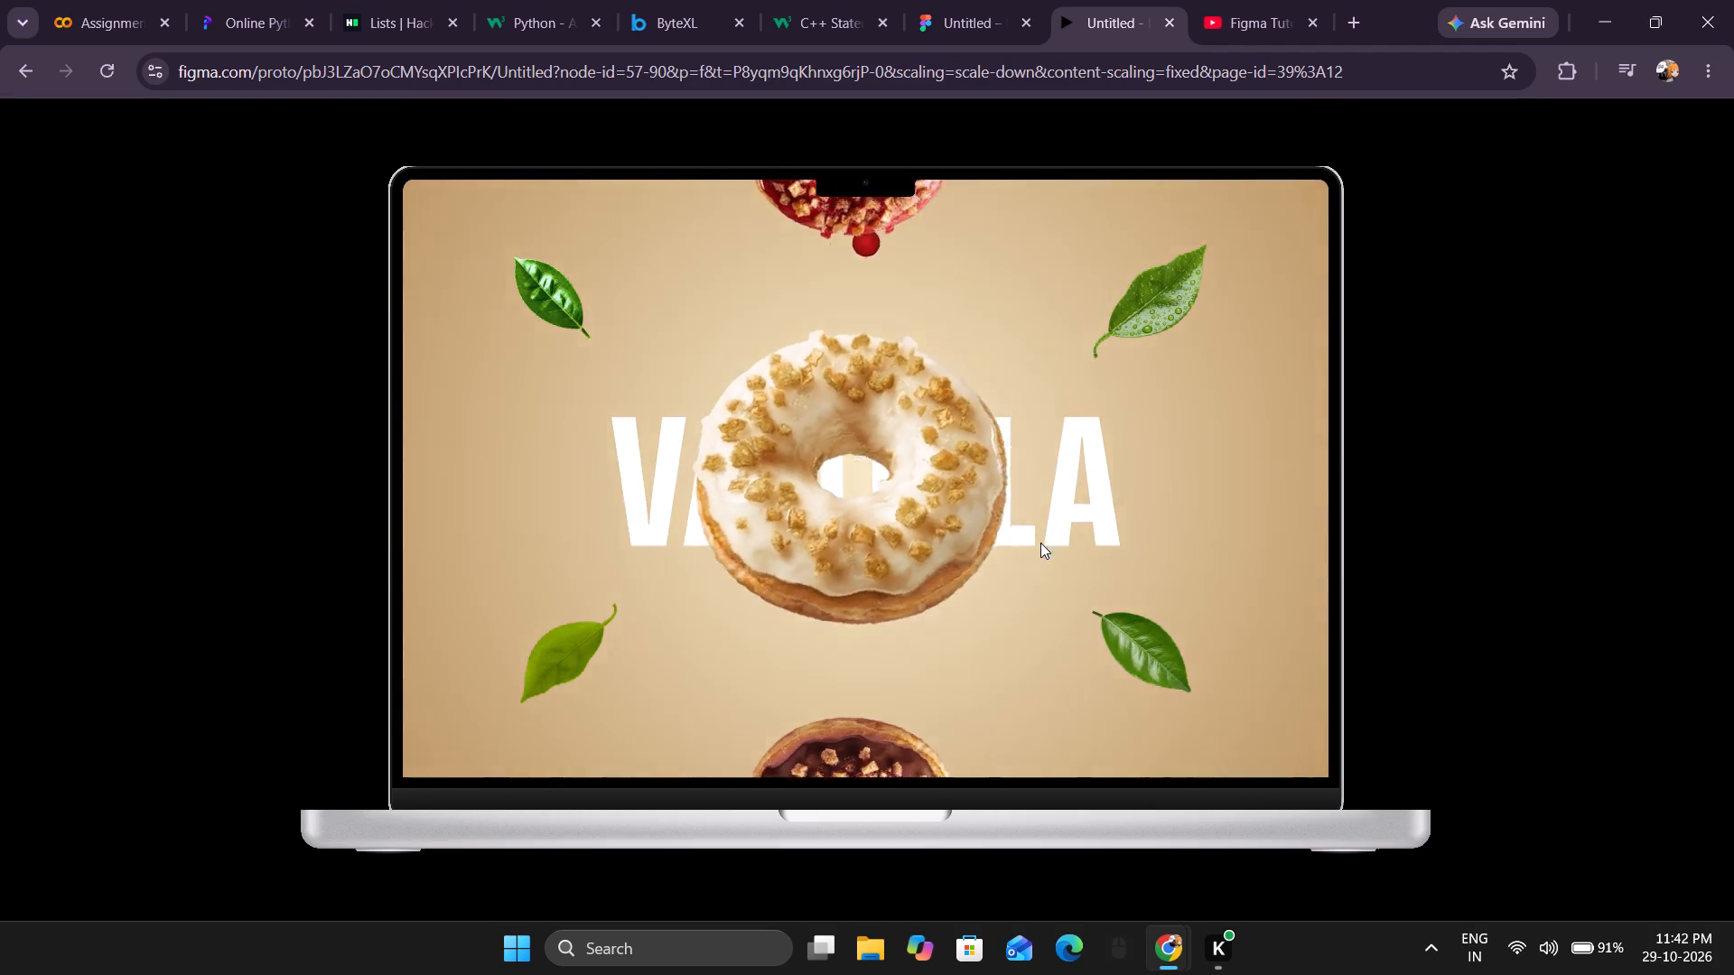
pyautogui.press('Right')
pyautogui.press('Left')
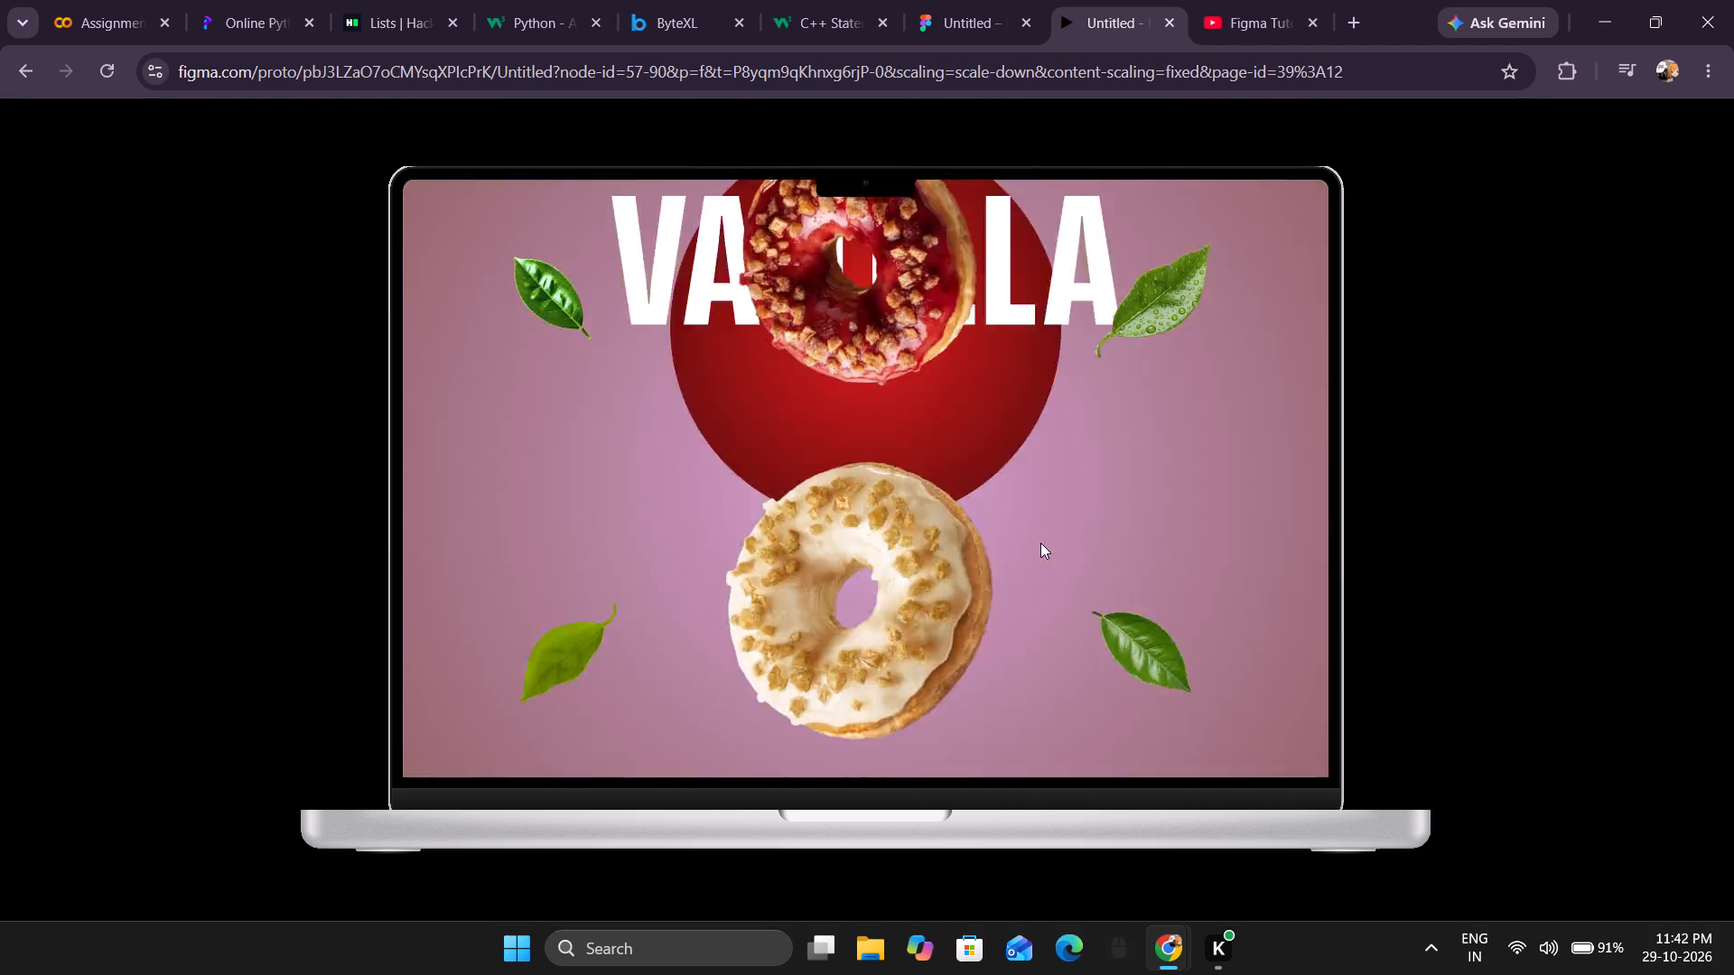
# Swipe forward to the chocolate frame and back in the preview to check how the corner leaves move between frames.
pyautogui.press('Left')
pyautogui.press('Right')
pyautogui.press('Right')
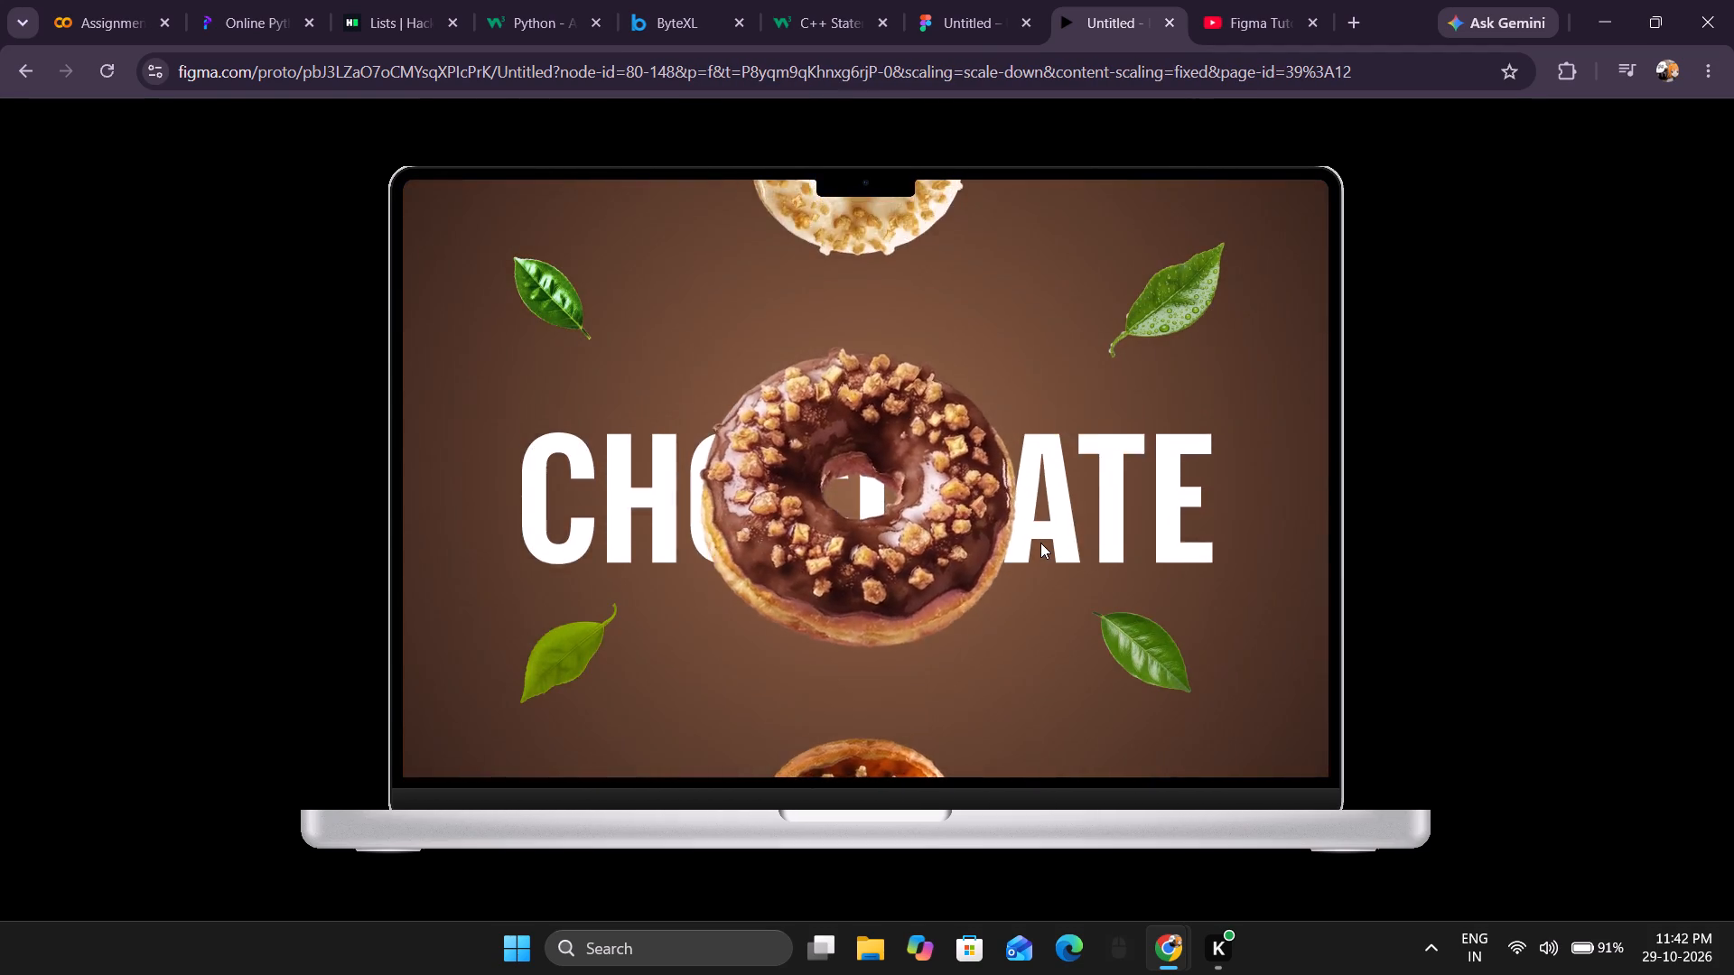
pyautogui.press('Left')
pyautogui.press('Left')
pyautogui.press('Left')
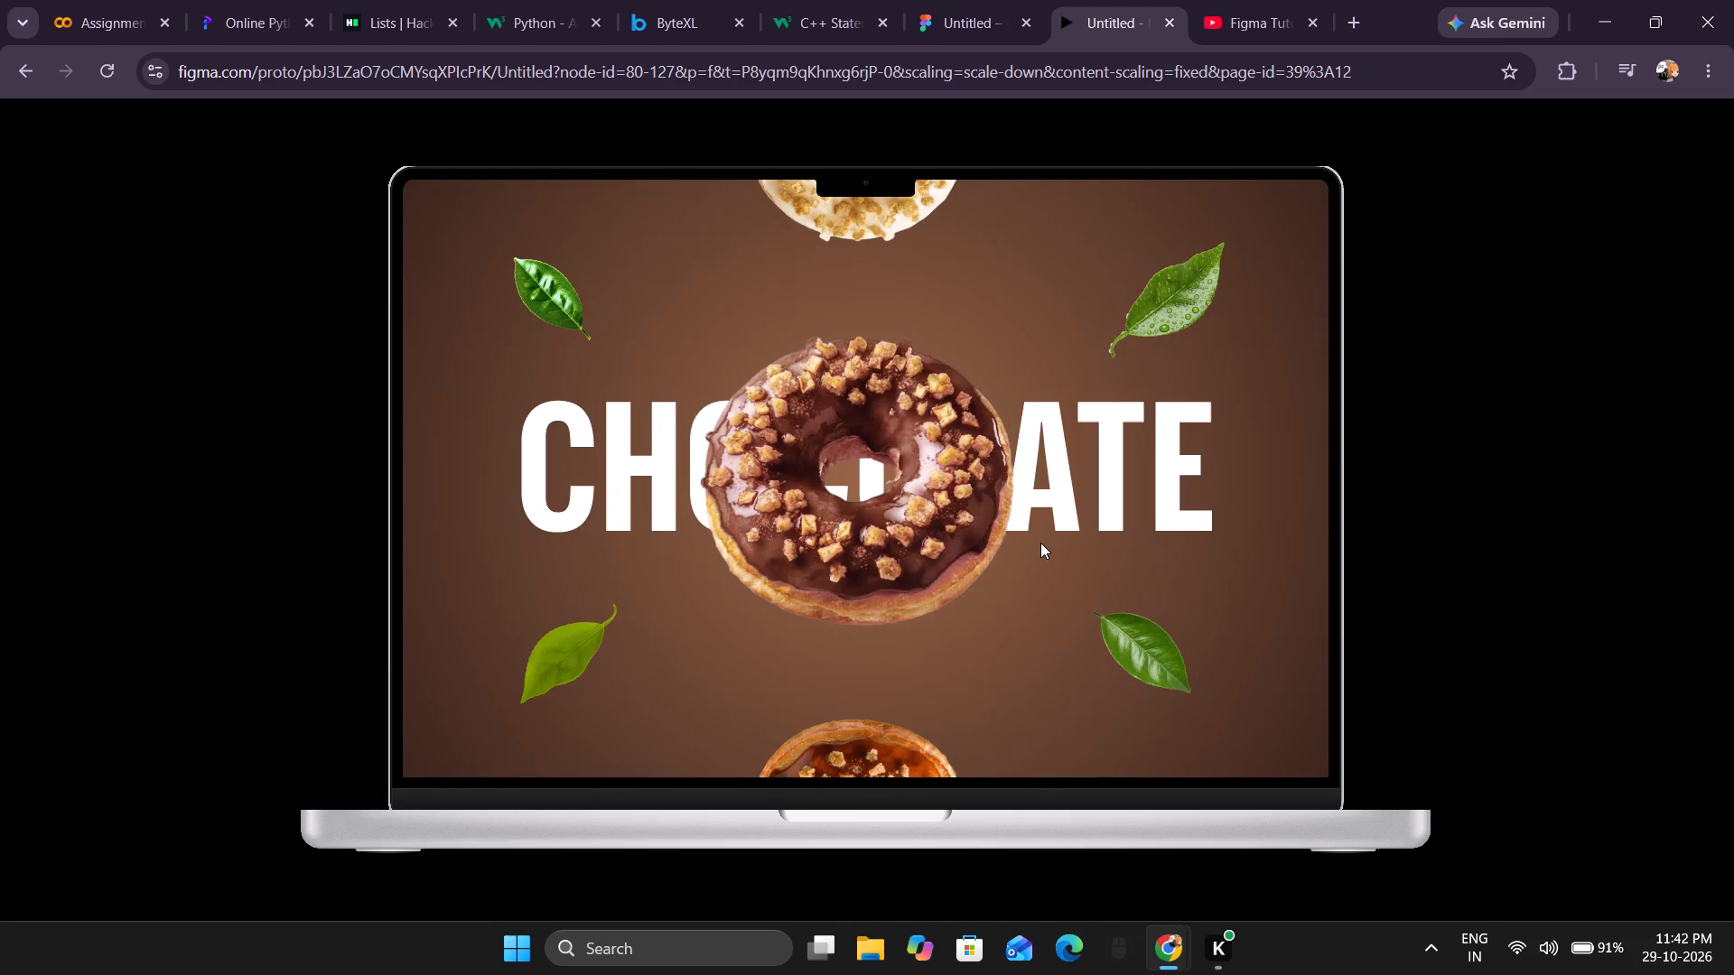
# In the apple frame, set the lower-left yellow-green leaf aside on the canvas and replace it with the upper-right leaf at X 134, Y 759, rotated 180°.
pyautogui.click(990, 0)
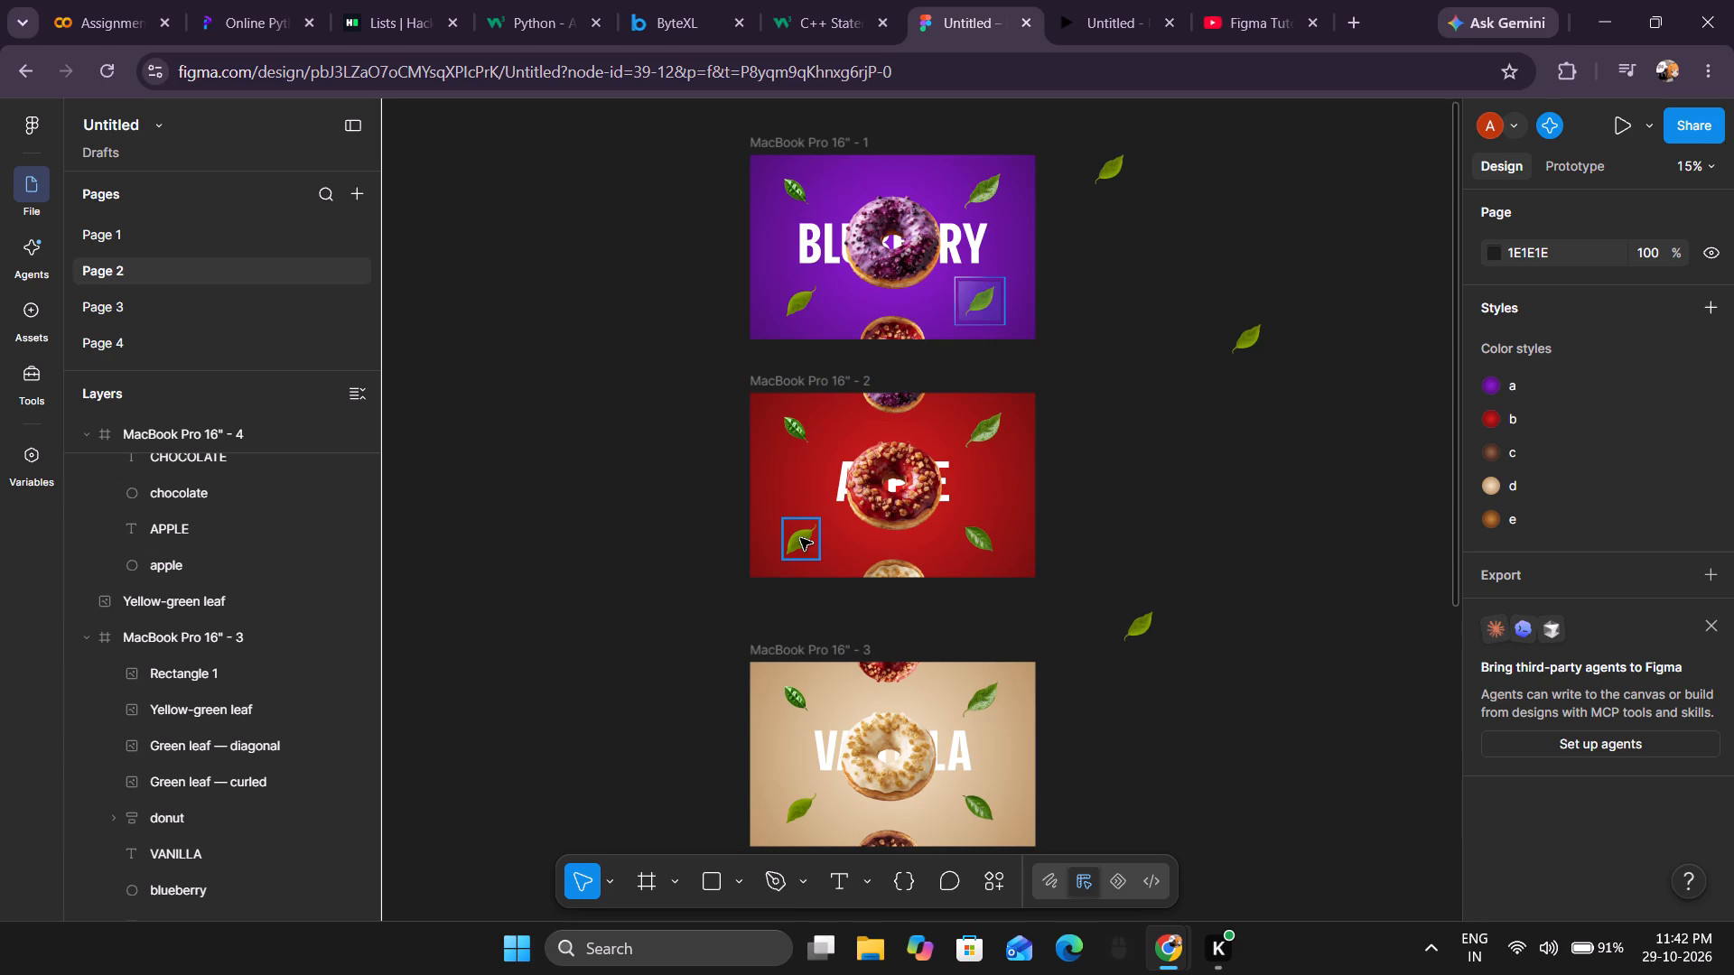
pyautogui.click(1207, 428)
pyautogui.click(1158, 426)
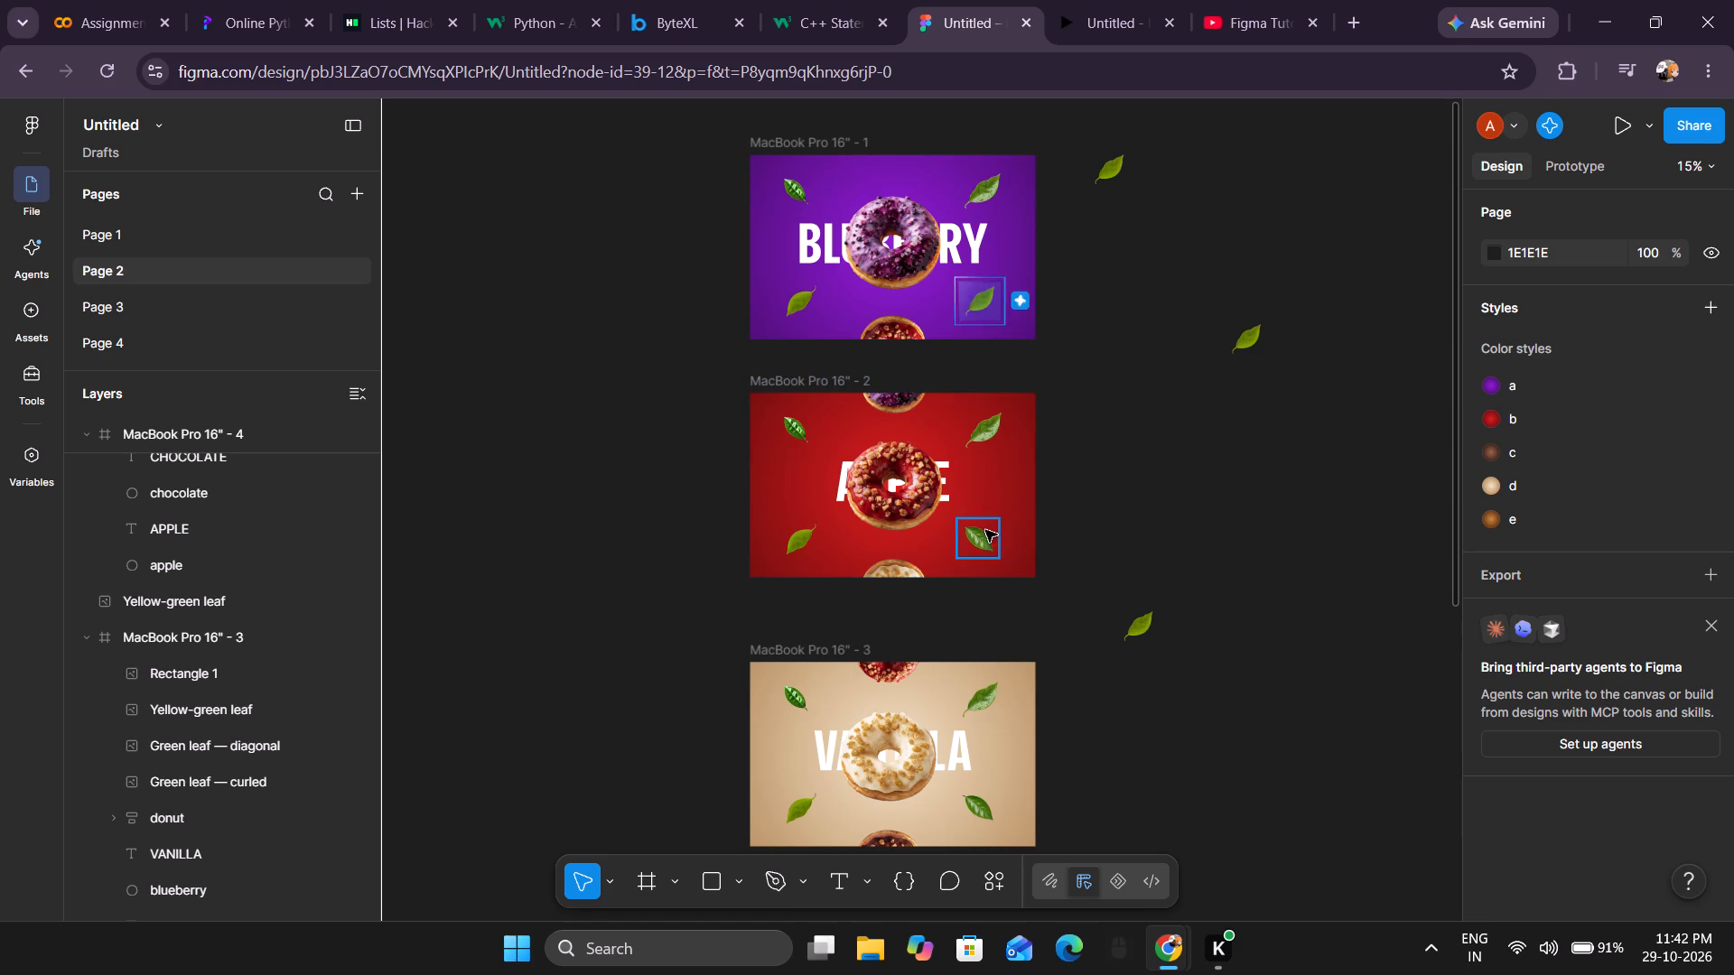
pyautogui.moveTo(806, 536); pyautogui.dragTo(1007, 514)
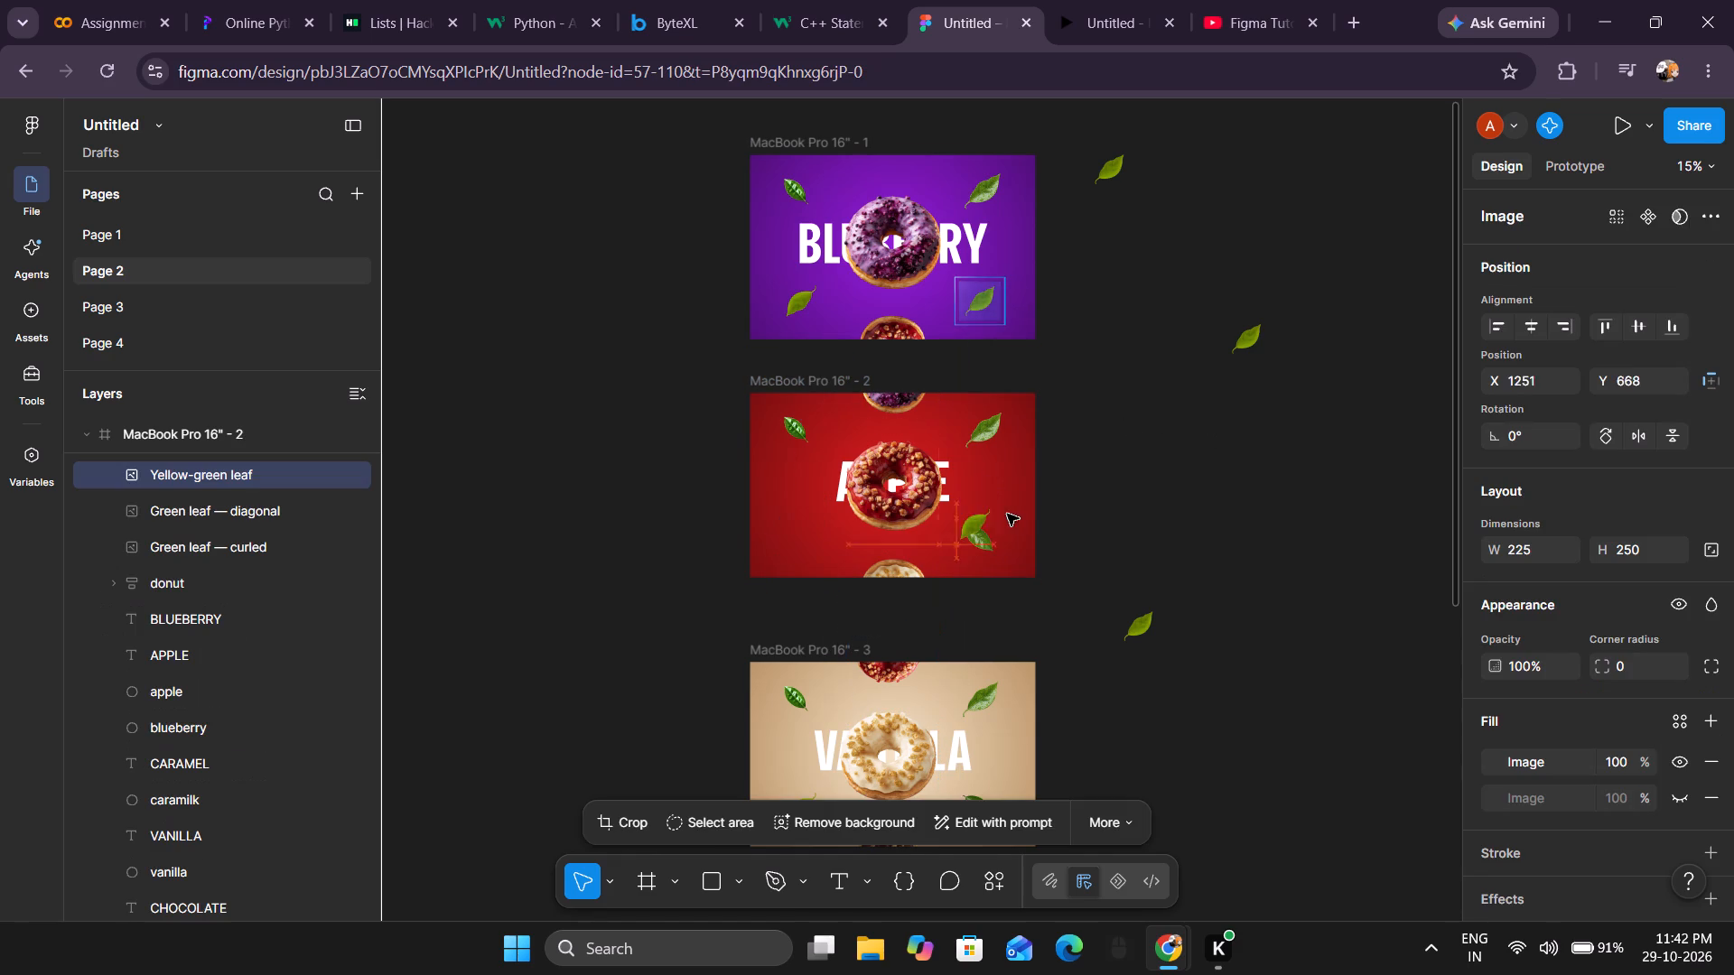
pyautogui.moveTo(1007, 514); pyautogui.dragTo(1086, 472)
pyautogui.moveTo(990, 432); pyautogui.dragTo(902, 491)
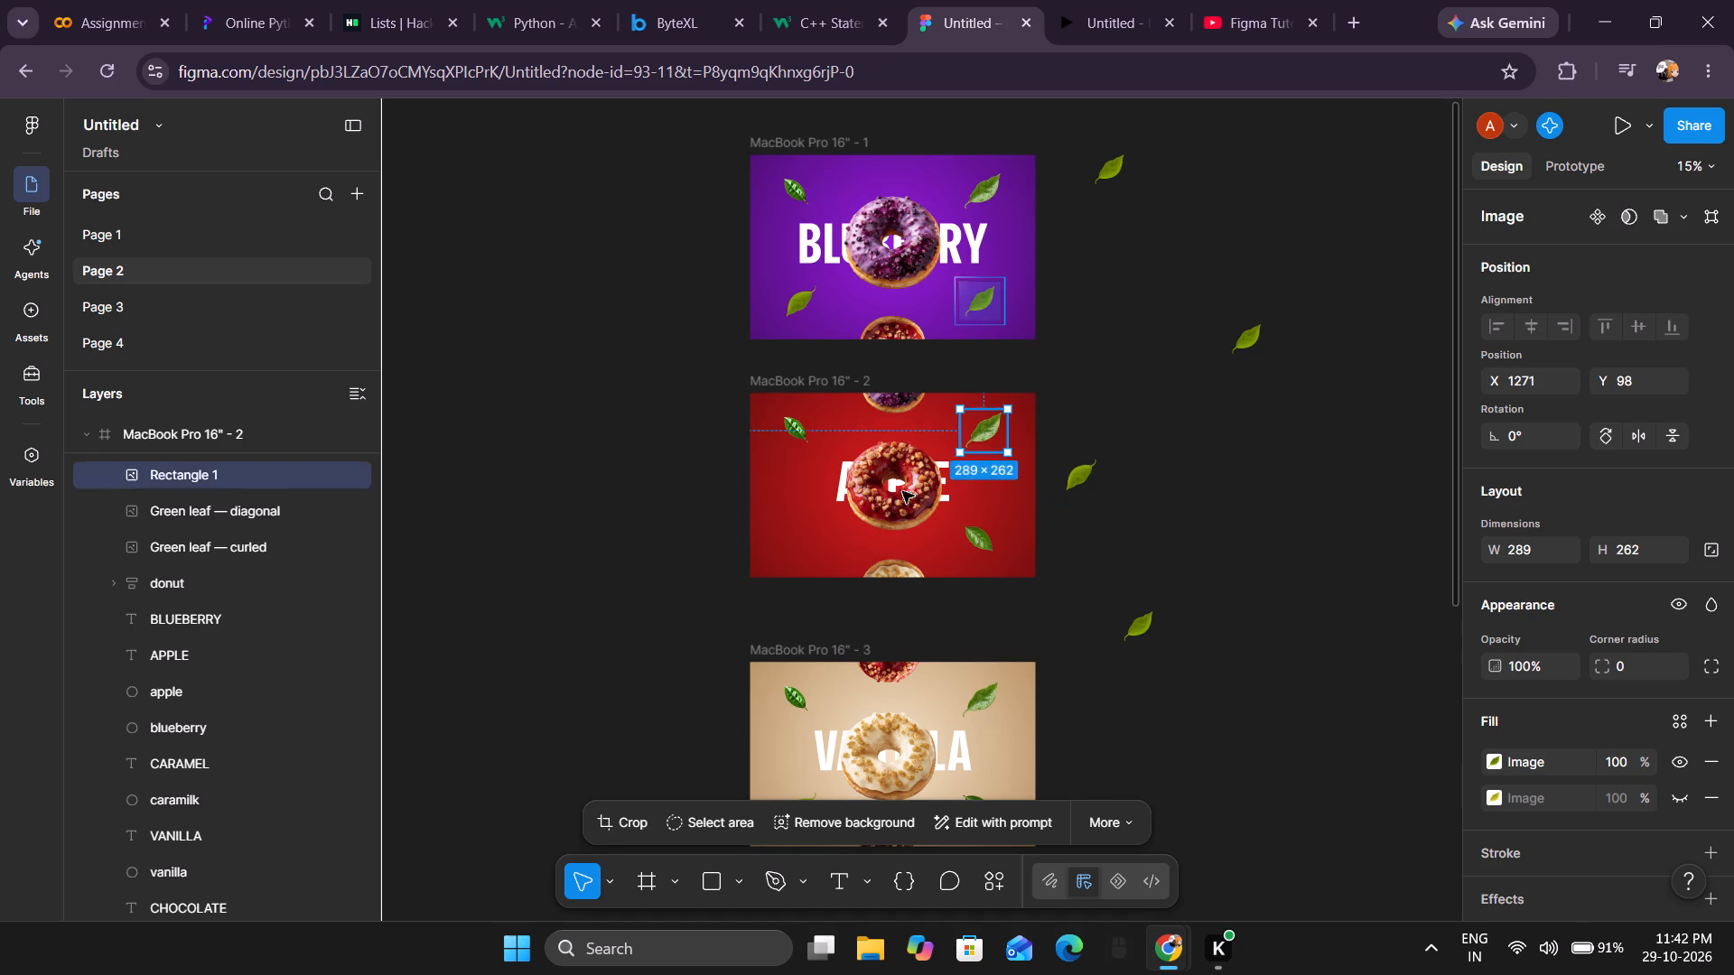
pyautogui.moveTo(902, 491); pyautogui.dragTo(799, 540)
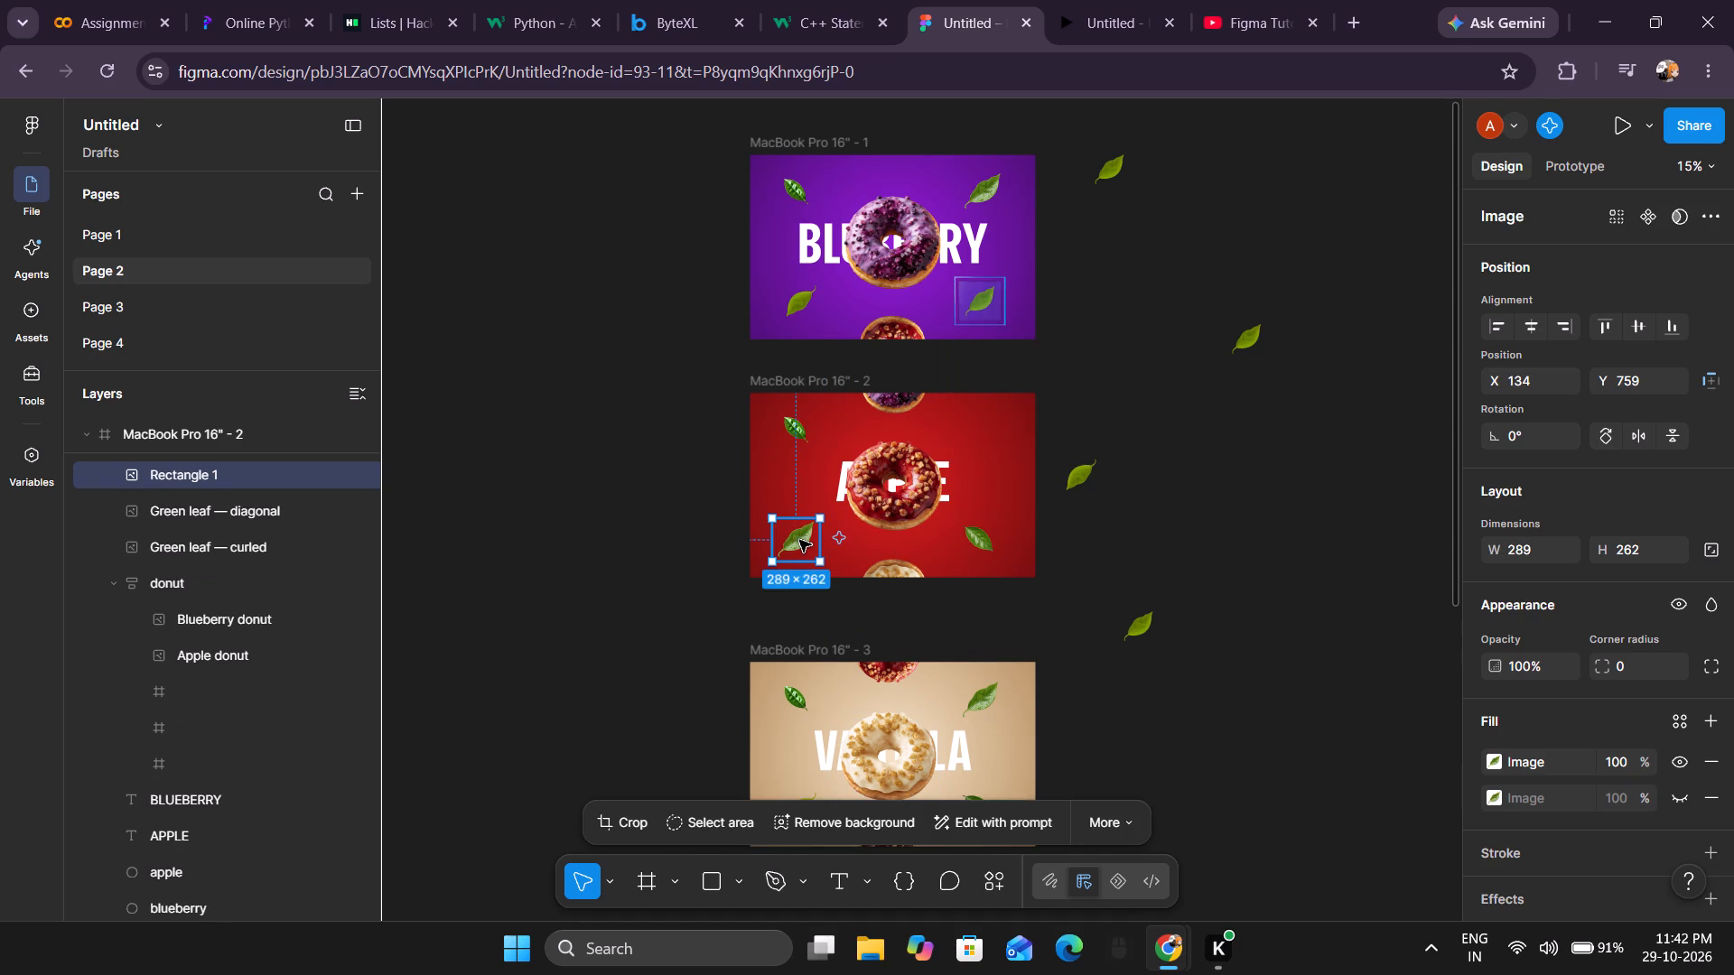
pyautogui.click(1536, 438)
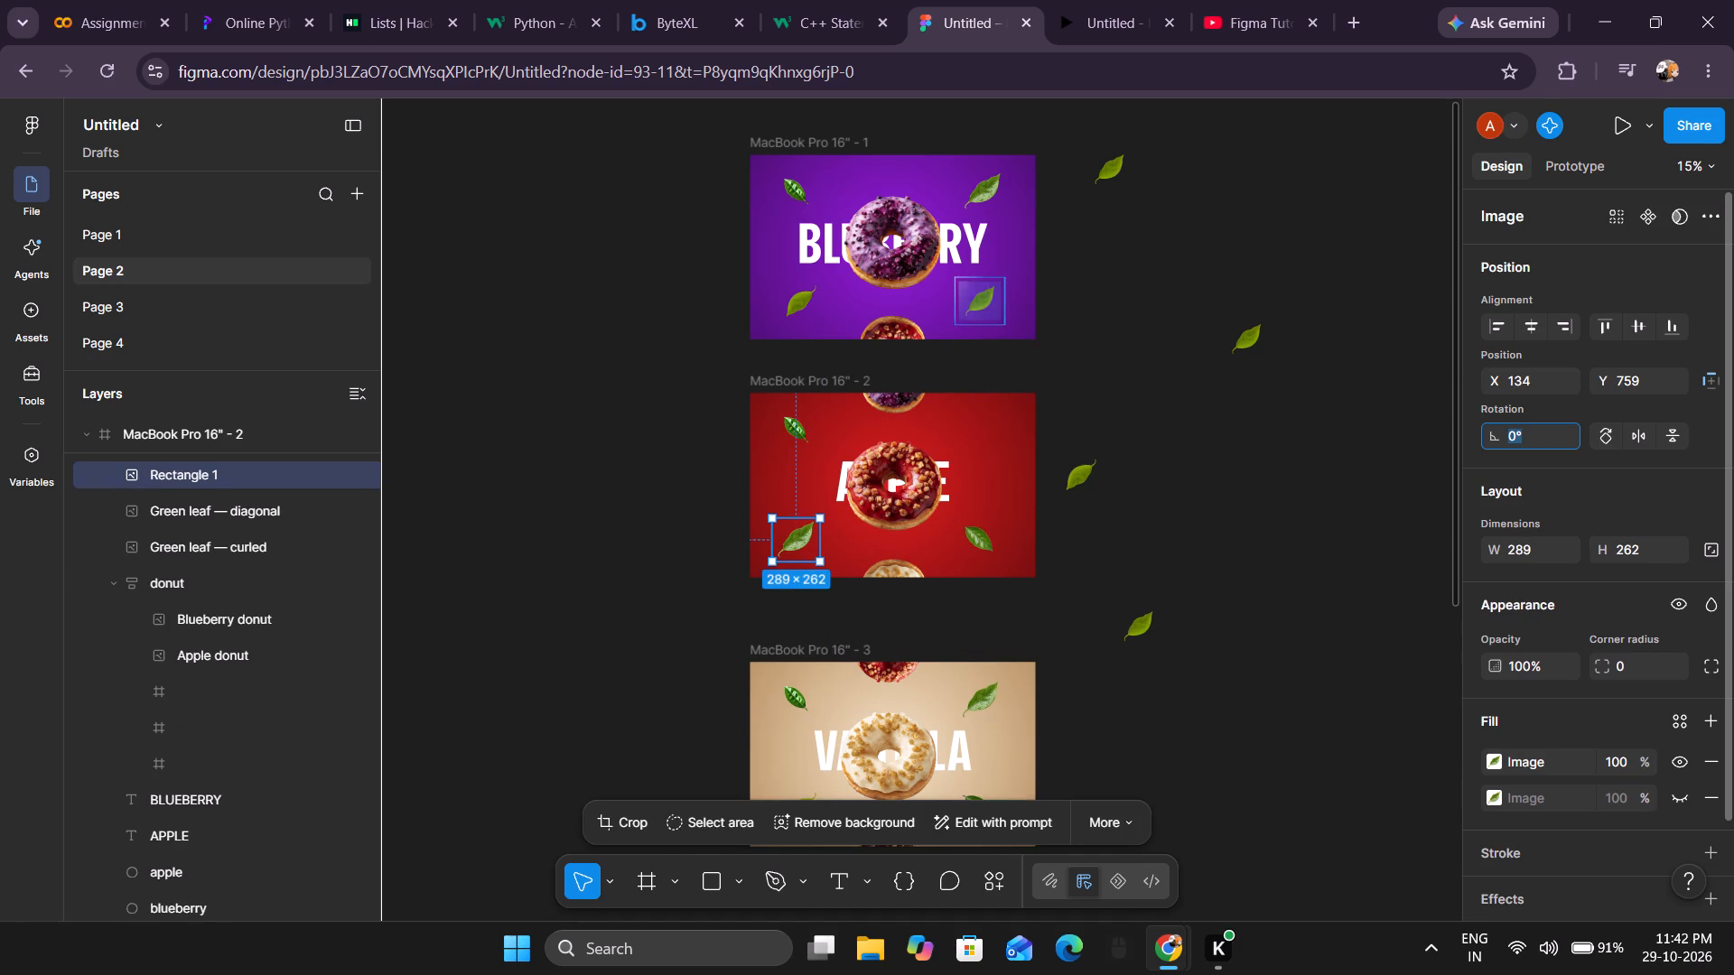
pyautogui.write('180')
pyautogui.press('Return')
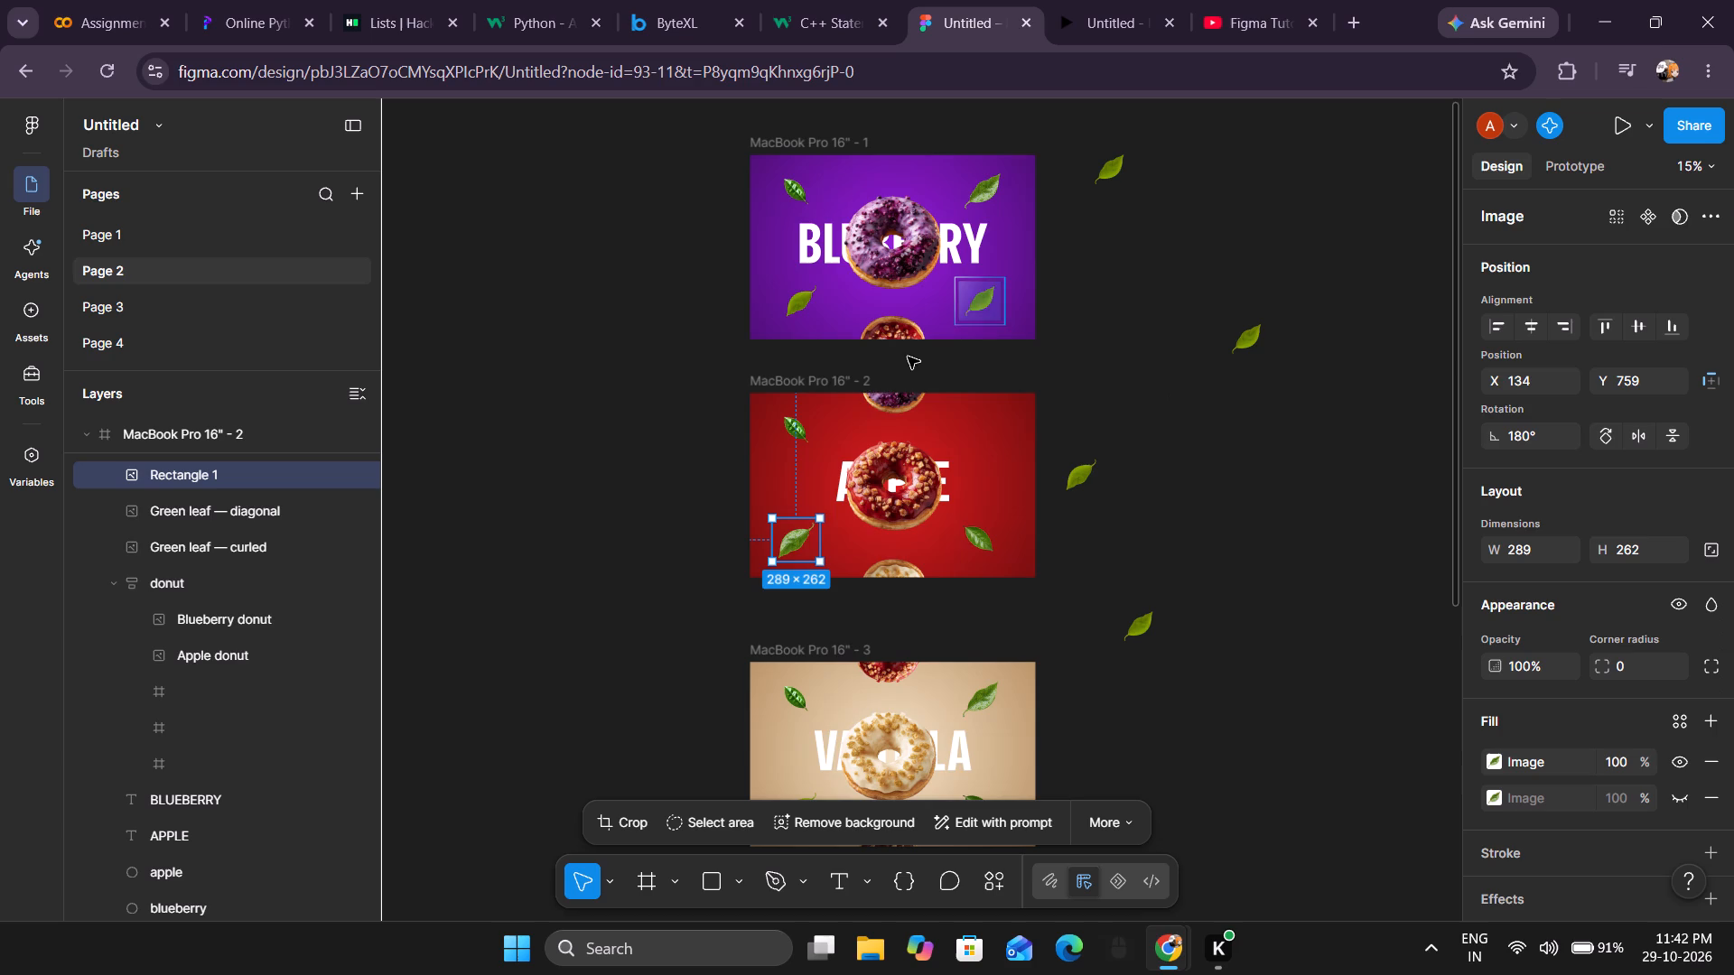
# Place the set-aside yellow-green leaf in the apple frame's upper-right corner at X 1284, Y 130 and rotate it 180°.
pyautogui.moveTo(1087, 478); pyautogui.dragTo(986, 435)
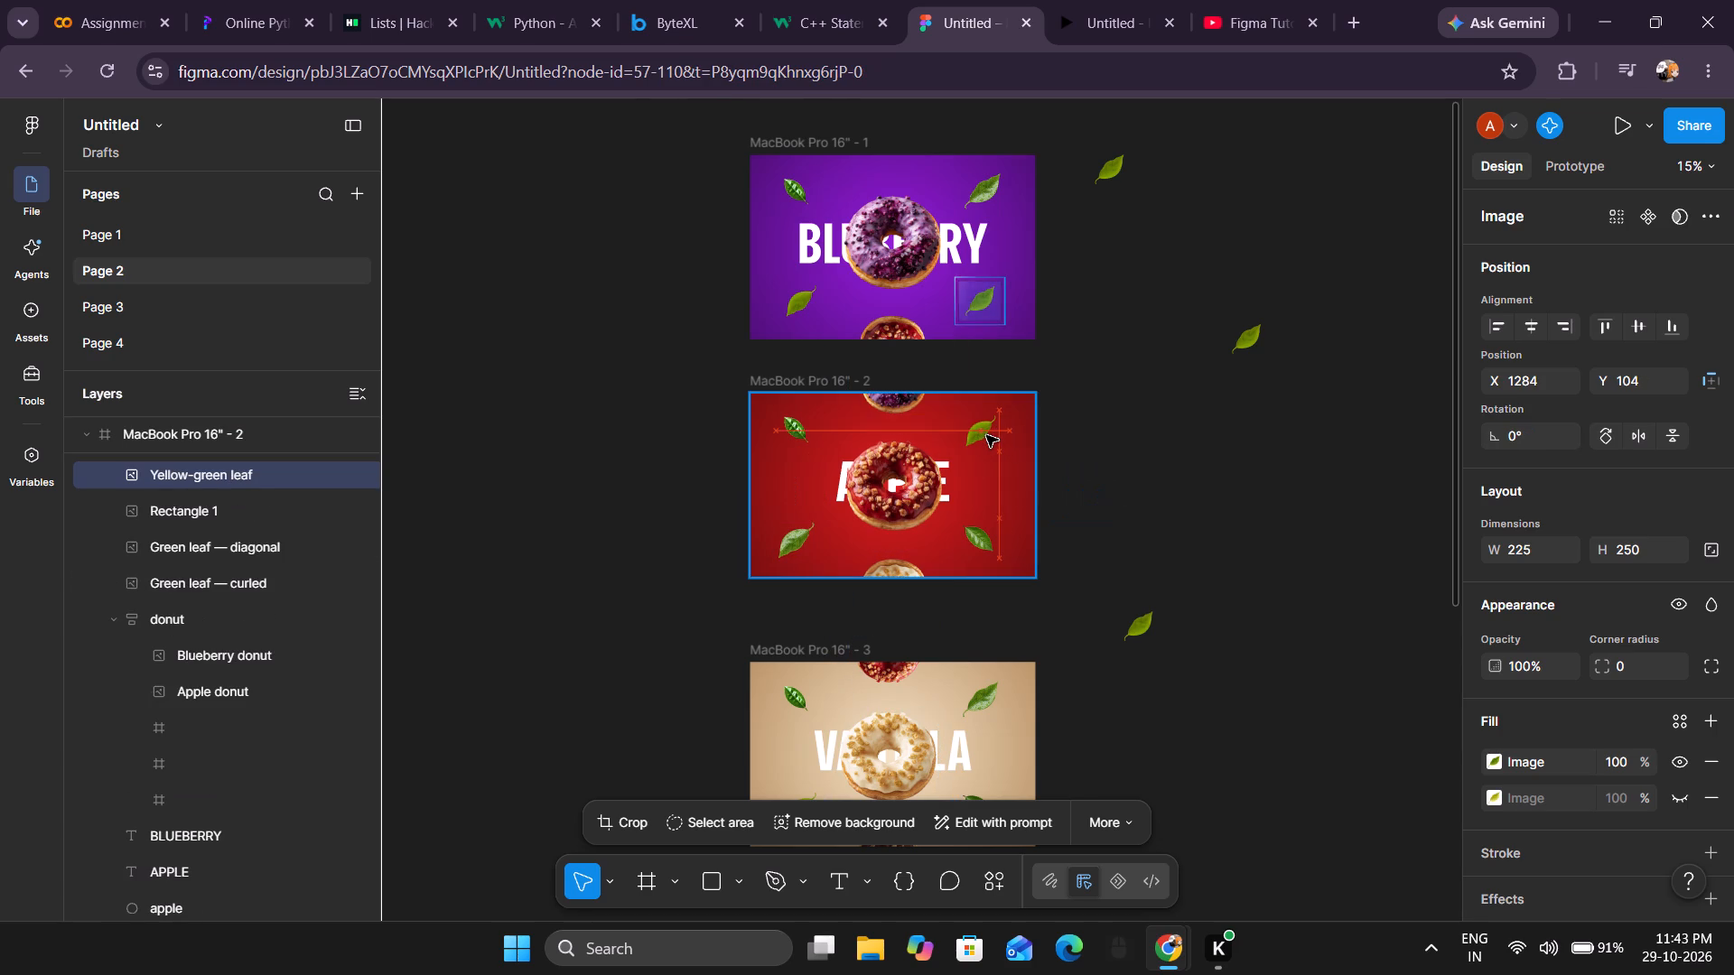
pyautogui.moveTo(986, 435); pyautogui.dragTo(986, 440)
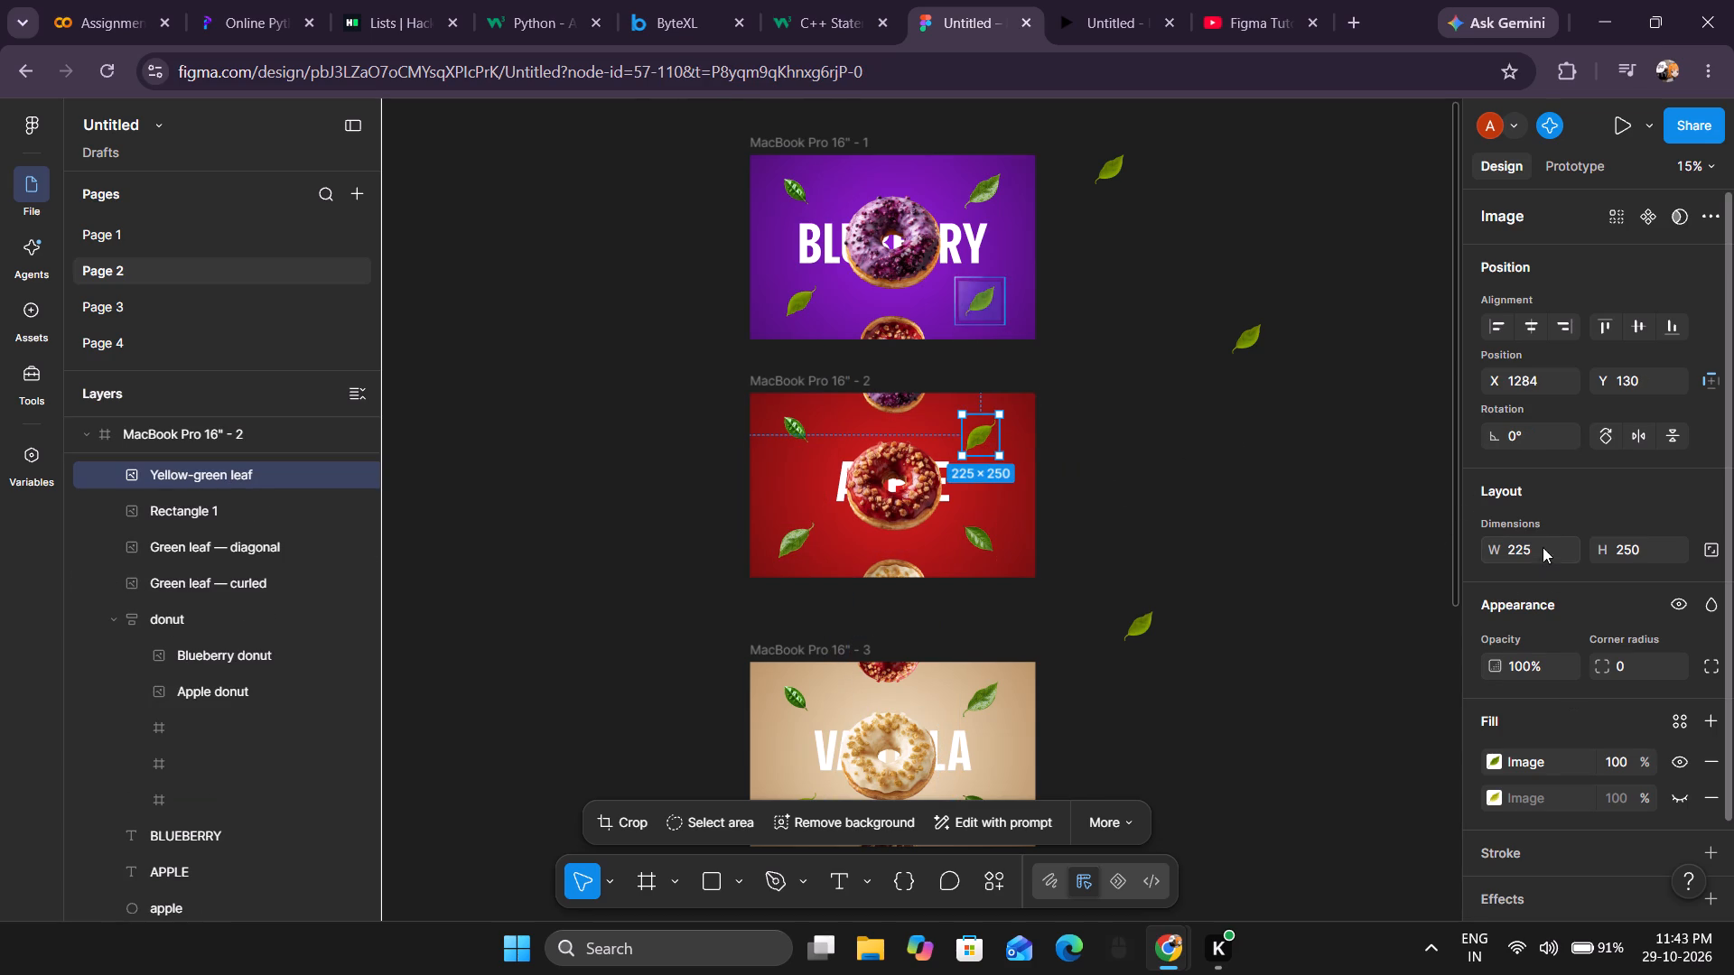
pyautogui.click(1531, 444)
pyautogui.press('1')
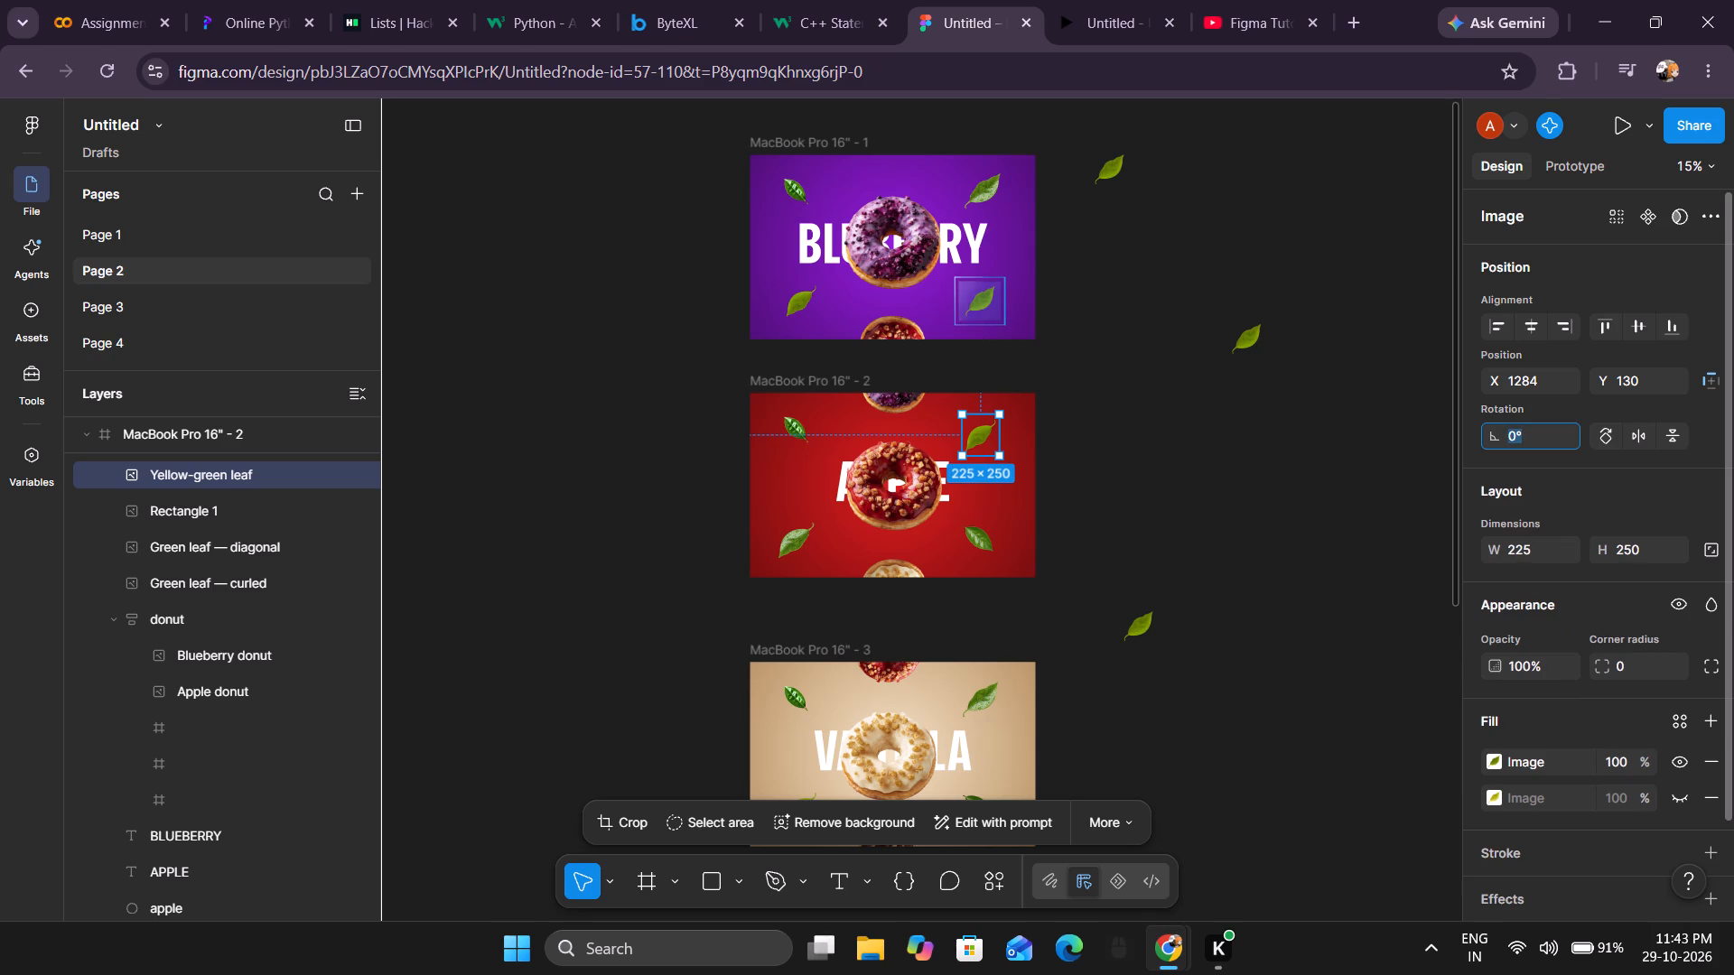
pyautogui.write('80')
pyautogui.press('Return')
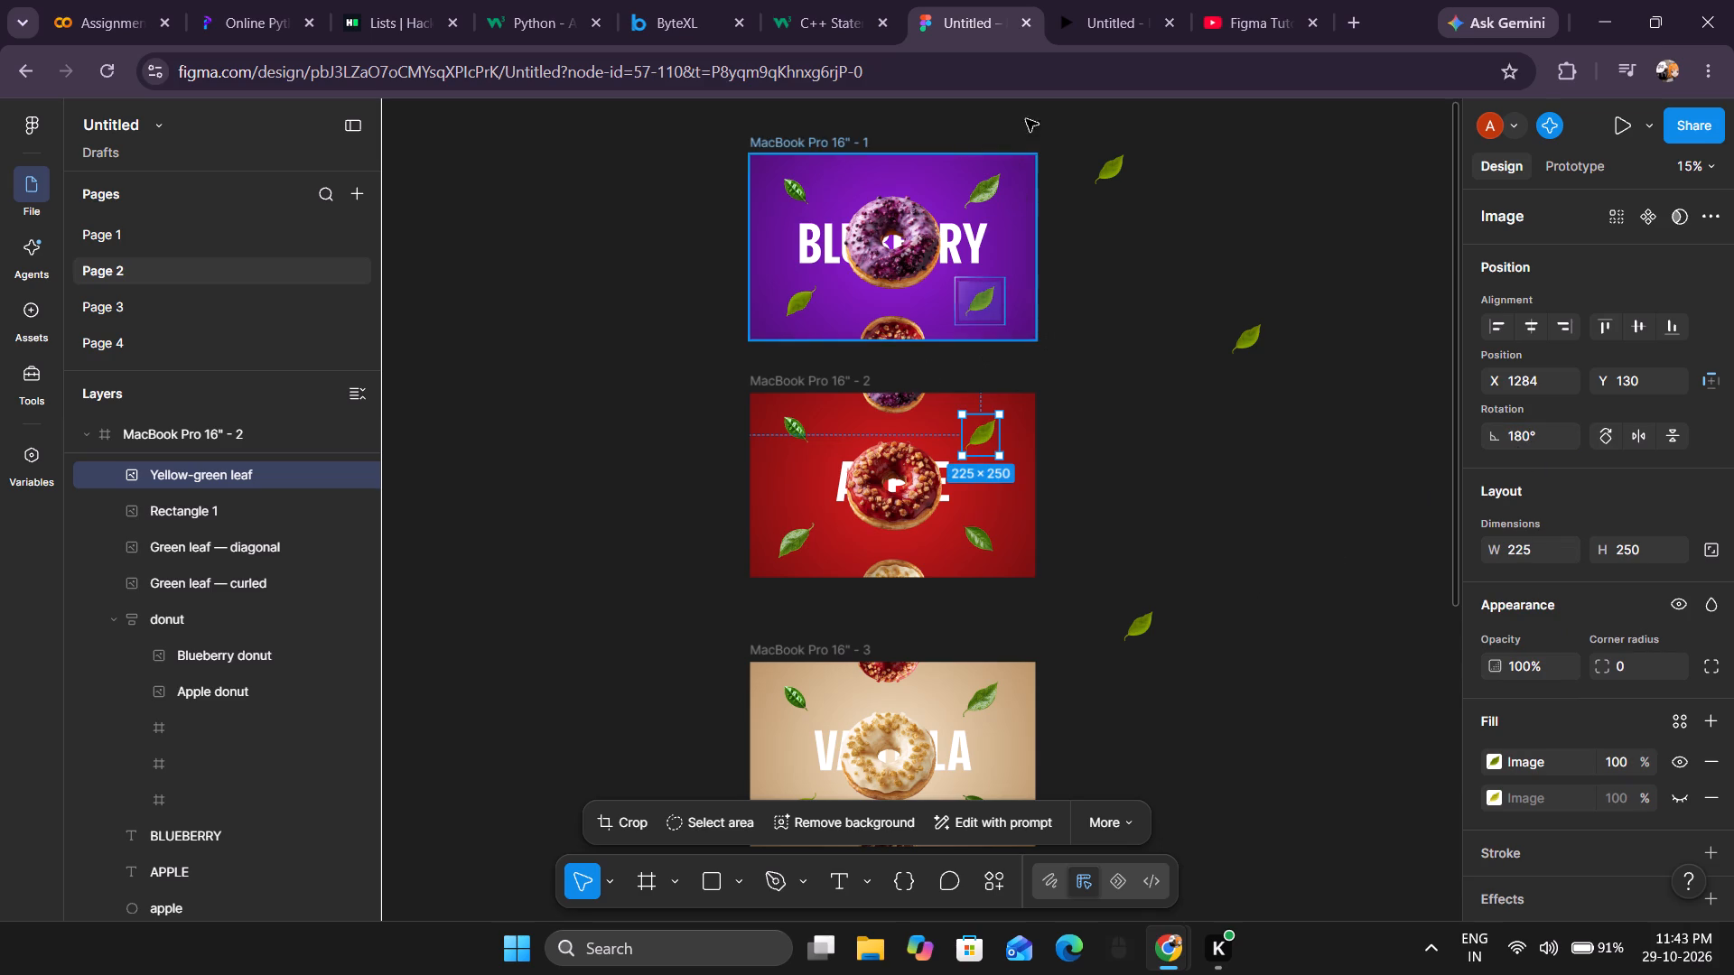
# Preview the prototype backward from the chocolate frame to the blueberry frame to check the leaf animation.
pyautogui.click(1103, 24)
pyautogui.click(937, 523)
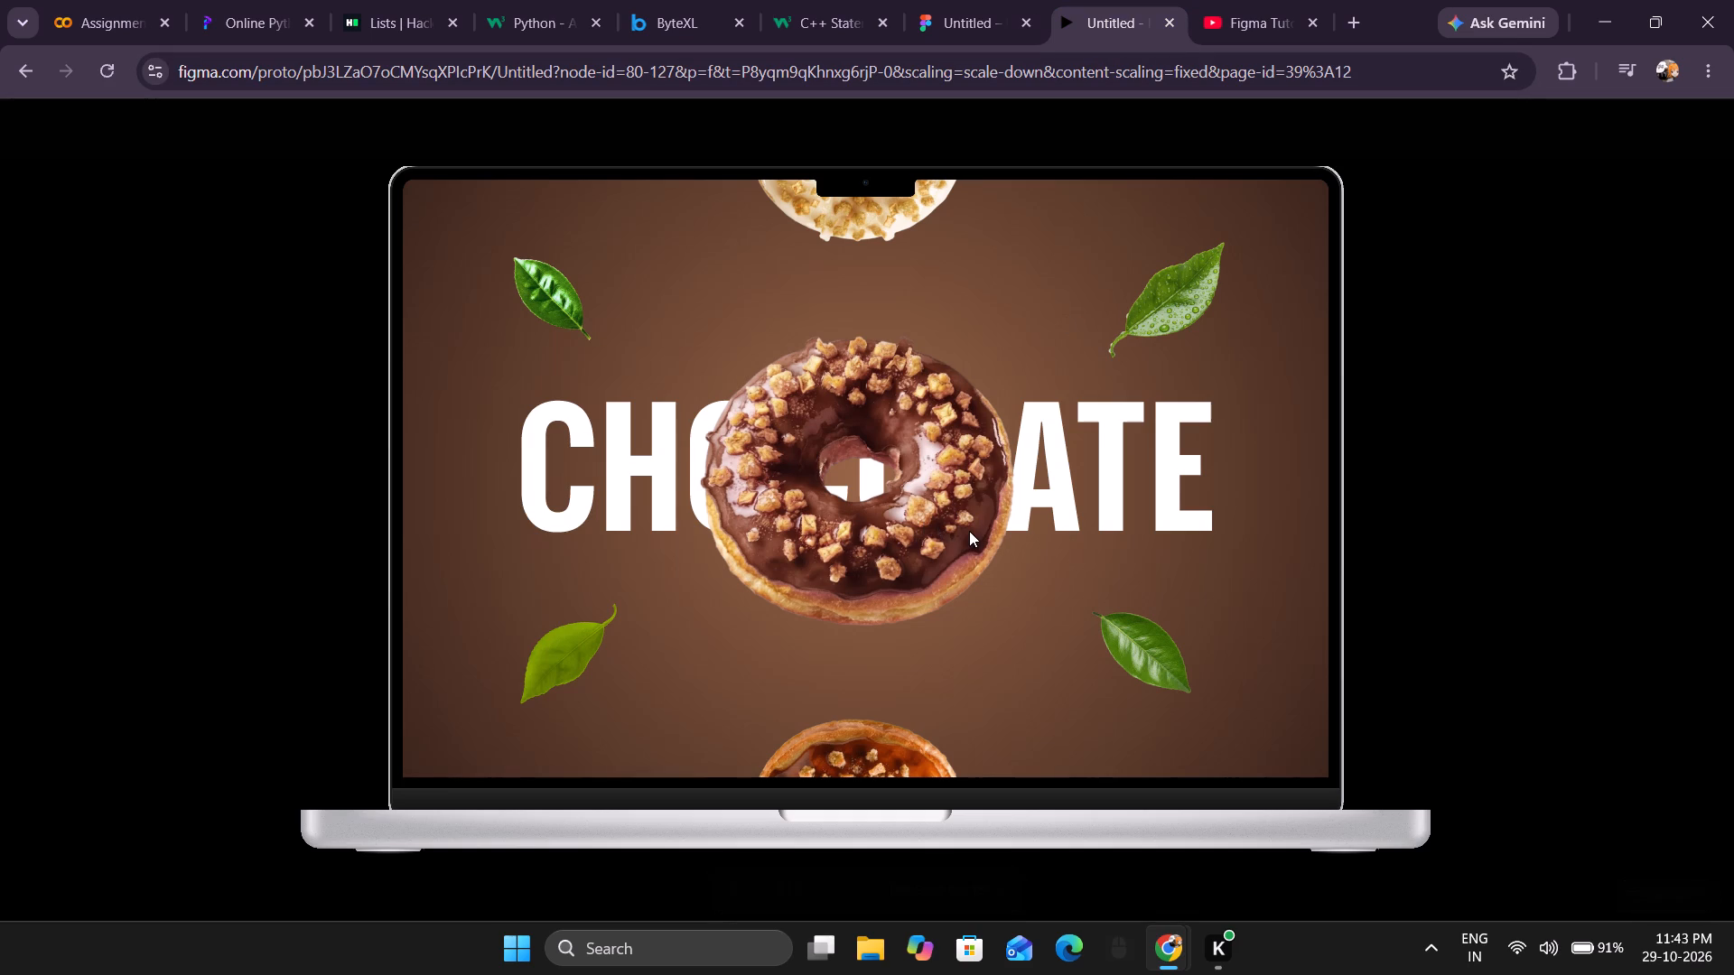
pyautogui.press('Left')
pyautogui.press('Left')
pyautogui.press('Left')
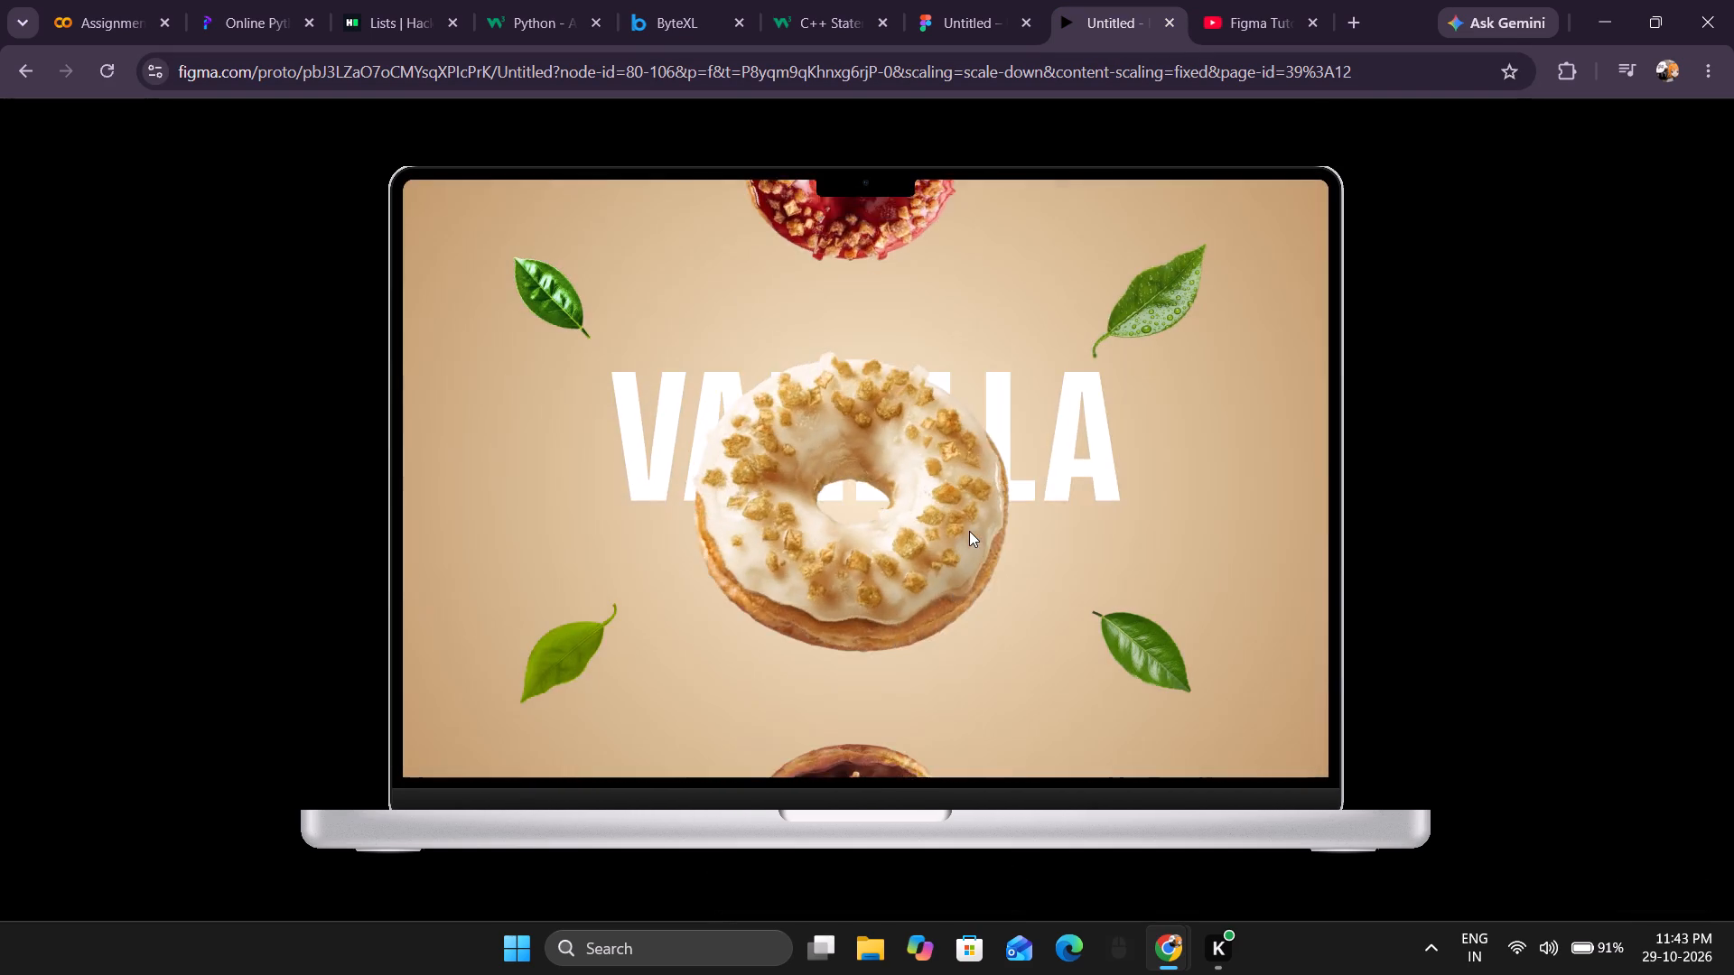
pyautogui.press('Left')
pyautogui.press('Left')
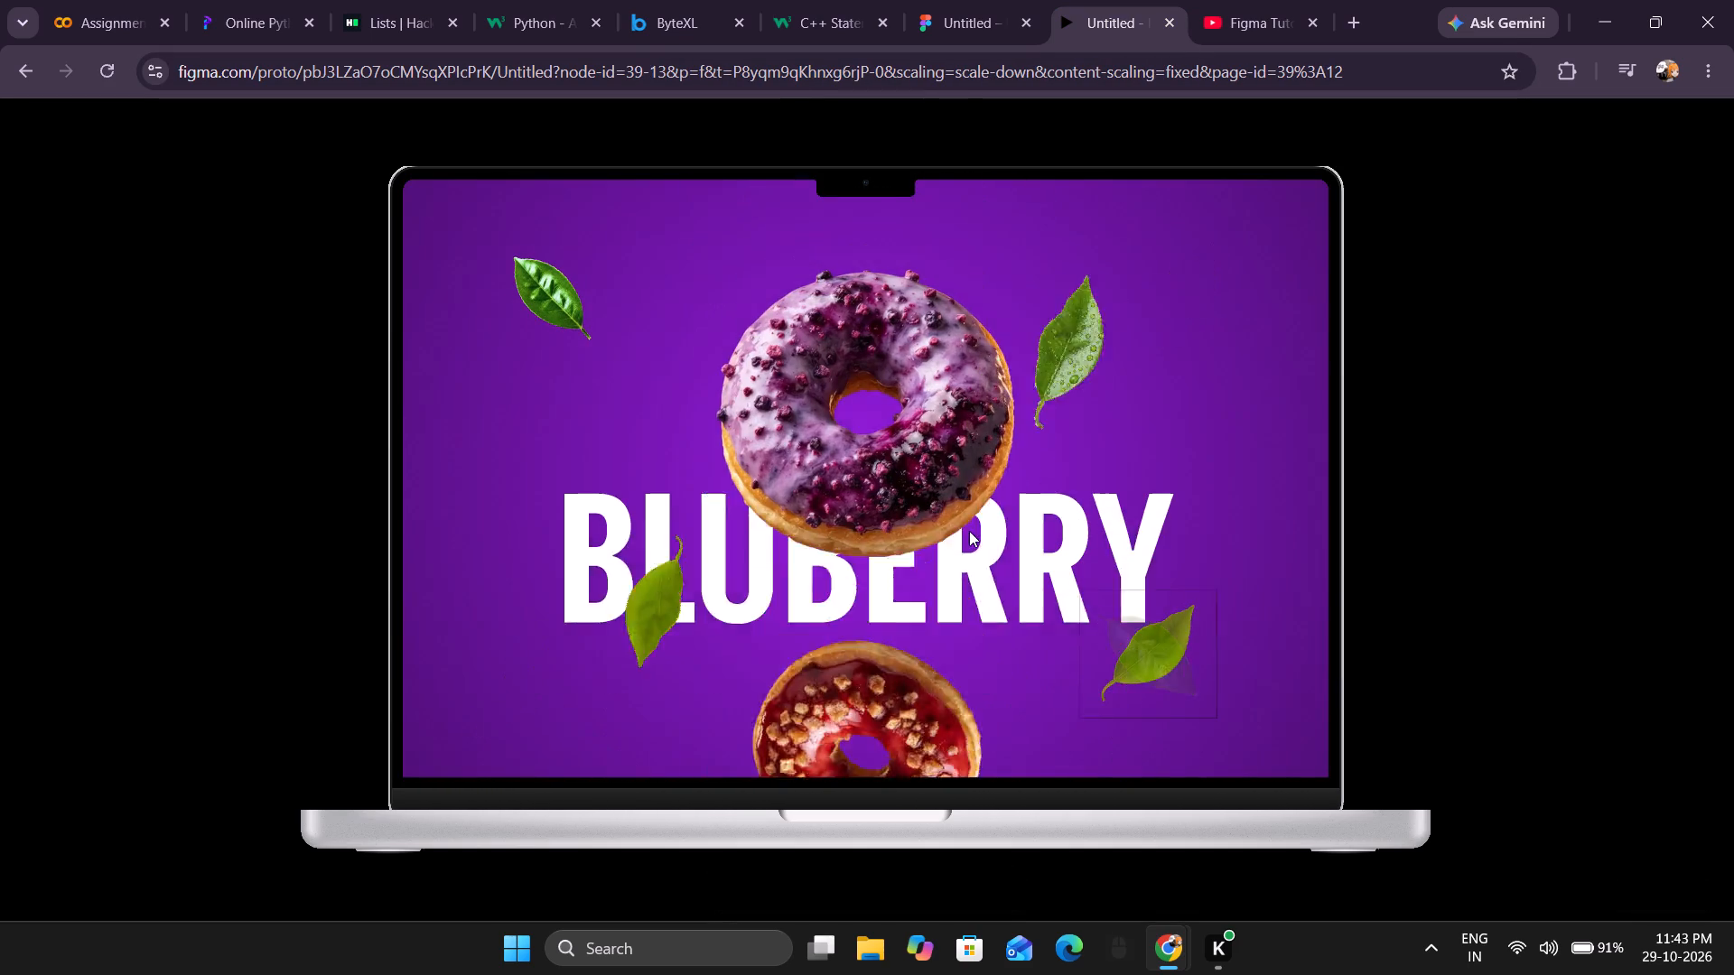
# Swipe back and forth between the blueberry, apple and vanilla frames in the preview, examining how the swapped leaves cross.
pyautogui.press('Right')
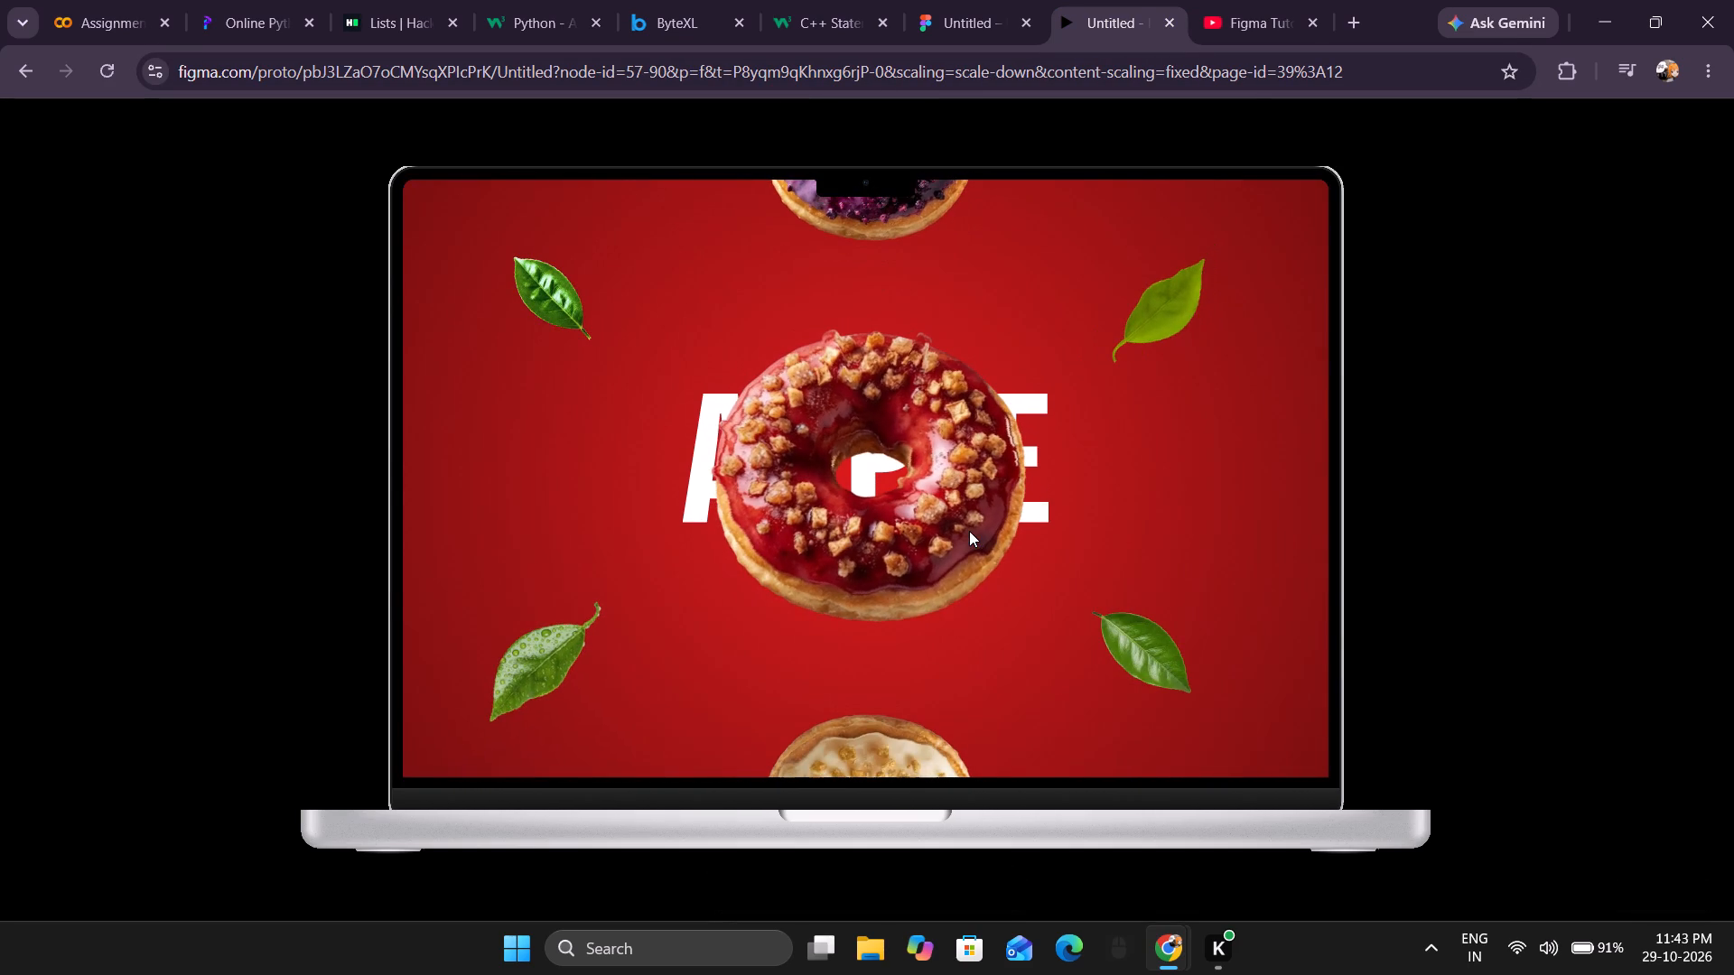
pyautogui.press('Right')
pyautogui.press('Left')
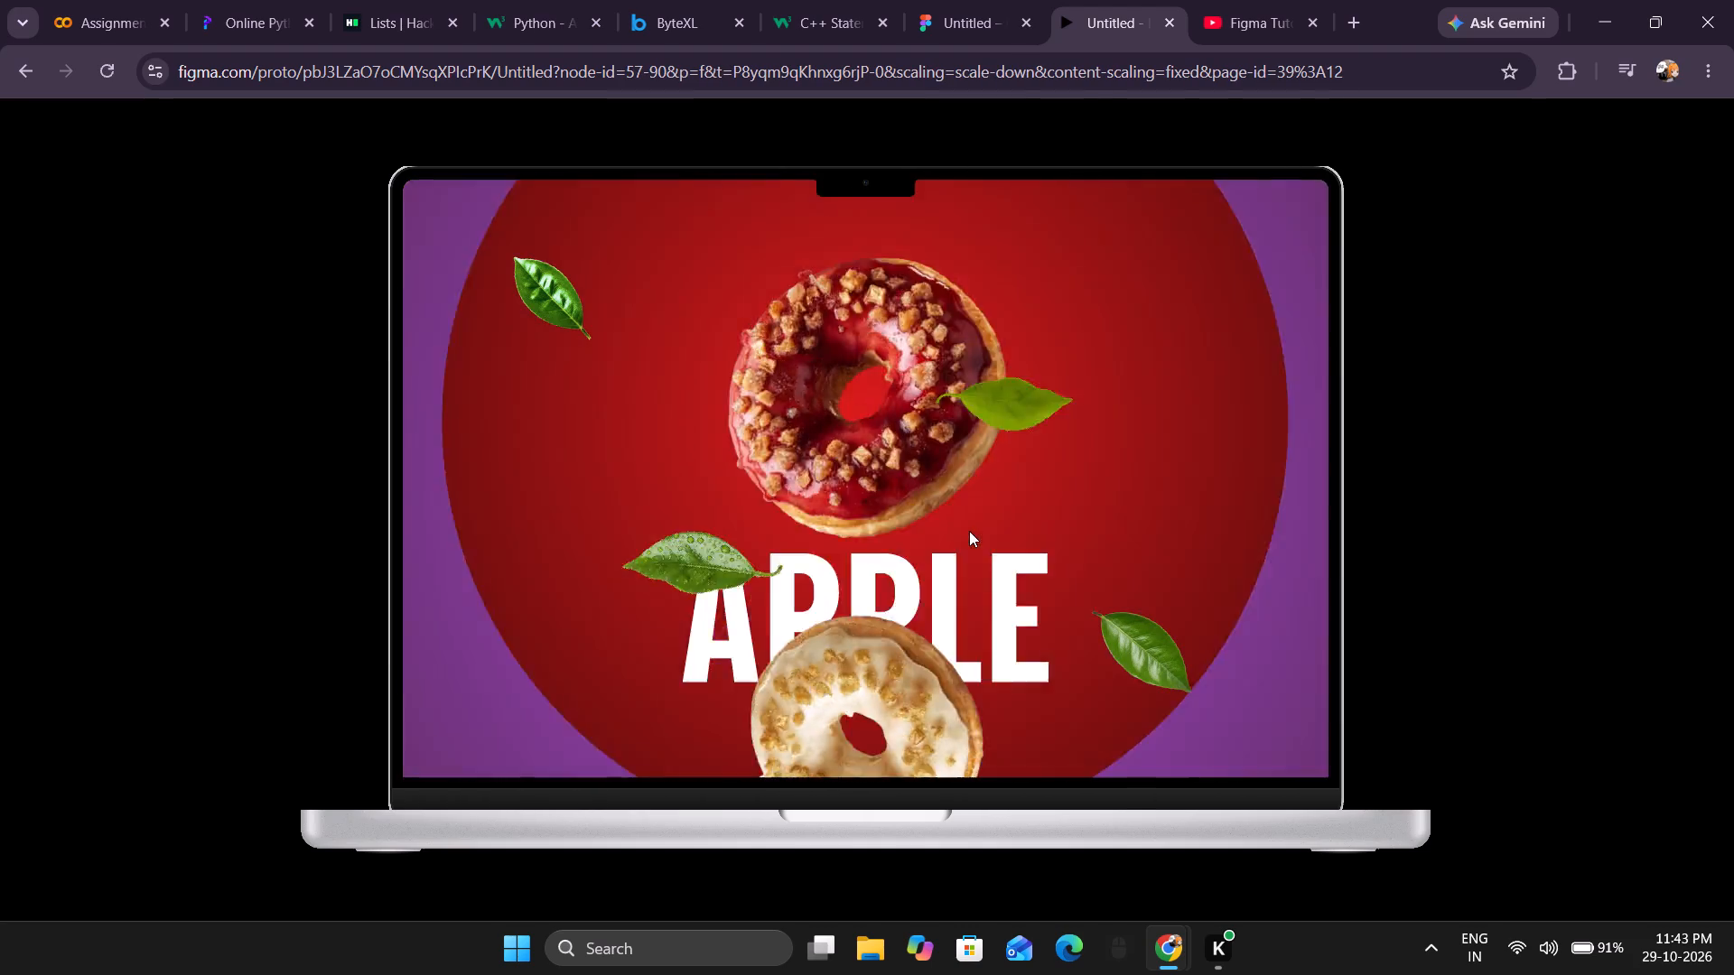
pyautogui.press('Right')
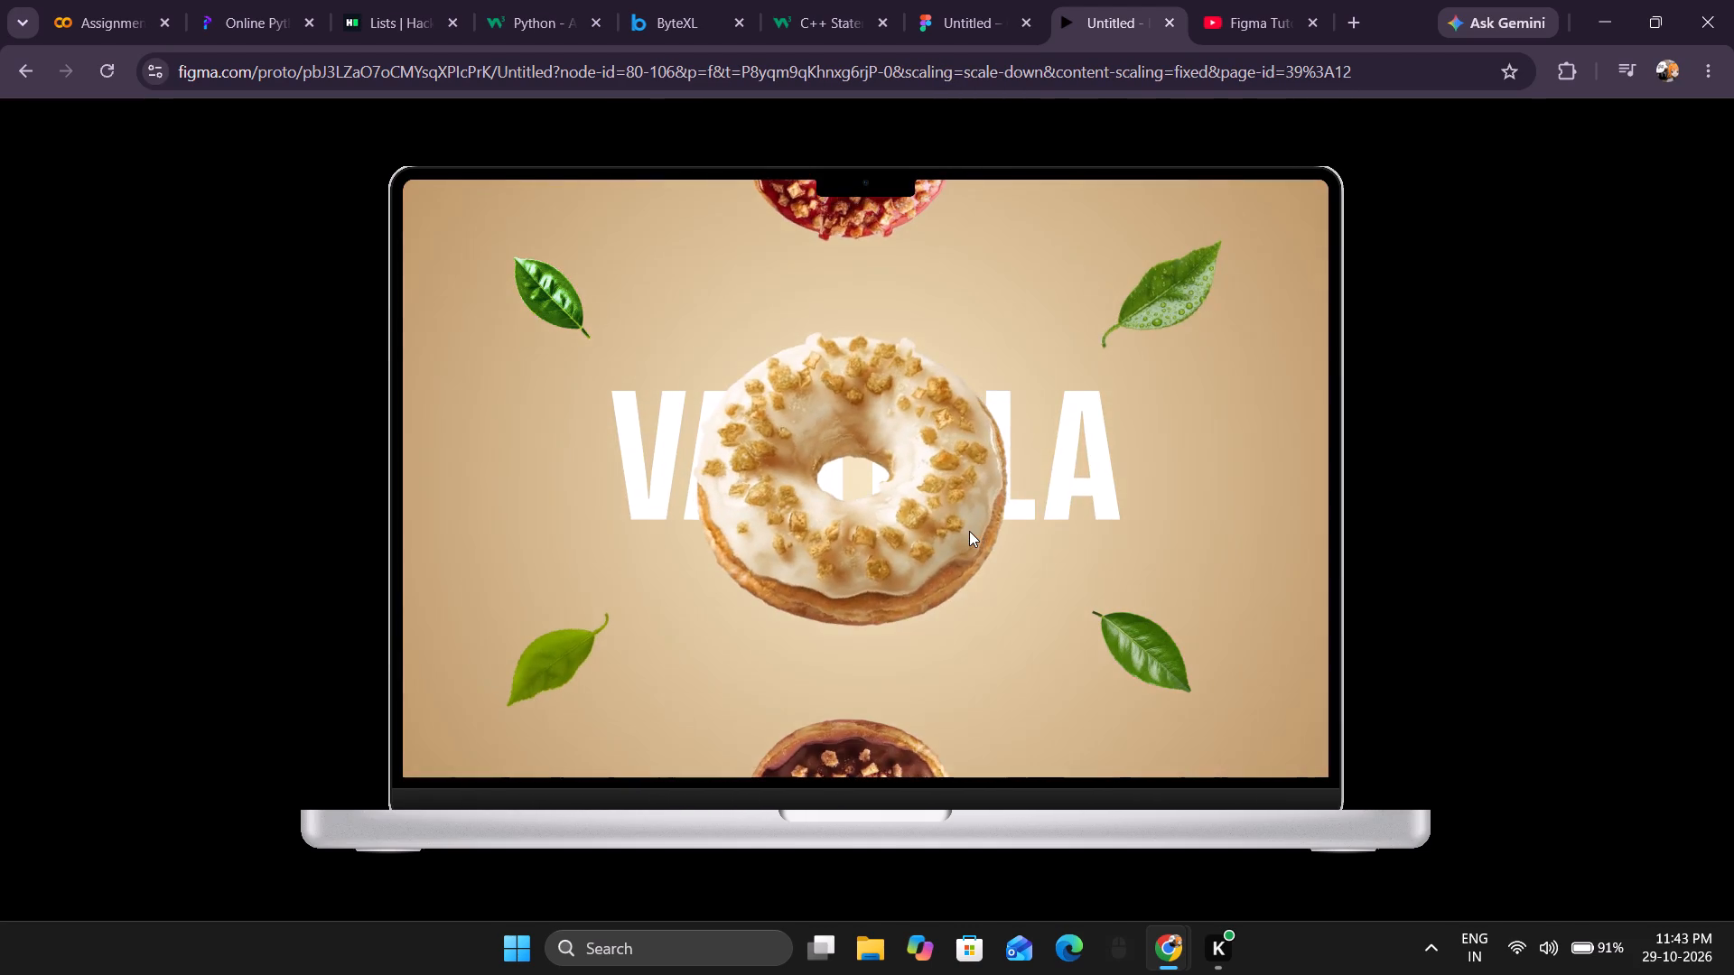
pyautogui.press('Right')
pyautogui.press('Left')
pyautogui.press('Left')
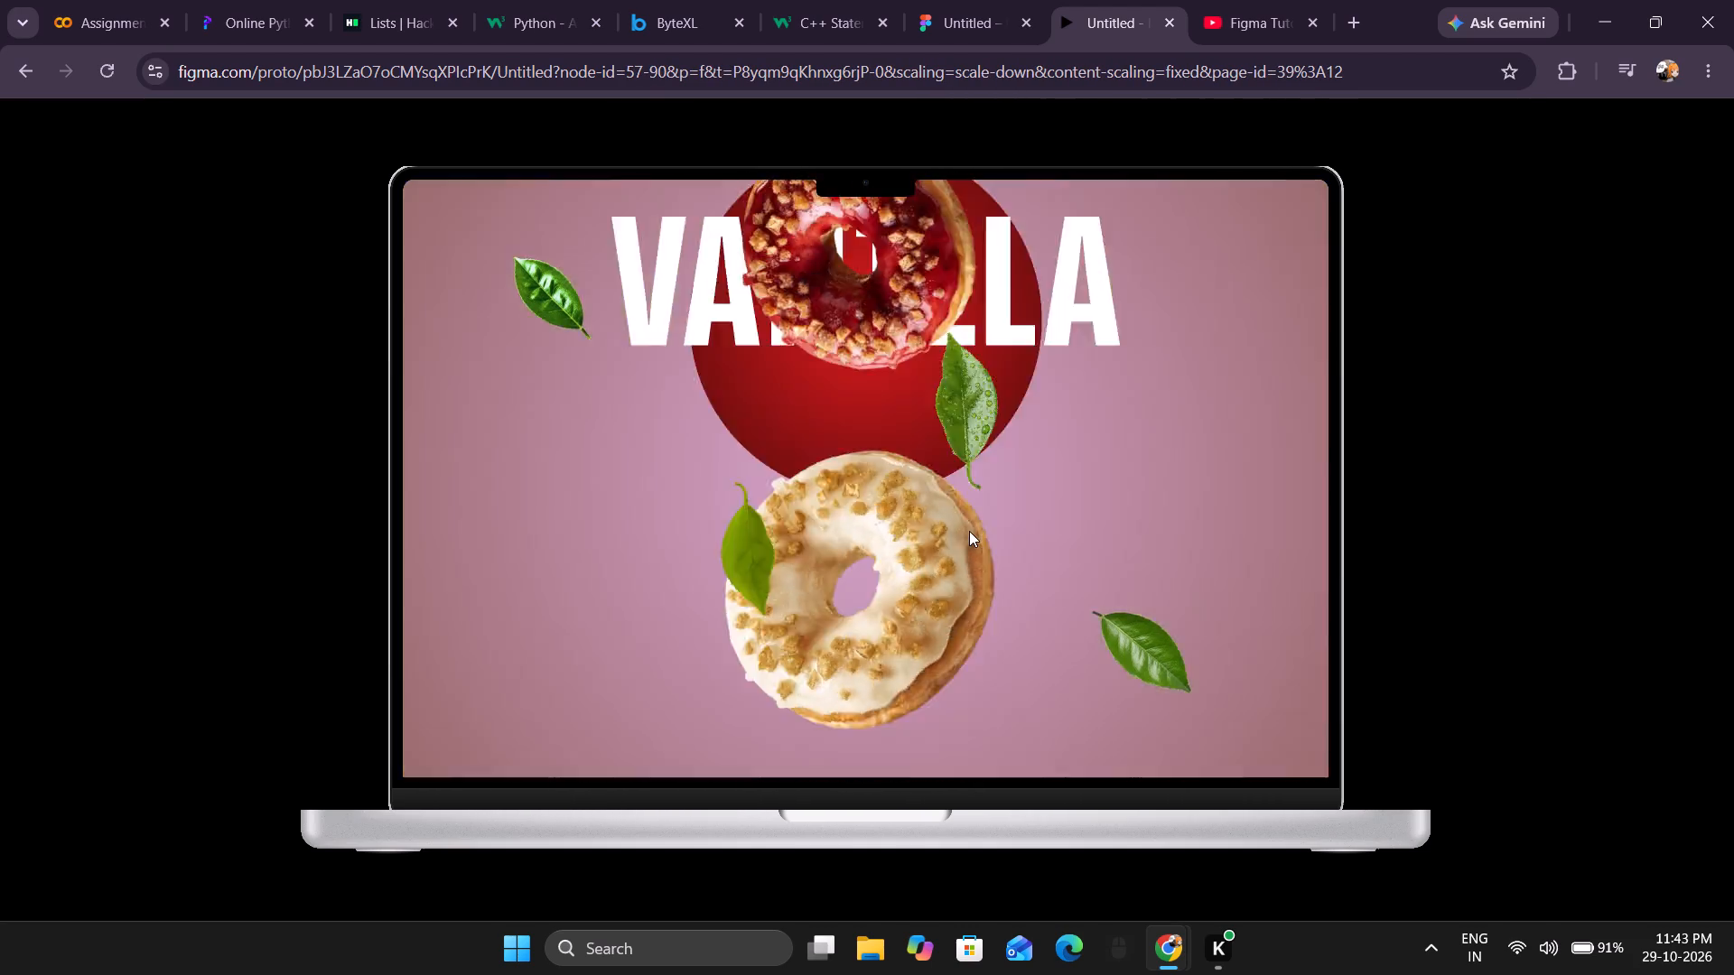
pyautogui.press('Left')
pyautogui.press('Right')
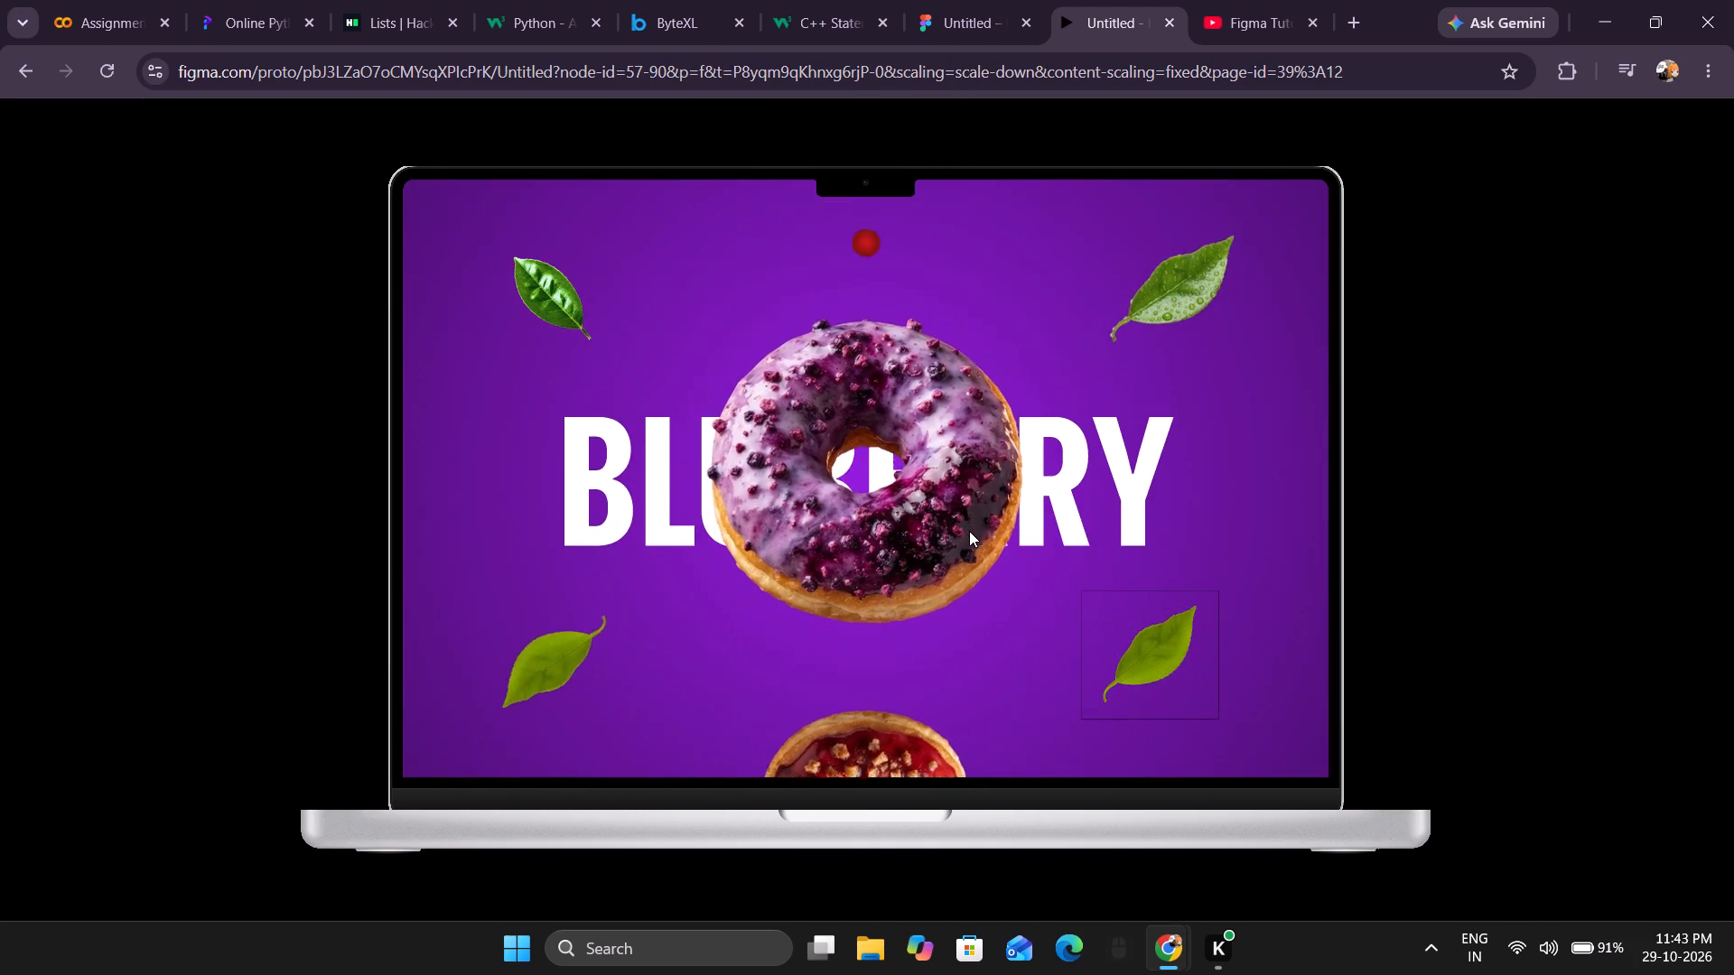
pyautogui.press('Left')
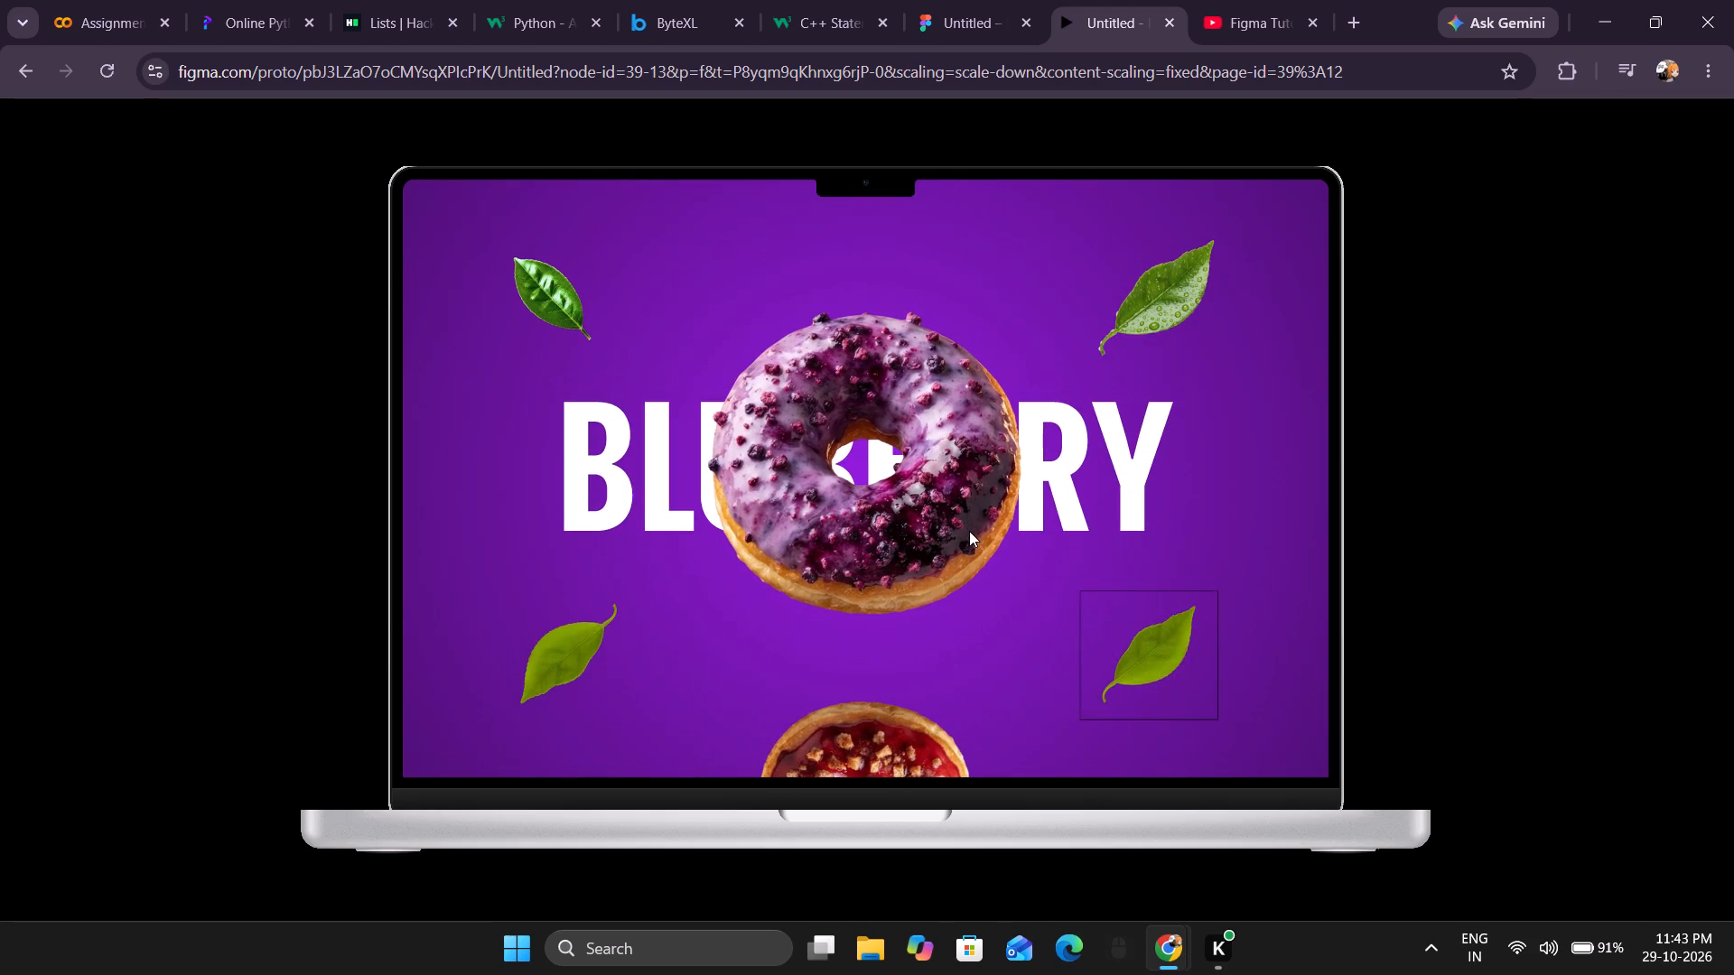
# Rotate the blueberry frame's lower-right leaf 180° and flip it horizontally.
pyautogui.click(966, 11)
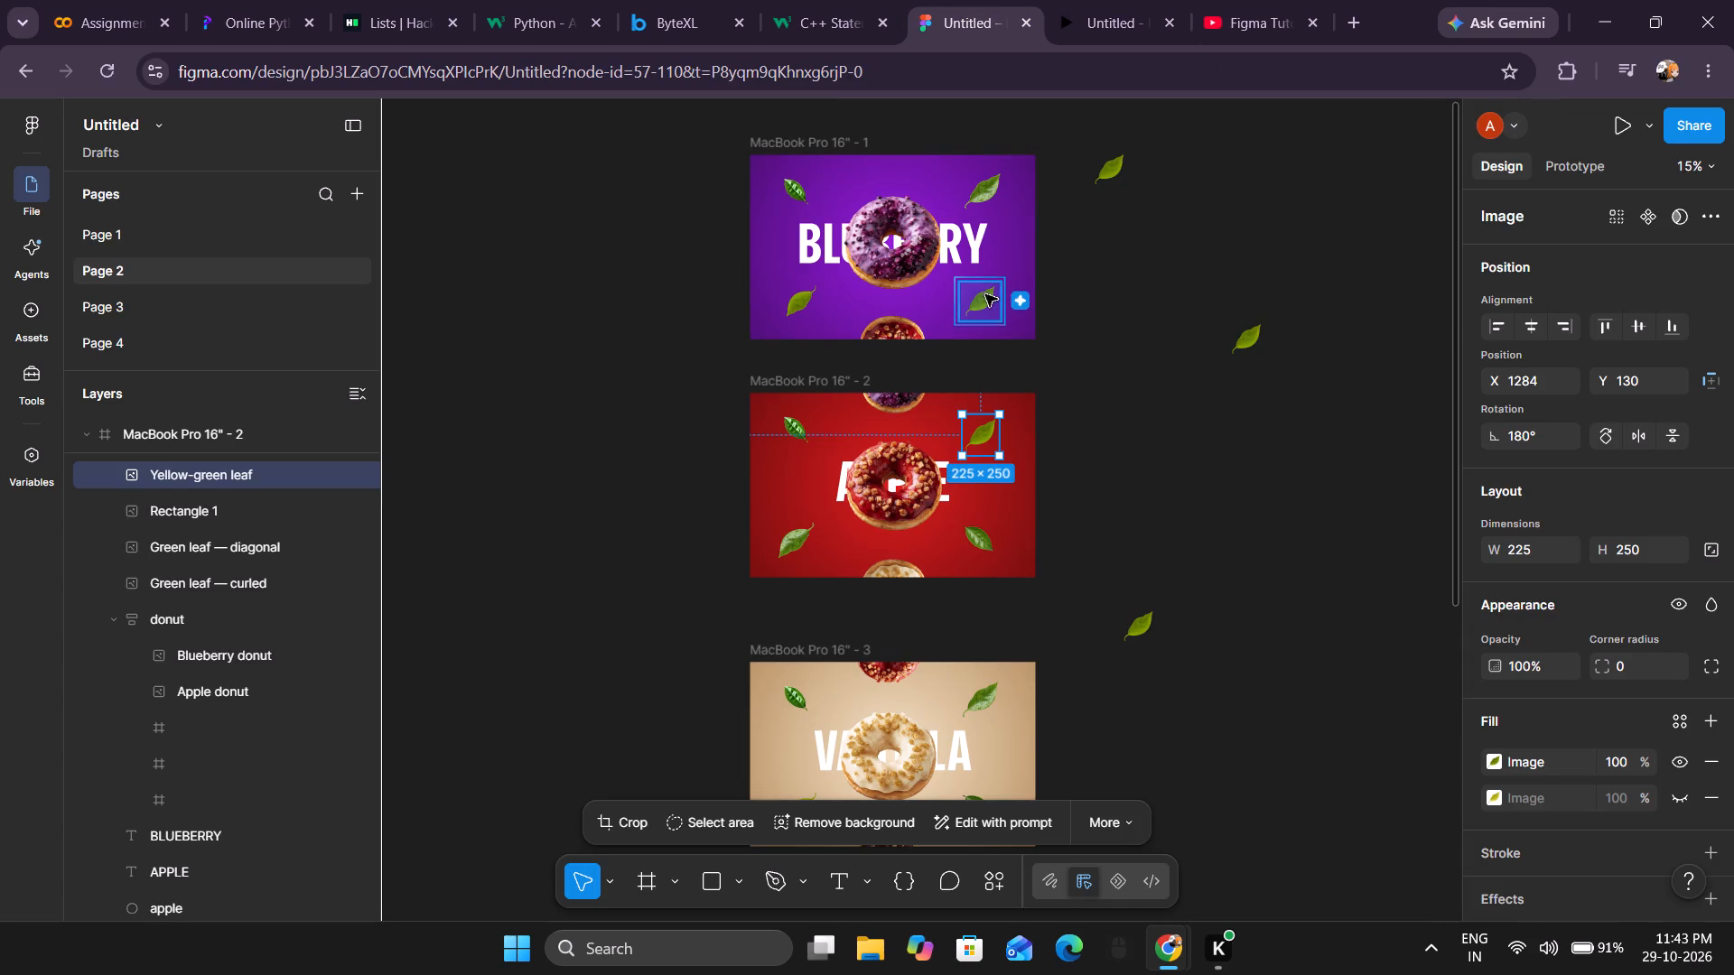
pyautogui.click(985, 298)
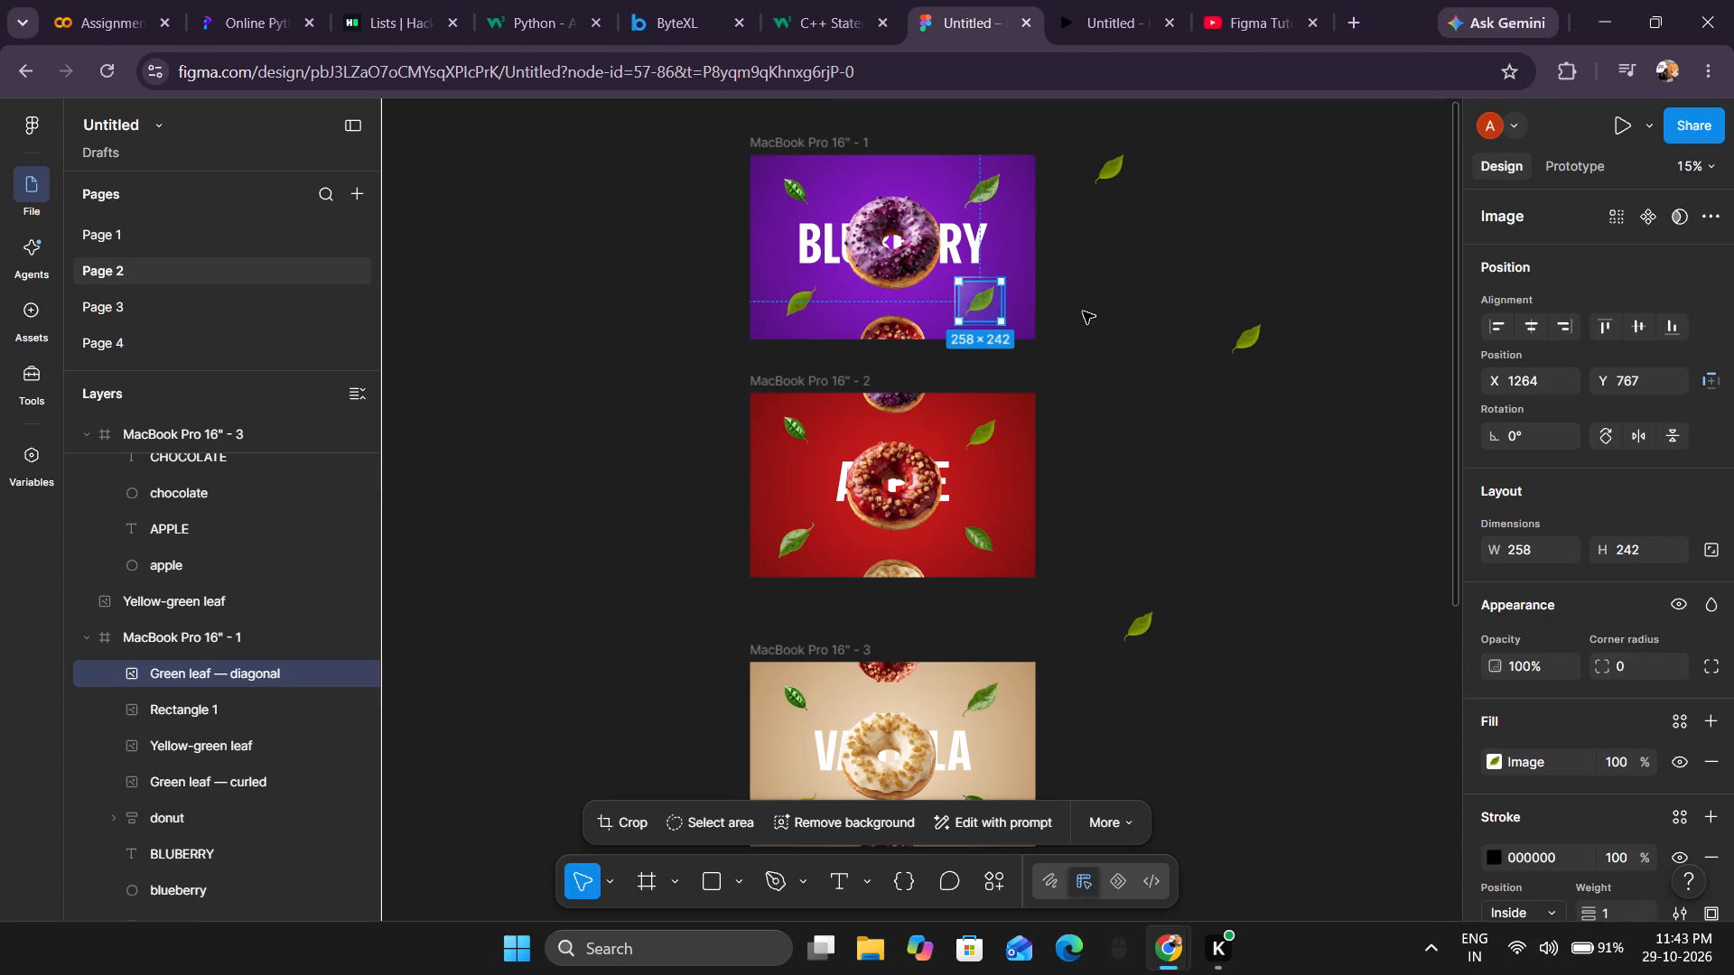
pyautogui.moveTo(1120, 302); pyautogui.dragTo(1158, 412, button='middle')
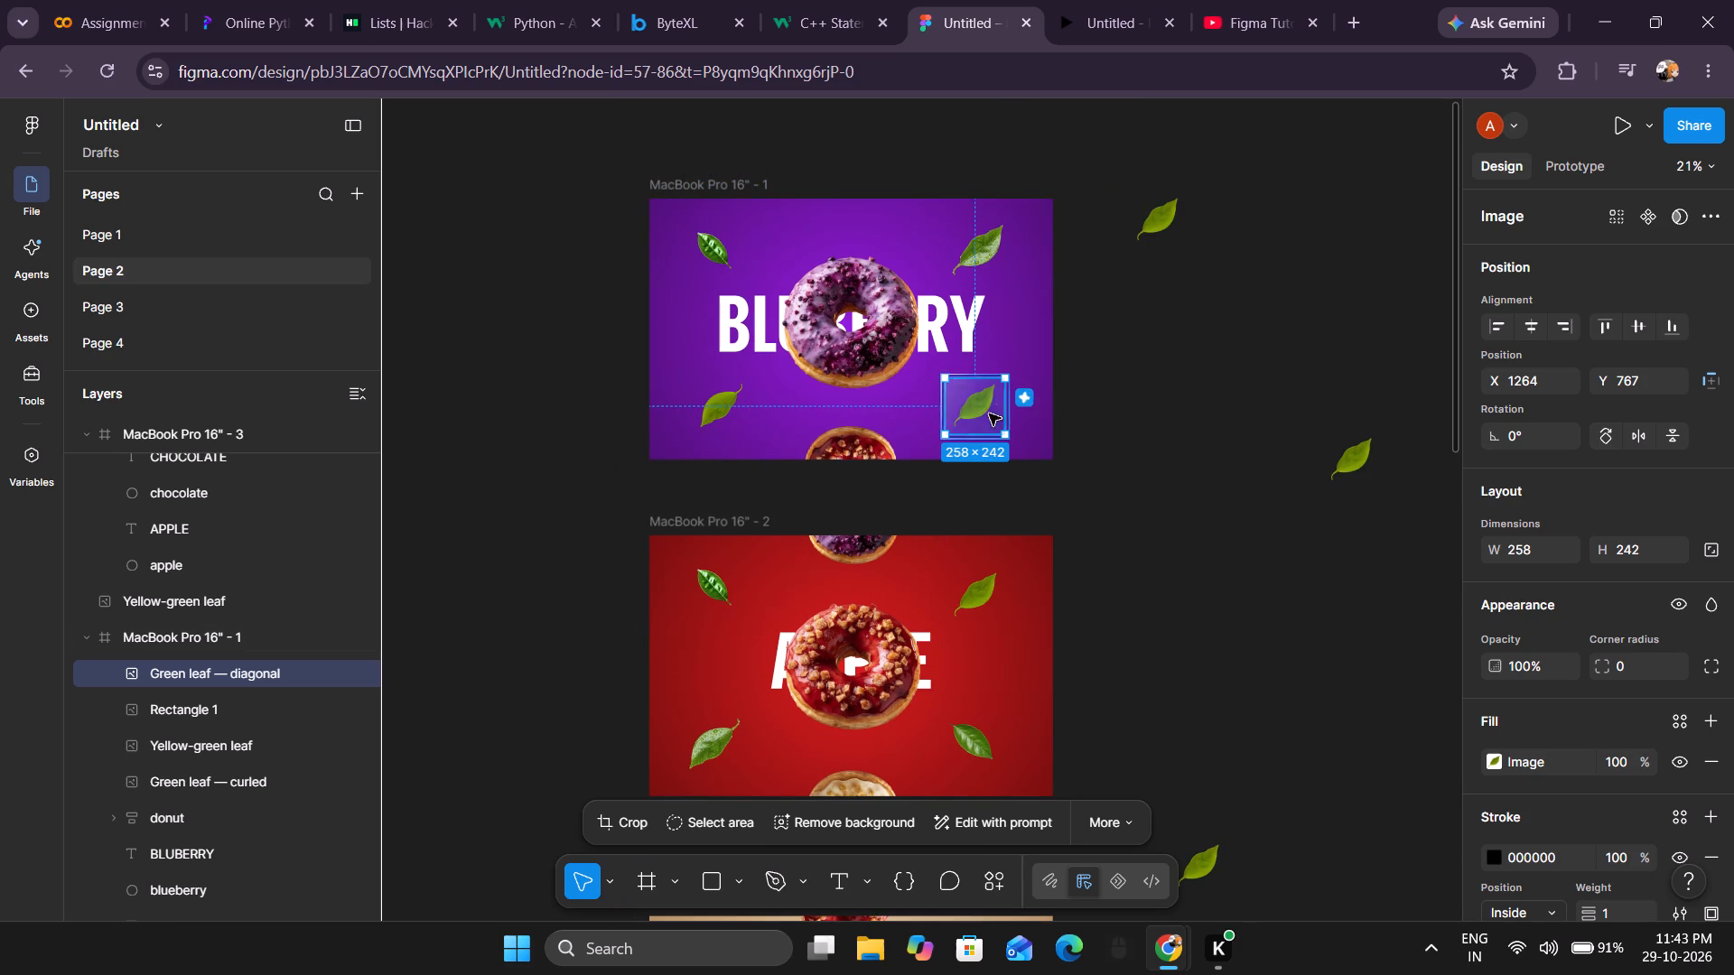
pyautogui.doubleClick(1512, 425)
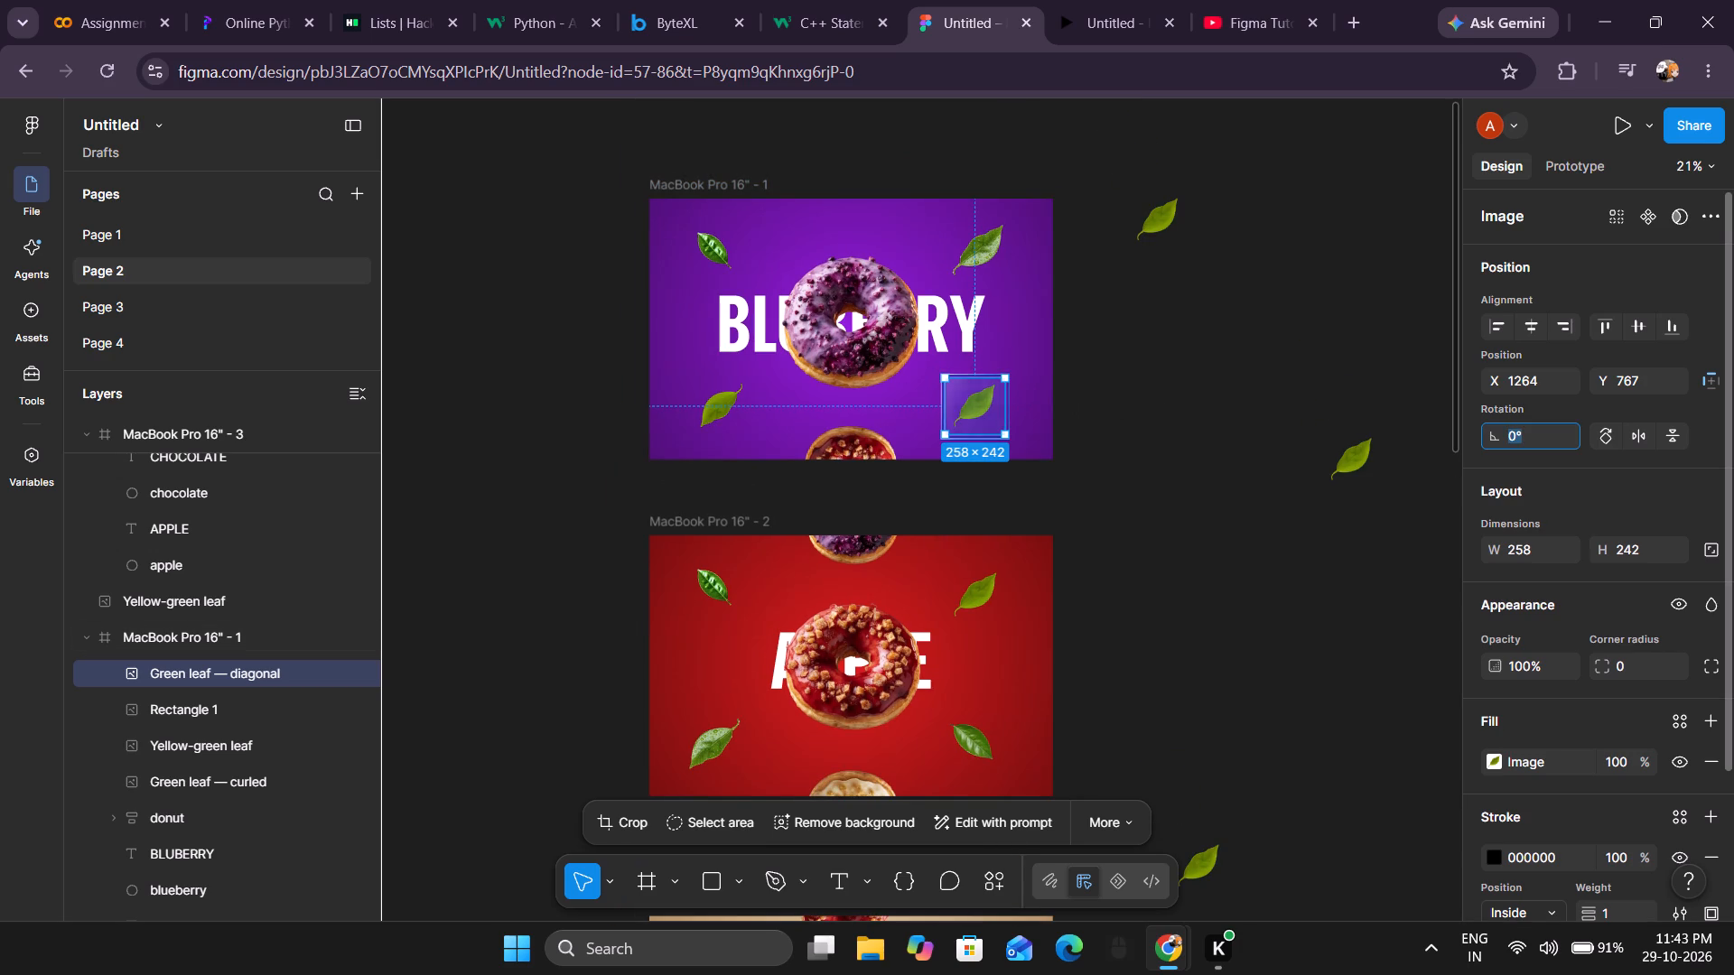
pyautogui.write('180')
pyautogui.press('Return')
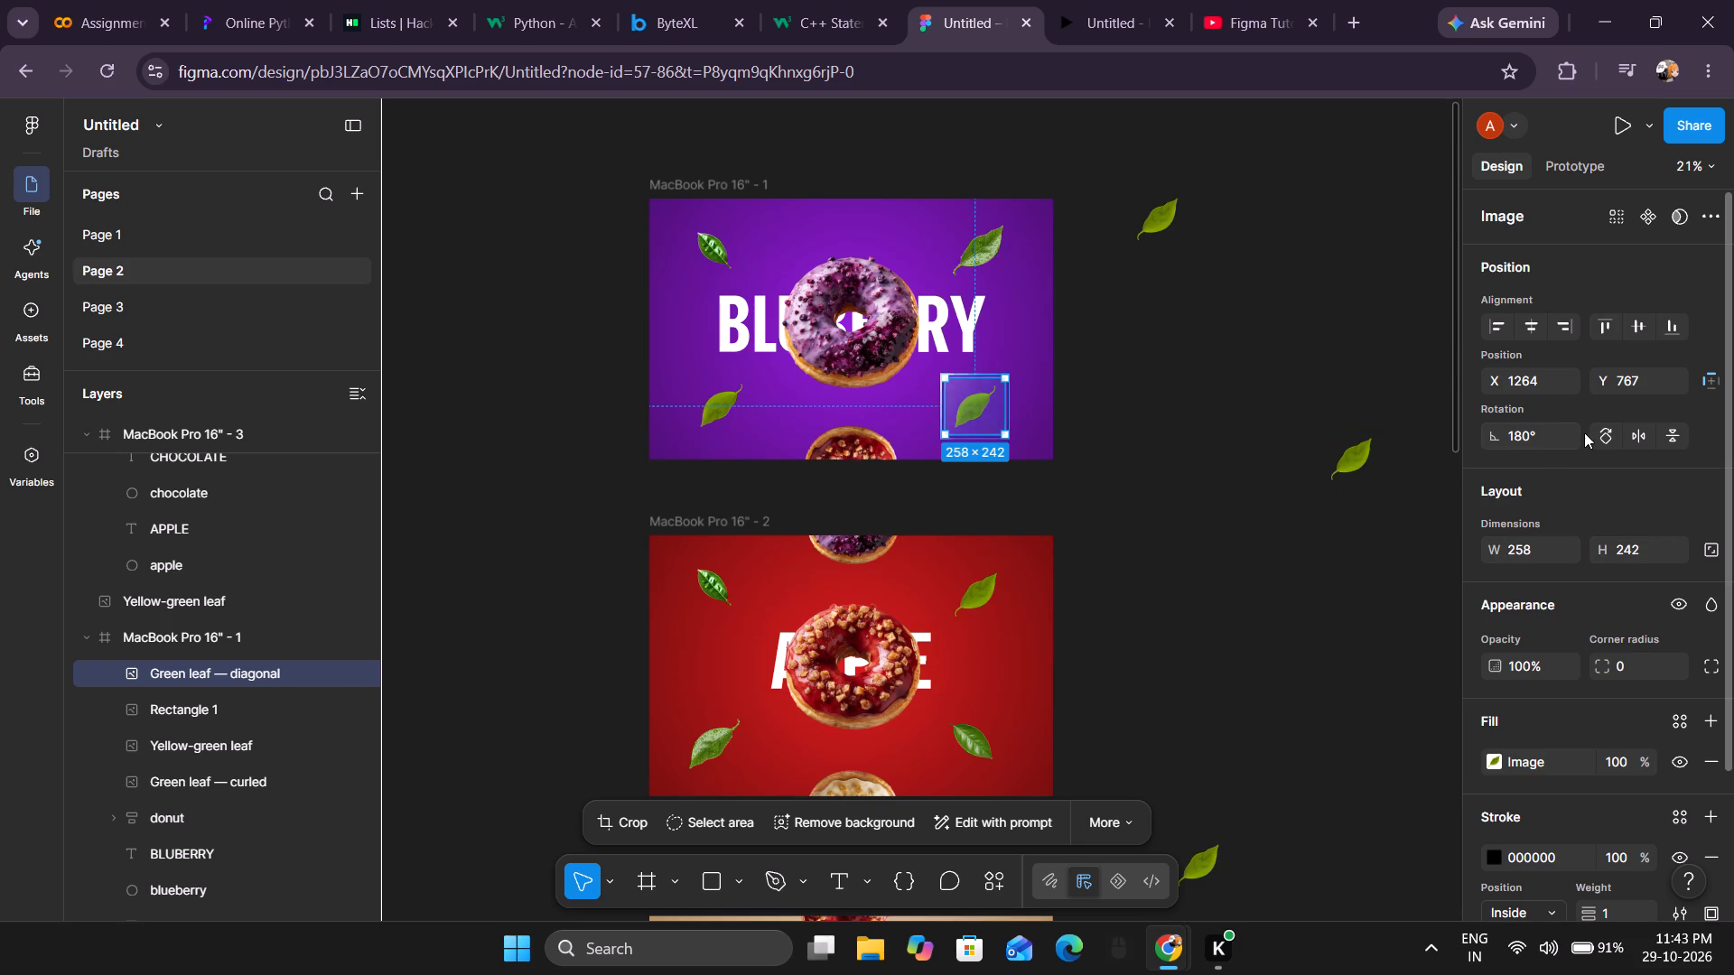
pyautogui.click(1639, 436)
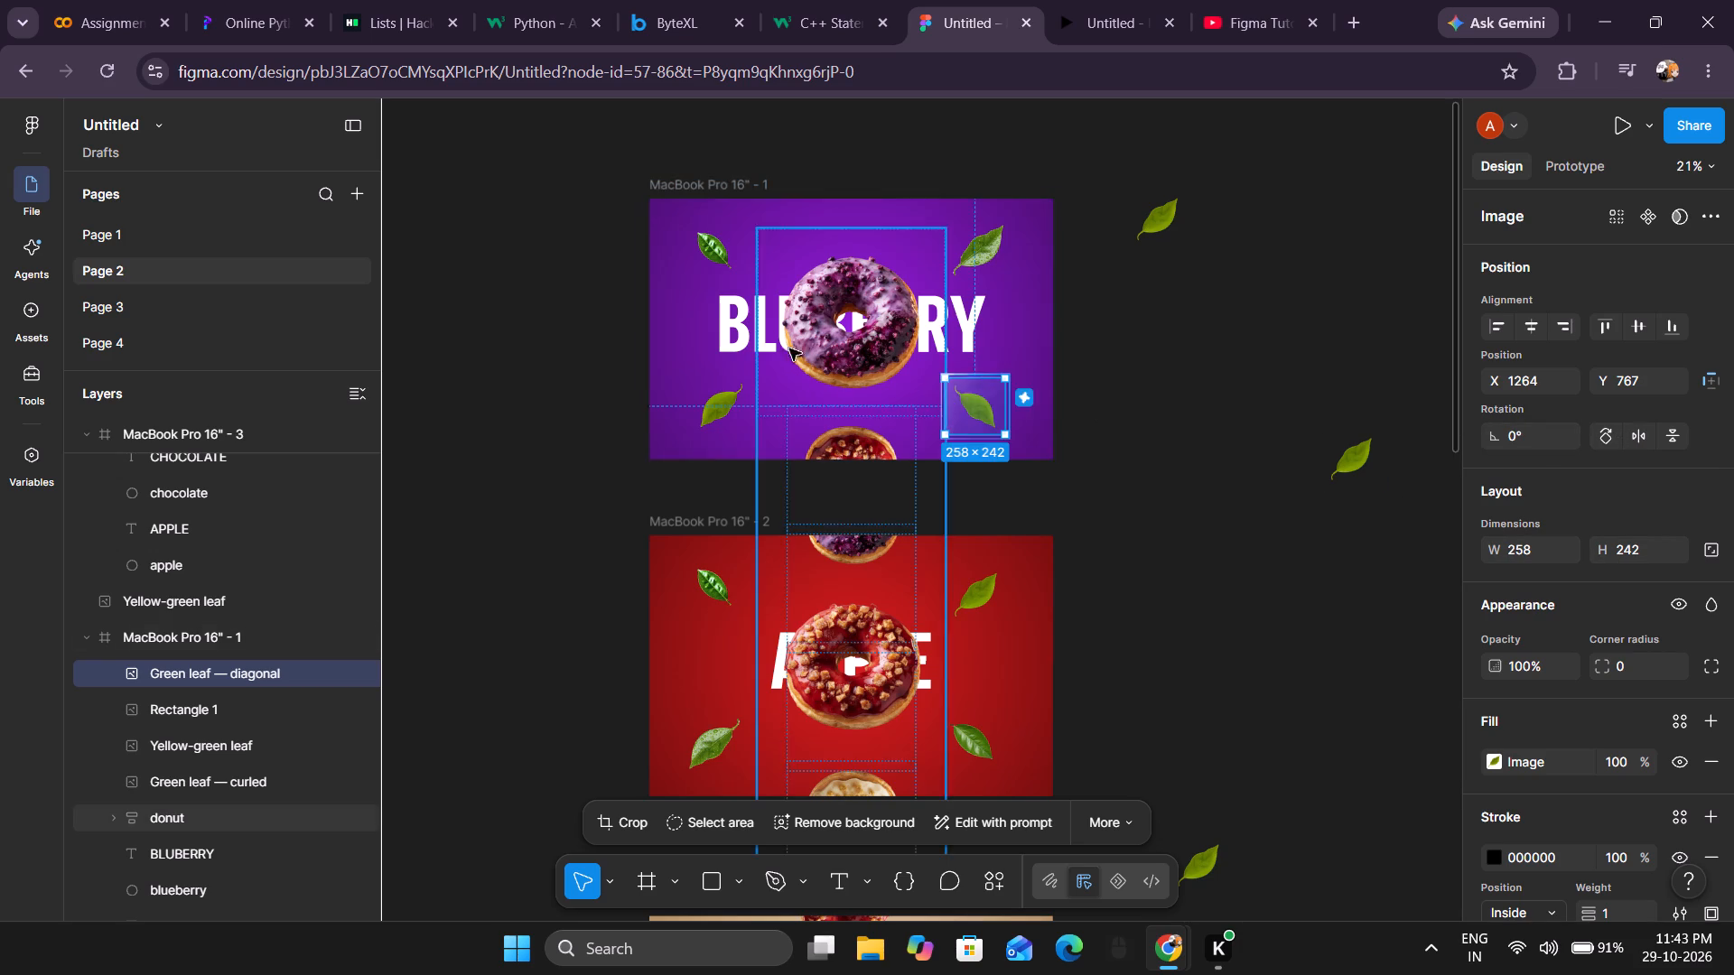
pyautogui.click(719, 257)
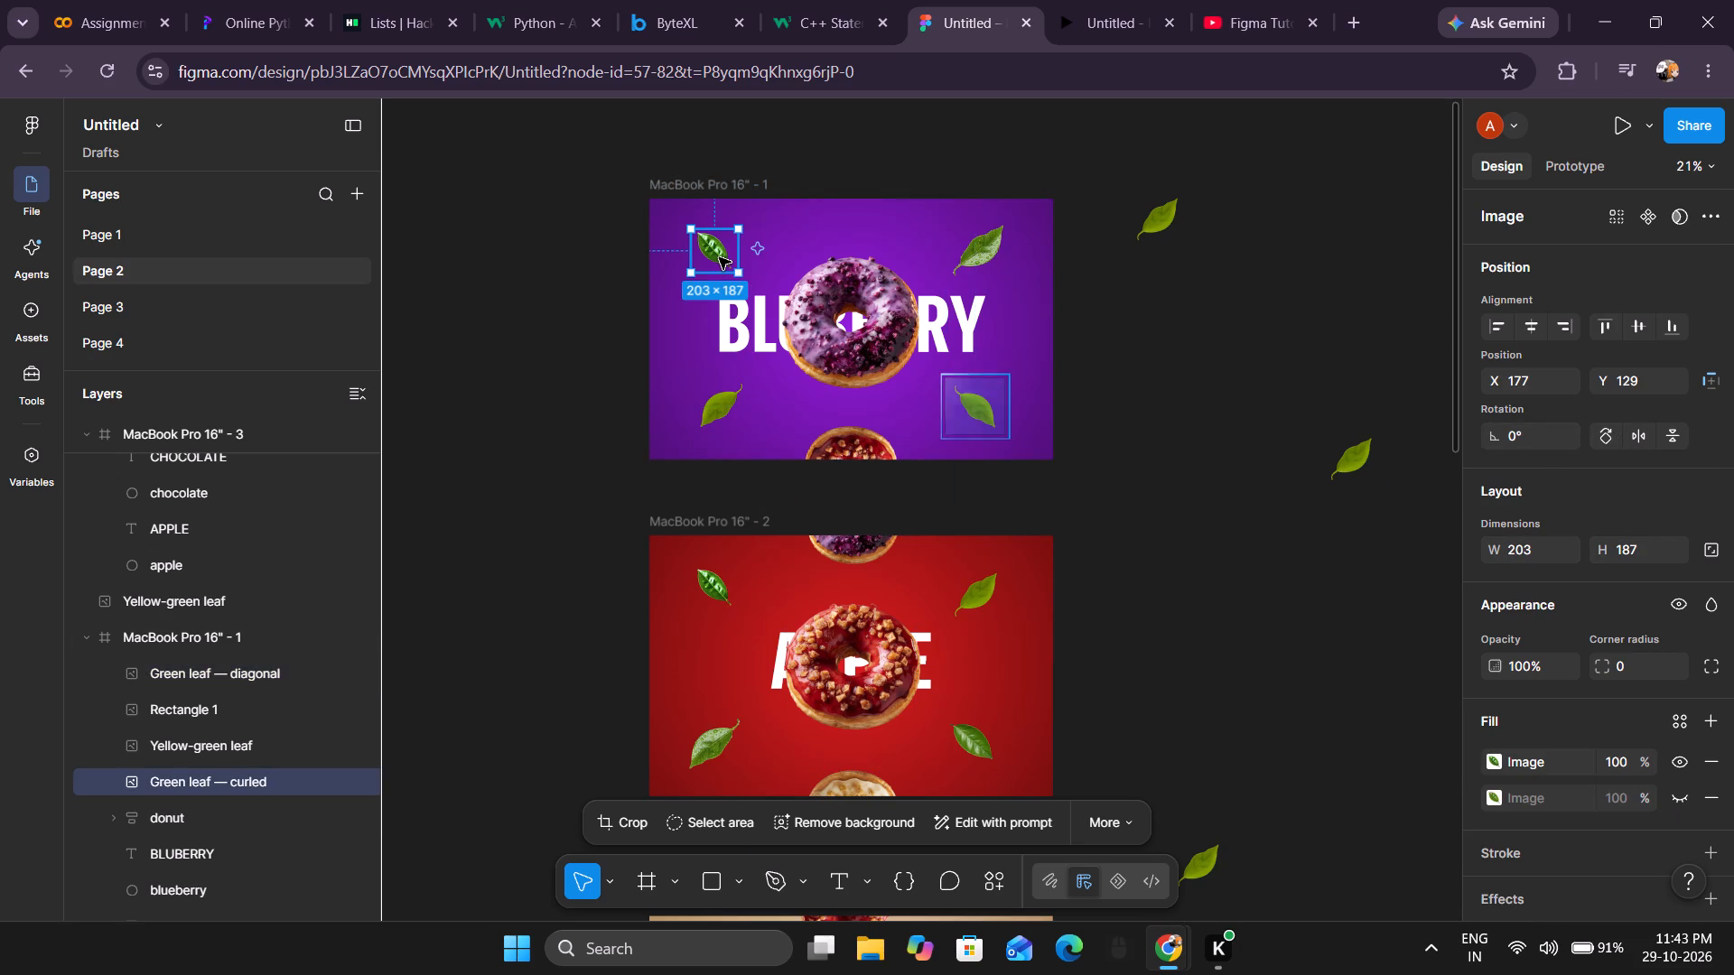
pyautogui.click(1220, 550)
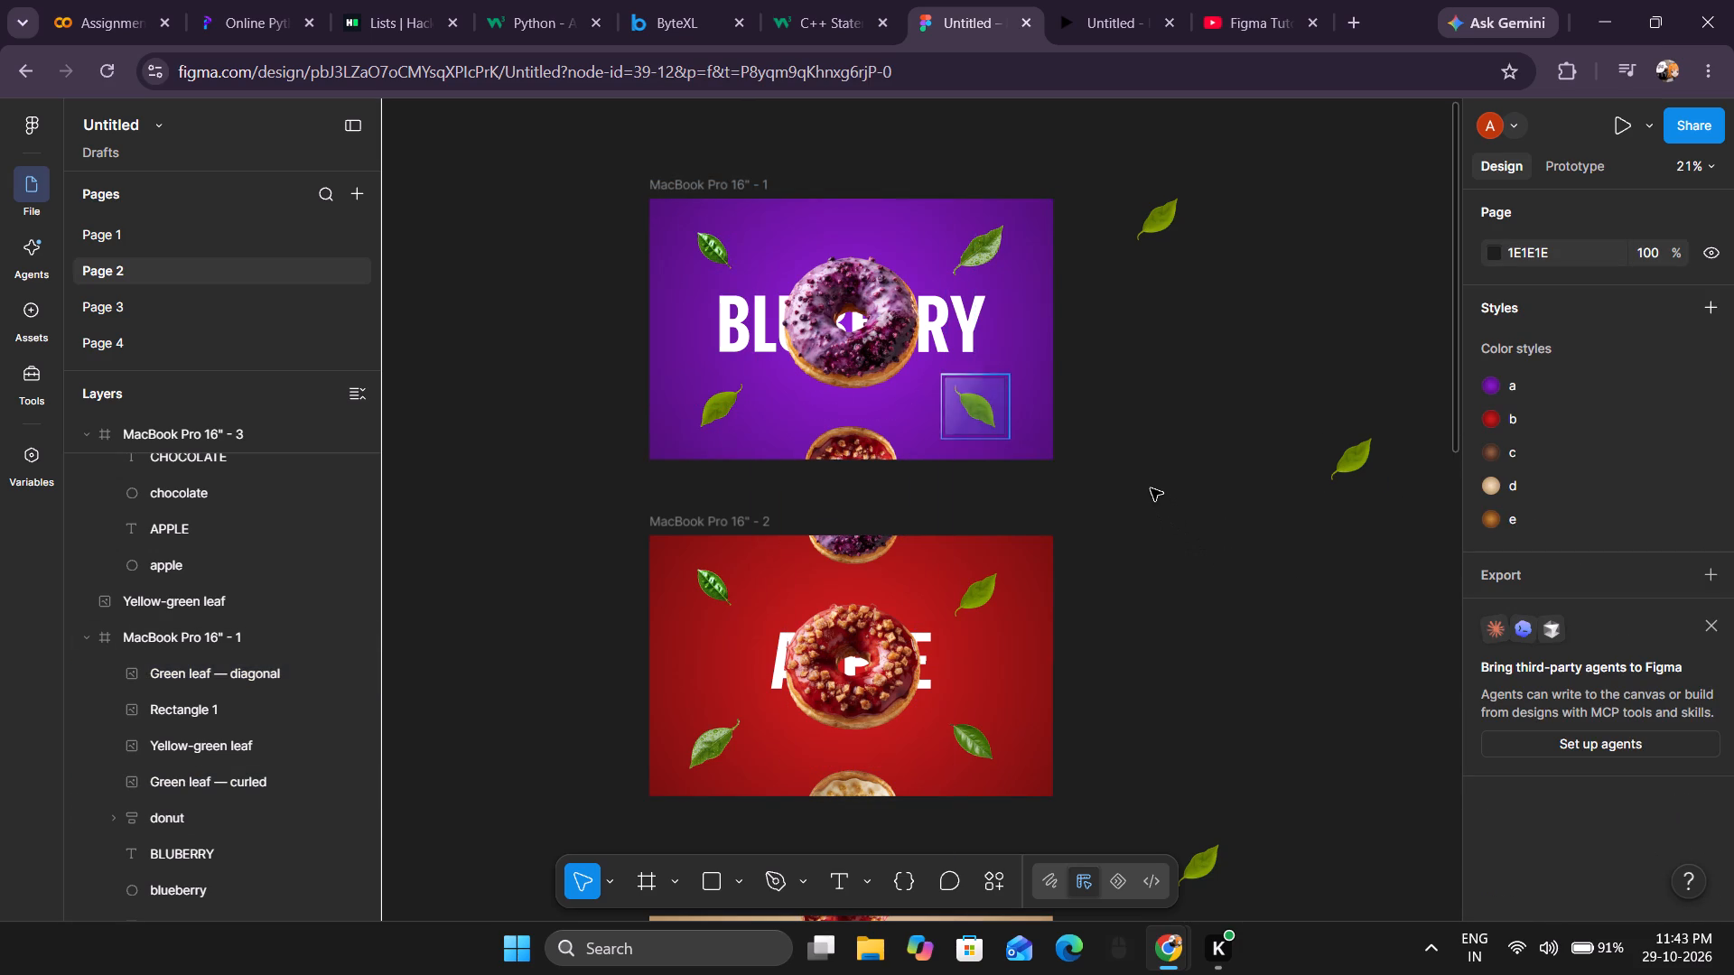
# In the apple frame, swap the upper-left and lower-right leaves, placing the diagonal one at X 134, Y 130 and the curled one at X 1284, Y 734.
pyautogui.scroll(-5, 1151, 488)
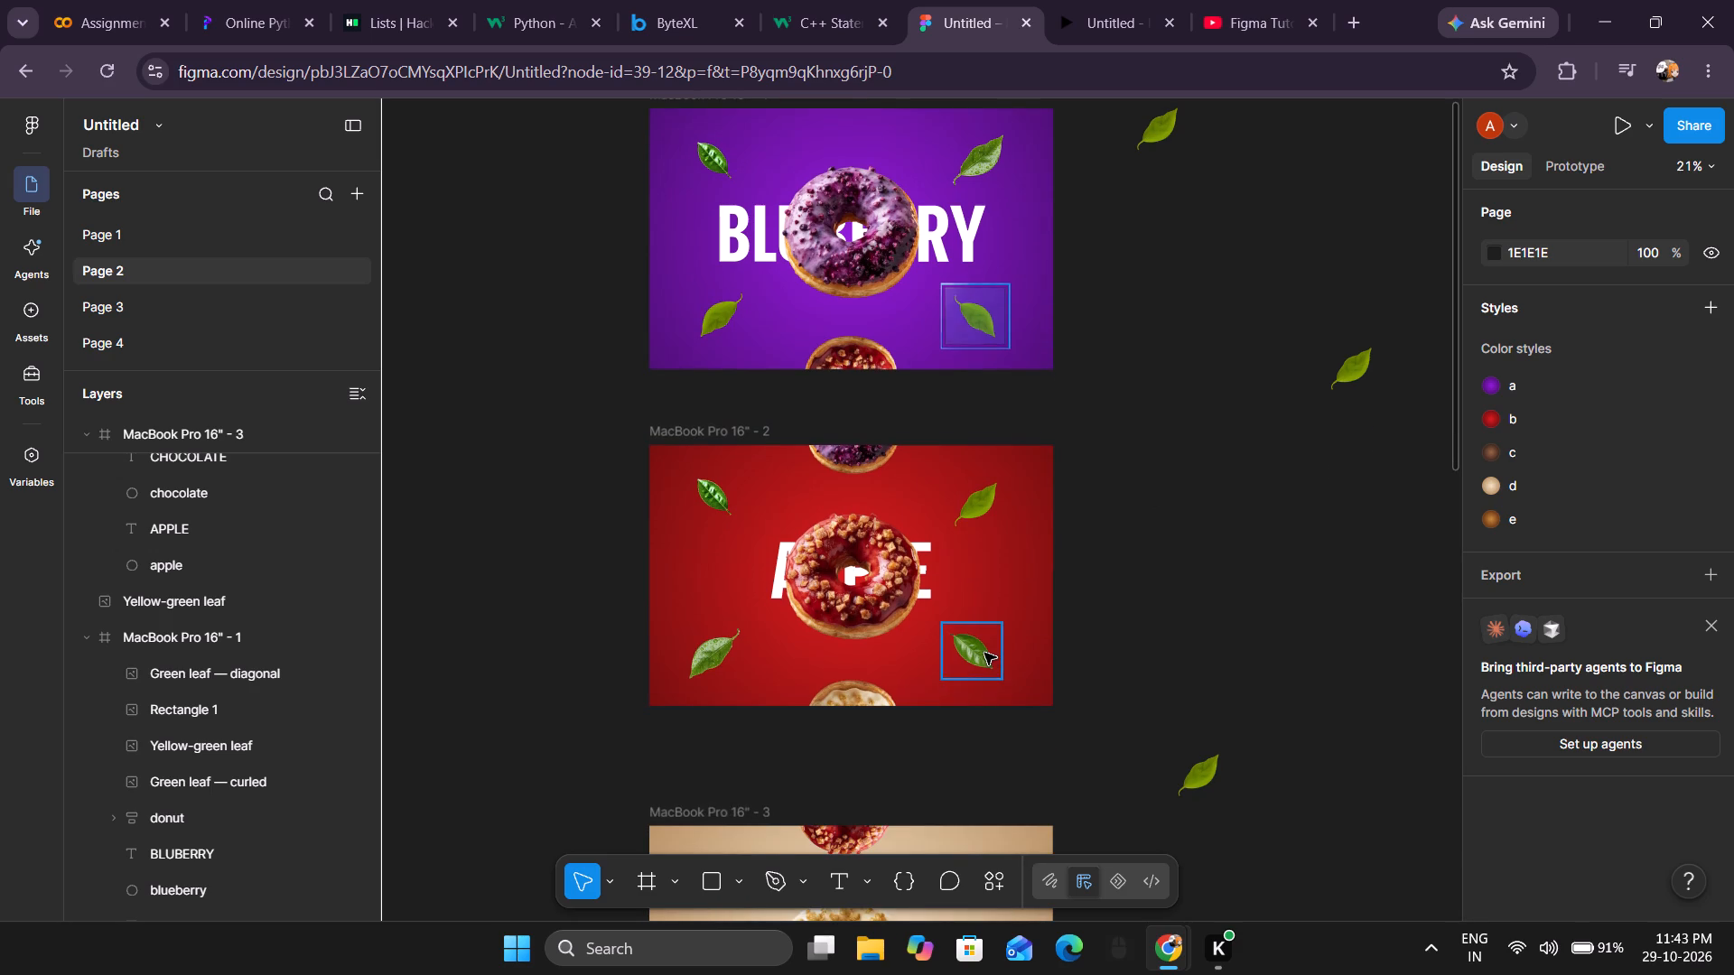
pyautogui.click(984, 653)
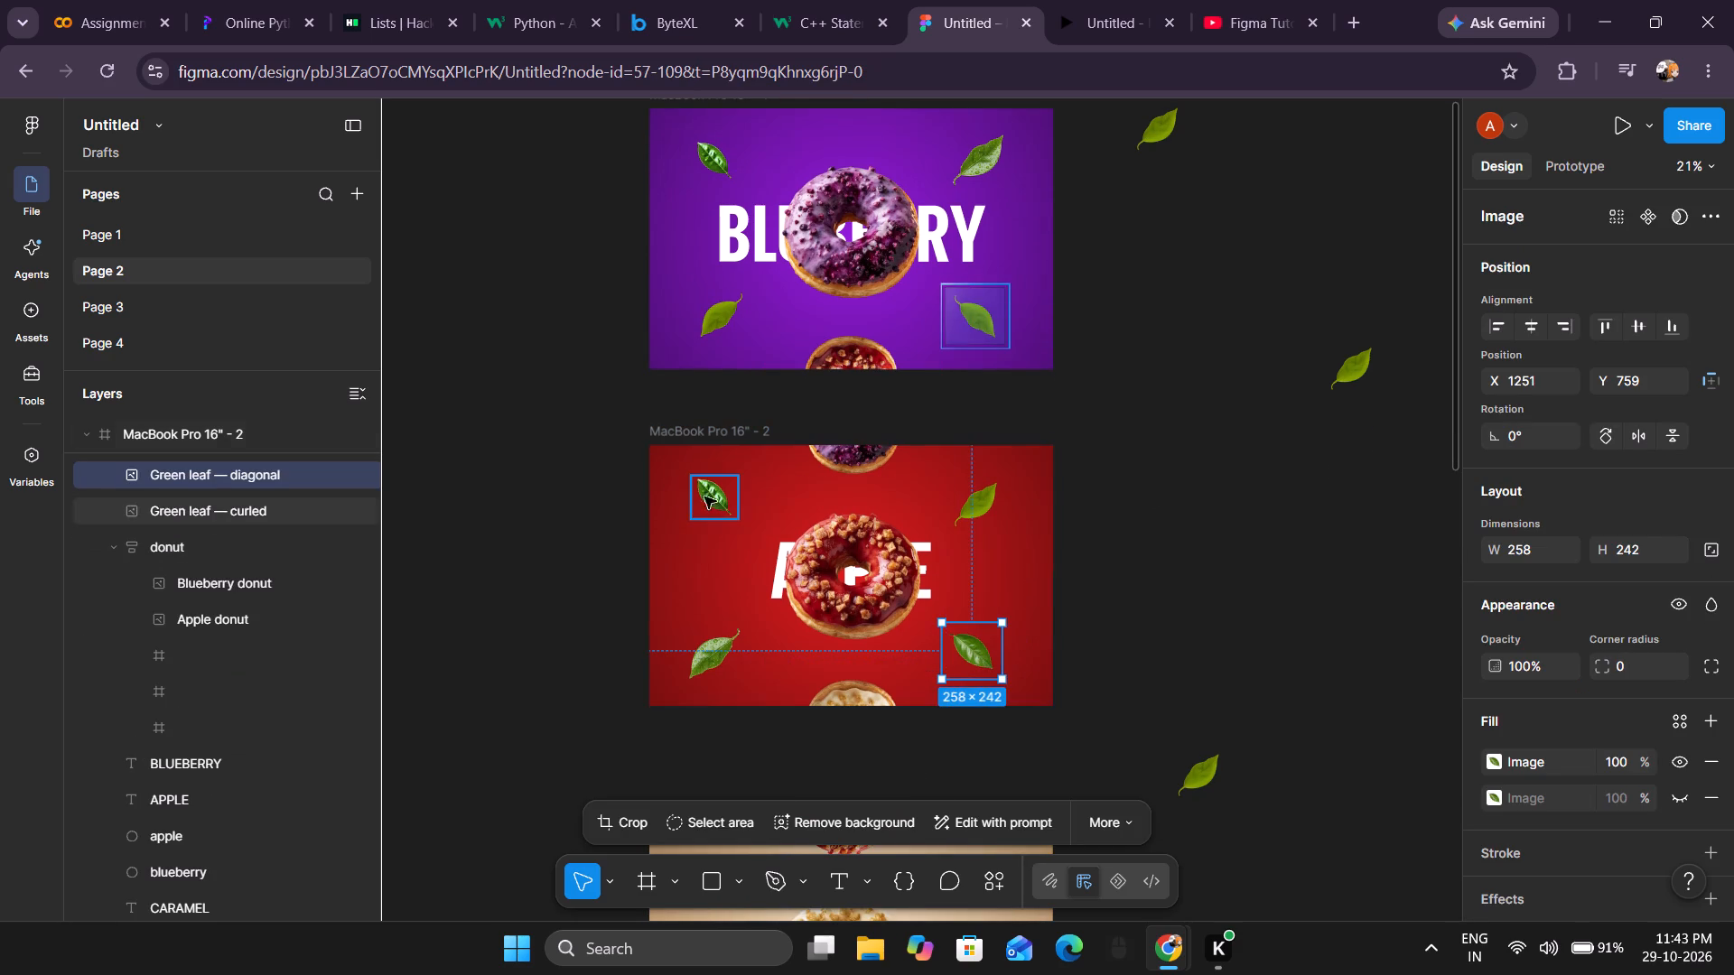
pyautogui.moveTo(718, 500); pyautogui.dragTo(976, 614)
pyautogui.moveTo(968, 655); pyautogui.dragTo(728, 558)
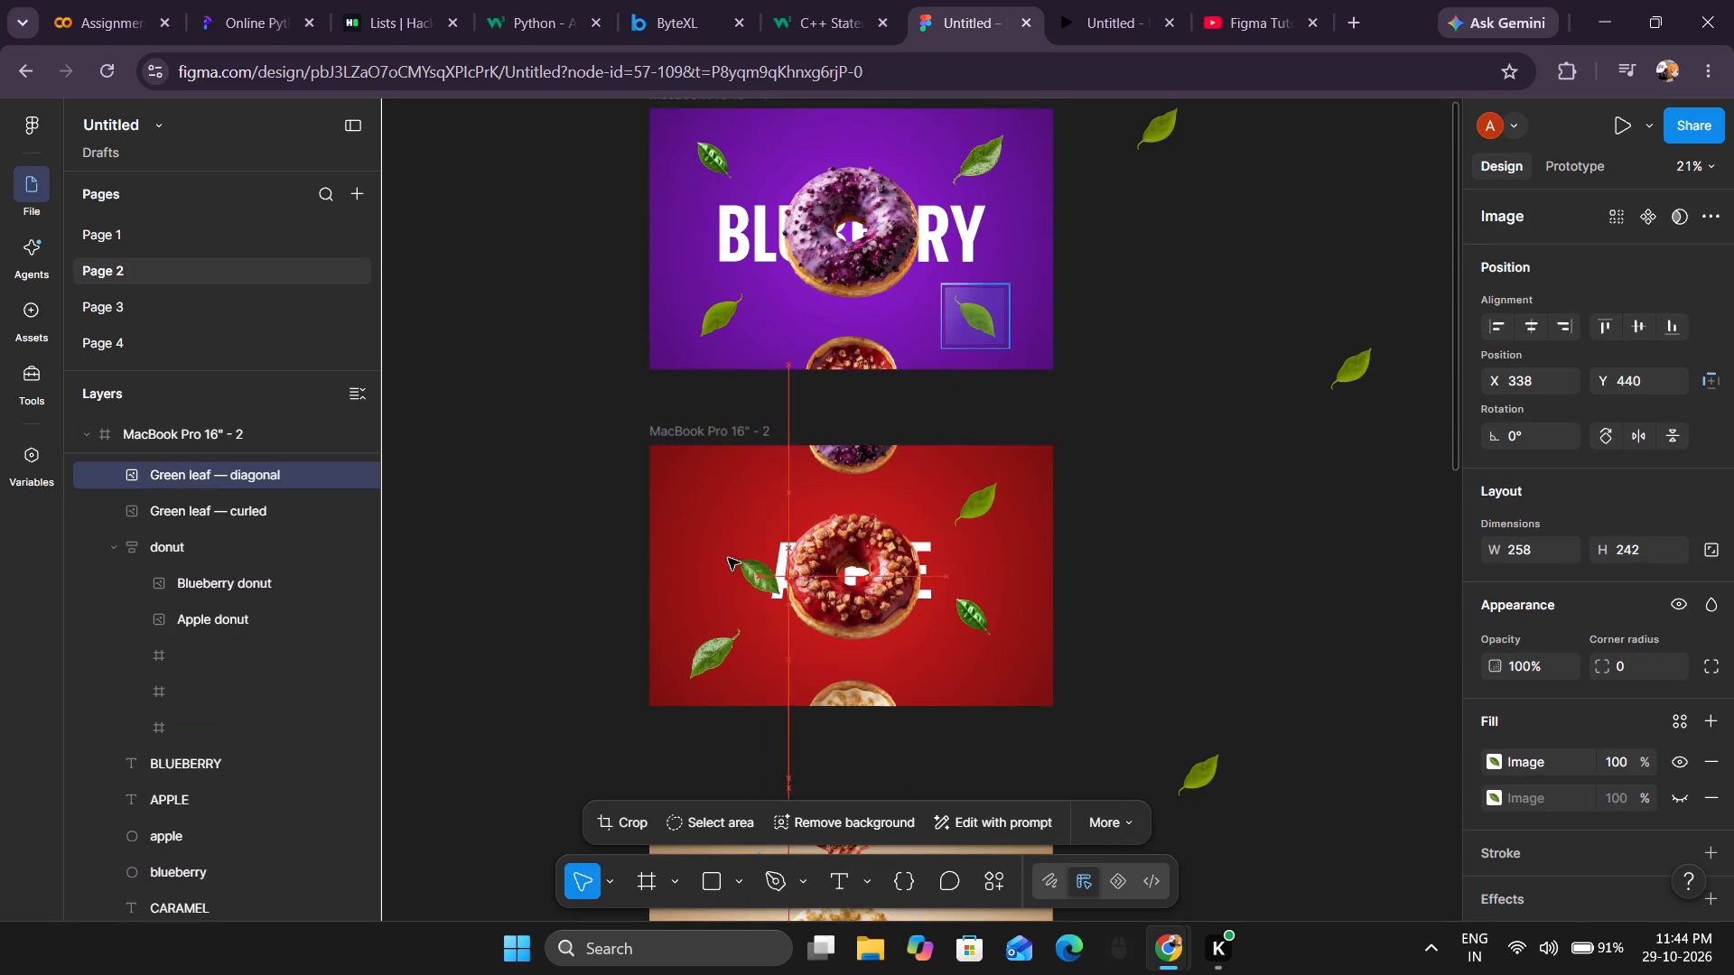
pyautogui.moveTo(728, 558); pyautogui.dragTo(706, 507)
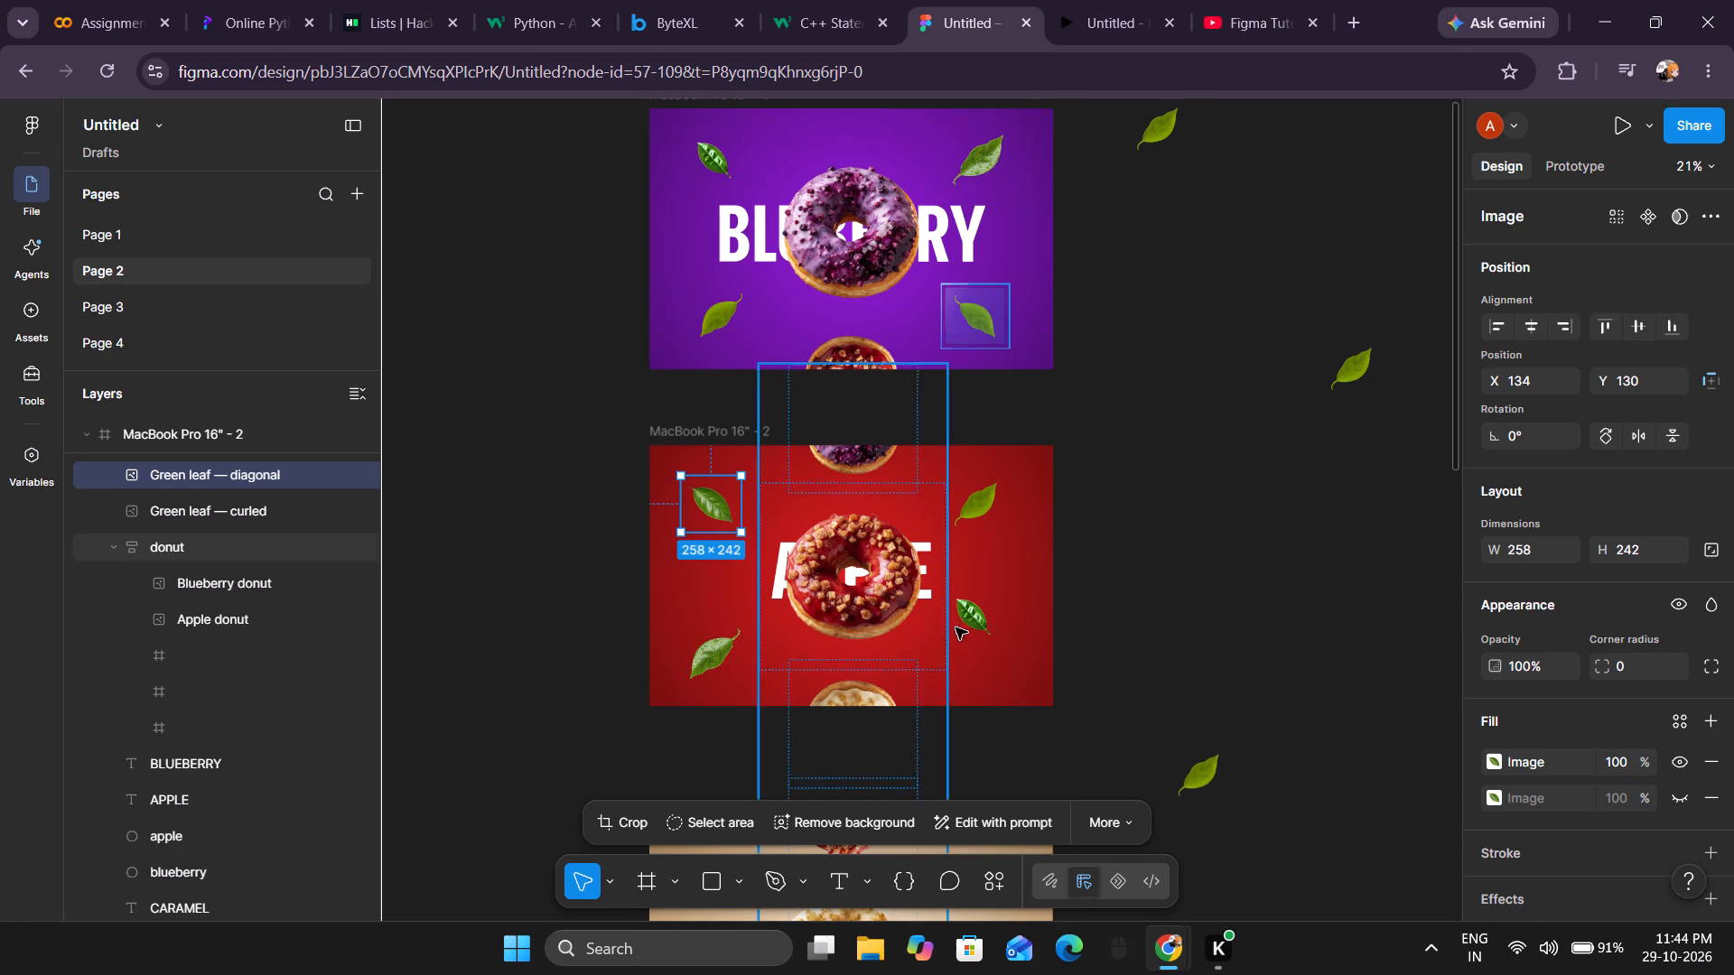
pyautogui.moveTo(970, 614); pyautogui.dragTo(970, 636)
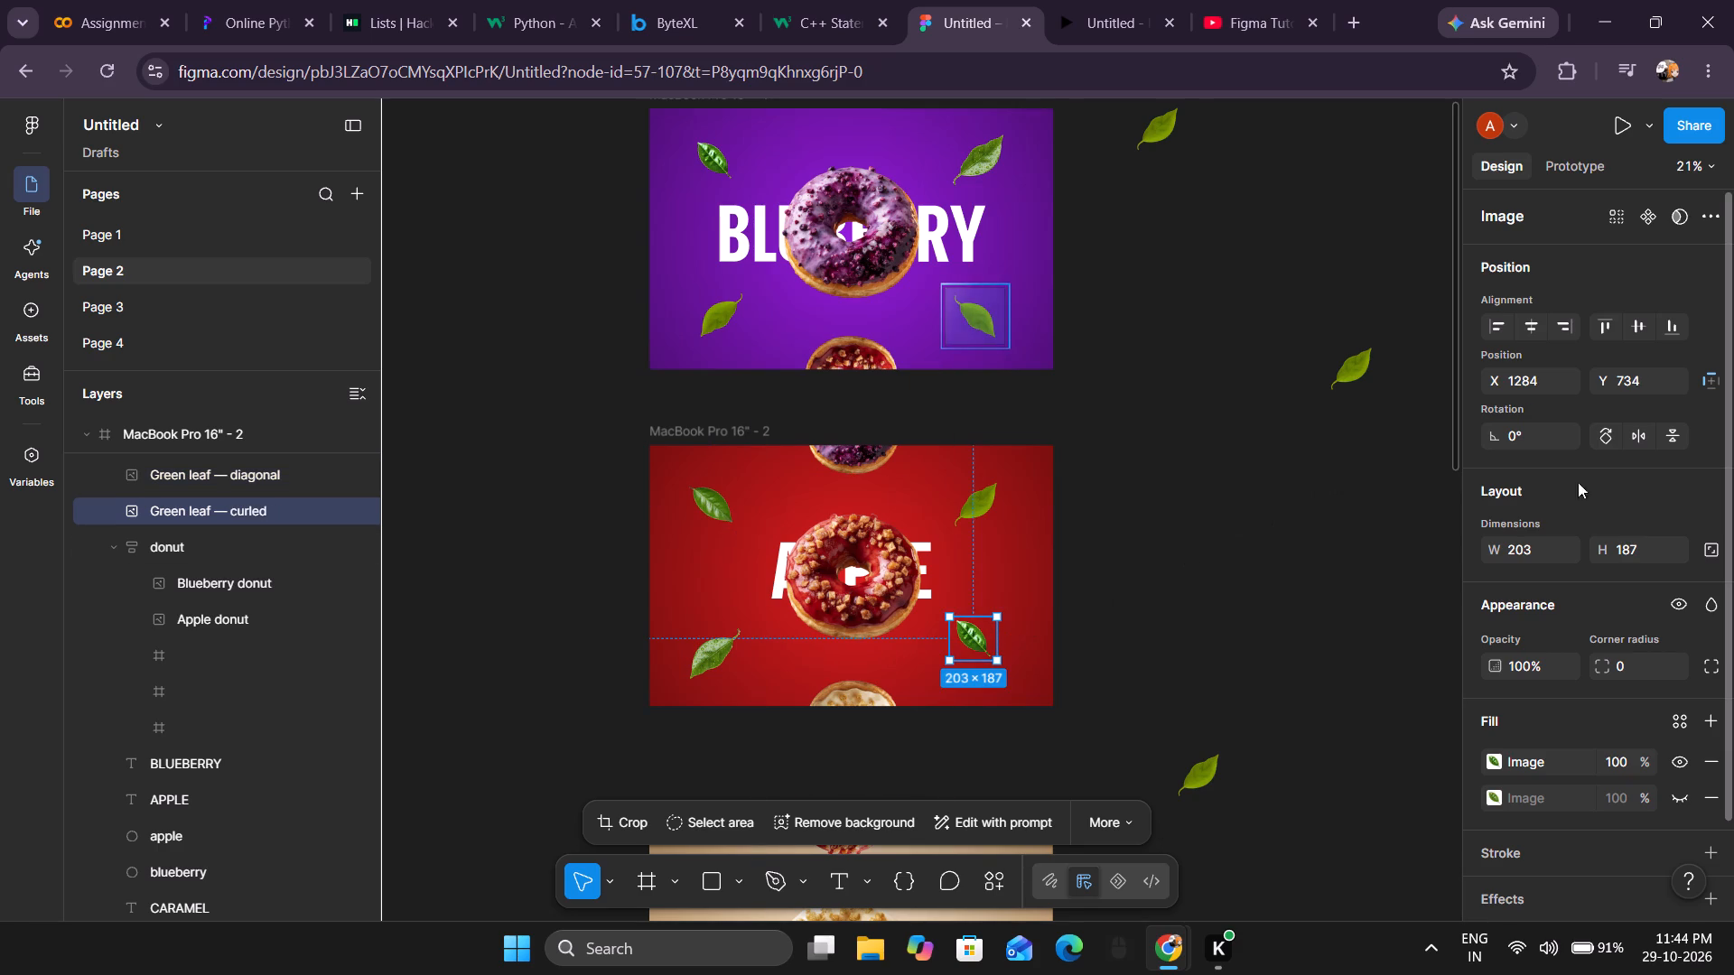
# Flip the apple frame's curled lower-right leaf and diagonal upper-left leaf both horizontally and vertically.
pyautogui.click(1645, 438)
pyautogui.click(1666, 435)
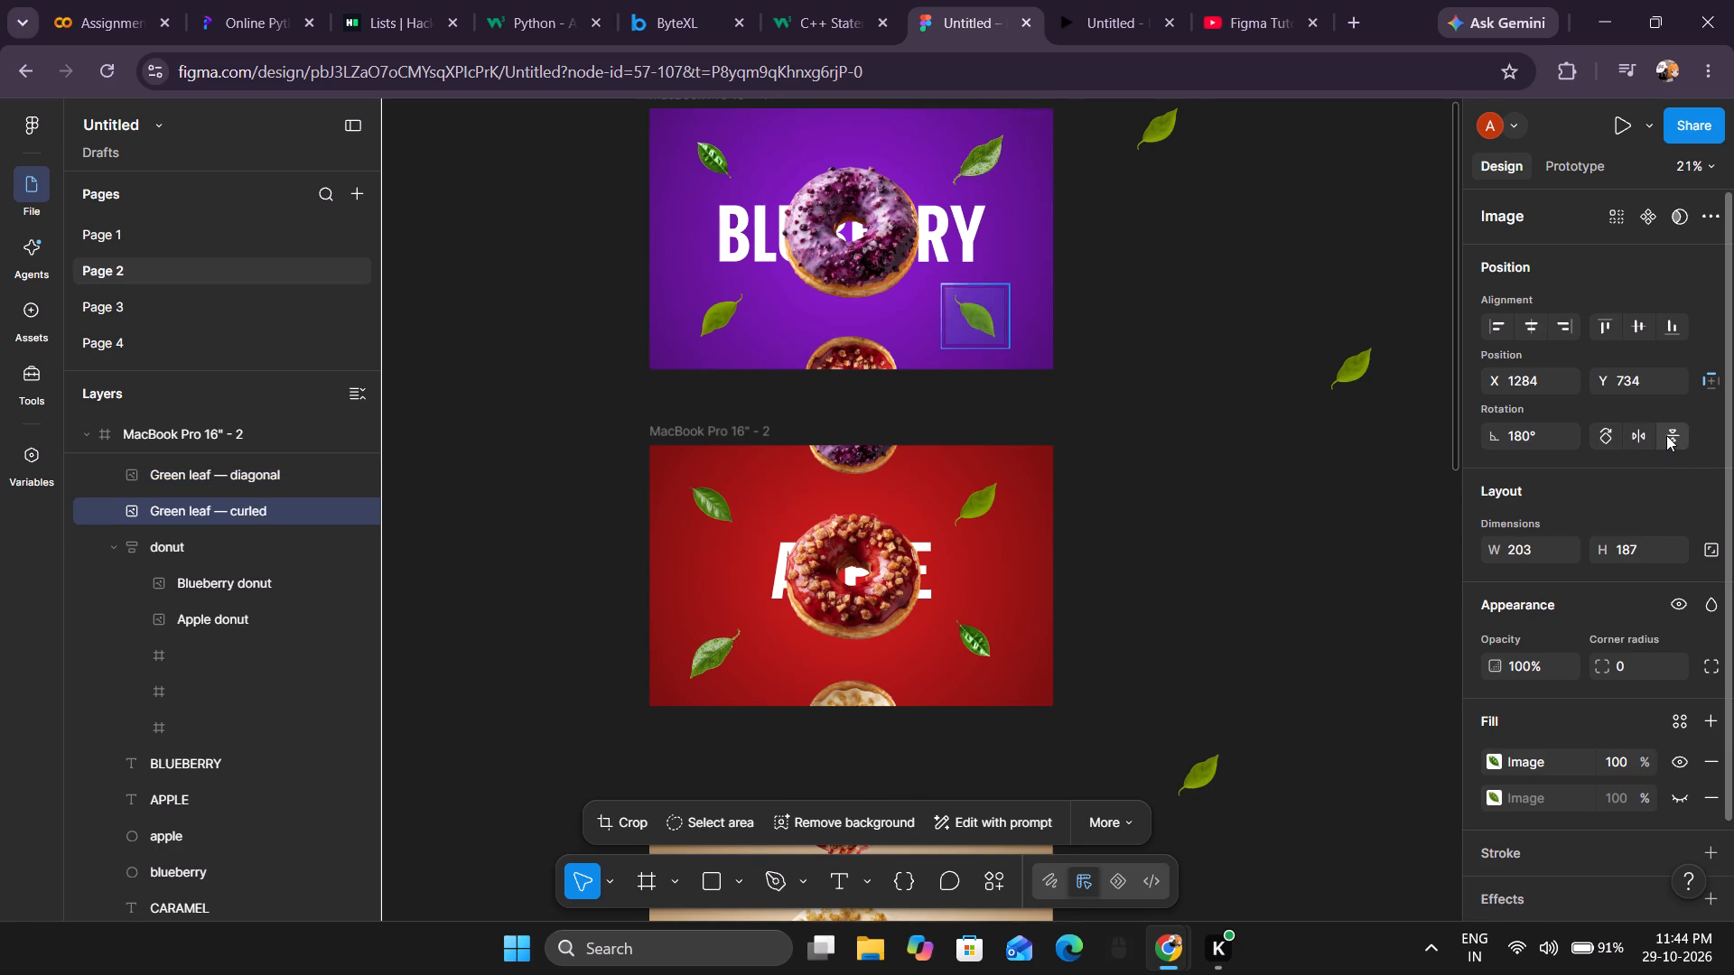
pyautogui.click(732, 511)
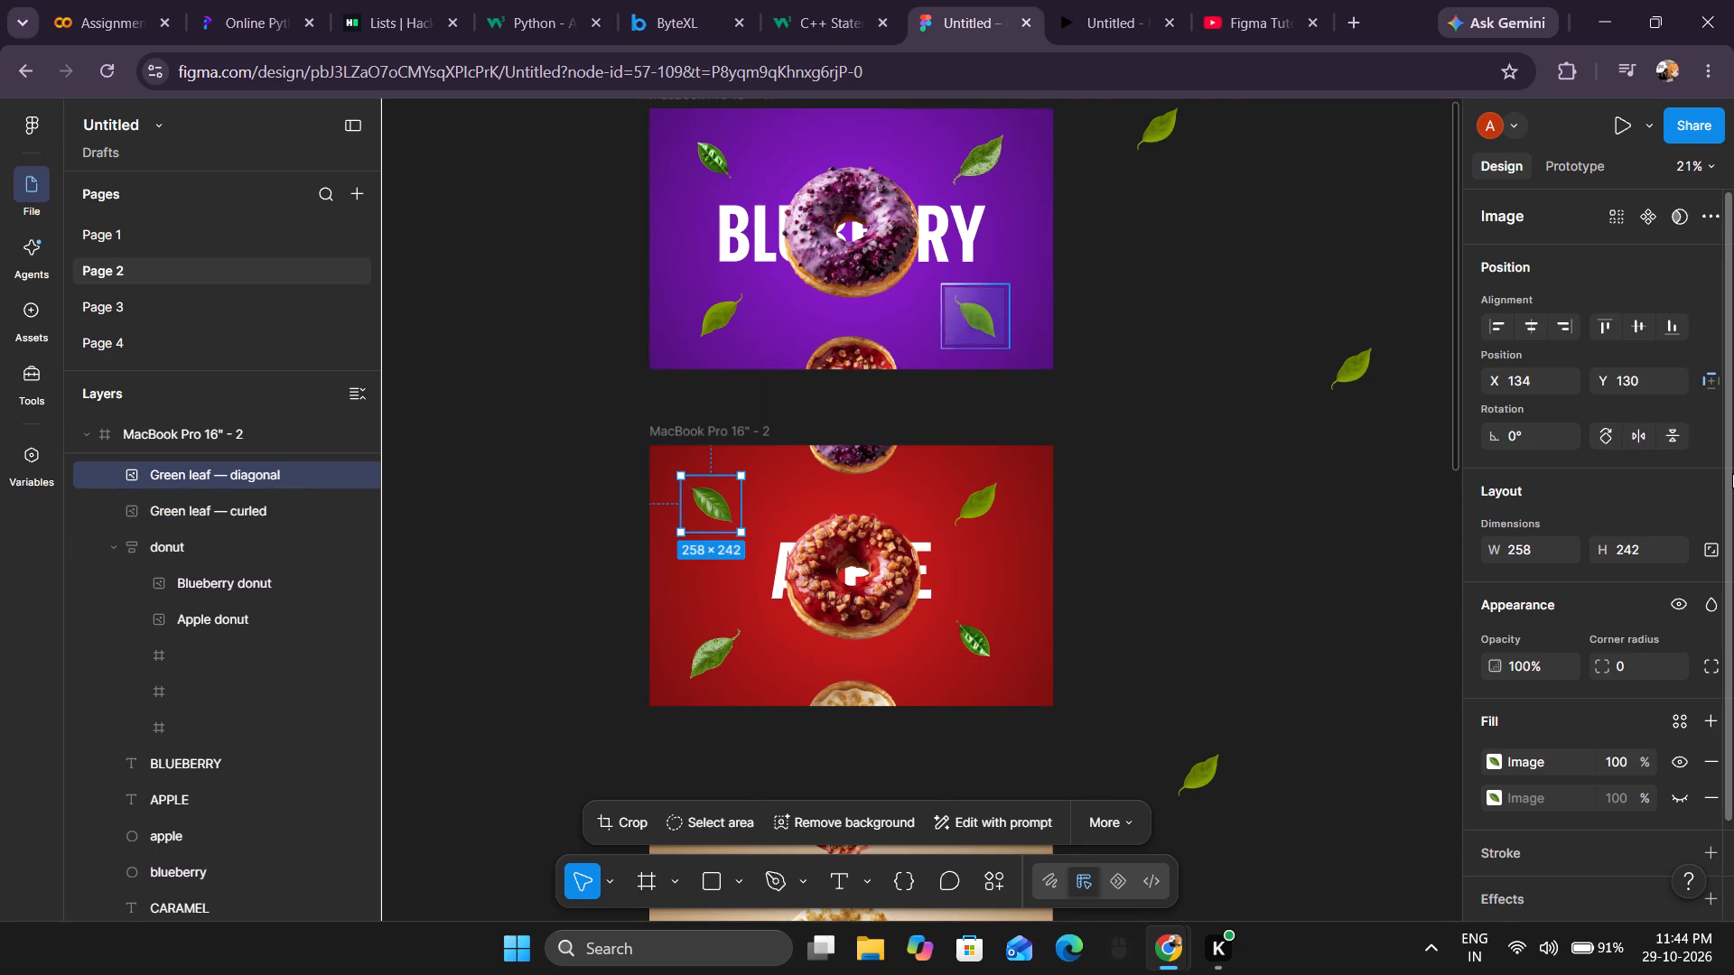
pyautogui.click(1669, 433)
pyautogui.click(1638, 435)
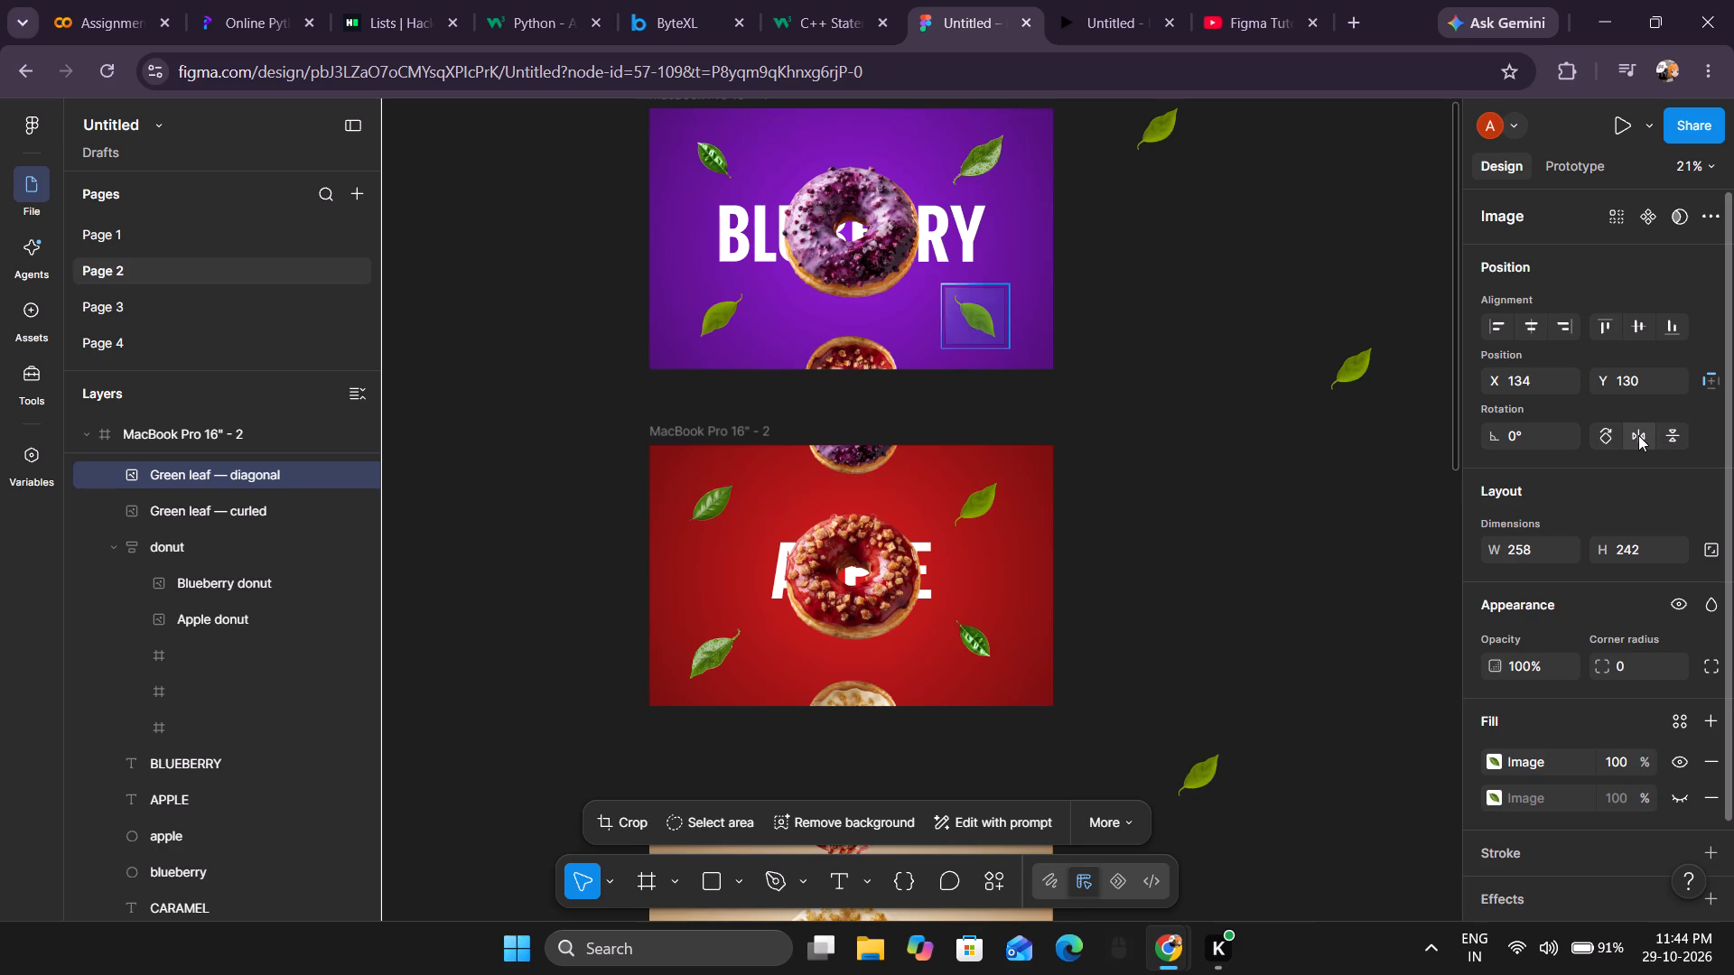
# Preview the prototype back and forth between the blueberry, apple, vanilla and chocolate frames, examining how the leaves animate.
pyautogui.click(1102, 33)
pyautogui.press('Right')
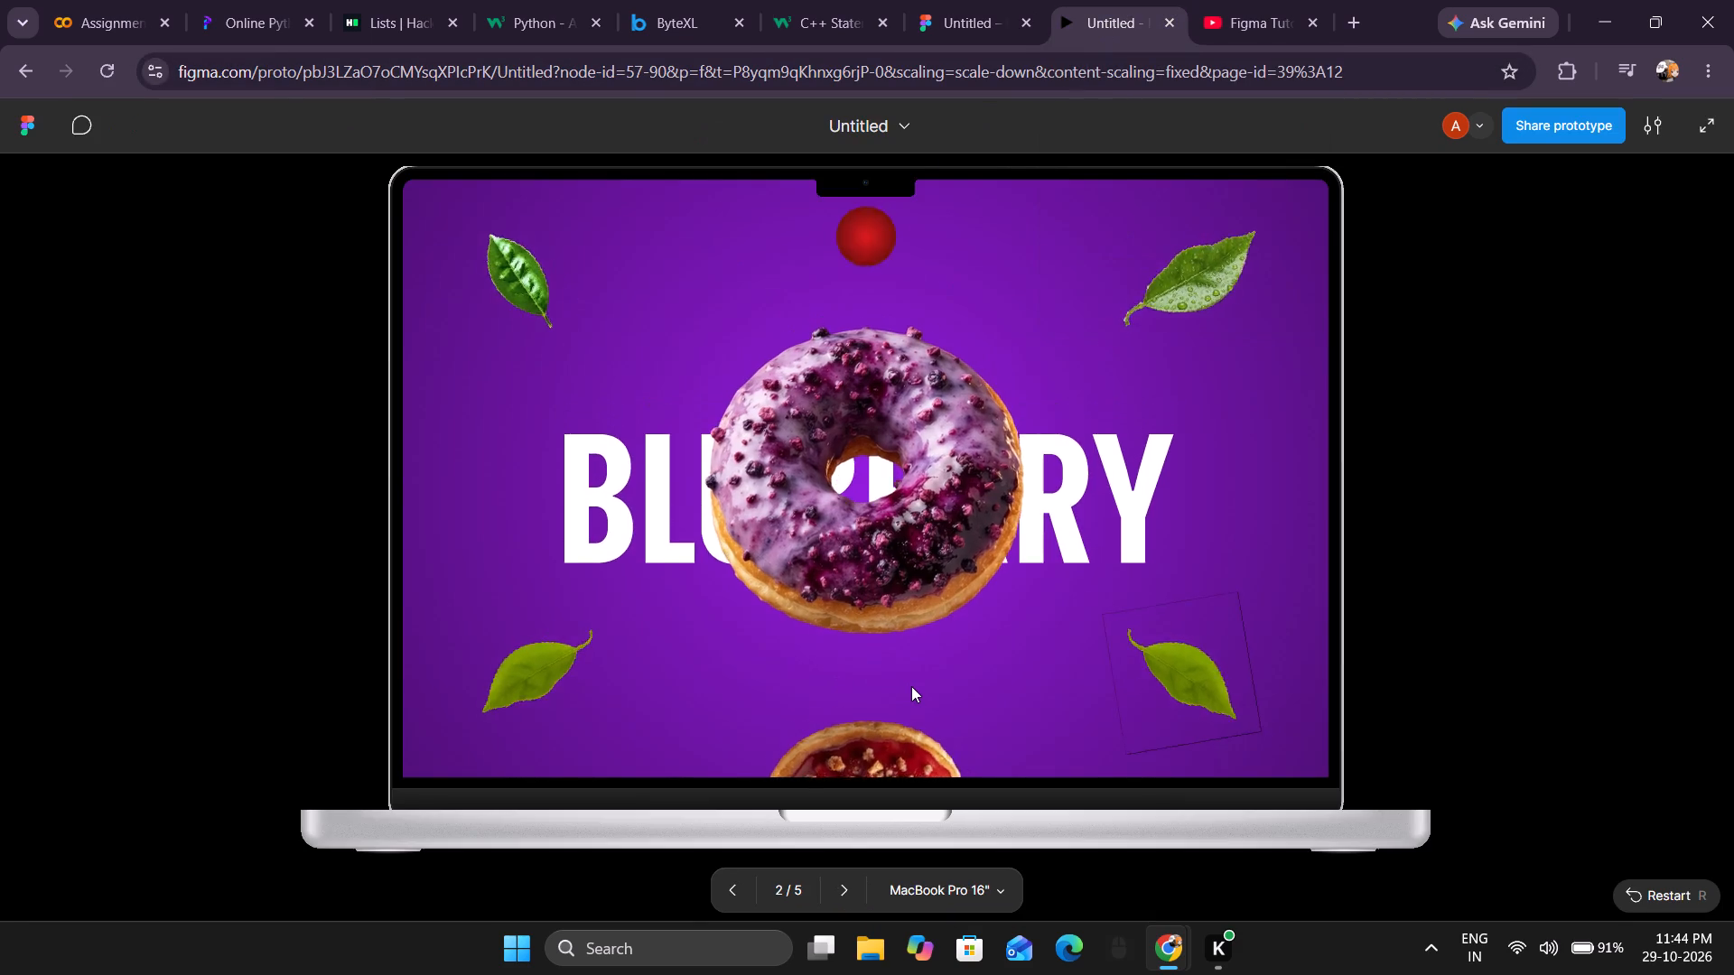
pyautogui.press('Left')
pyautogui.press('Right')
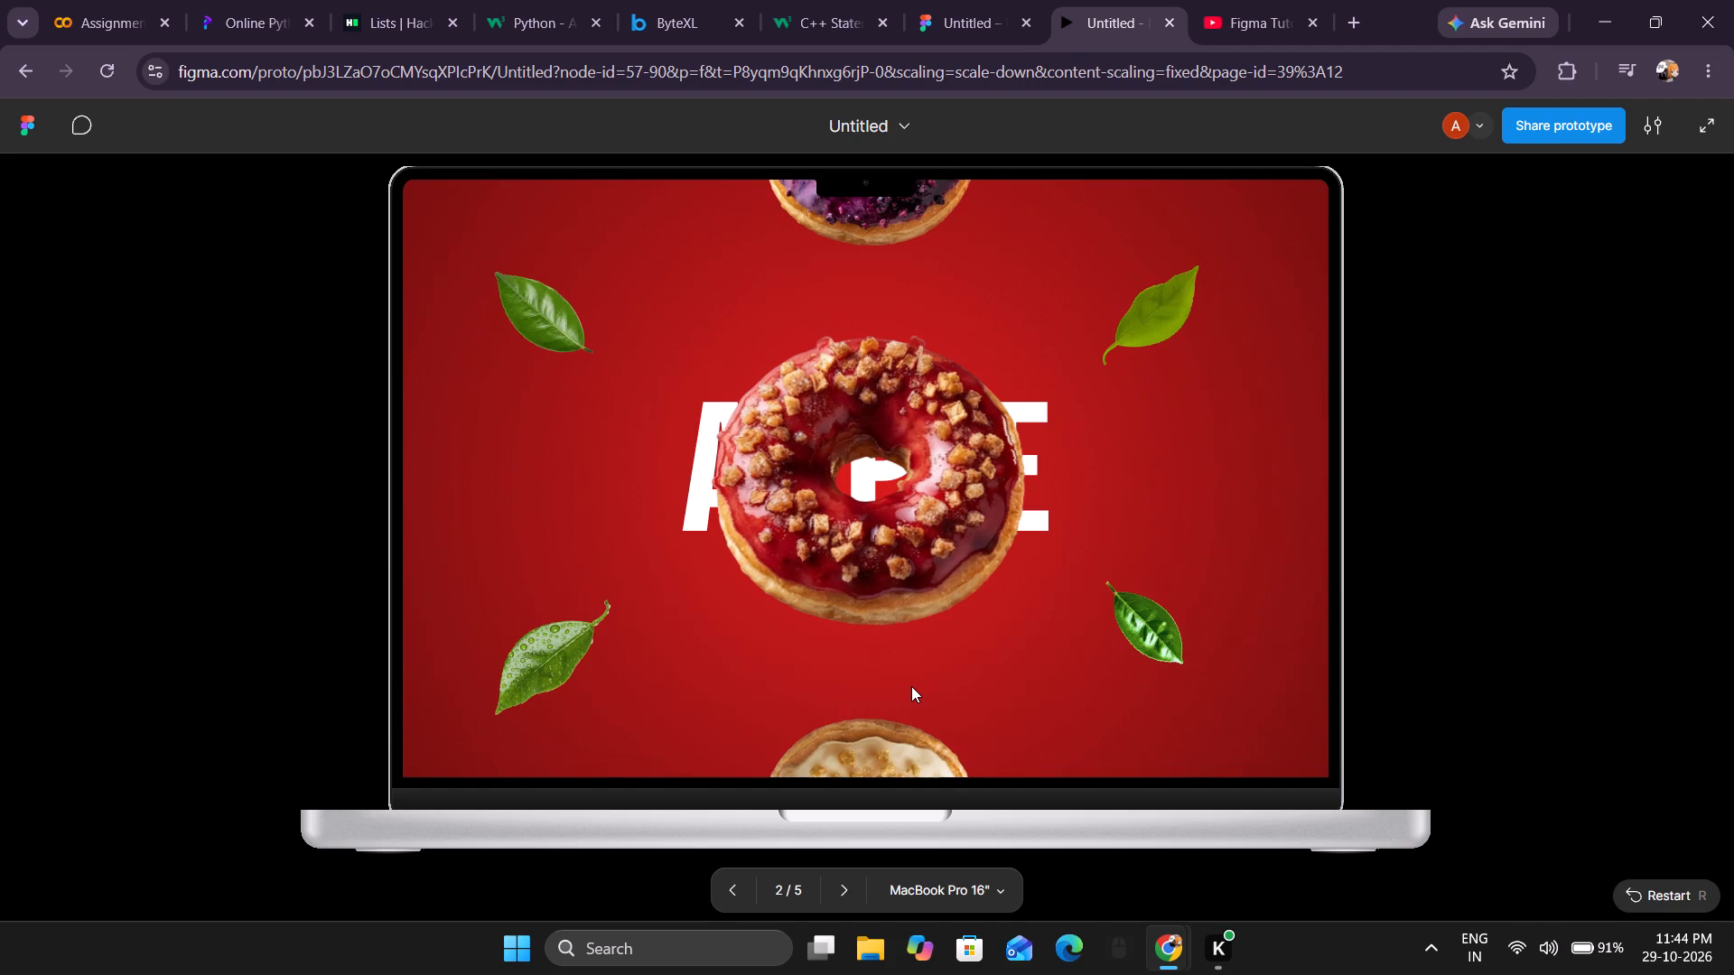
pyautogui.press('Right')
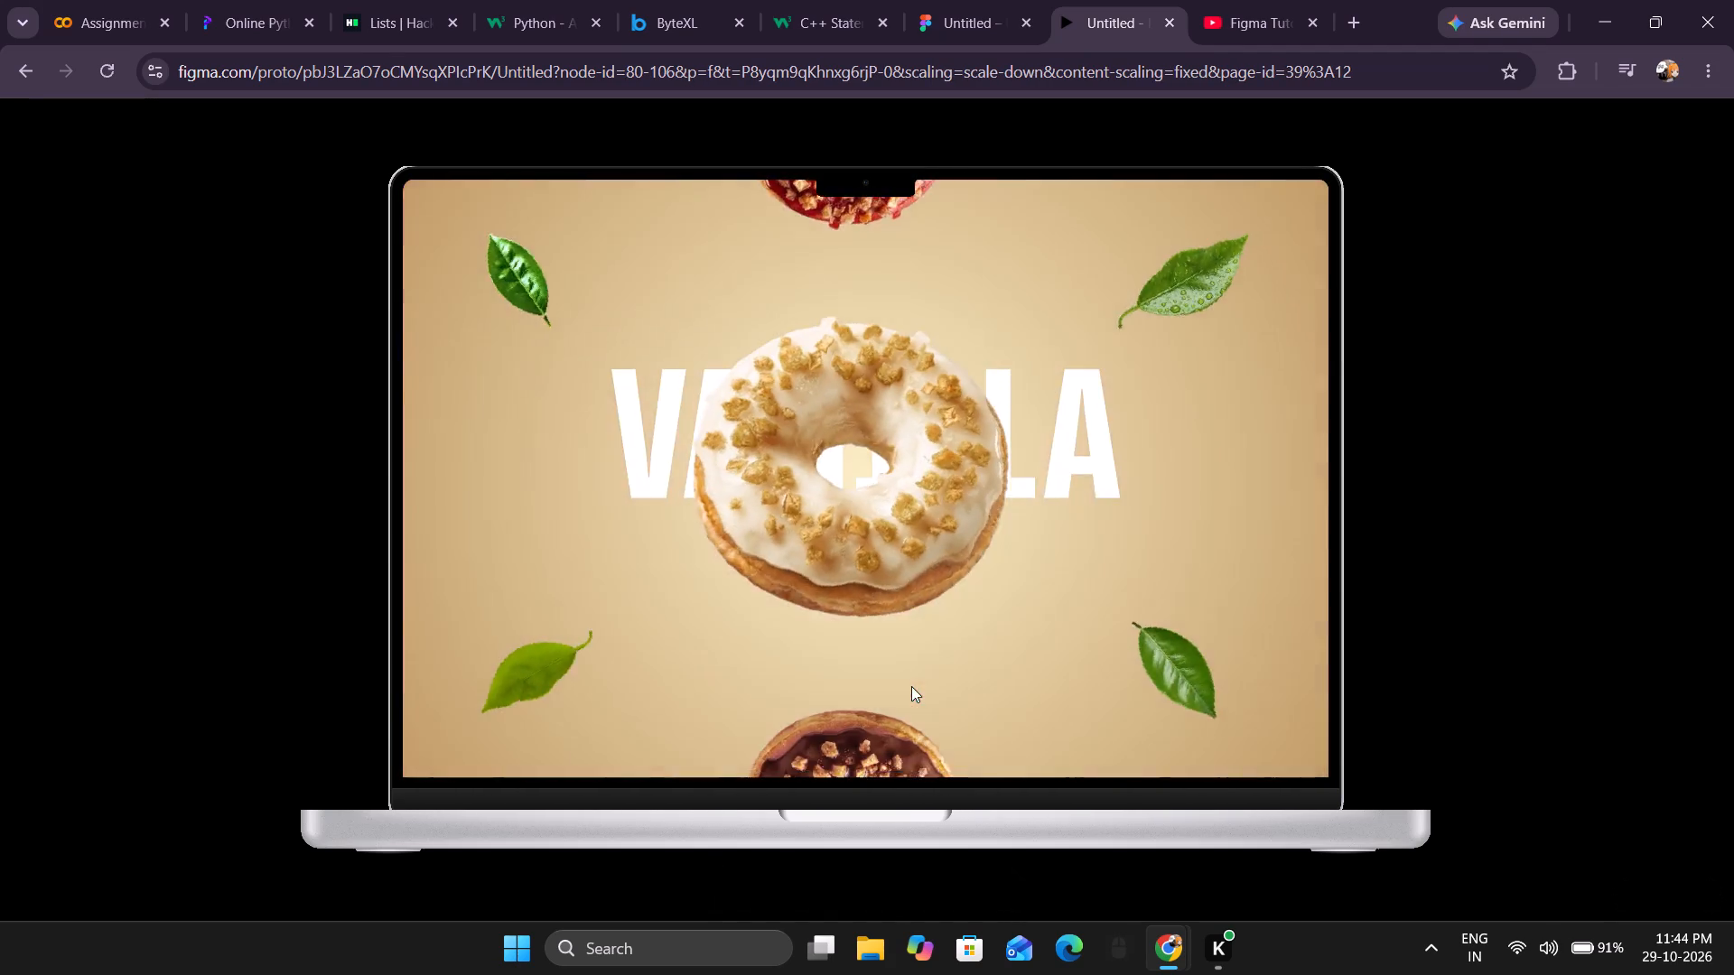
pyautogui.press('Left')
pyautogui.press('Right')
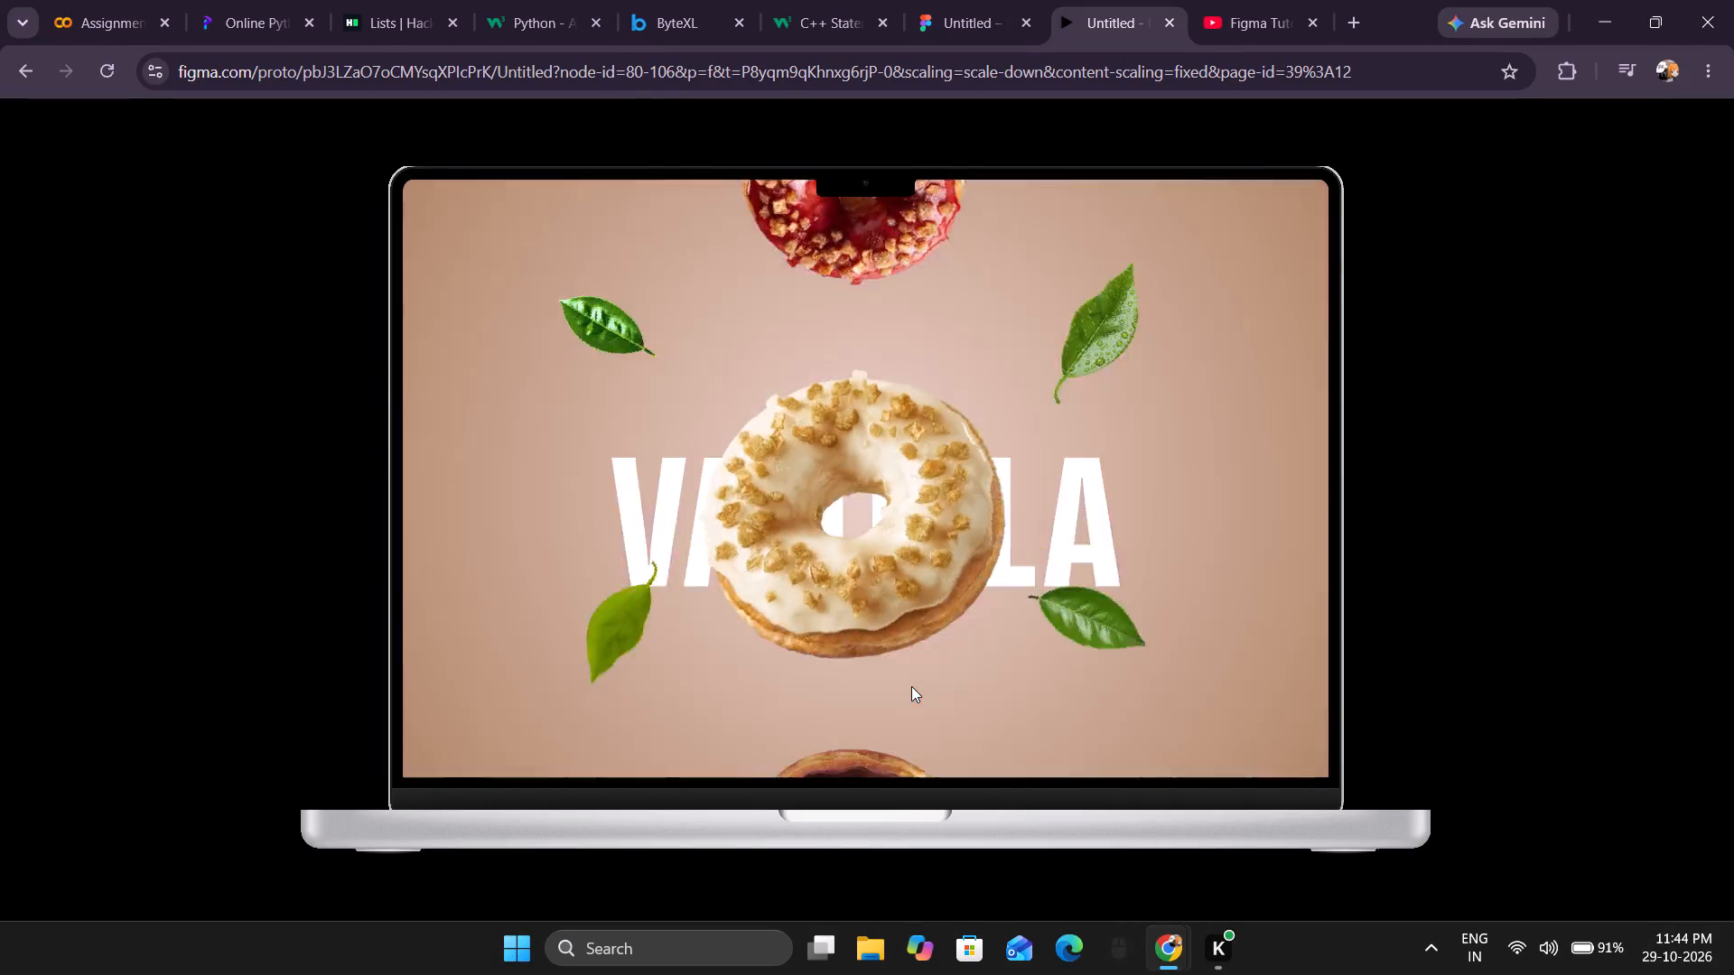
pyautogui.press('Right')
pyautogui.press('Left')
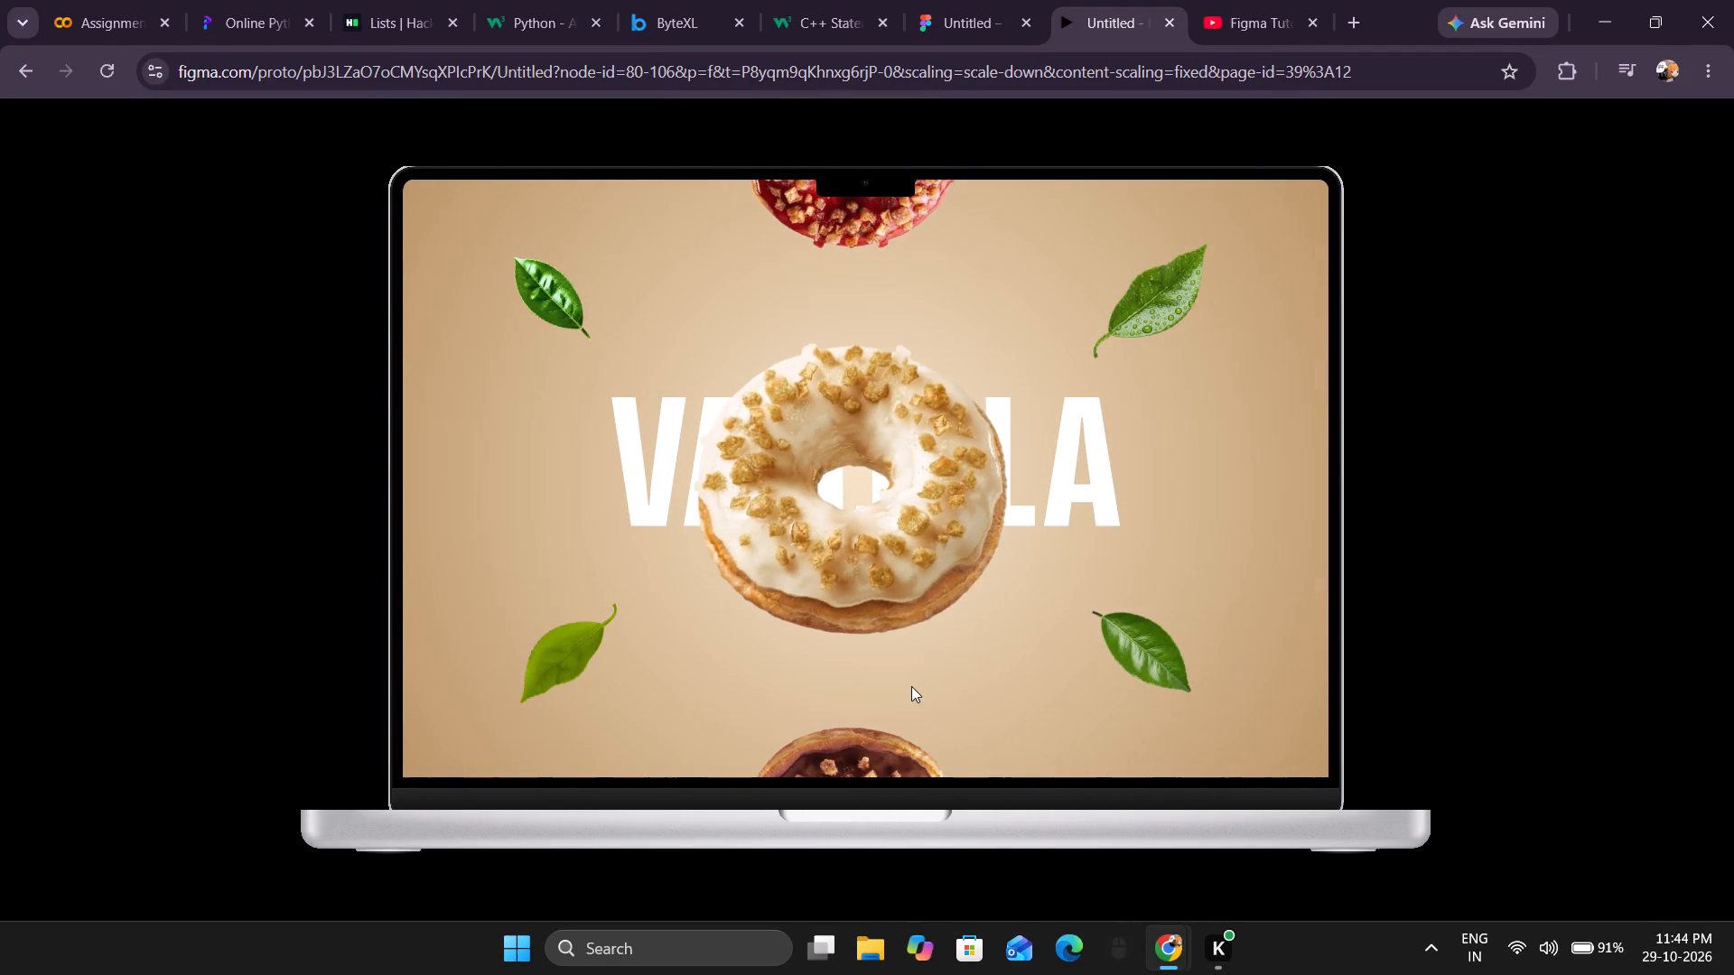
pyautogui.press('Right')
pyautogui.press('Left')
pyautogui.press('Left')
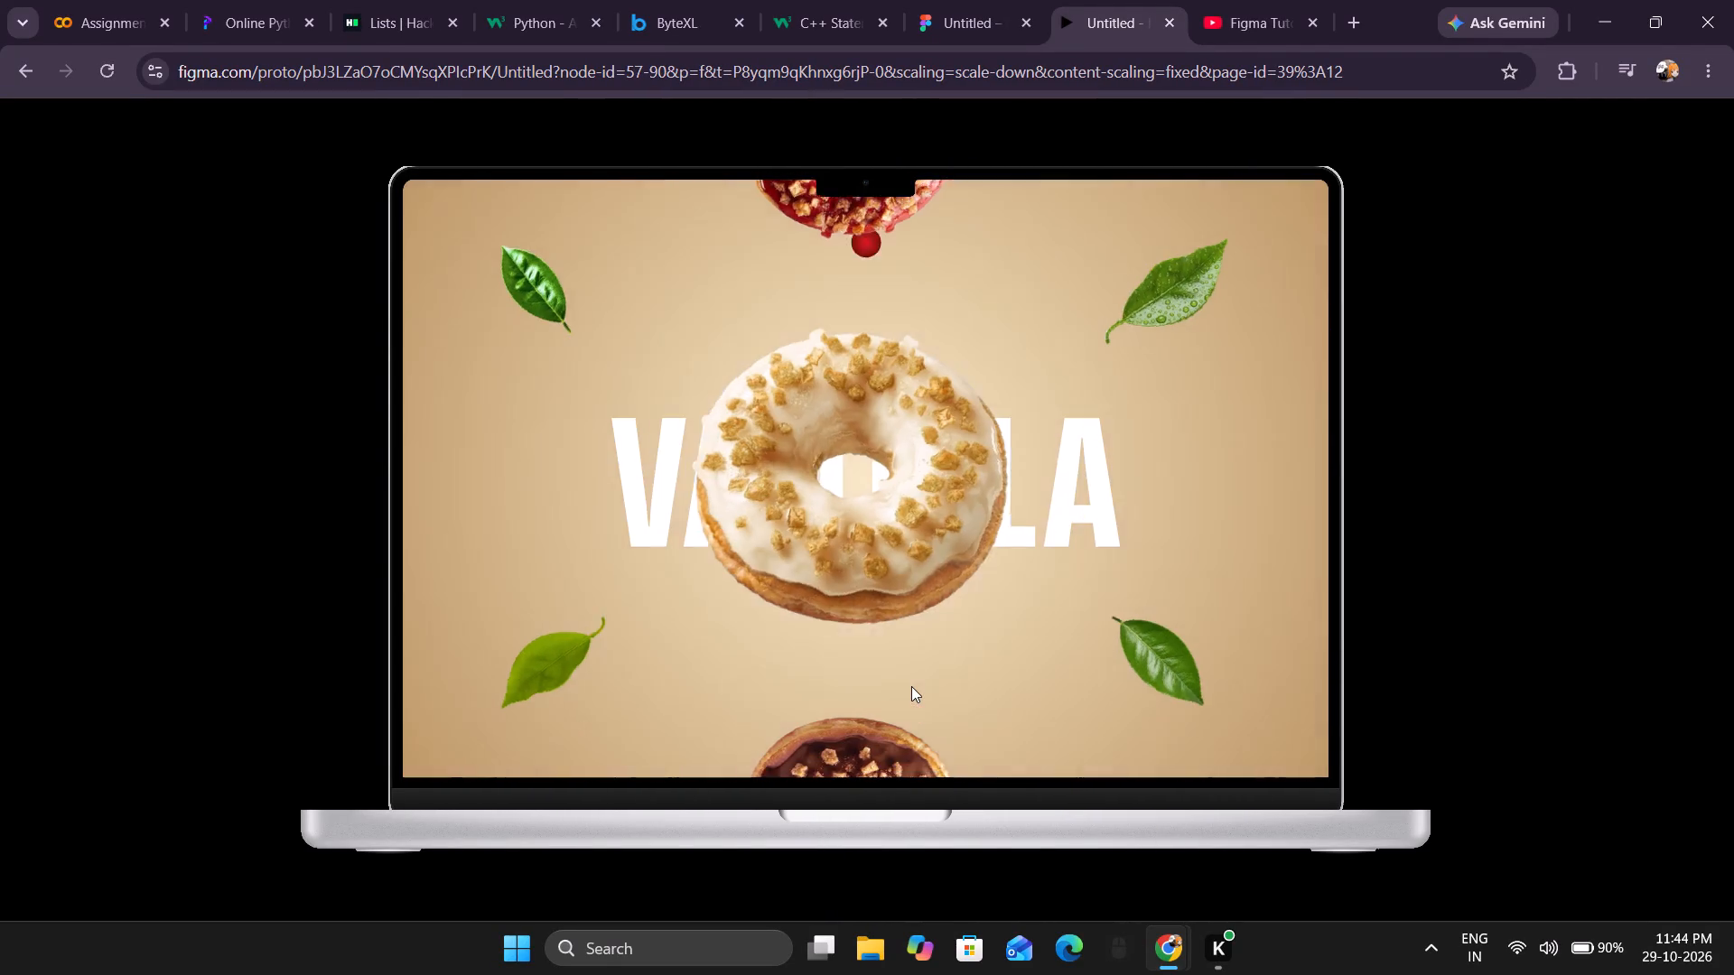
pyautogui.press('Left')
pyautogui.press('Right')
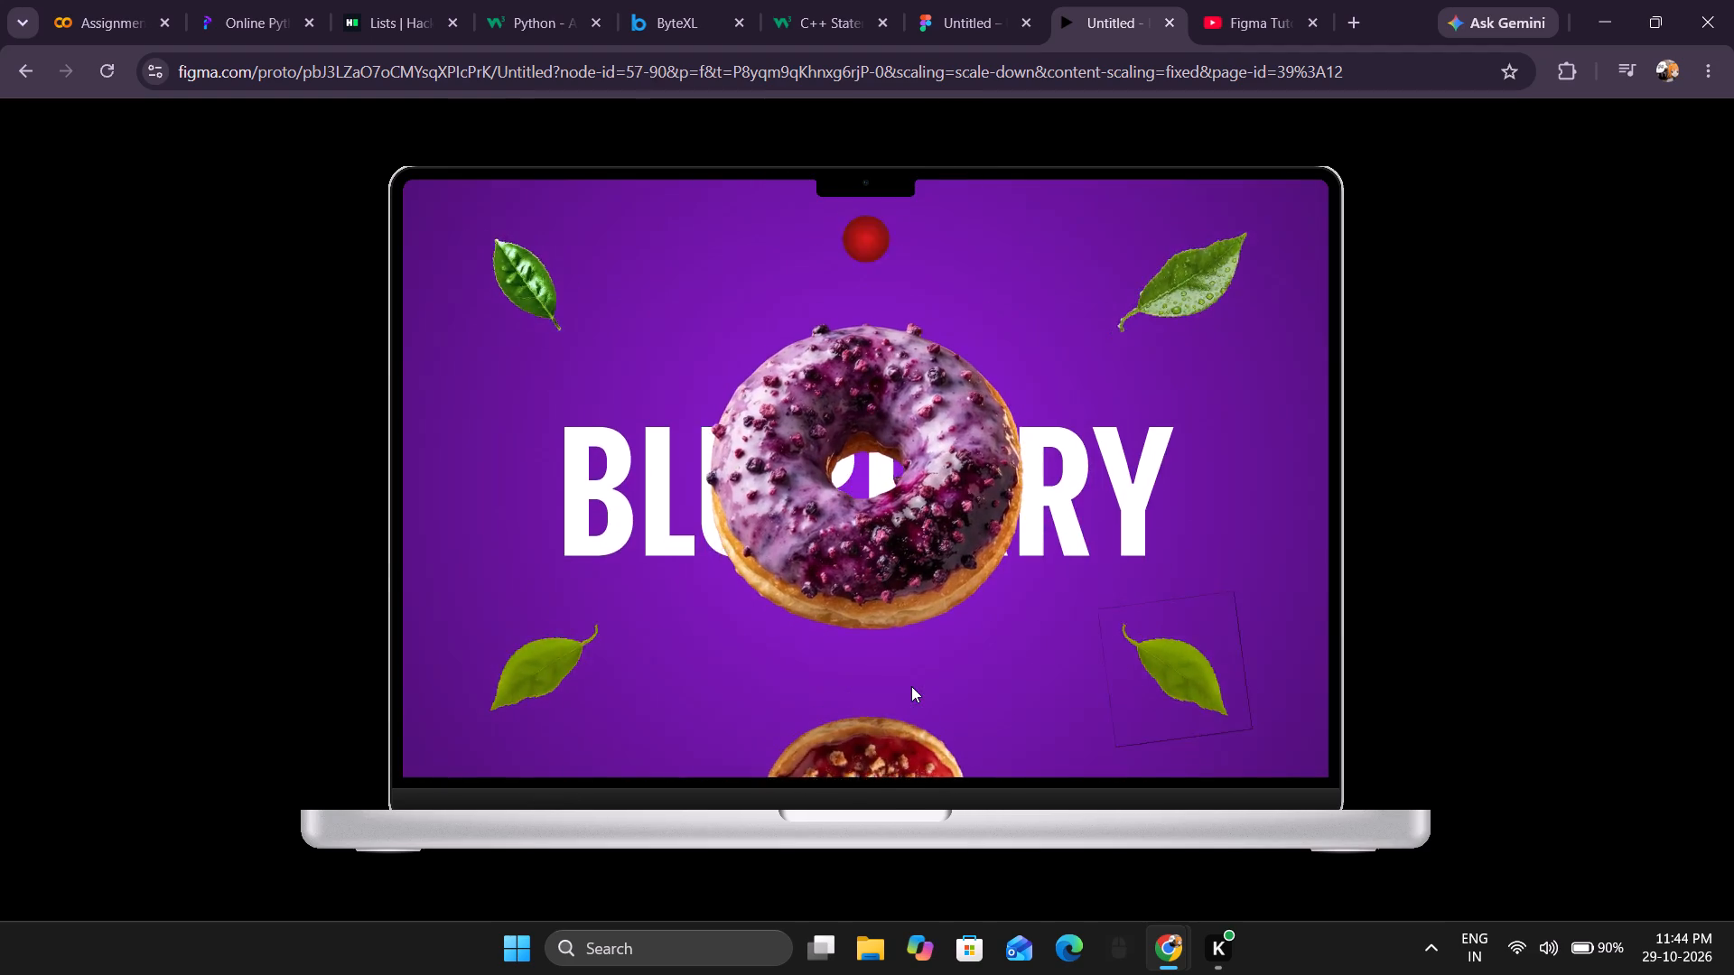
pyautogui.press('Right')
pyautogui.press('Right')
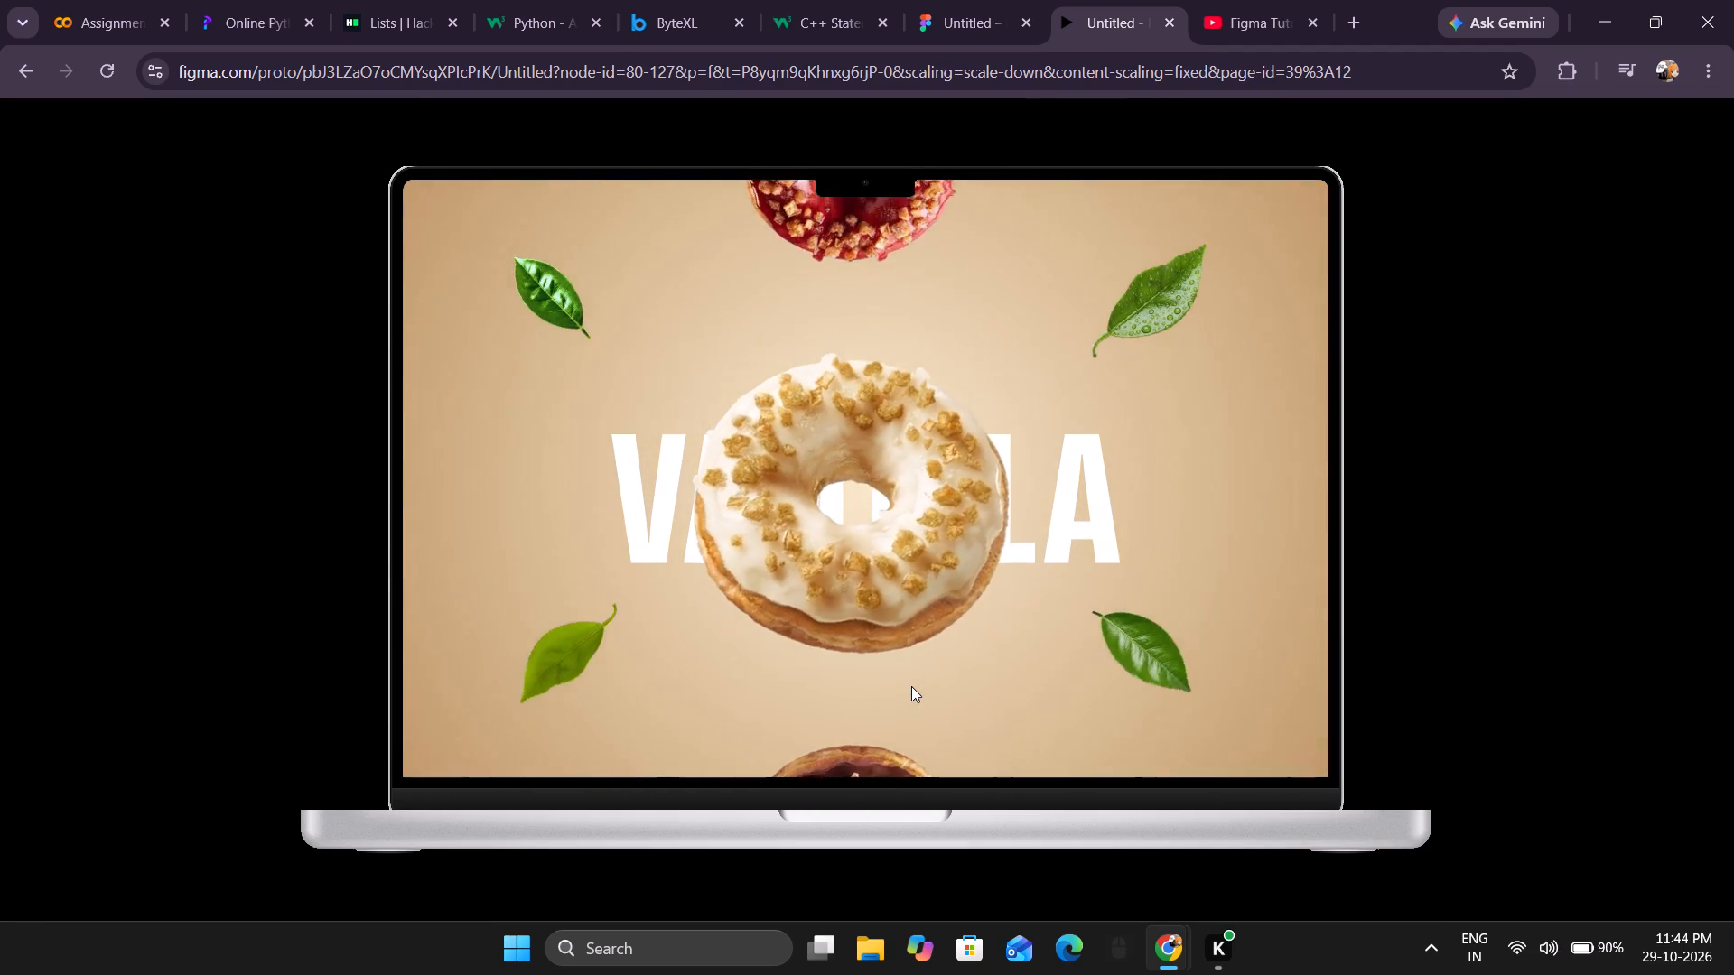
# Back in the design file, move the vanilla frame's lower-left yellow-green leaf to the frame's right side, just below the upper-right leaf.
pyautogui.click(978, 26)
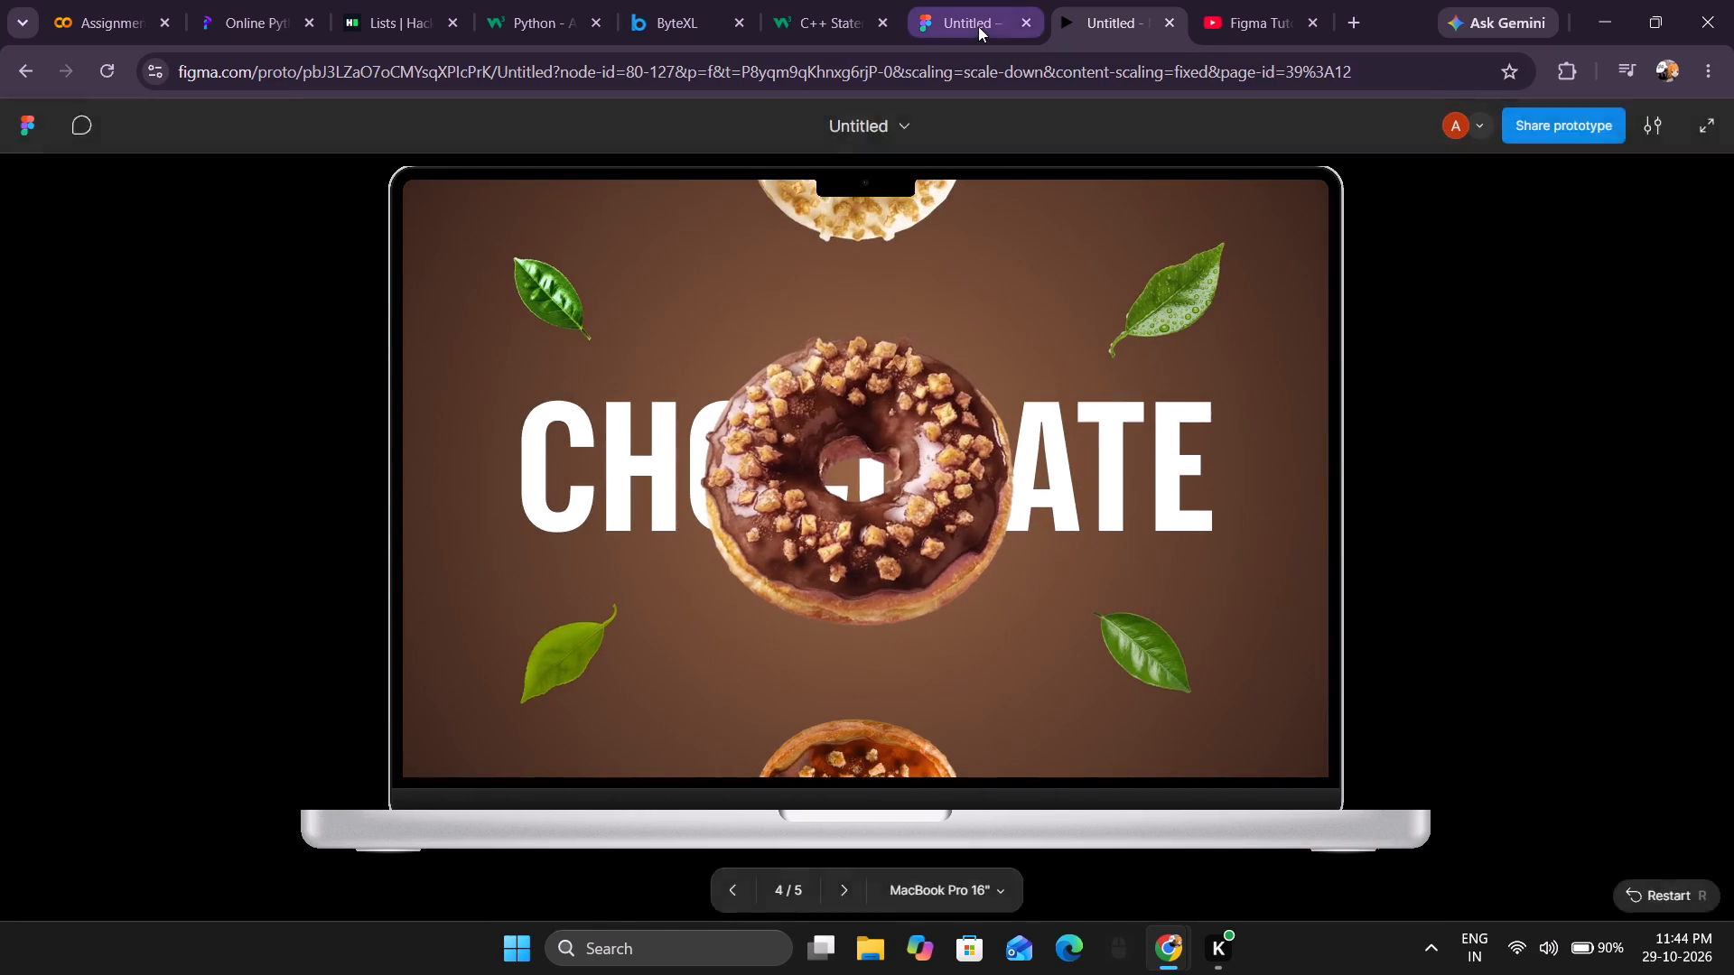
pyautogui.scroll(-7, 1072, 526)
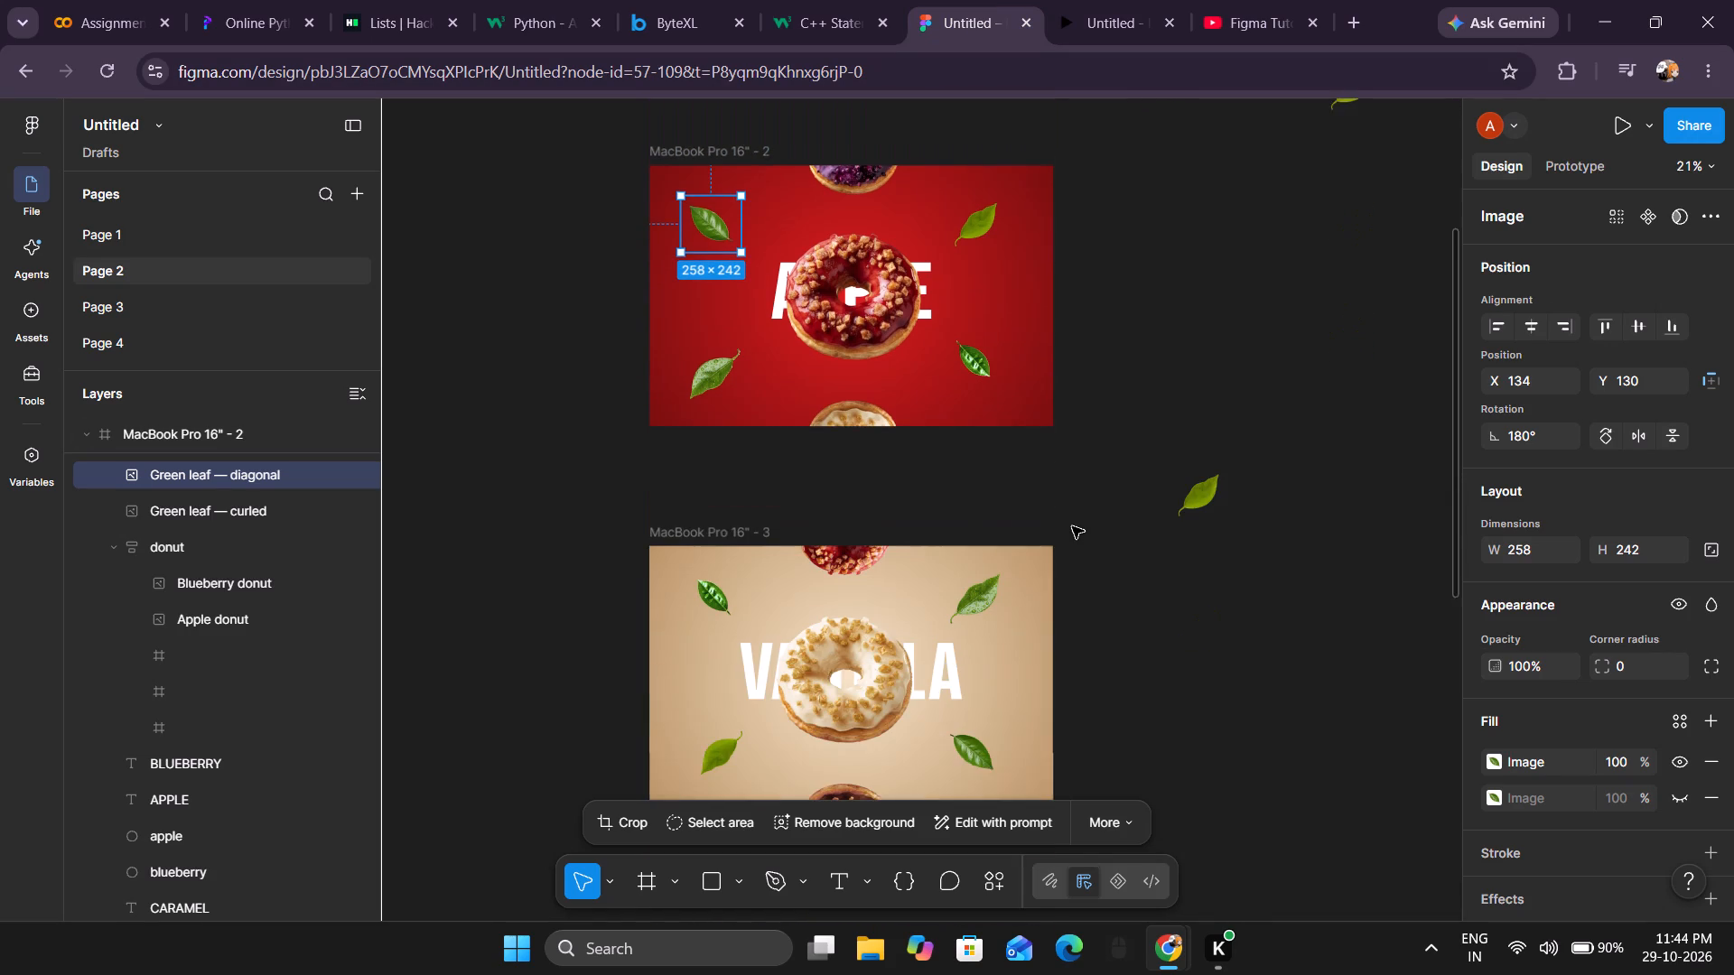
pyautogui.scroll(-5, 1072, 526)
pyautogui.click(984, 535)
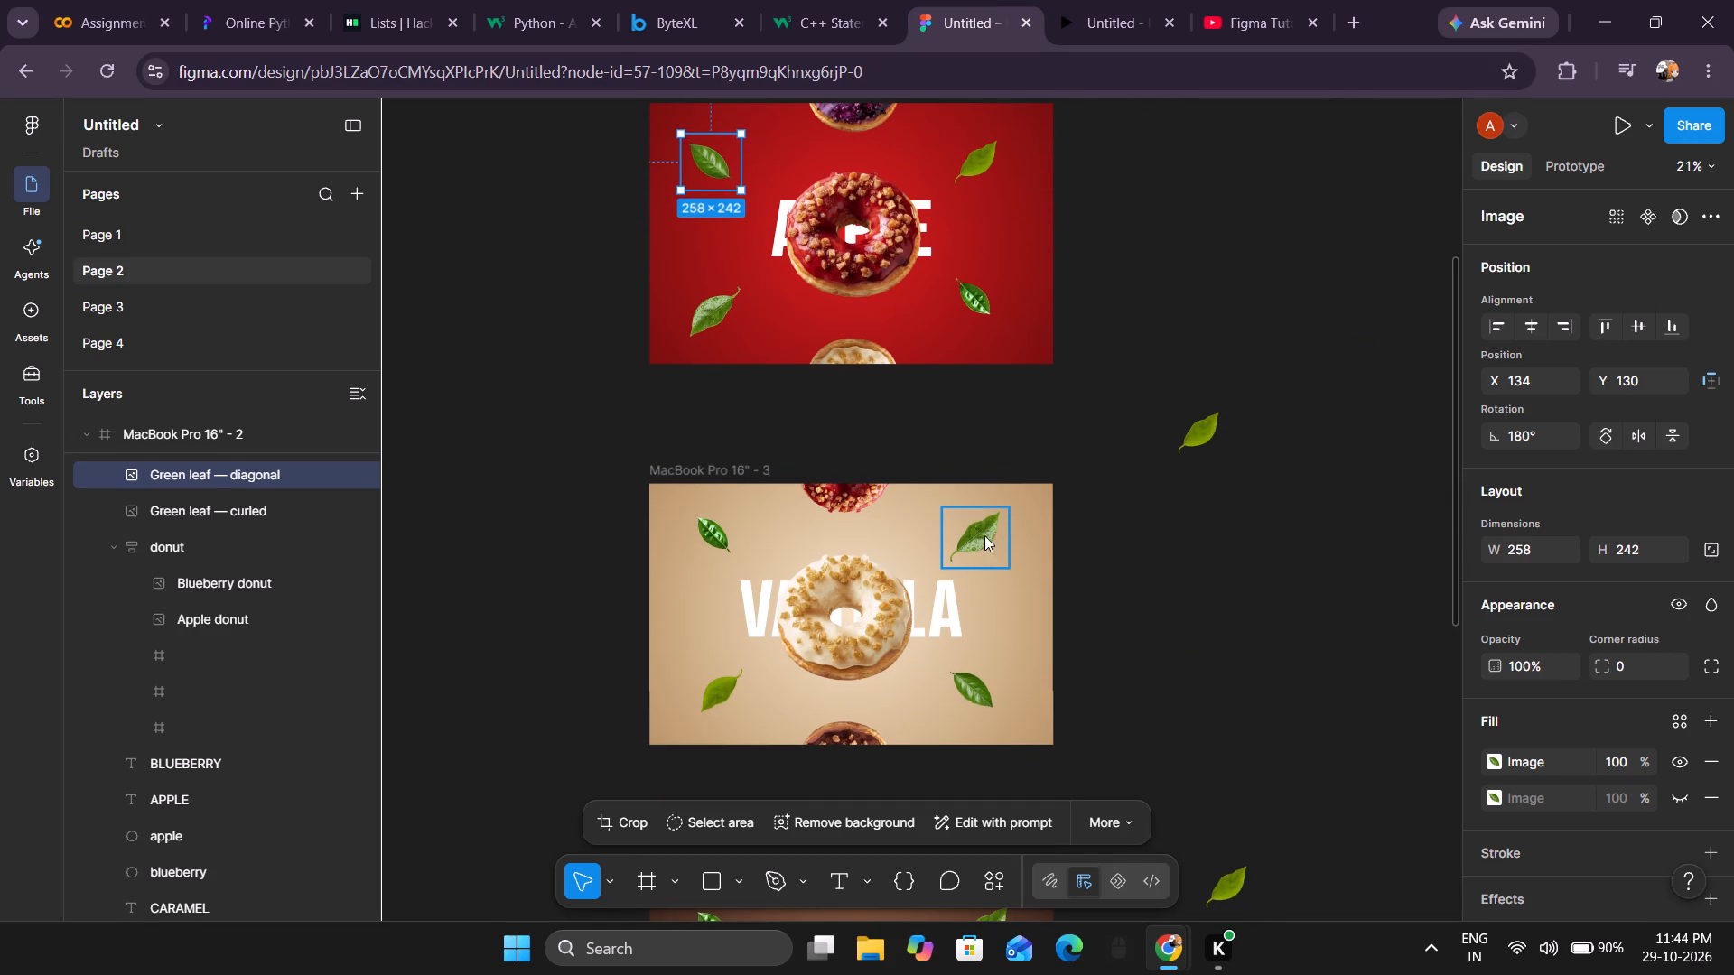
pyautogui.click(713, 693)
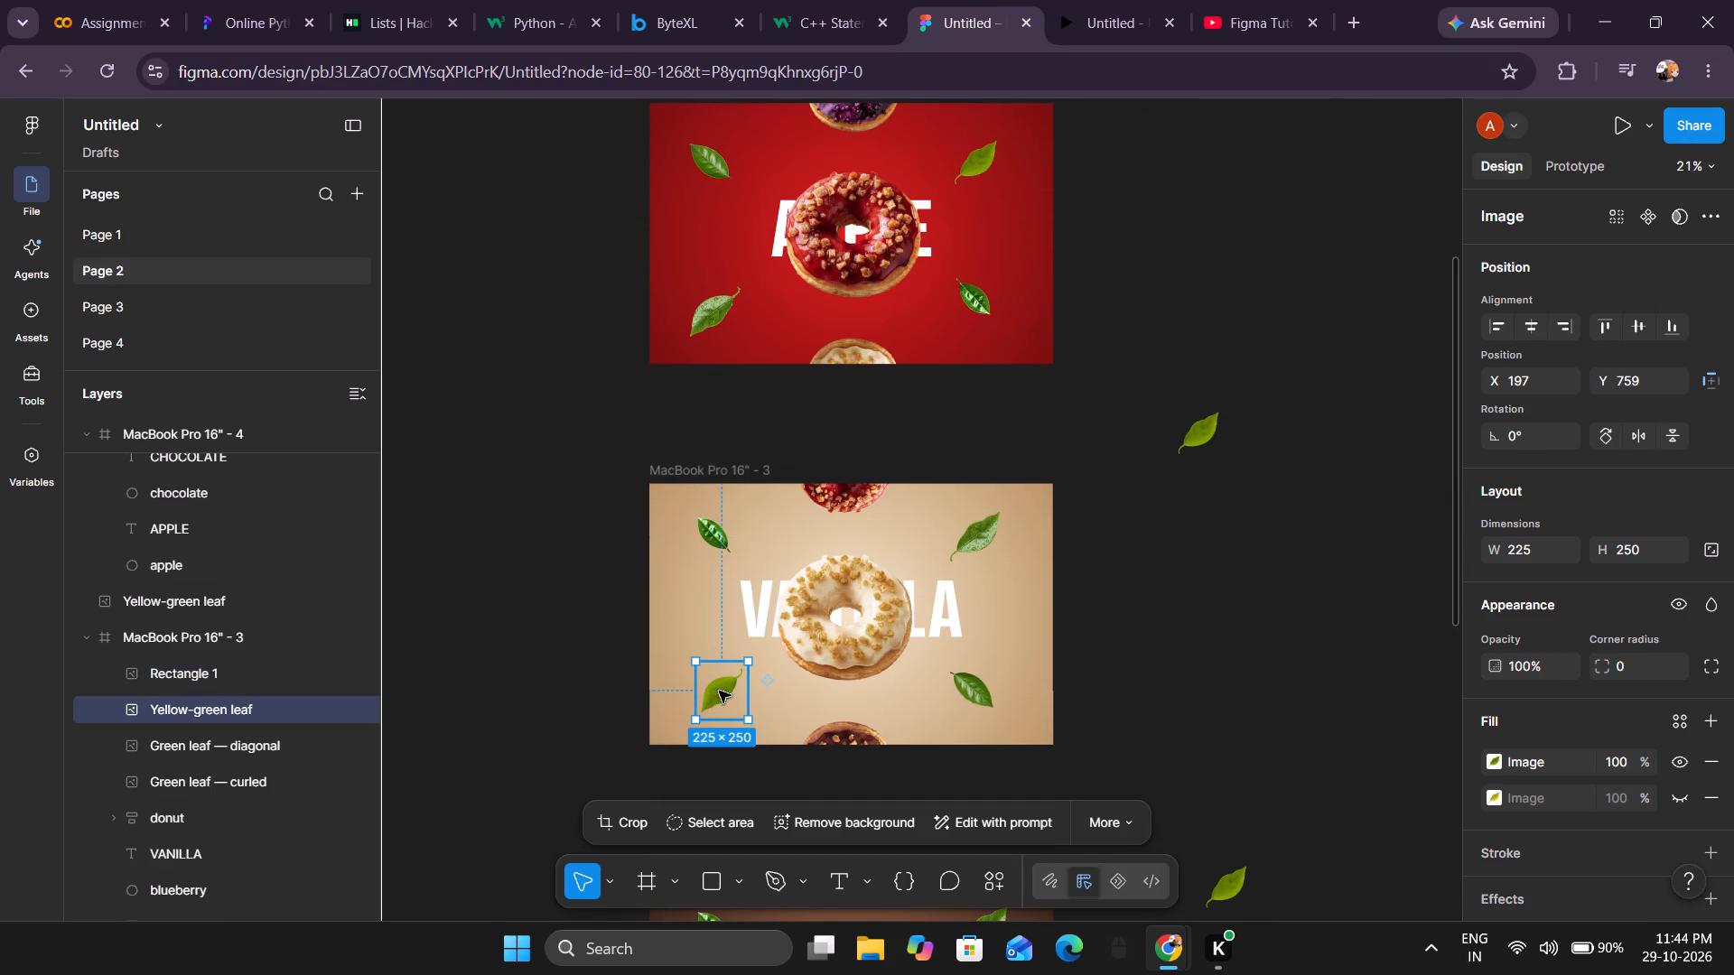
pyautogui.moveTo(719, 691); pyautogui.dragTo(979, 530)
pyautogui.moveTo(969, 540); pyautogui.dragTo(960, 552)
pyautogui.hotkey('ctrl', 'z')
pyautogui.hotkey('ctrl', 'z')
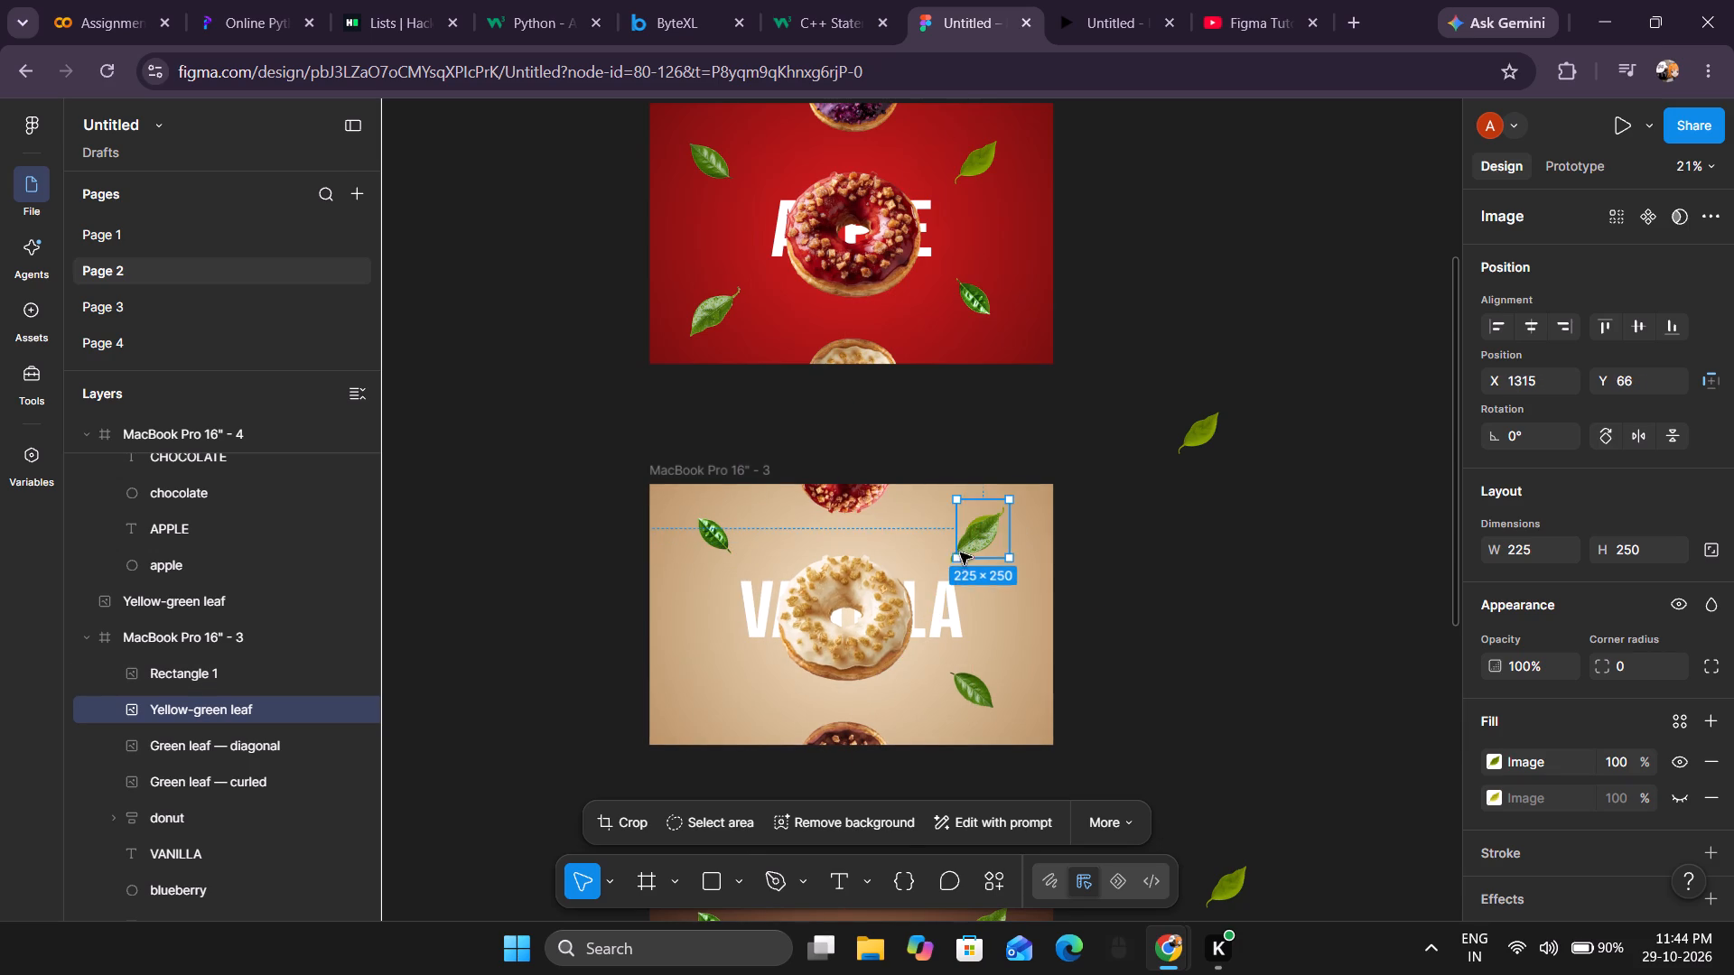
pyautogui.moveTo(723, 689); pyautogui.dragTo(996, 582)
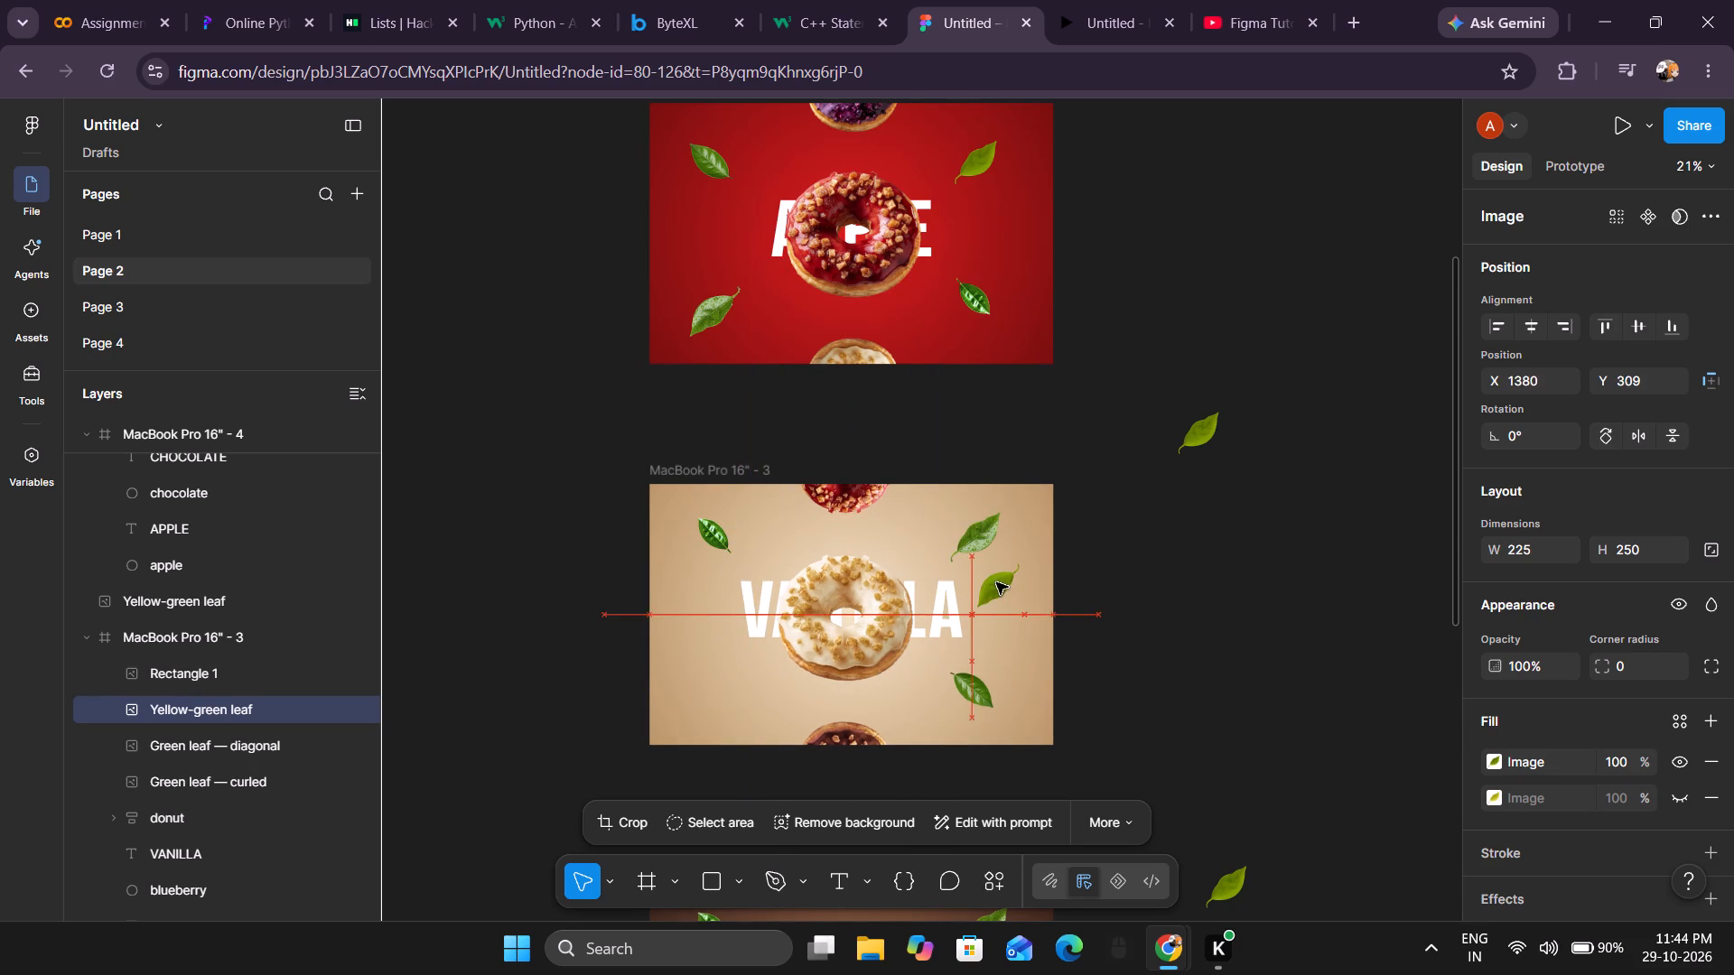
pyautogui.moveTo(996, 582); pyautogui.dragTo(983, 577)
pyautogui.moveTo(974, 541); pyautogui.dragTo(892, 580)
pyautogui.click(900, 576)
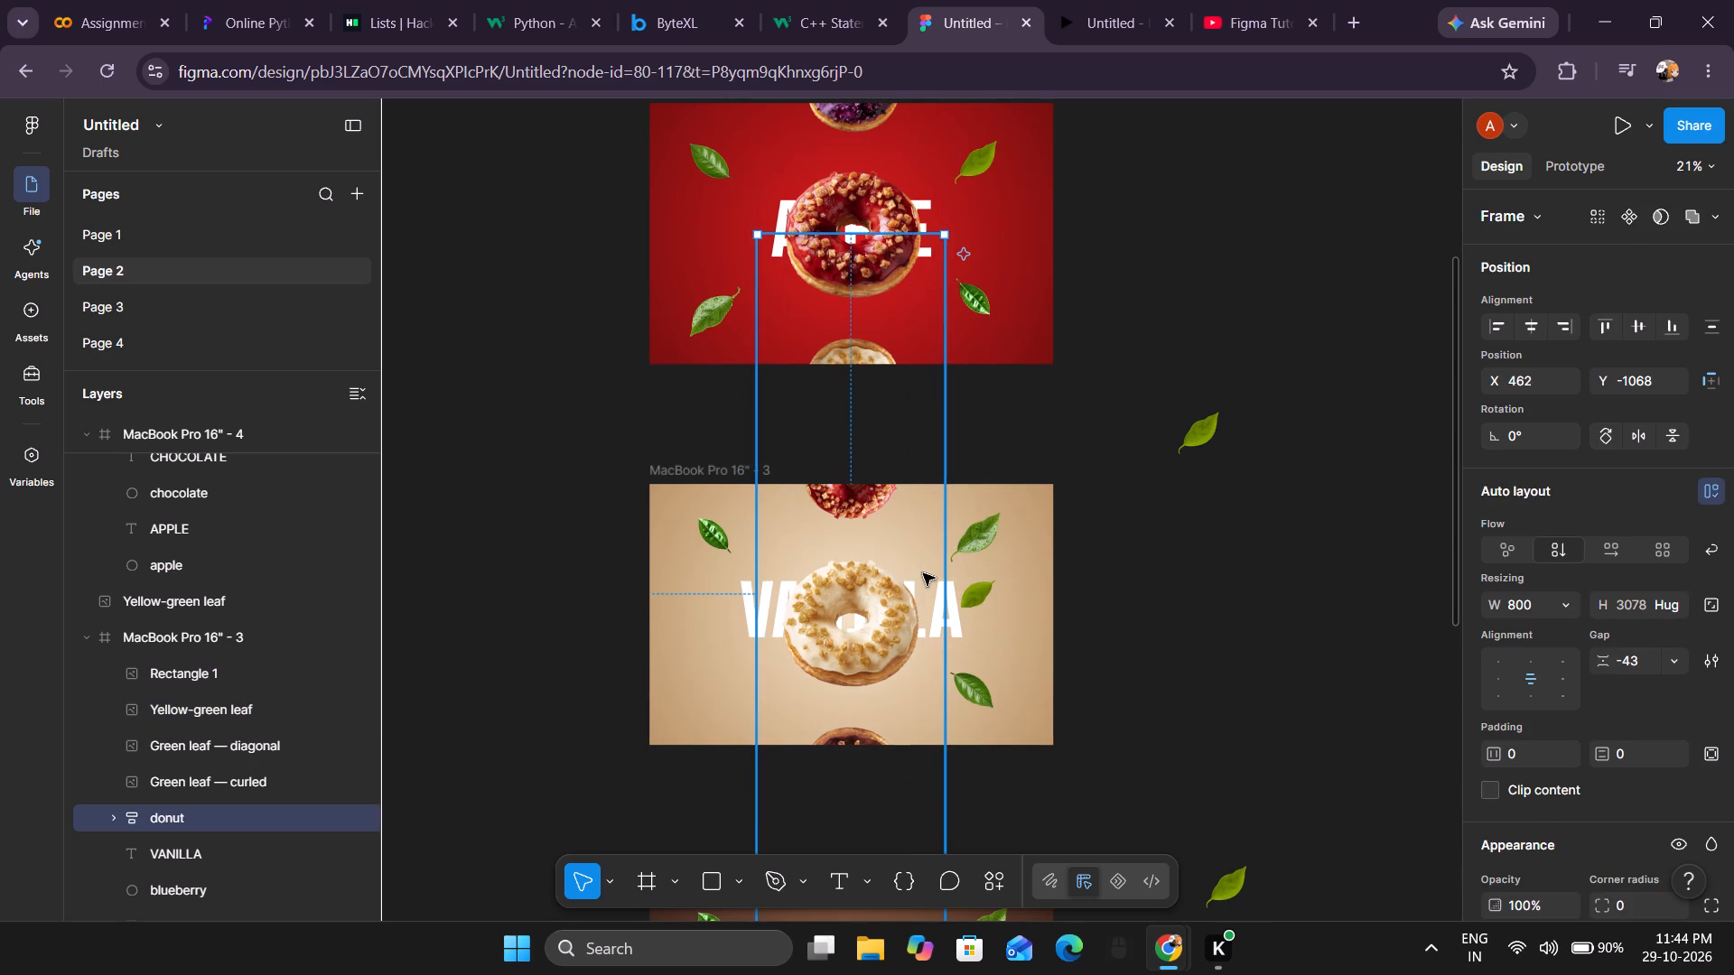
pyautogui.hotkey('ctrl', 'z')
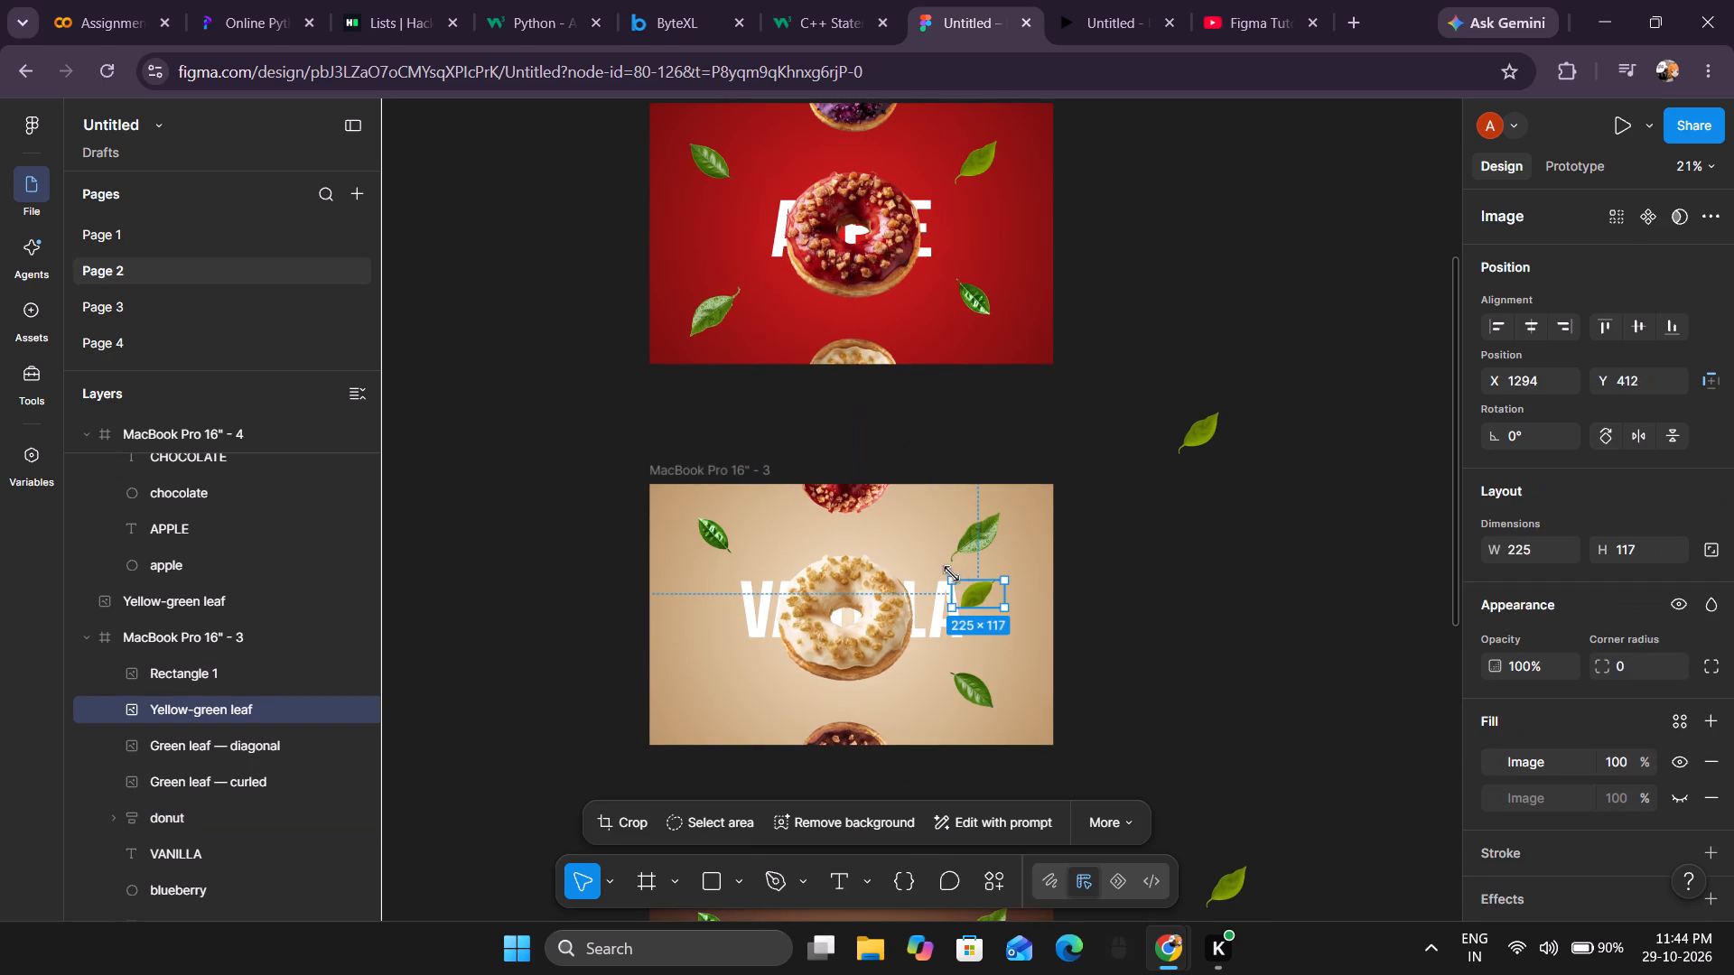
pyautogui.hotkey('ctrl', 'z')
# Move the vanilla frame's upper-right leaf to the lower-left corner at X 134, Y 759, and flip it vertically and horizontally.
pyautogui.moveTo(984, 529); pyautogui.dragTo(796, 603)
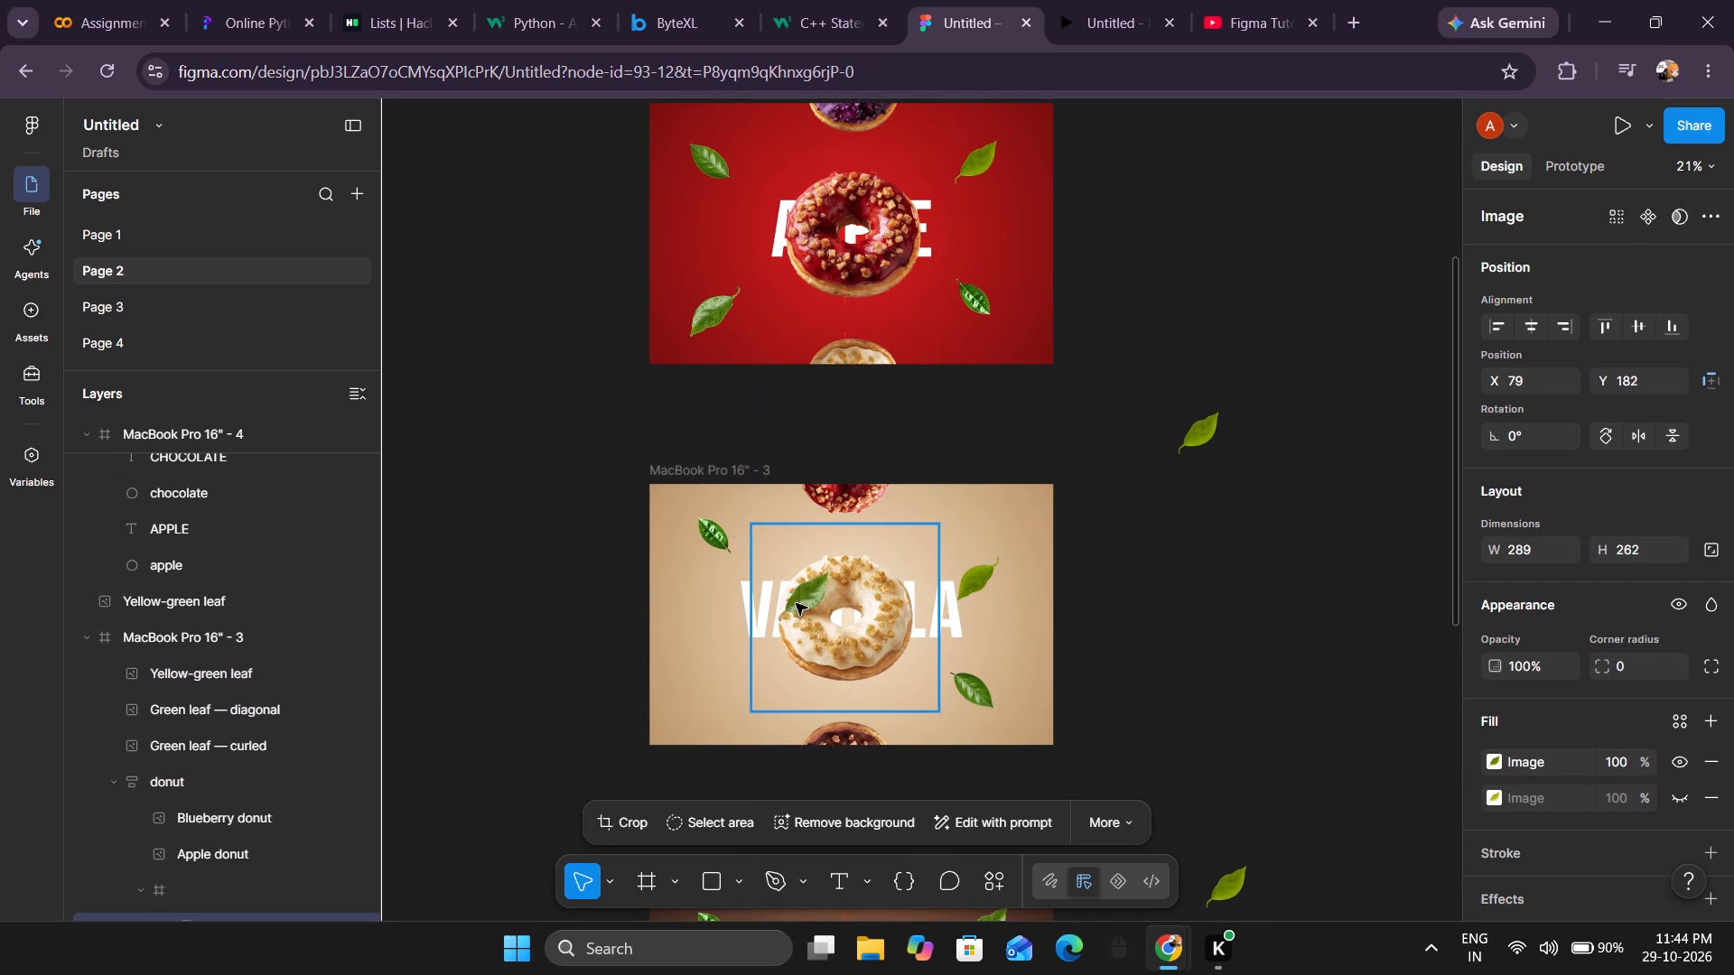
pyautogui.moveTo(796, 603); pyautogui.dragTo(723, 683)
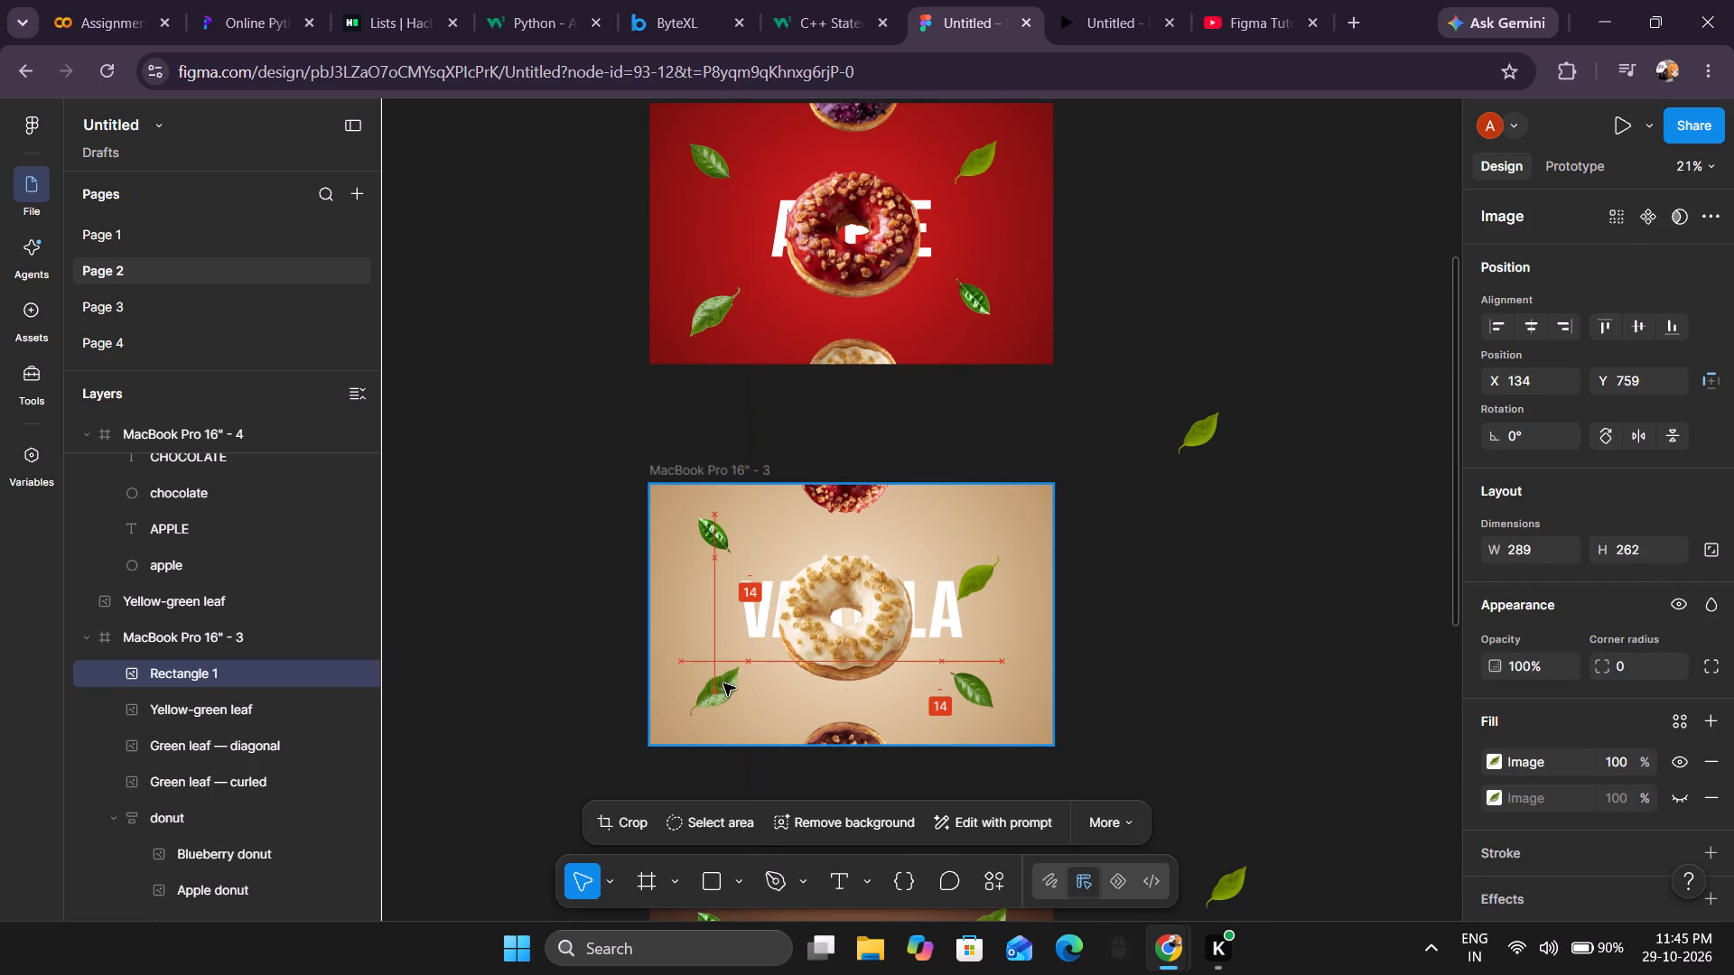
pyautogui.moveTo(723, 683); pyautogui.dragTo(723, 686)
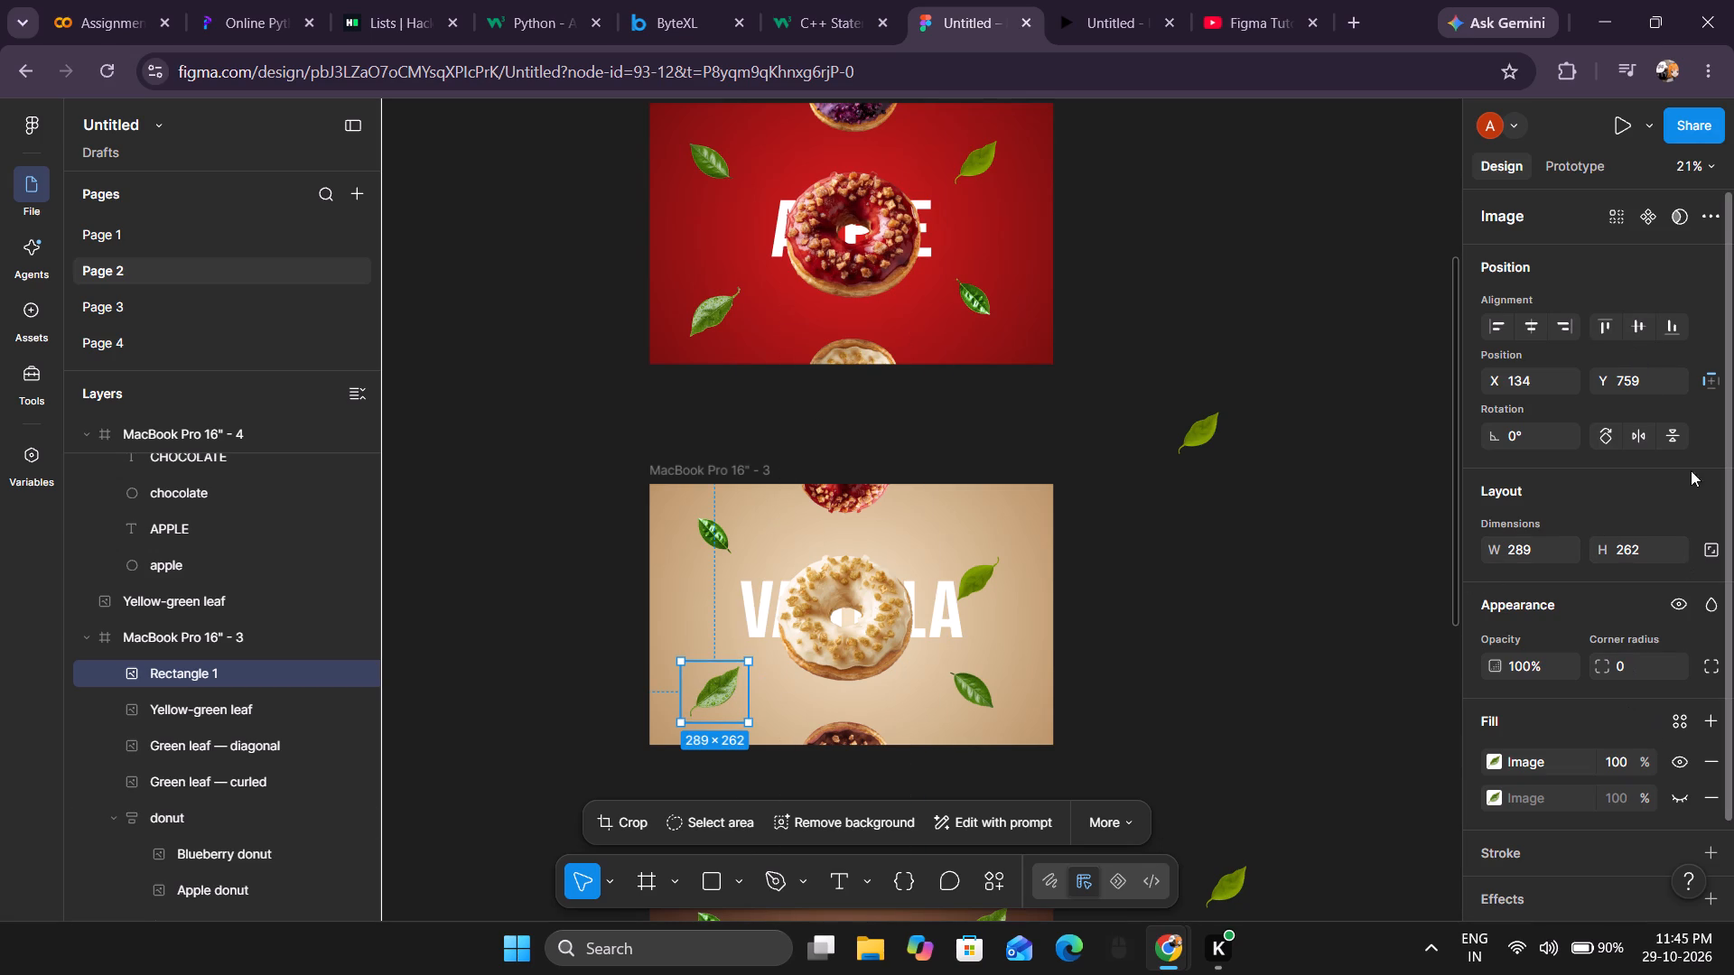
pyautogui.click(1674, 443)
pyautogui.click(1640, 433)
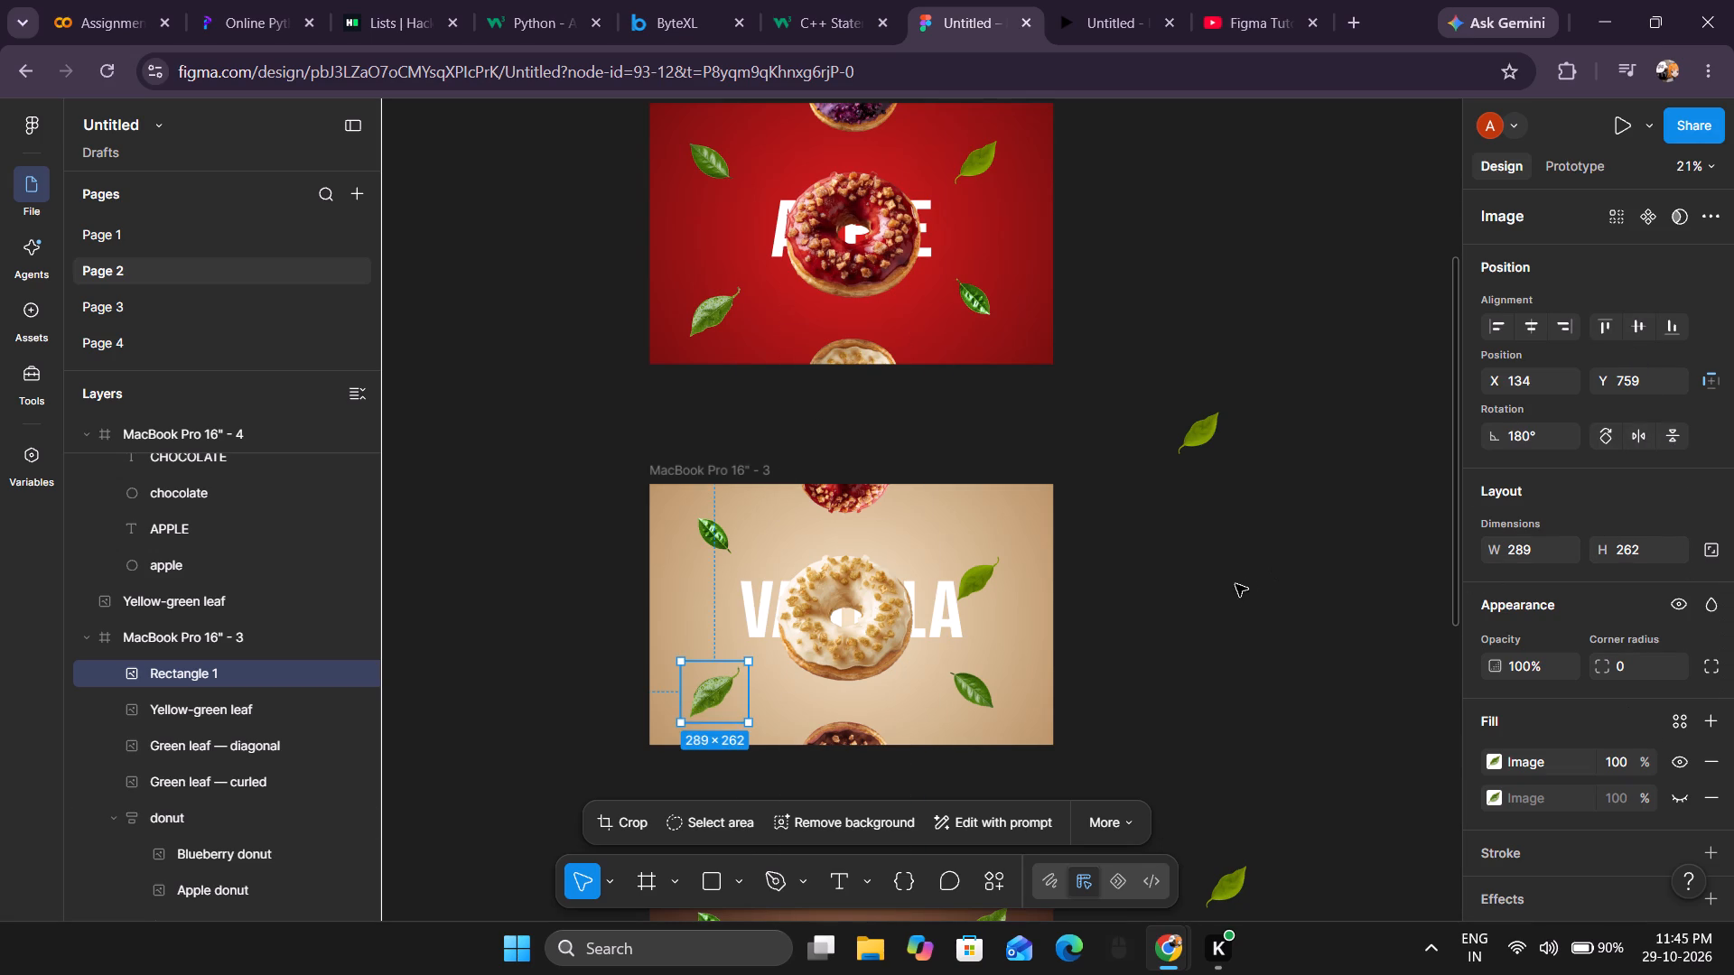
# Place the vanilla frame's yellow-green leaf in the upper-right corner at X 1267, Y 90, flipped horizontally and vertically.
pyautogui.moveTo(983, 583); pyautogui.dragTo(978, 552)
pyautogui.click(1628, 441)
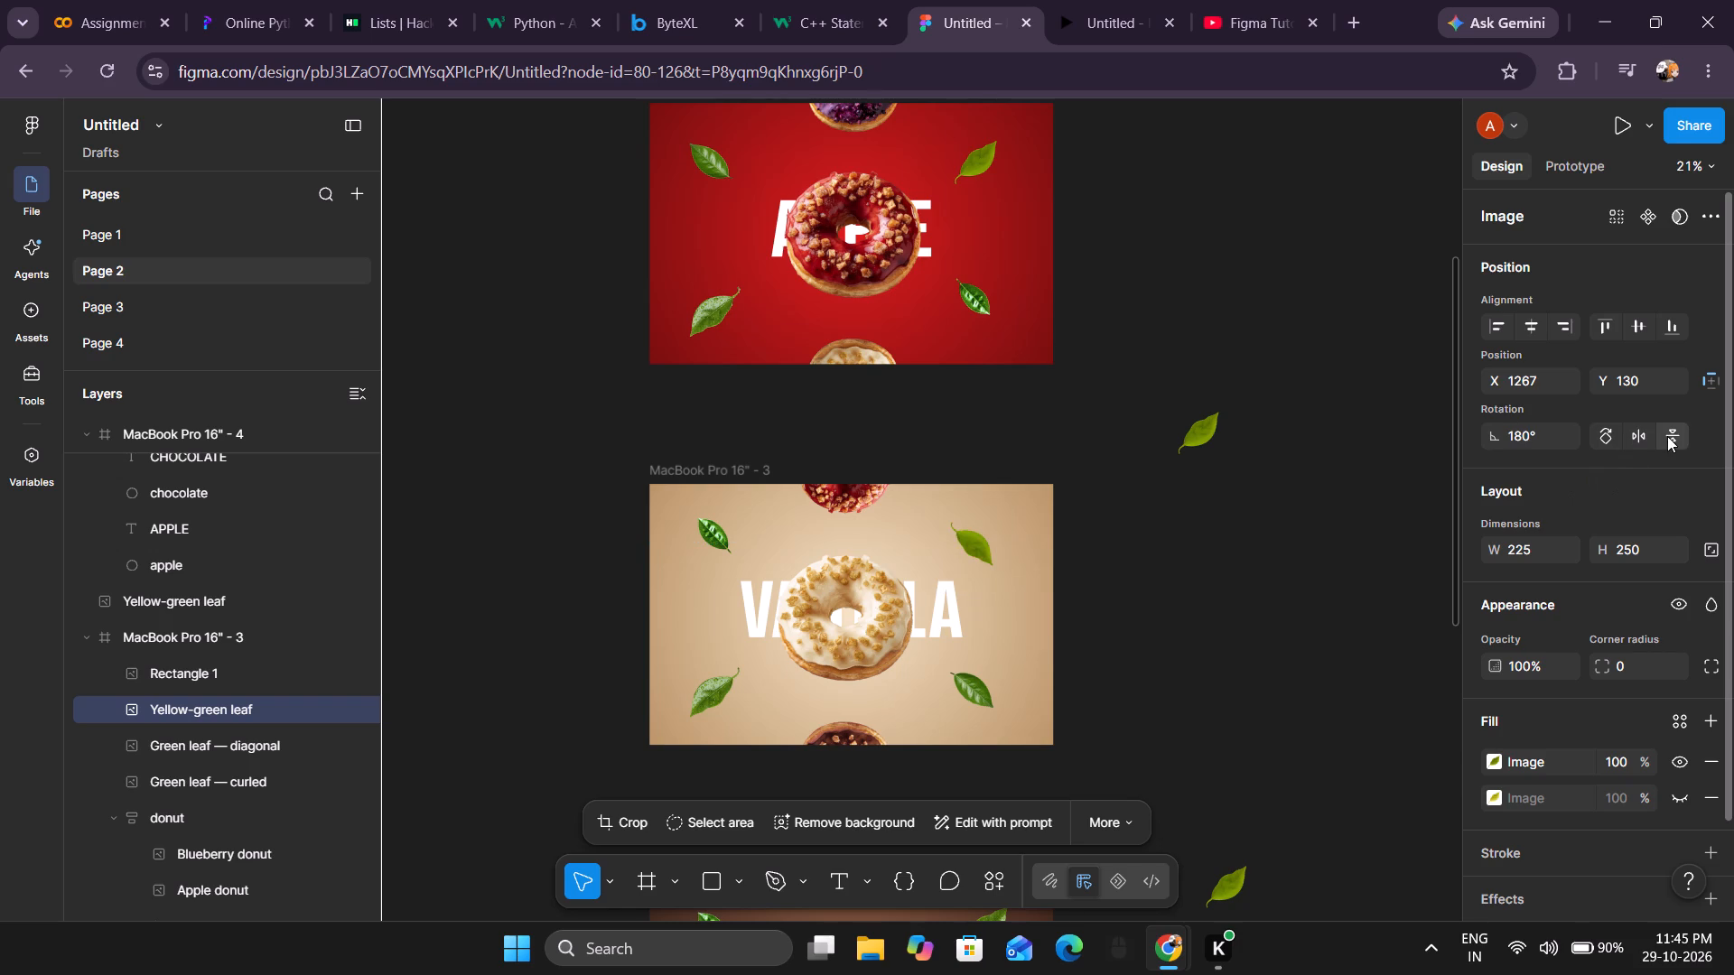
pyautogui.click(1667, 436)
pyautogui.click(983, 554)
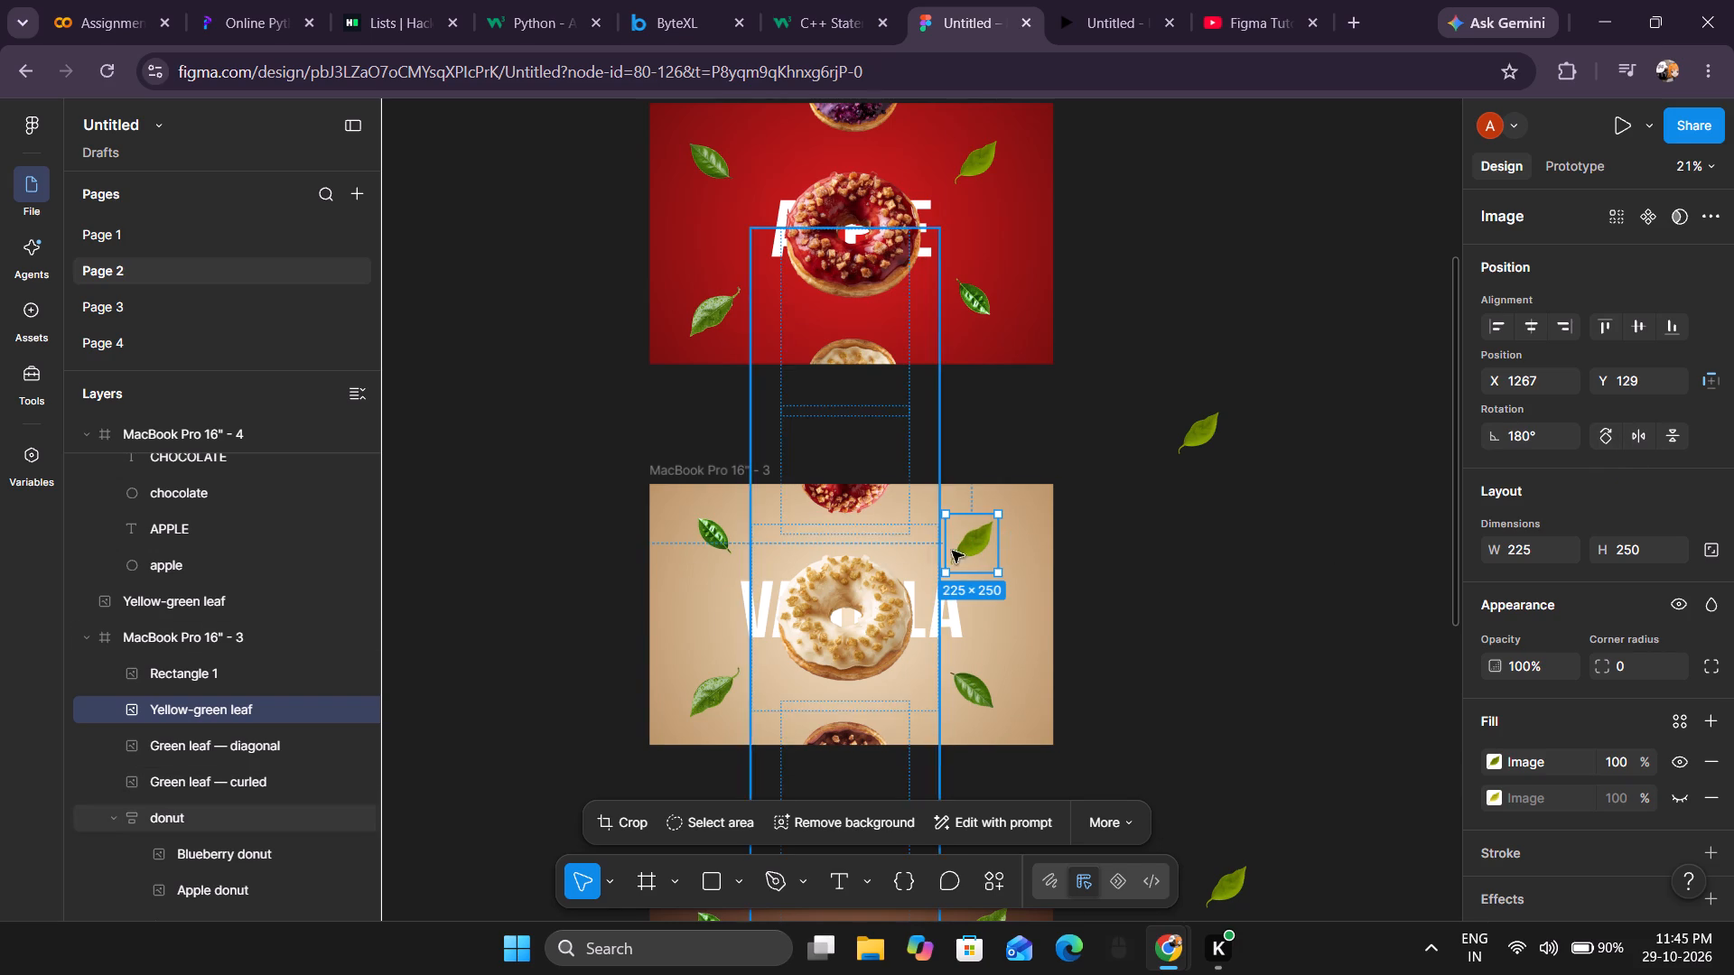
pyautogui.moveTo(981, 551); pyautogui.dragTo(981, 542)
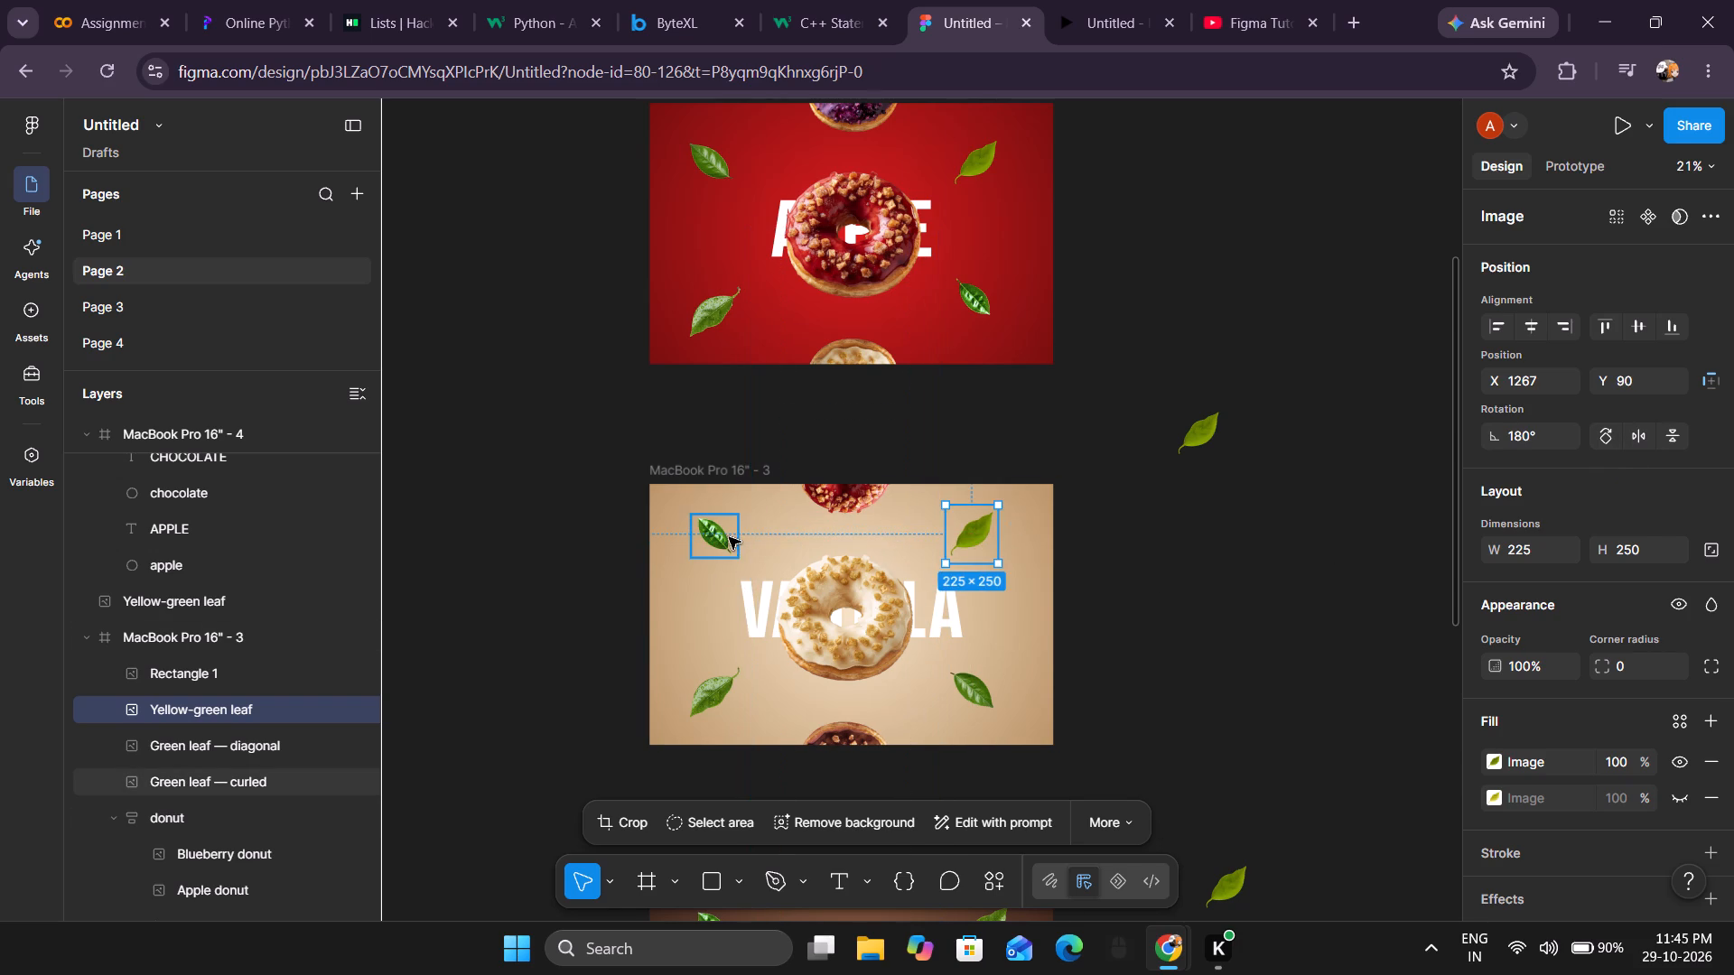
# Reposition the vanilla frame's curled upper-left leaf at X 177, Y 172 and enlarge it to 219 × 206.
pyautogui.click(725, 534)
pyautogui.moveTo(710, 541); pyautogui.dragTo(708, 548)
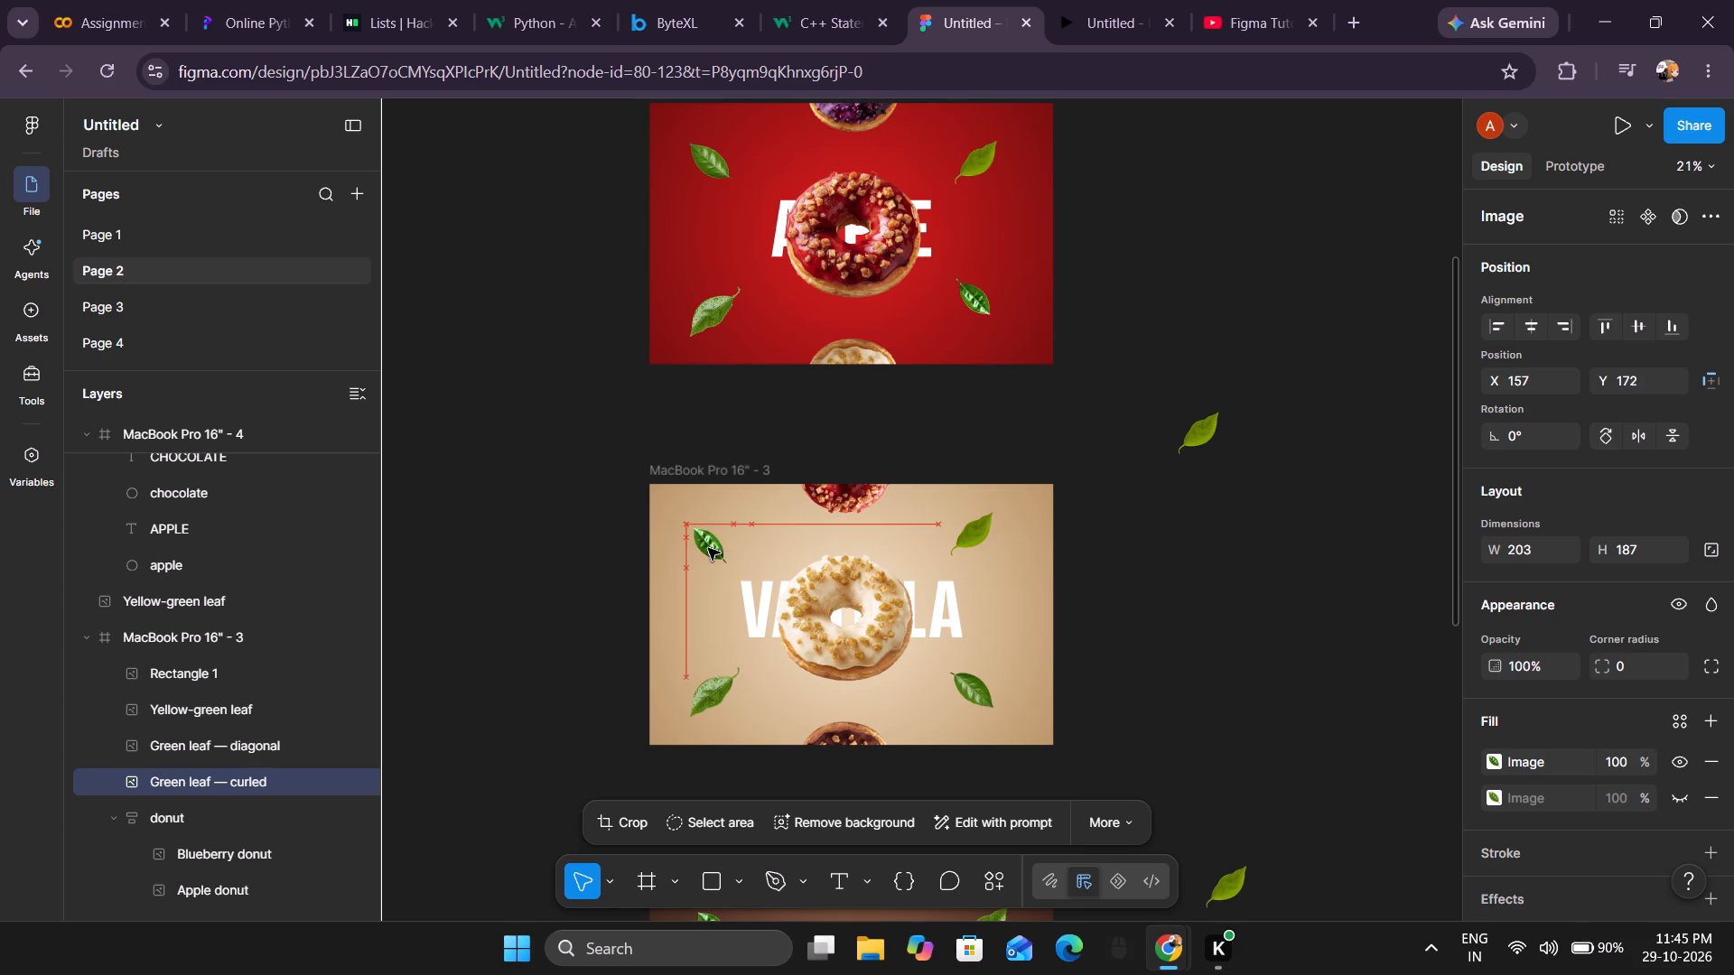
pyautogui.moveTo(708, 548); pyautogui.dragTo(711, 551)
pyautogui.moveTo(733, 568); pyautogui.dragTo(741, 572)
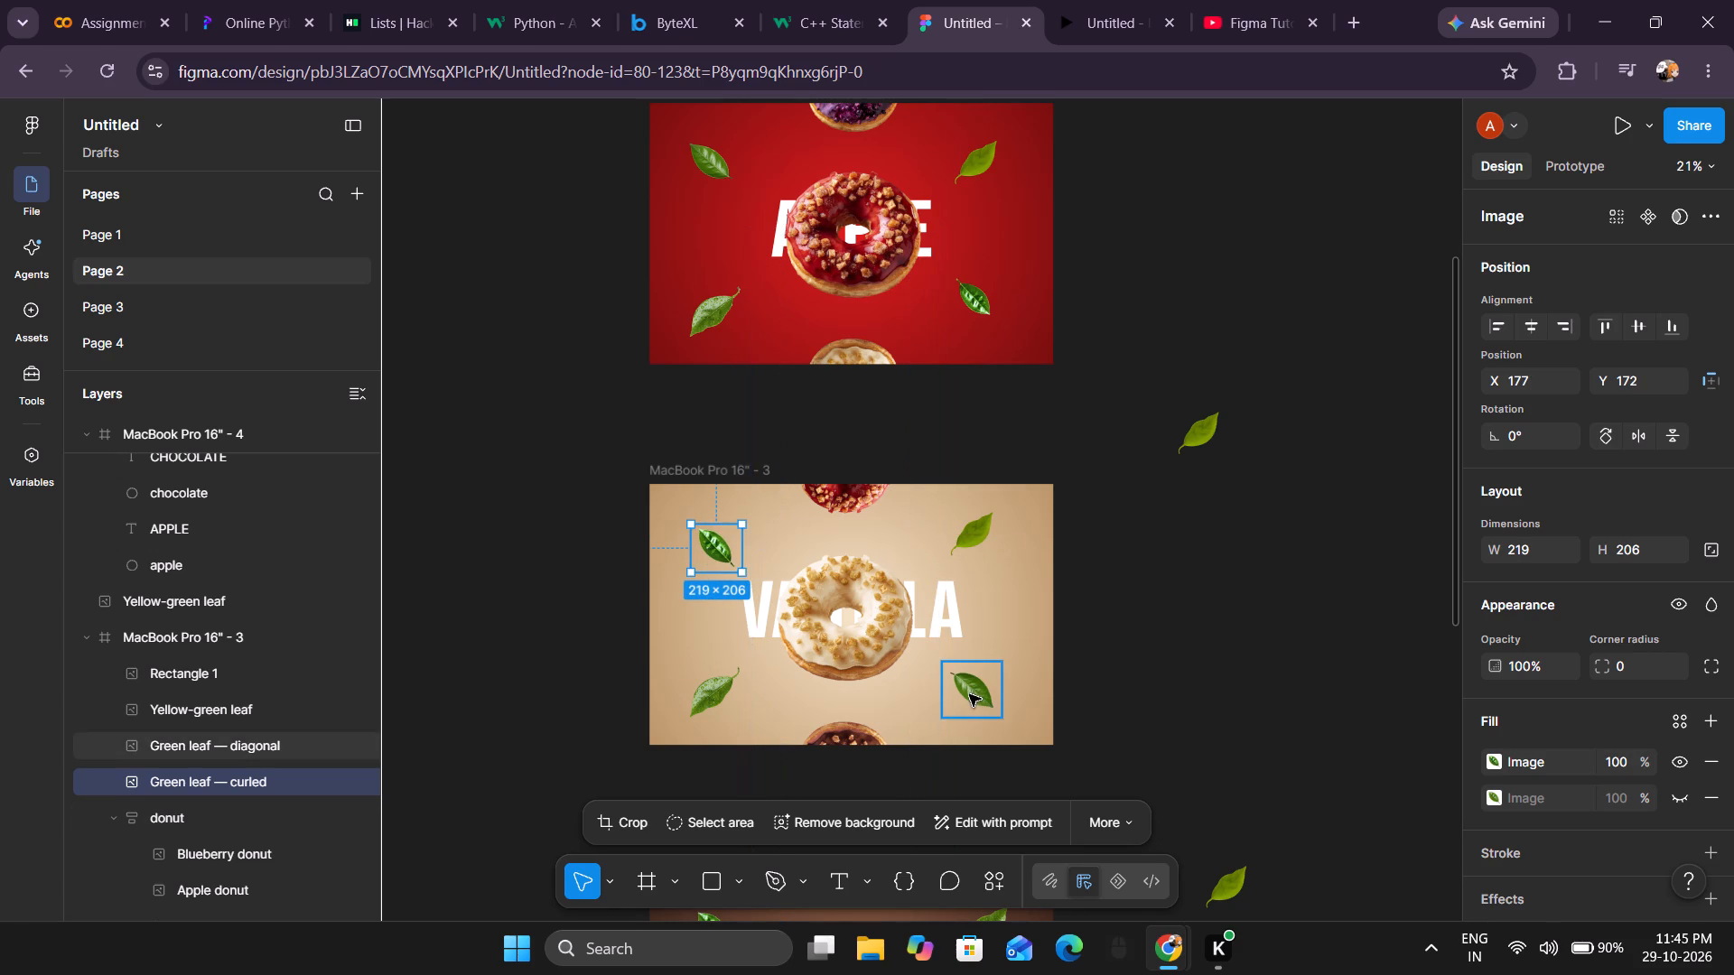
# Swap the vanilla frame's upper-left and lower-right leaves, placing the curled one at X 1273, Y 725 and the diagonal one at X 165, Y 130.
pyautogui.moveTo(968, 693); pyautogui.dragTo(713, 627)
pyautogui.moveTo(719, 552); pyautogui.dragTo(827, 611)
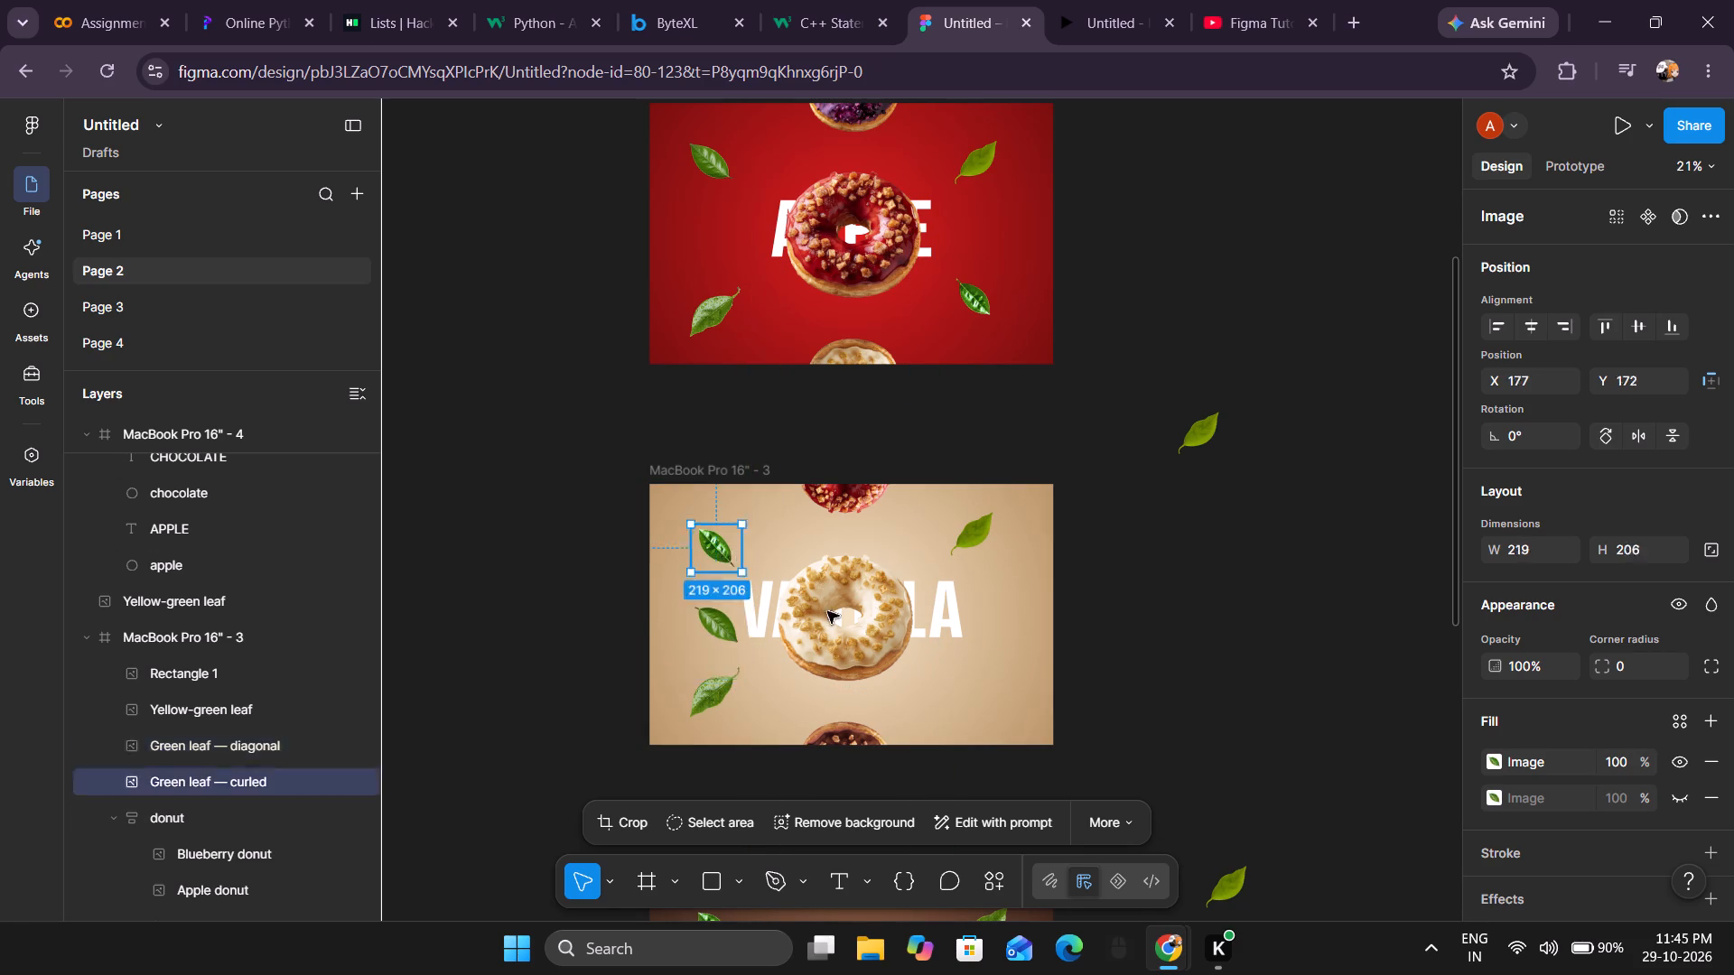
pyautogui.moveTo(827, 611); pyautogui.dragTo(980, 684)
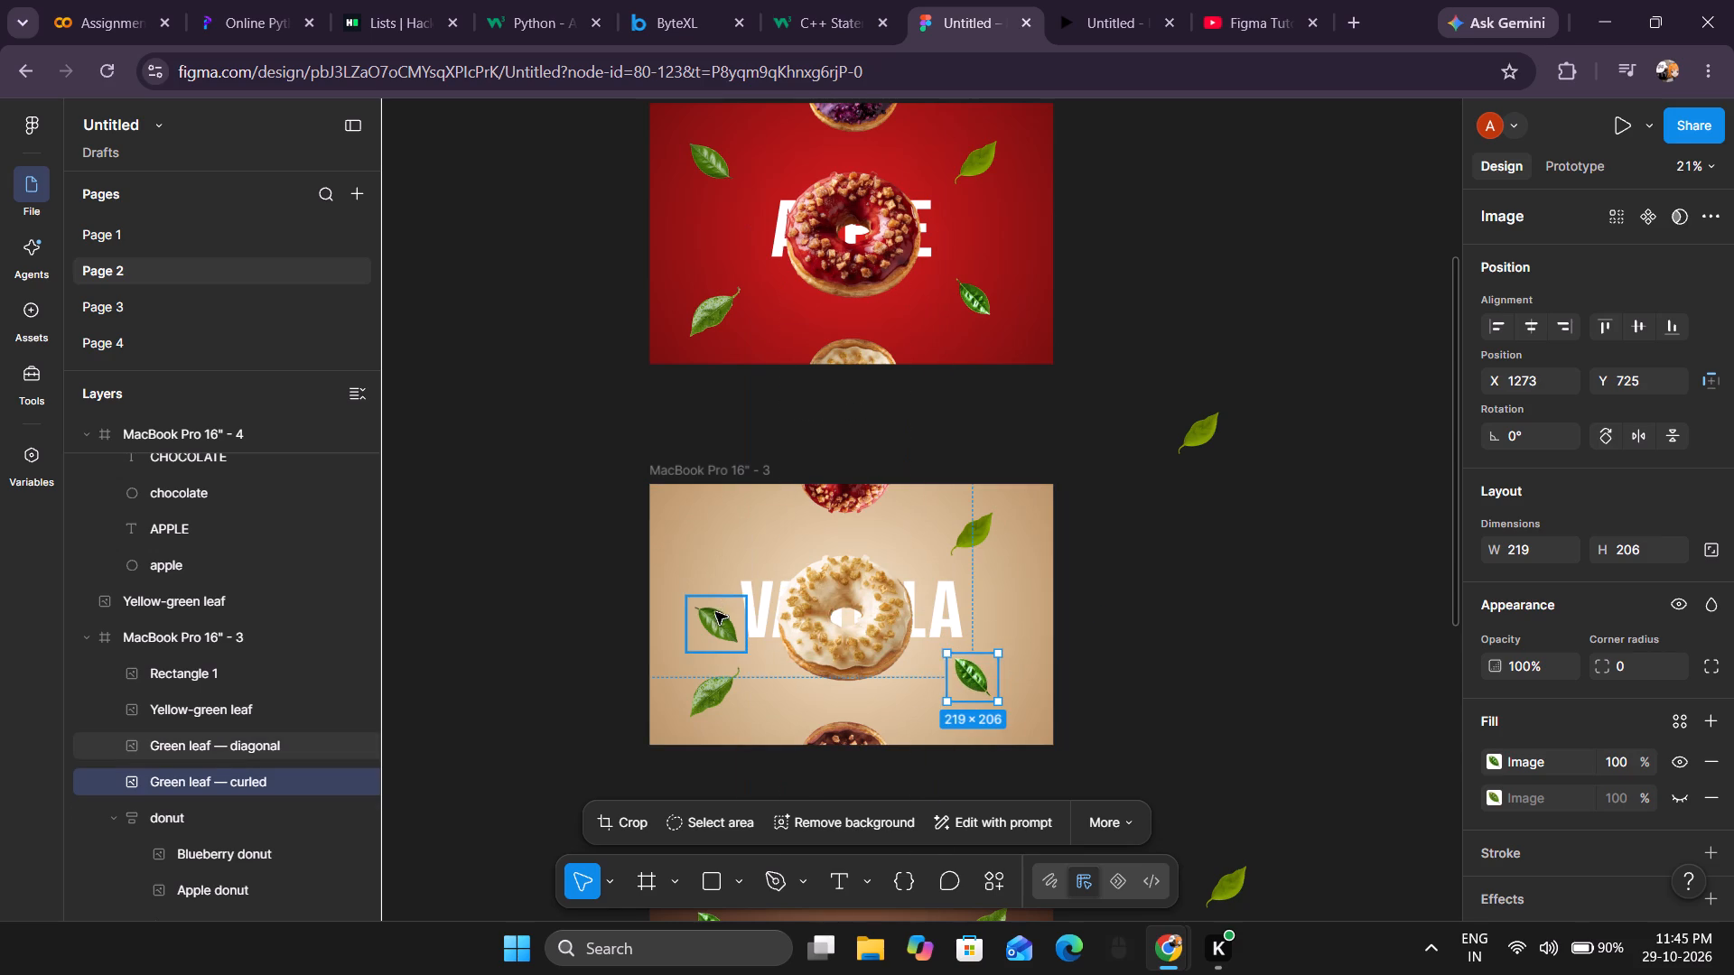
pyautogui.moveTo(715, 617); pyautogui.dragTo(717, 540)
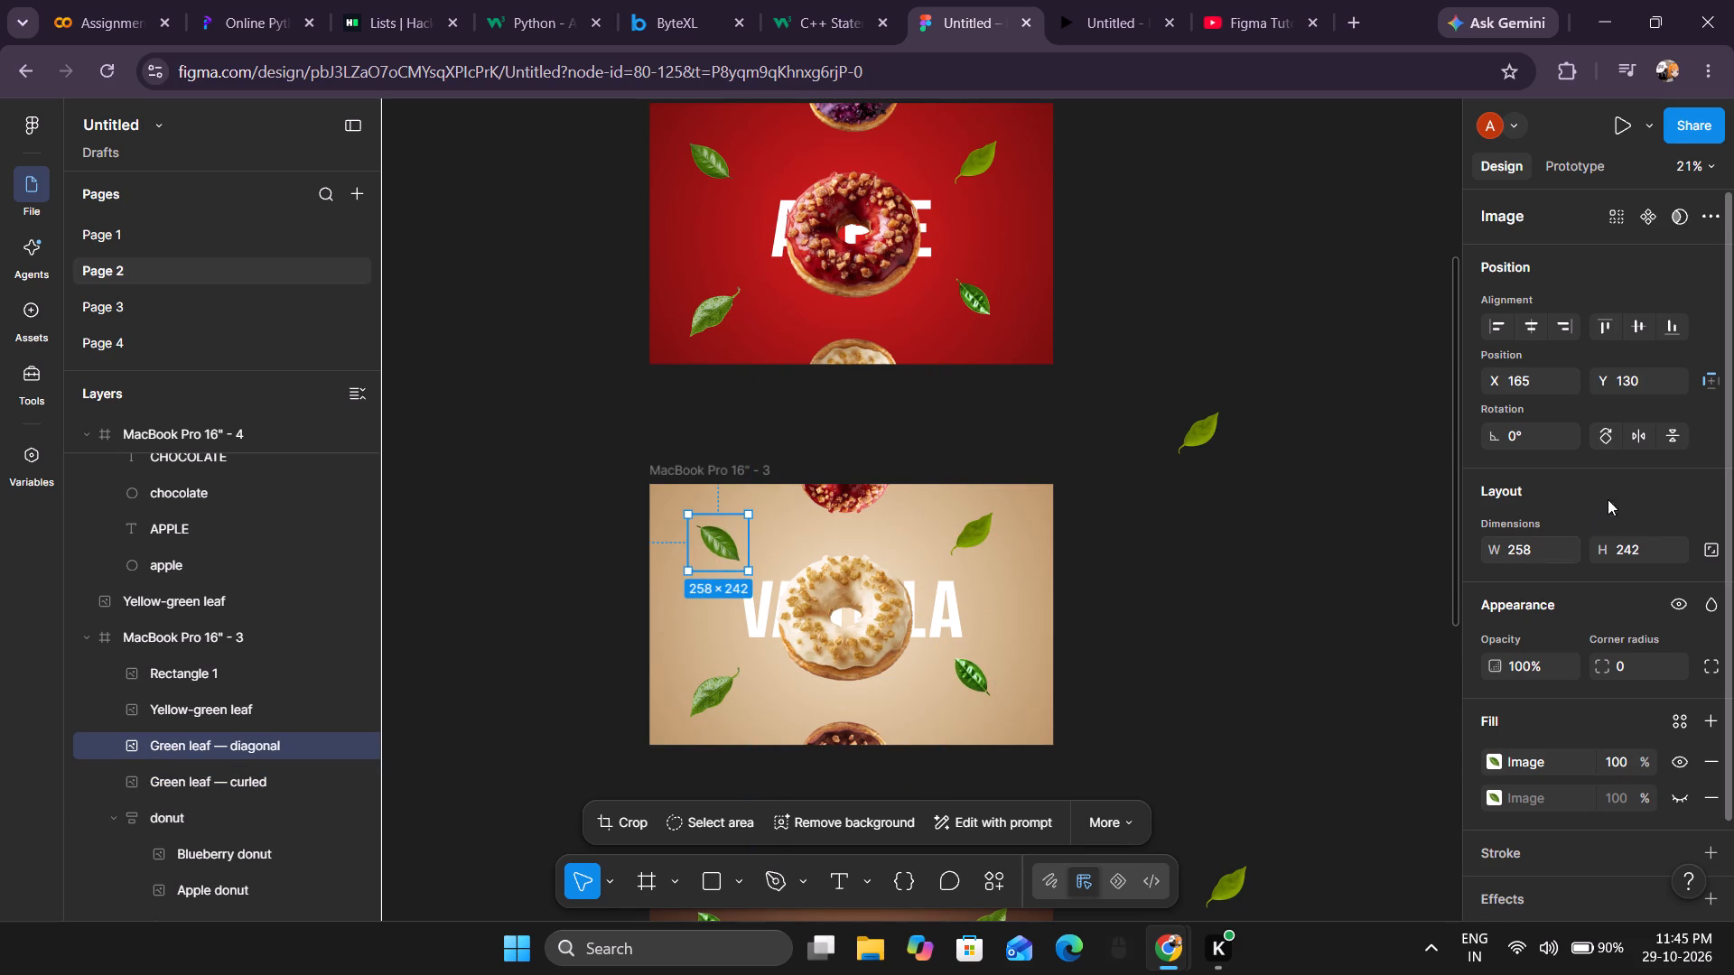
# Flip the vanilla frame's diagonal upper-left leaf and curled lower-right leaf both horizontally and vertically.
pyautogui.click(1635, 436)
pyautogui.click(1666, 425)
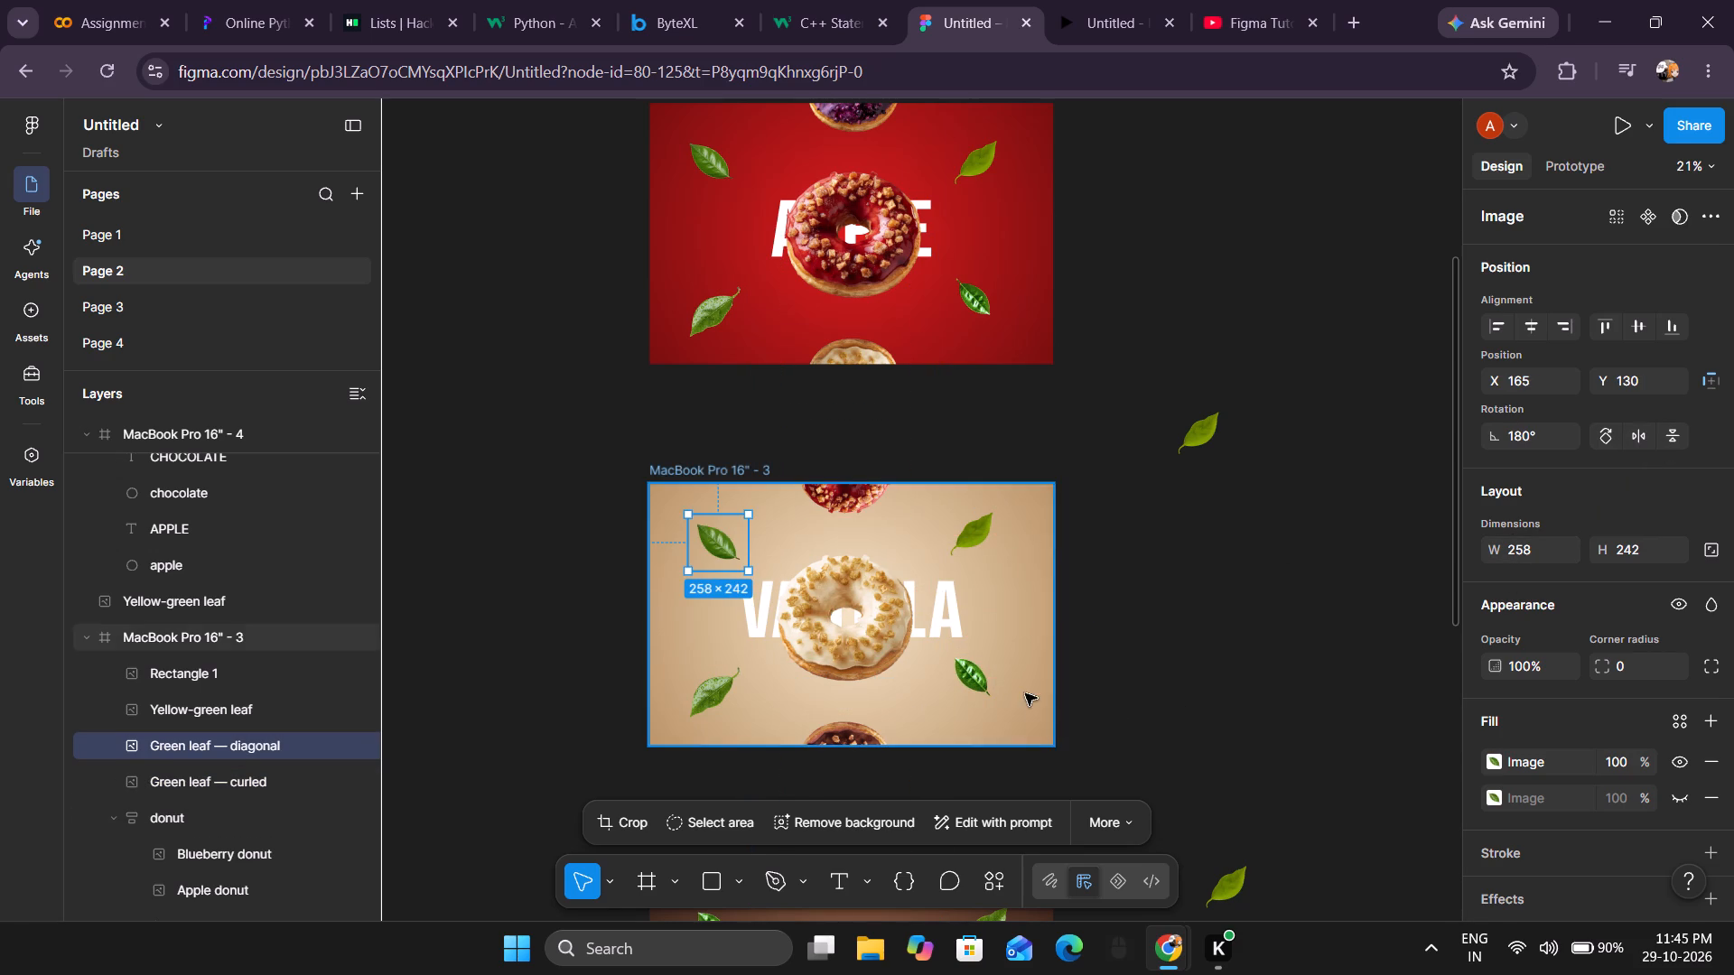
pyautogui.click(974, 687)
pyautogui.click(1631, 439)
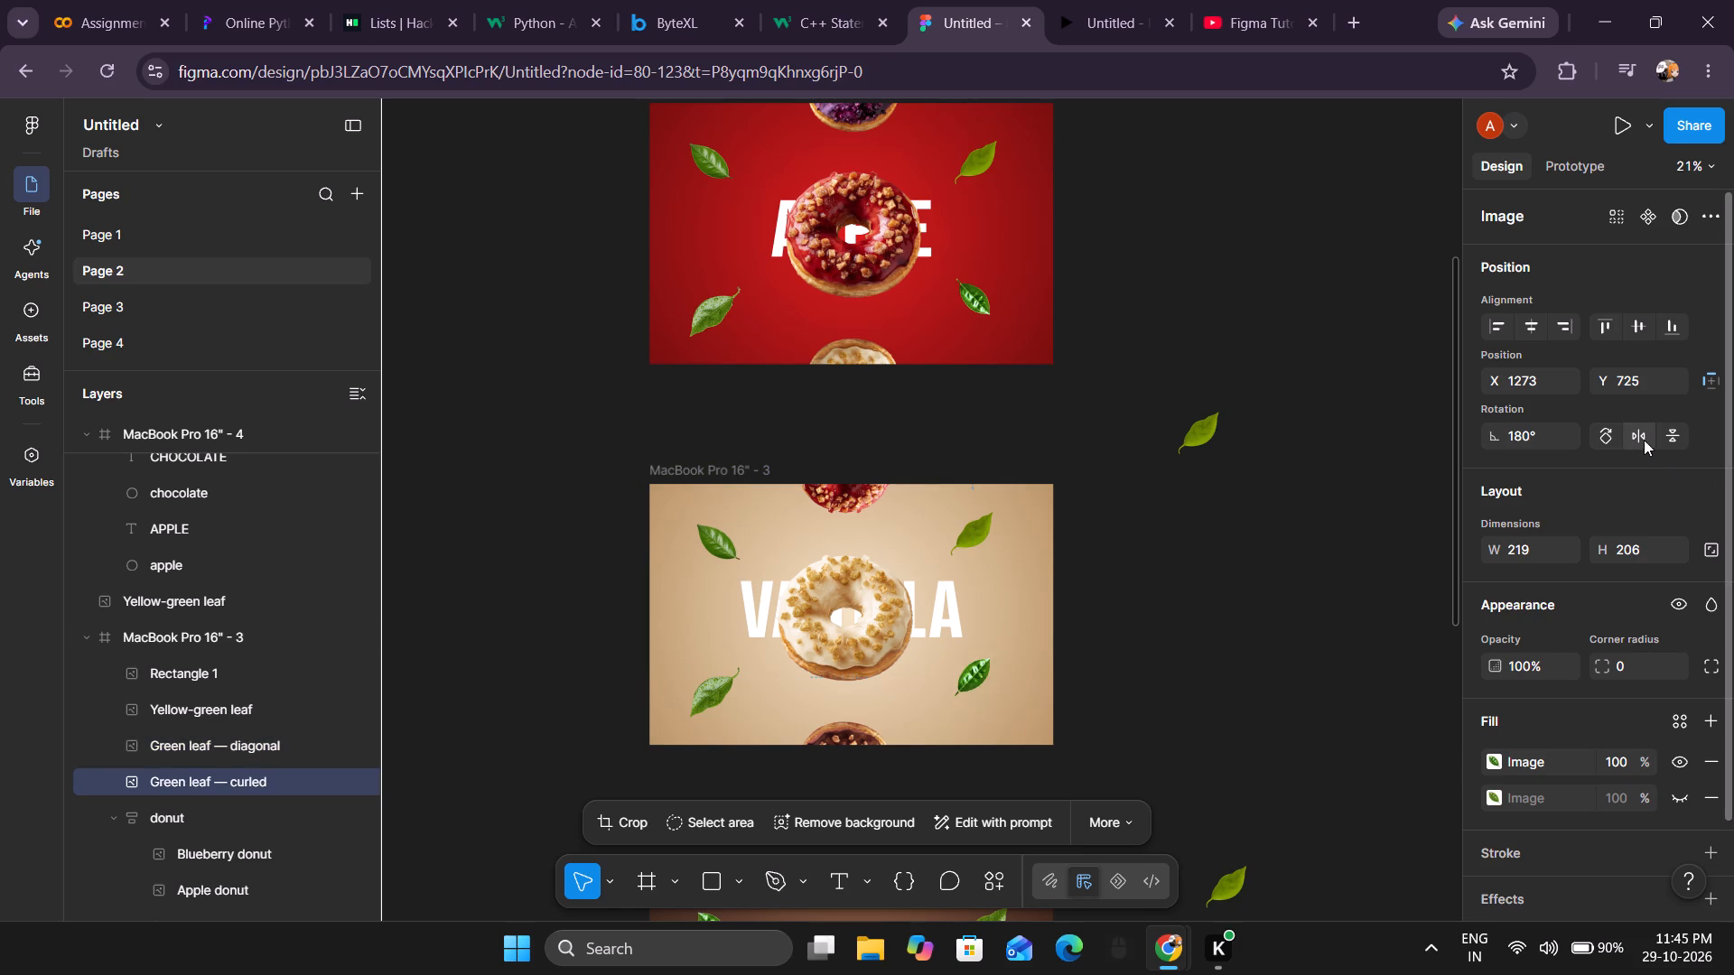
pyautogui.click(1667, 442)
# Move the chocolate frame's yellow-green leaf from the lower-left to the upper-right corner at X 1250, Y 66.
pyautogui.scroll(-13, 991, 597)
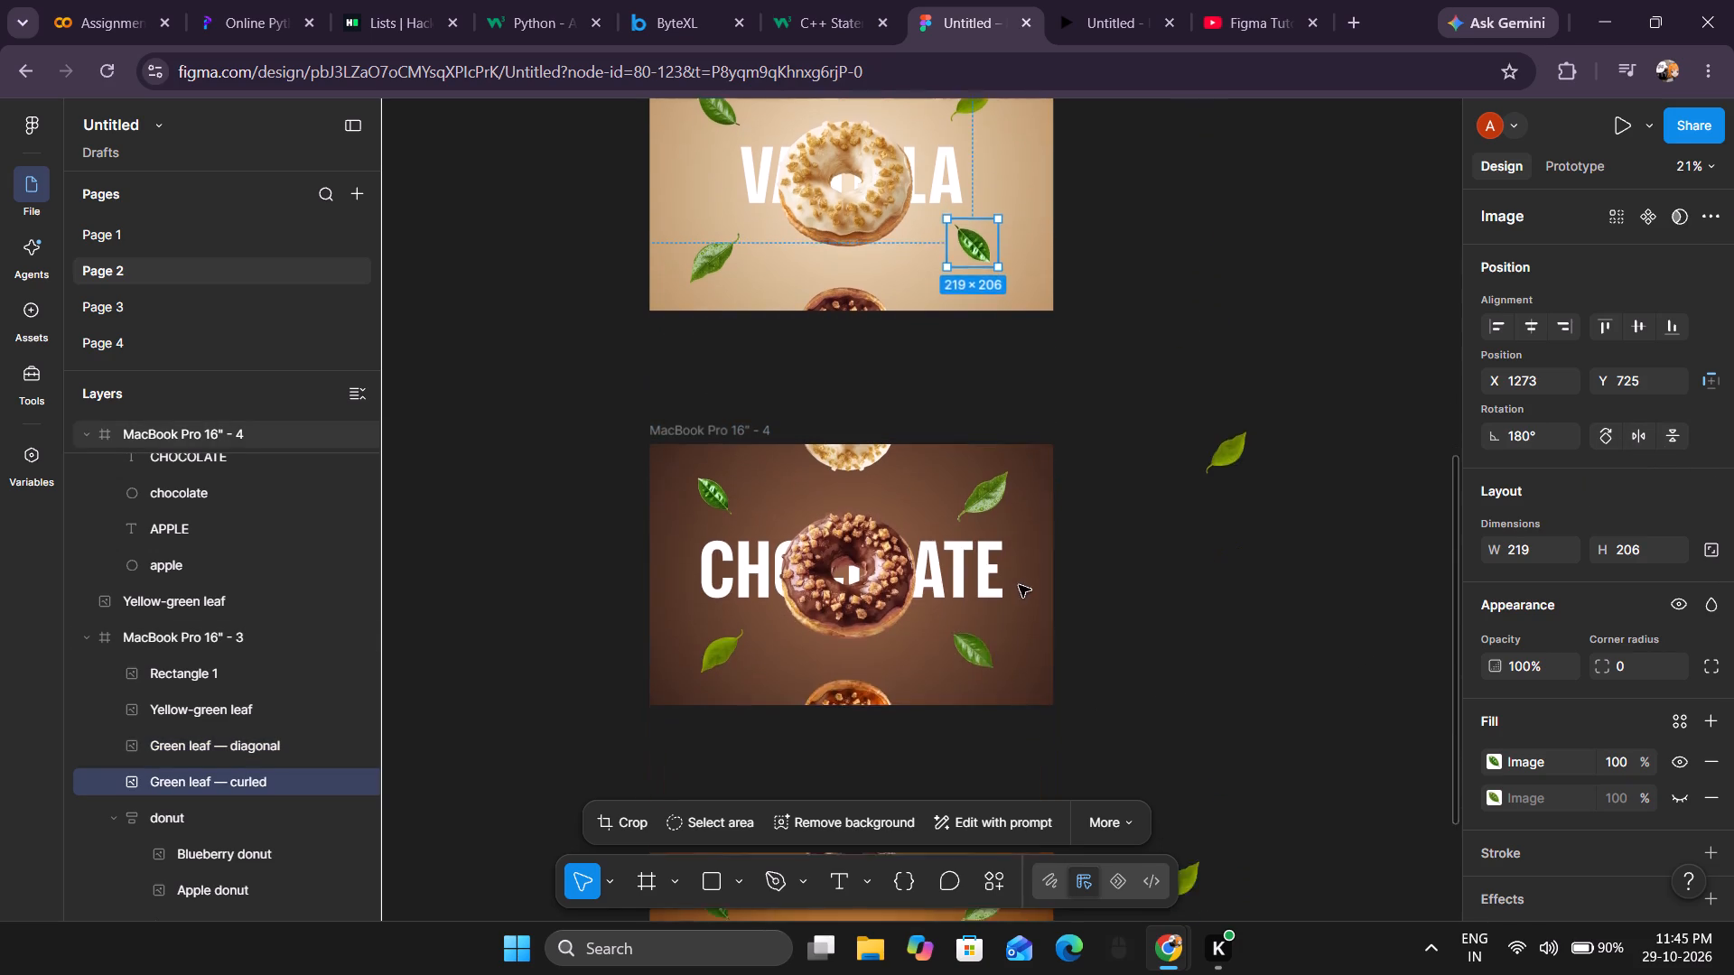
pyautogui.moveTo(729, 439); pyautogui.dragTo(919, 357)
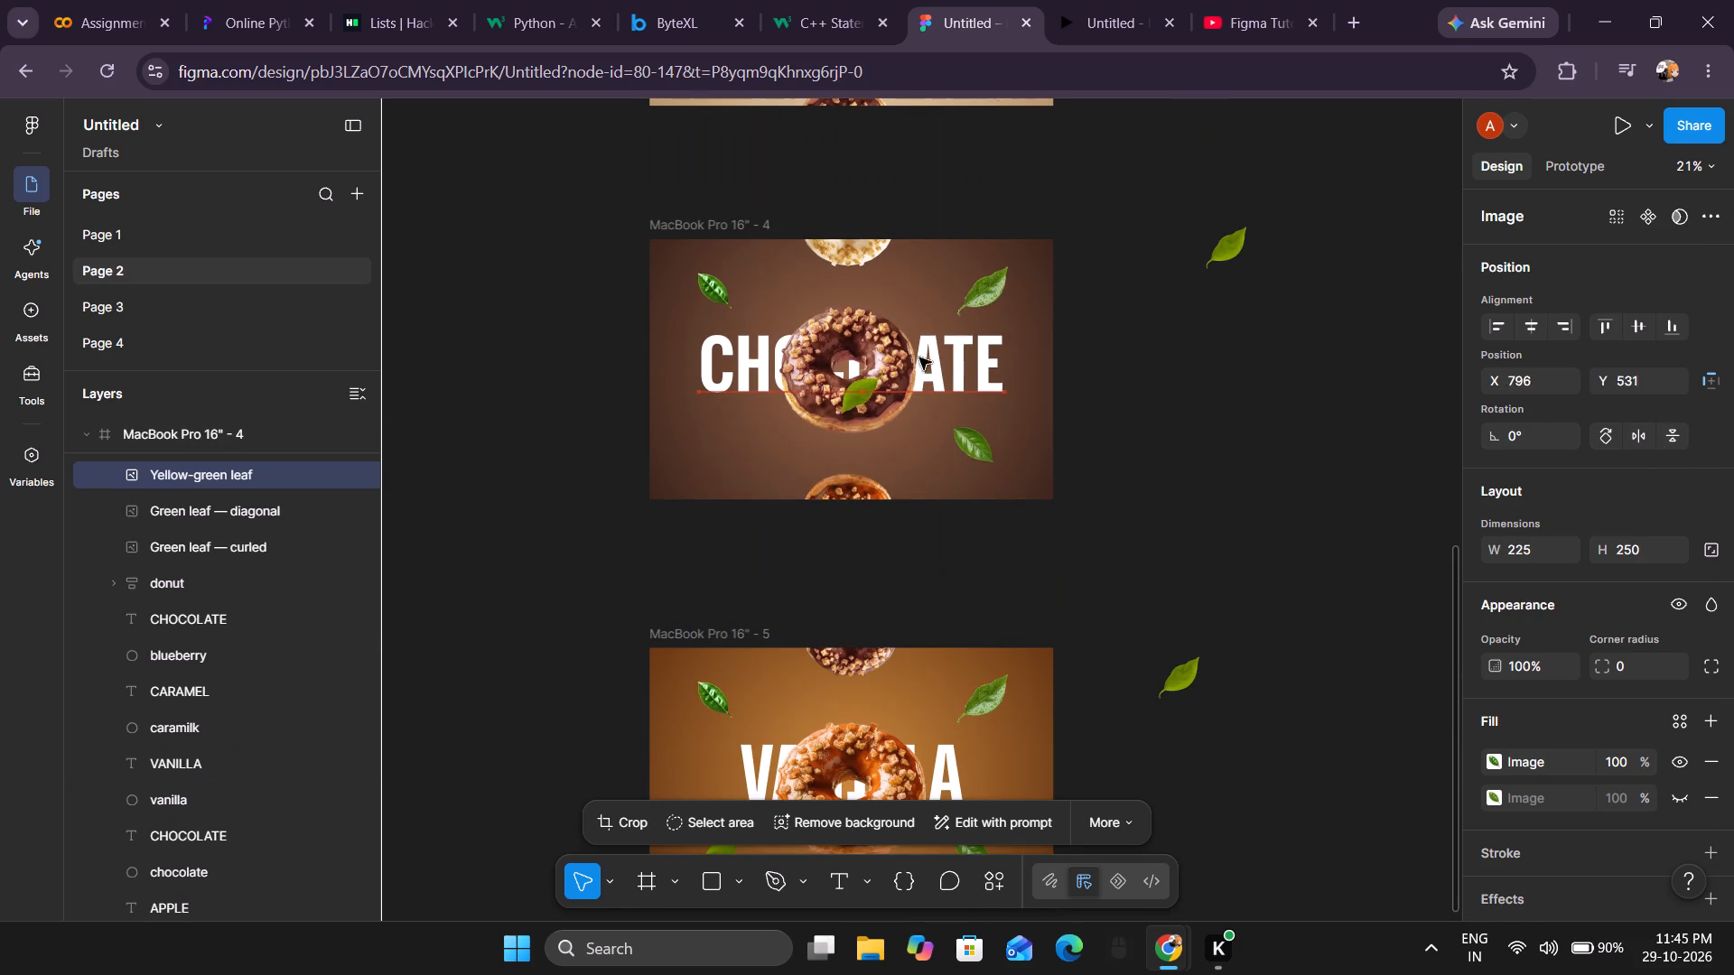
pyautogui.moveTo(919, 357); pyautogui.dragTo(993, 289)
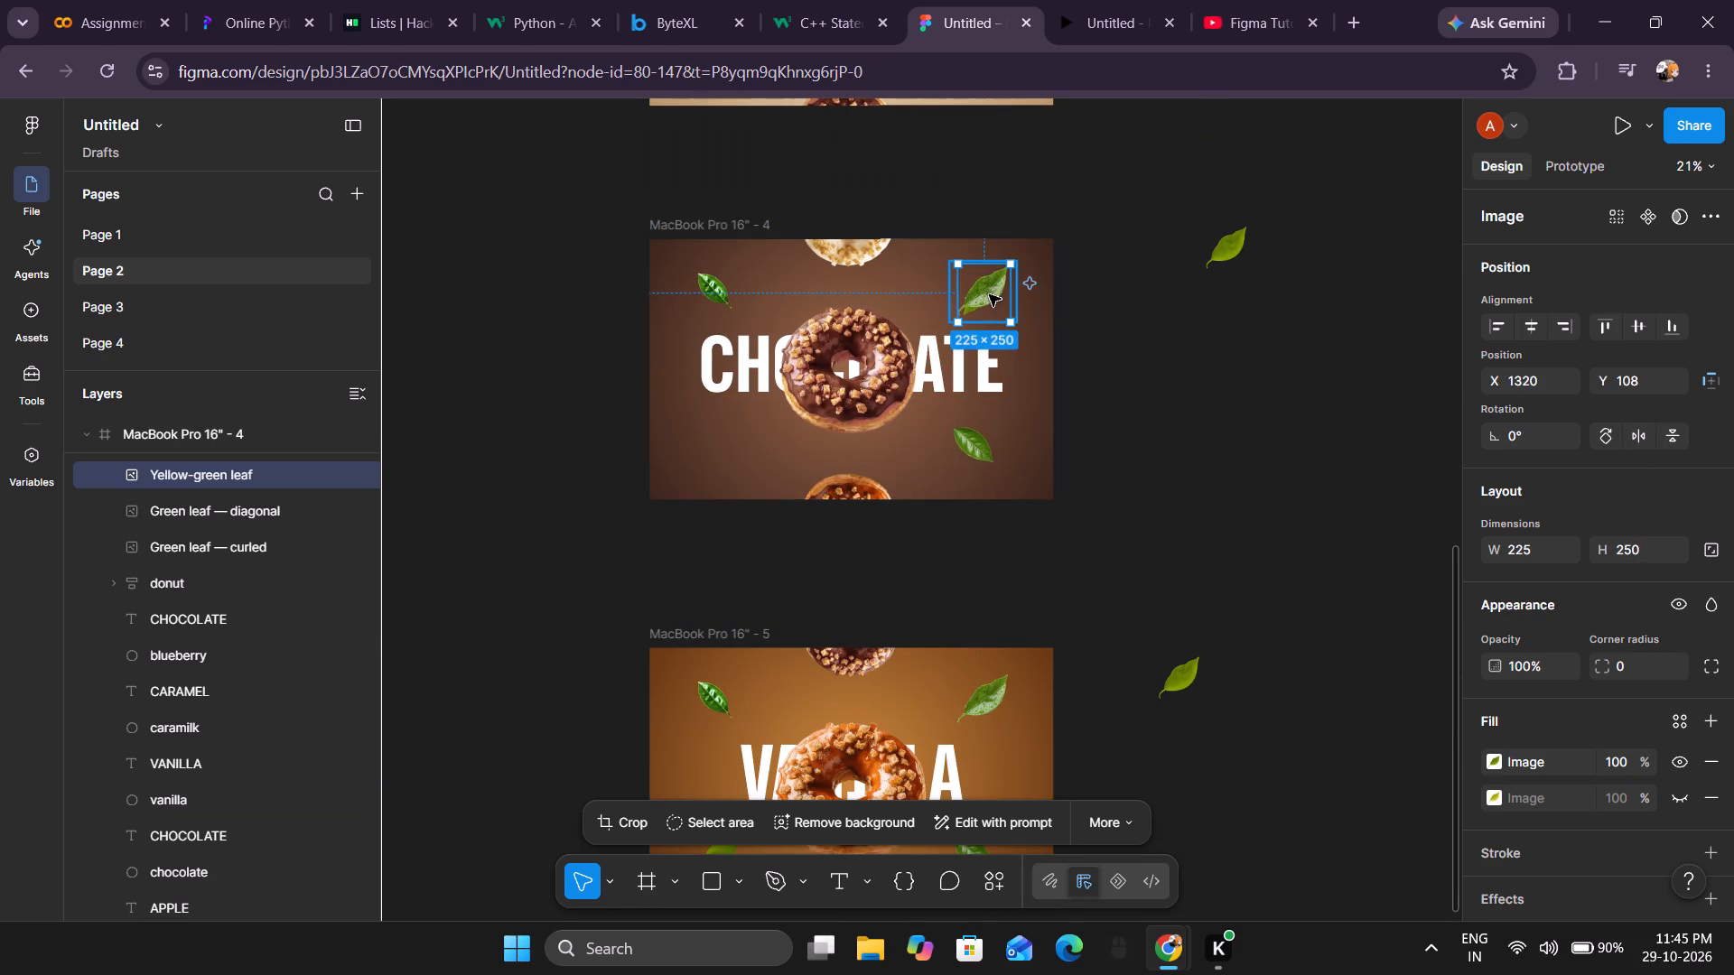
pyautogui.moveTo(984, 296); pyautogui.dragTo(963, 284)
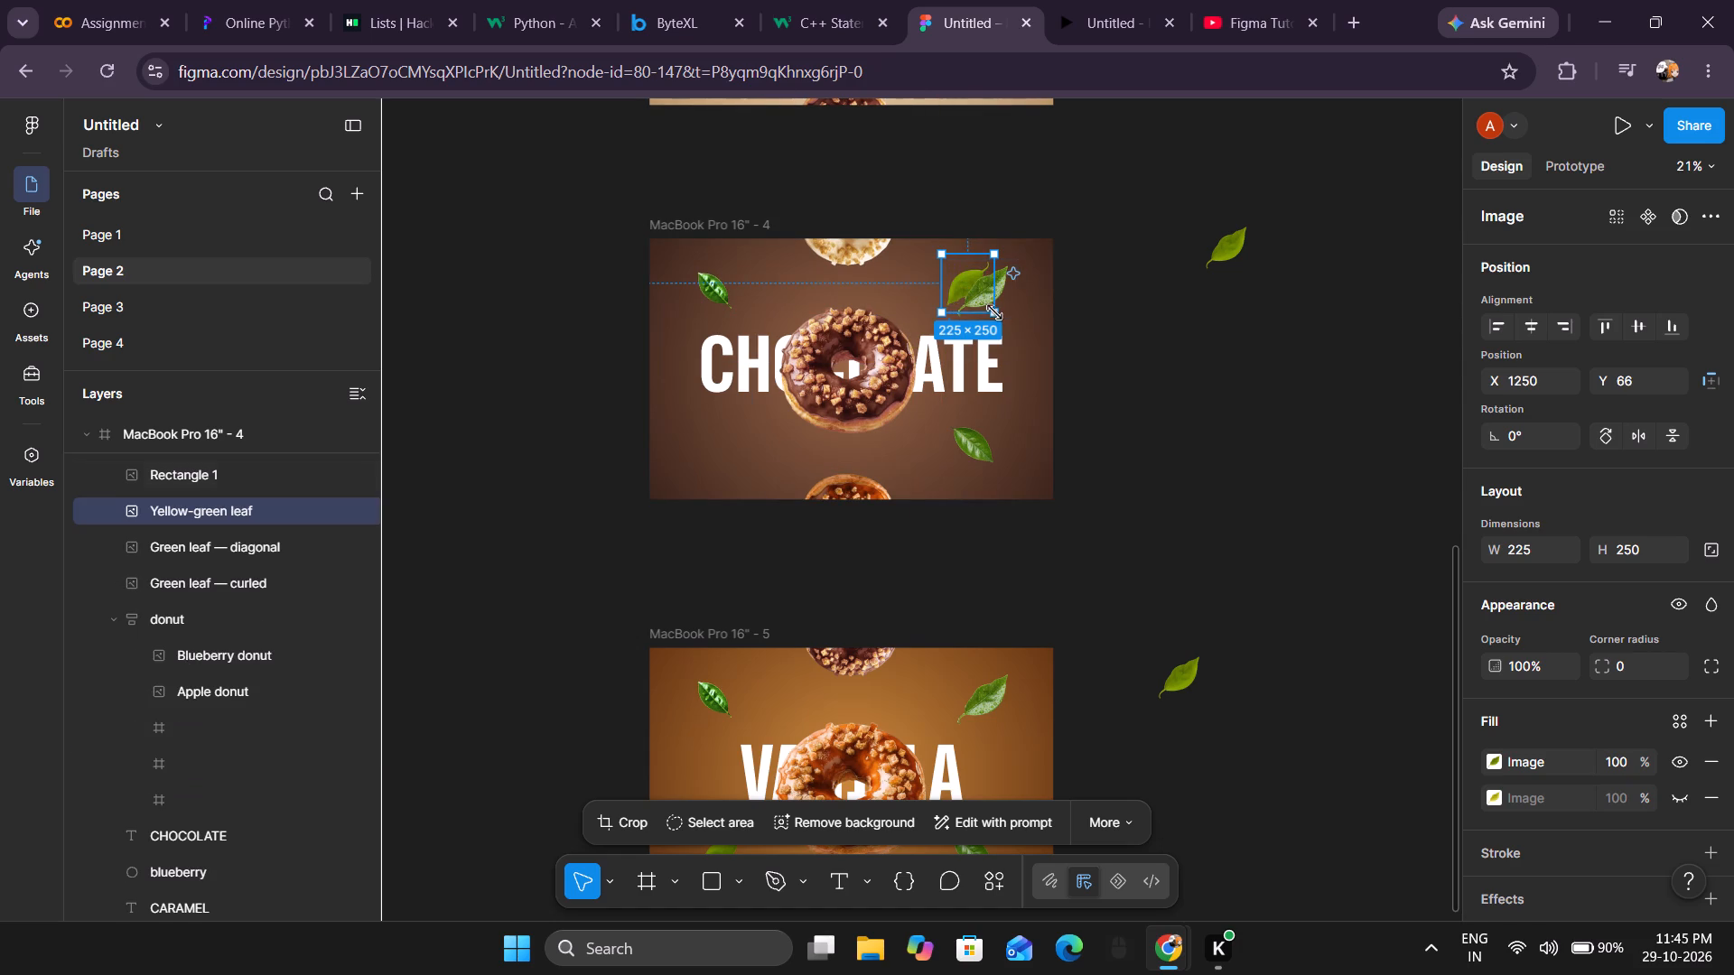
# Move the chocolate frame's large upper-right leaf to the lower-left corner at X 177, Y 788, and flip it horizontally and vertically.
pyautogui.click(1007, 298)
pyautogui.moveTo(1003, 298); pyautogui.dragTo(810, 492)
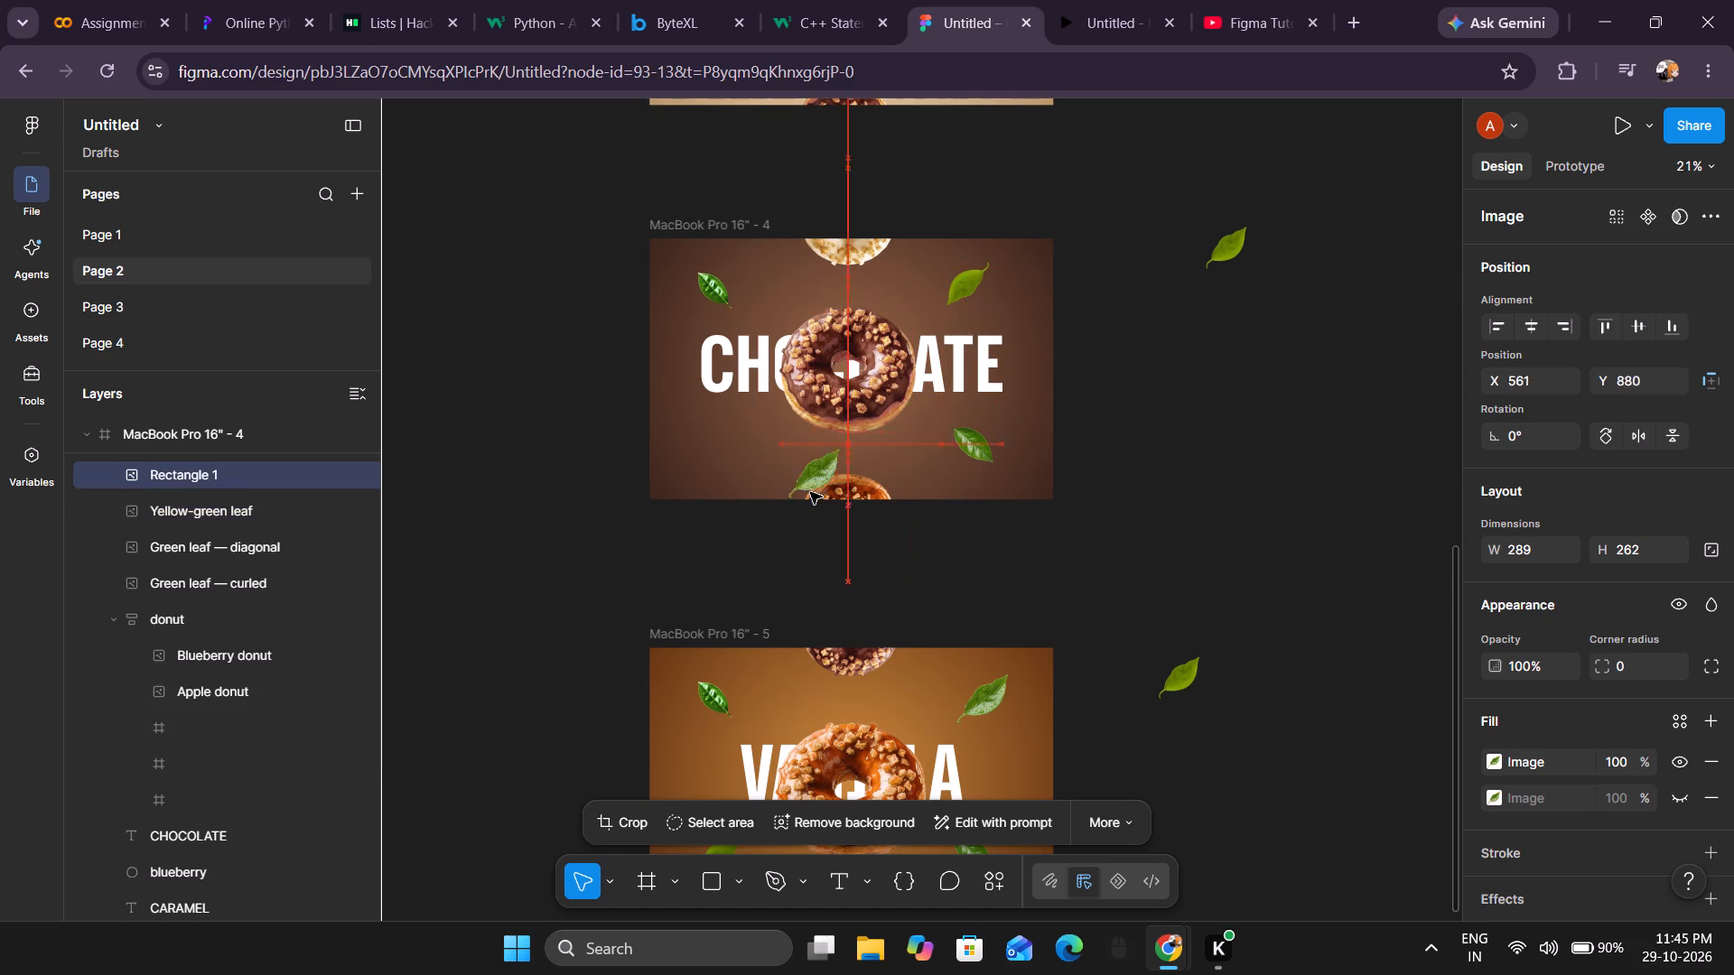
pyautogui.moveTo(810, 492); pyautogui.dragTo(750, 457)
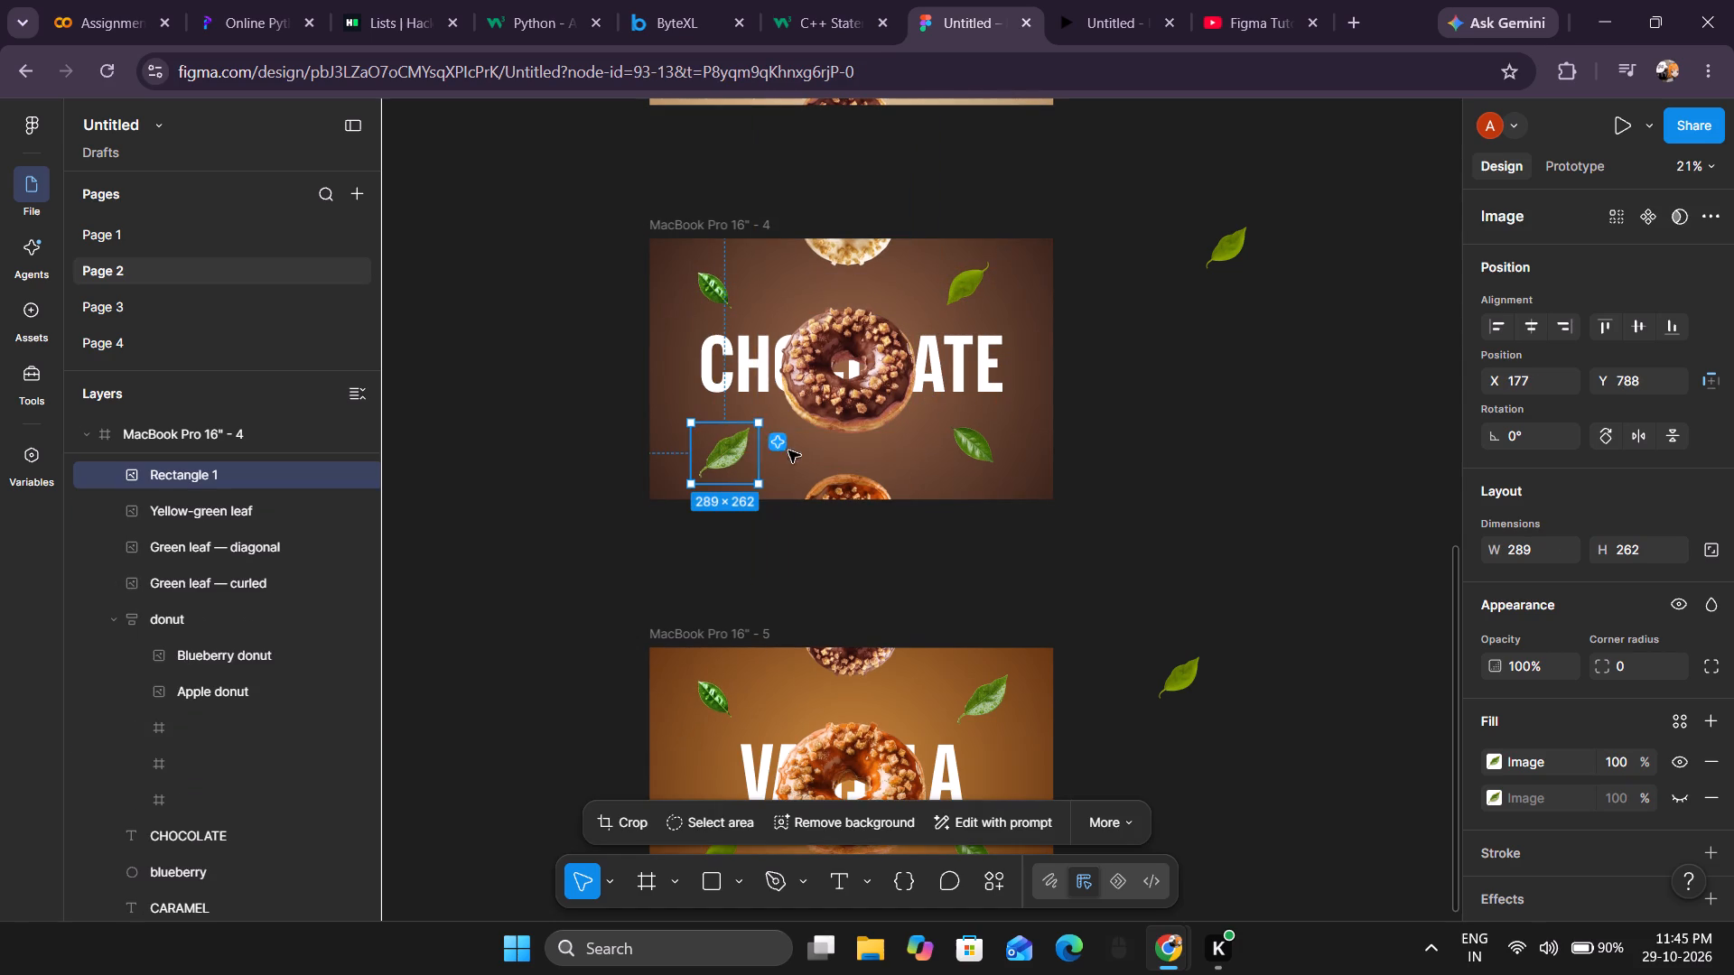
pyautogui.click(1636, 437)
pyautogui.click(1669, 433)
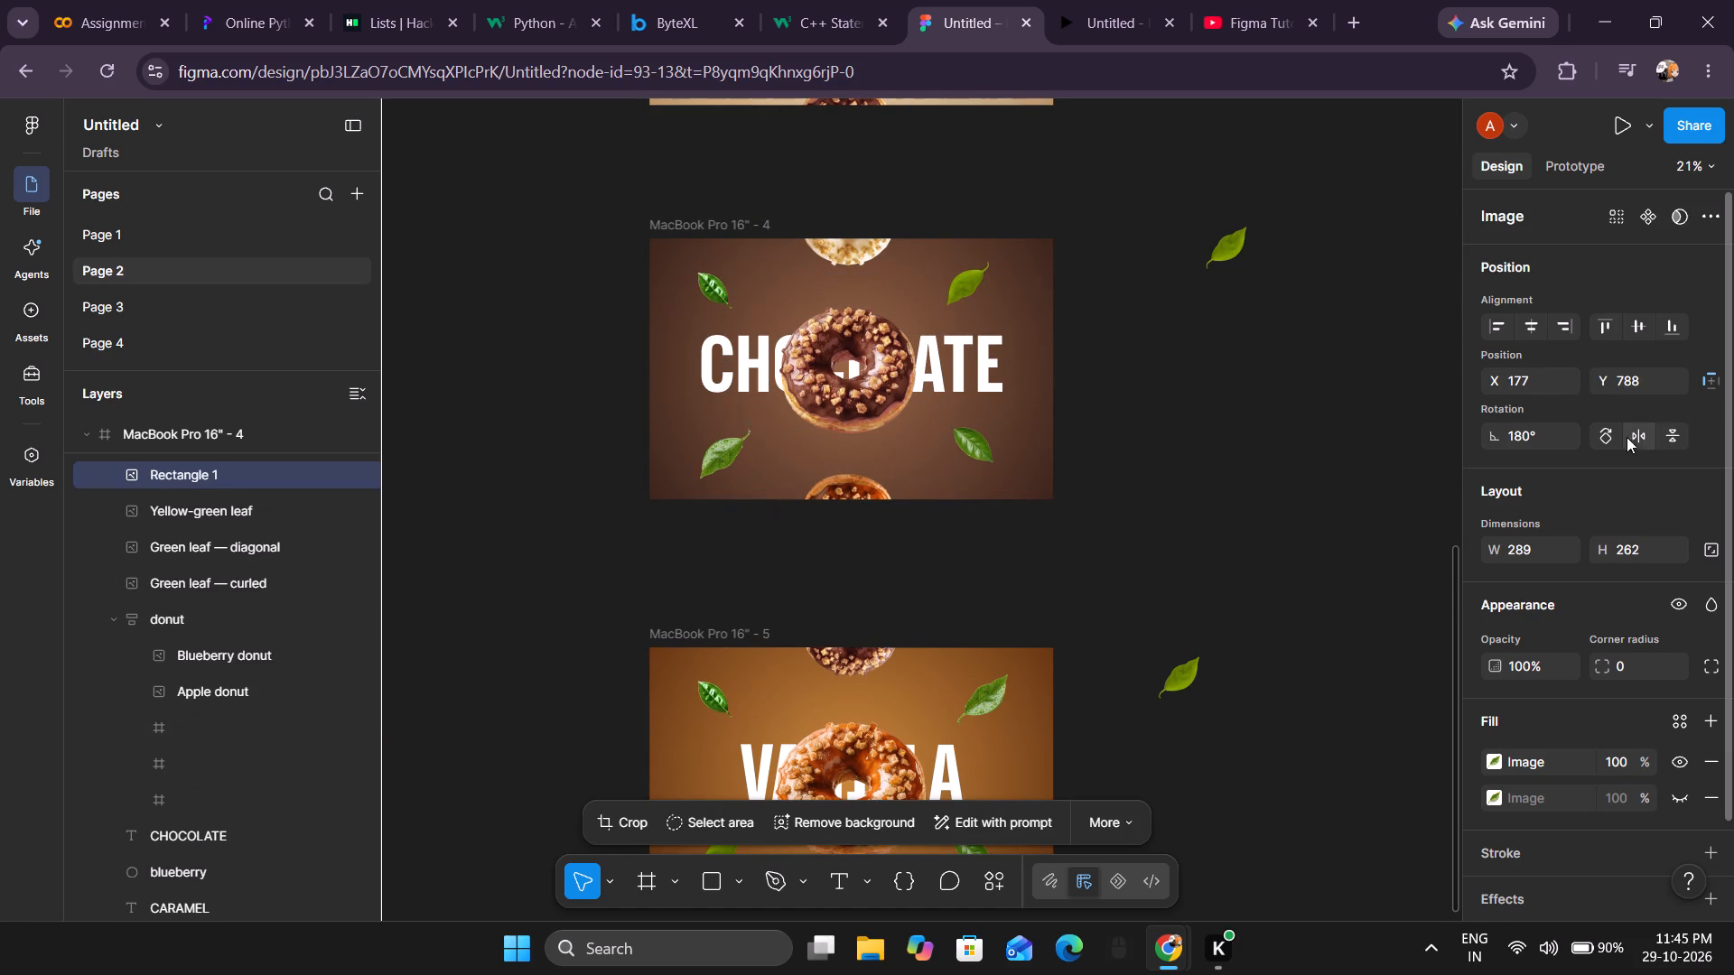
# Flip the chocolate frame's yellow-green leaf horizontally and vertically, and lower it slightly to about X 1250, Y 98.
pyautogui.click(980, 305)
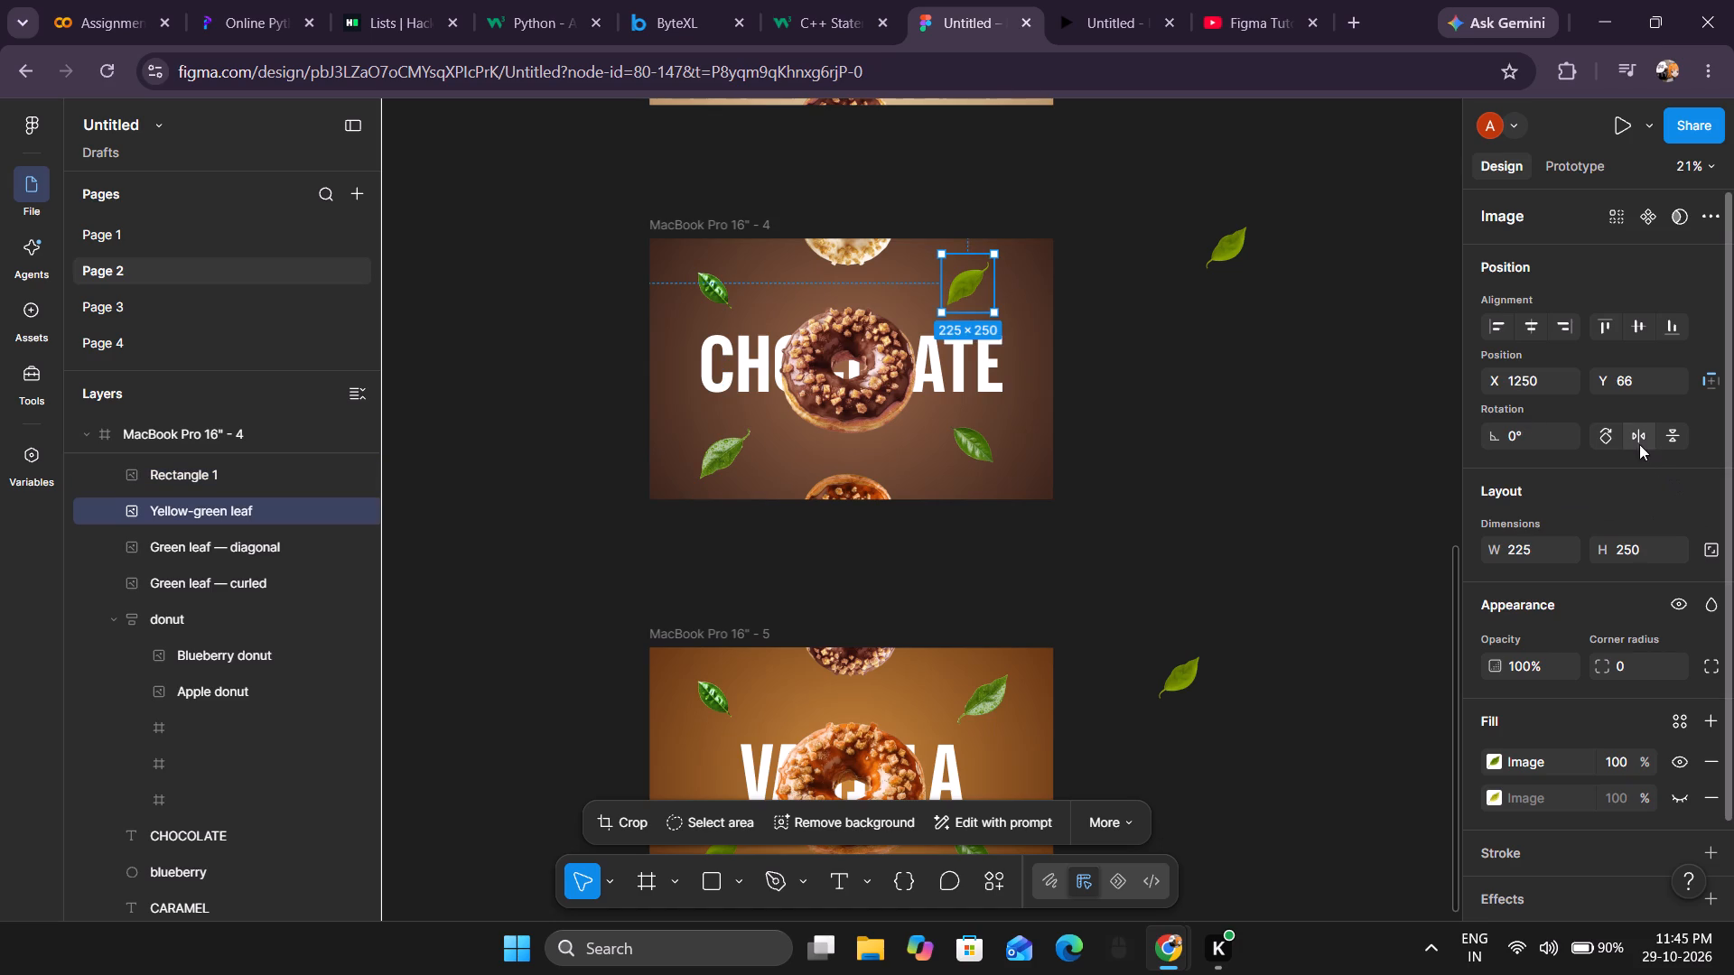
pyautogui.click(1639, 438)
pyautogui.click(1674, 436)
pyautogui.moveTo(978, 287); pyautogui.dragTo(973, 294)
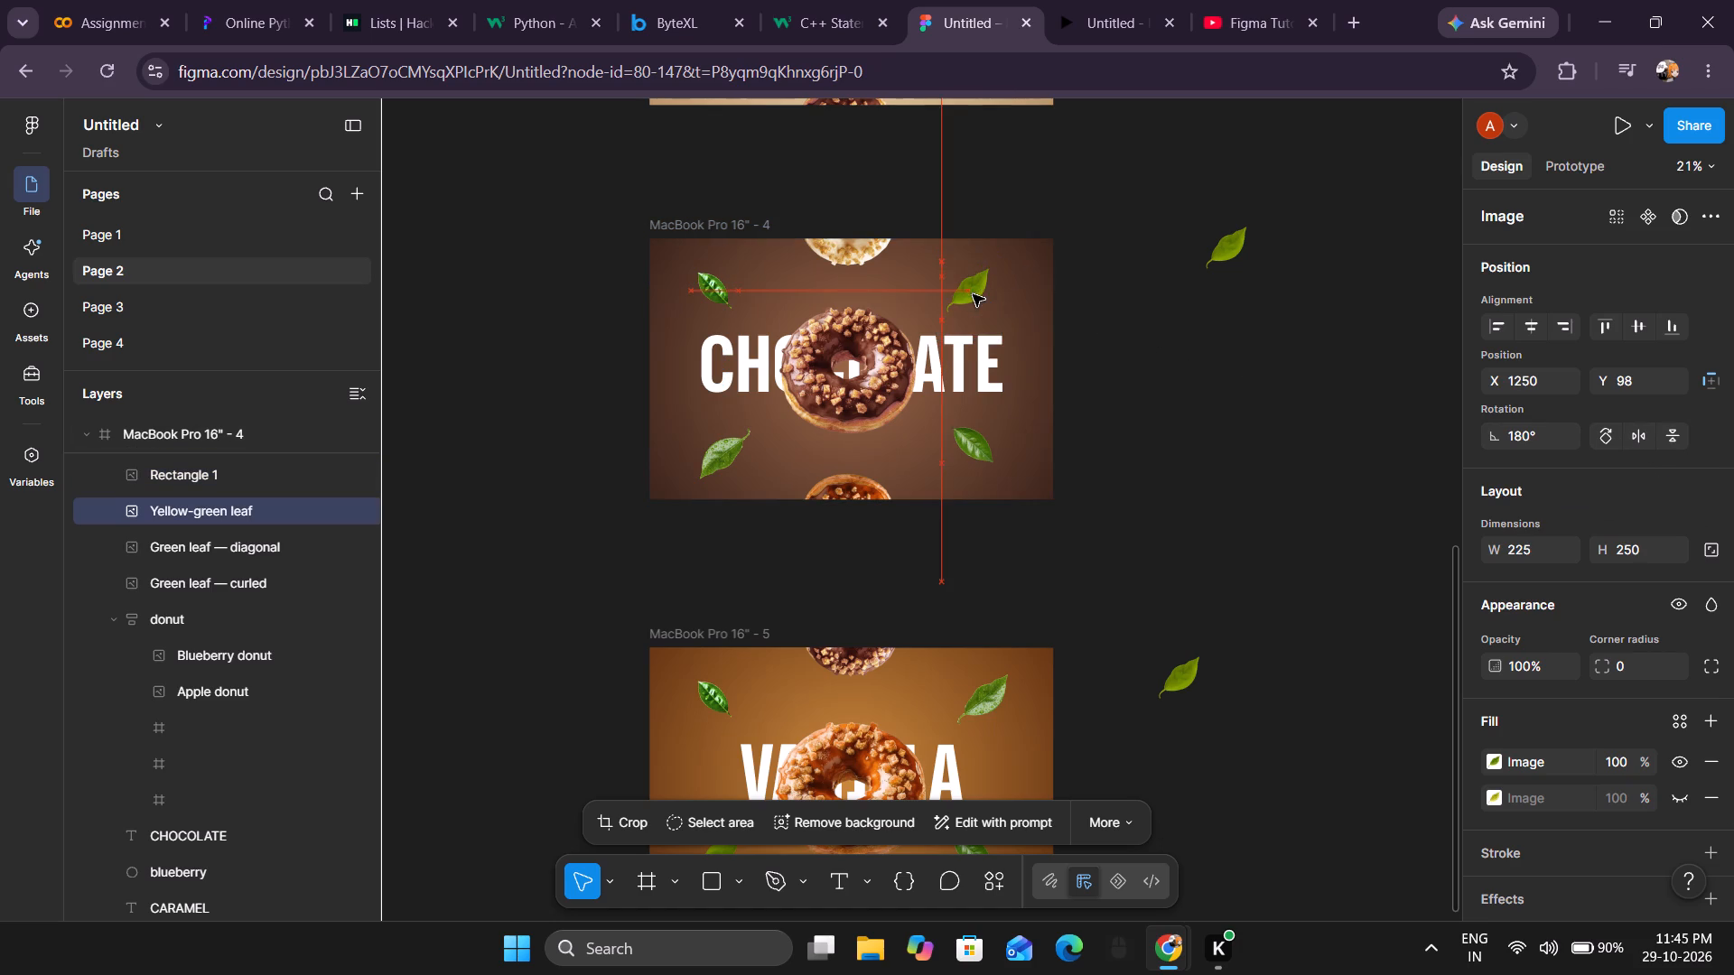
pyautogui.moveTo(973, 294); pyautogui.dragTo(972, 295)
# Swap the chocolate frame's curled upper-left and diagonal lower-right leaves, placing the curled one at X 1211, Y 863.
pyautogui.click(975, 457)
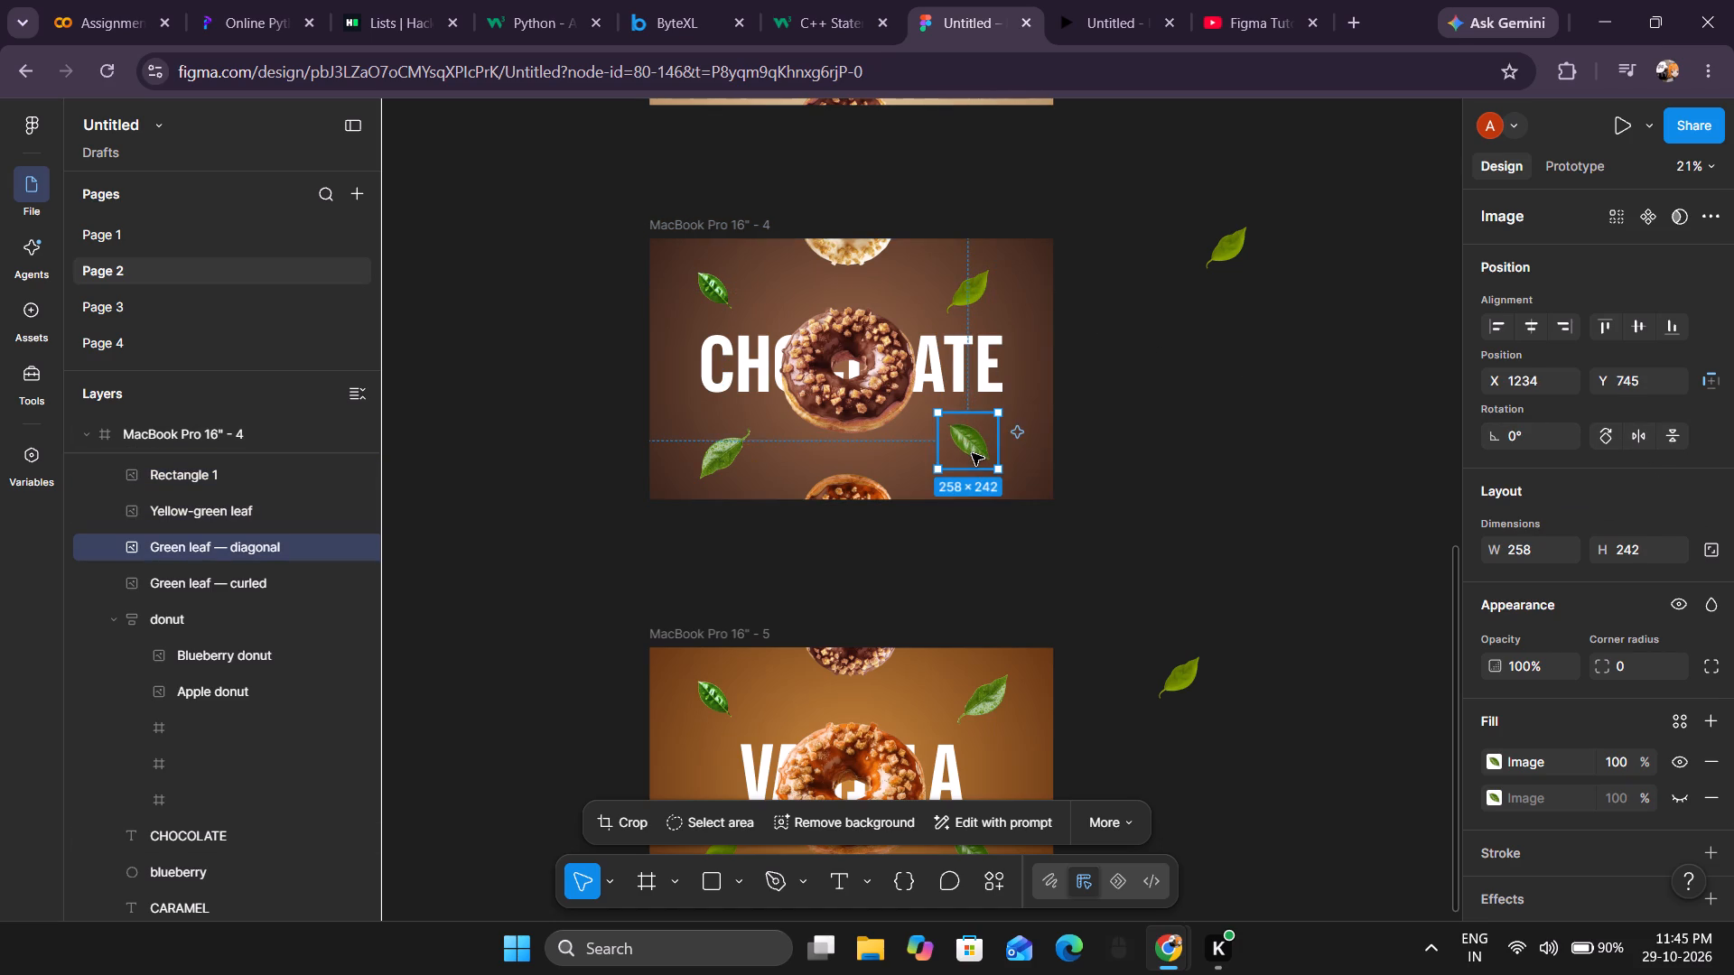
pyautogui.moveTo(705, 284); pyautogui.dragTo(1008, 408)
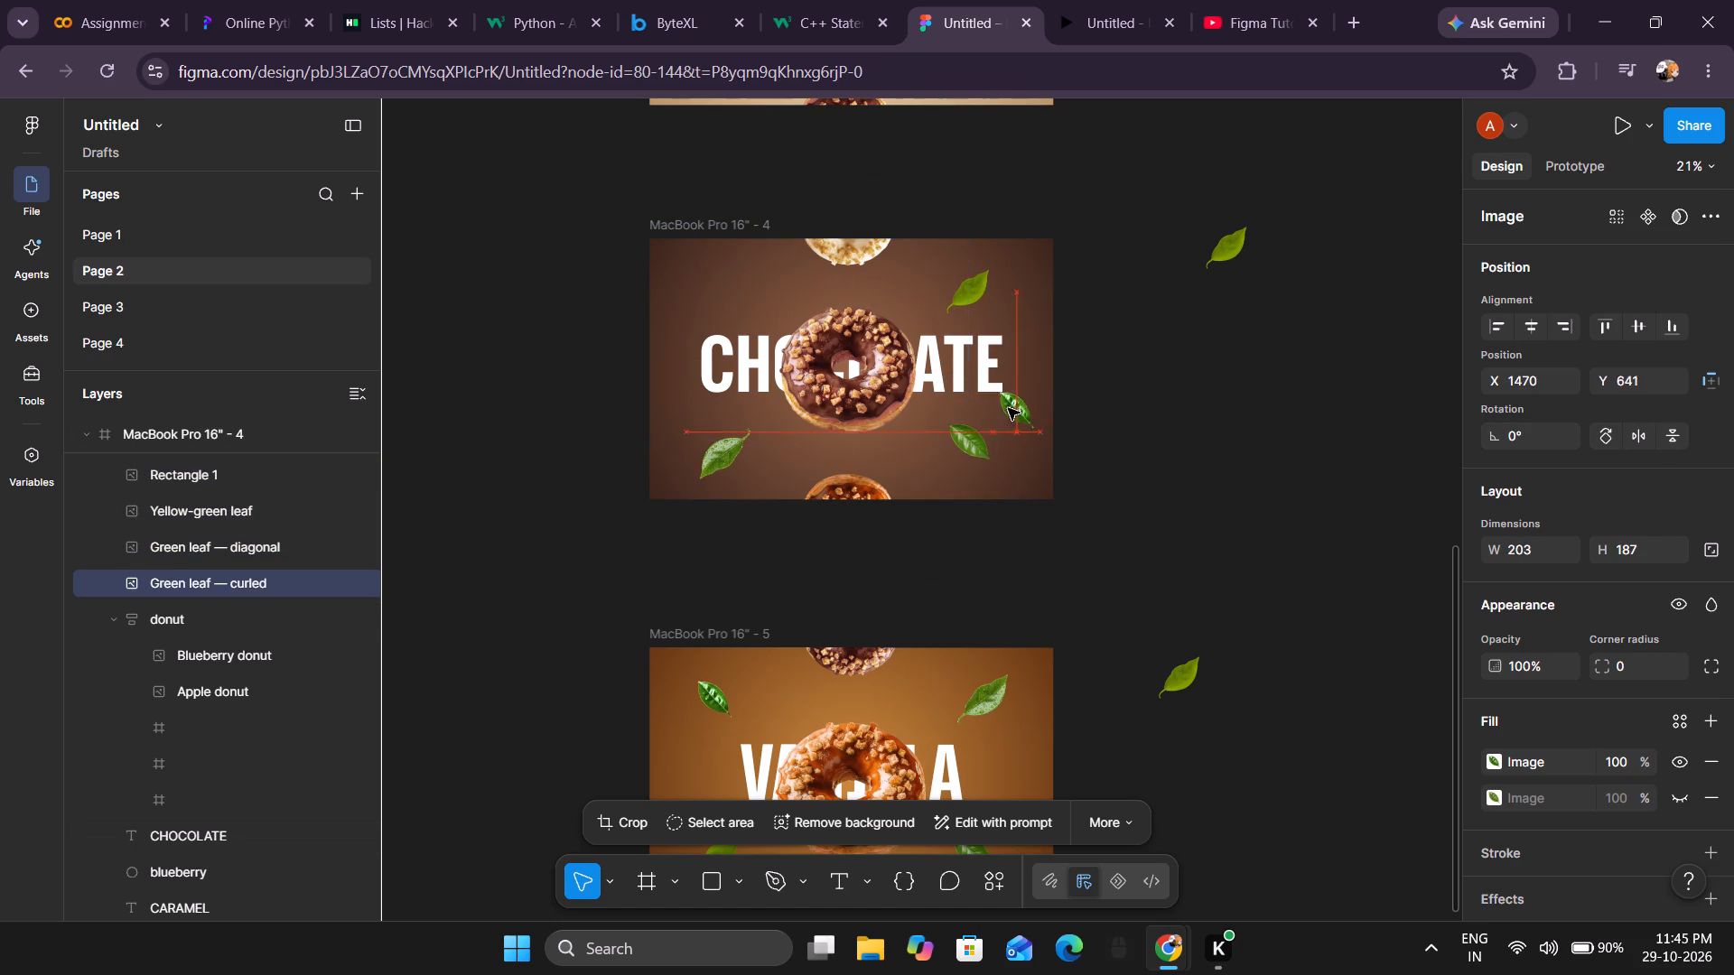
pyautogui.moveTo(1008, 408); pyautogui.dragTo(1019, 436)
pyautogui.moveTo(978, 437); pyautogui.dragTo(724, 291)
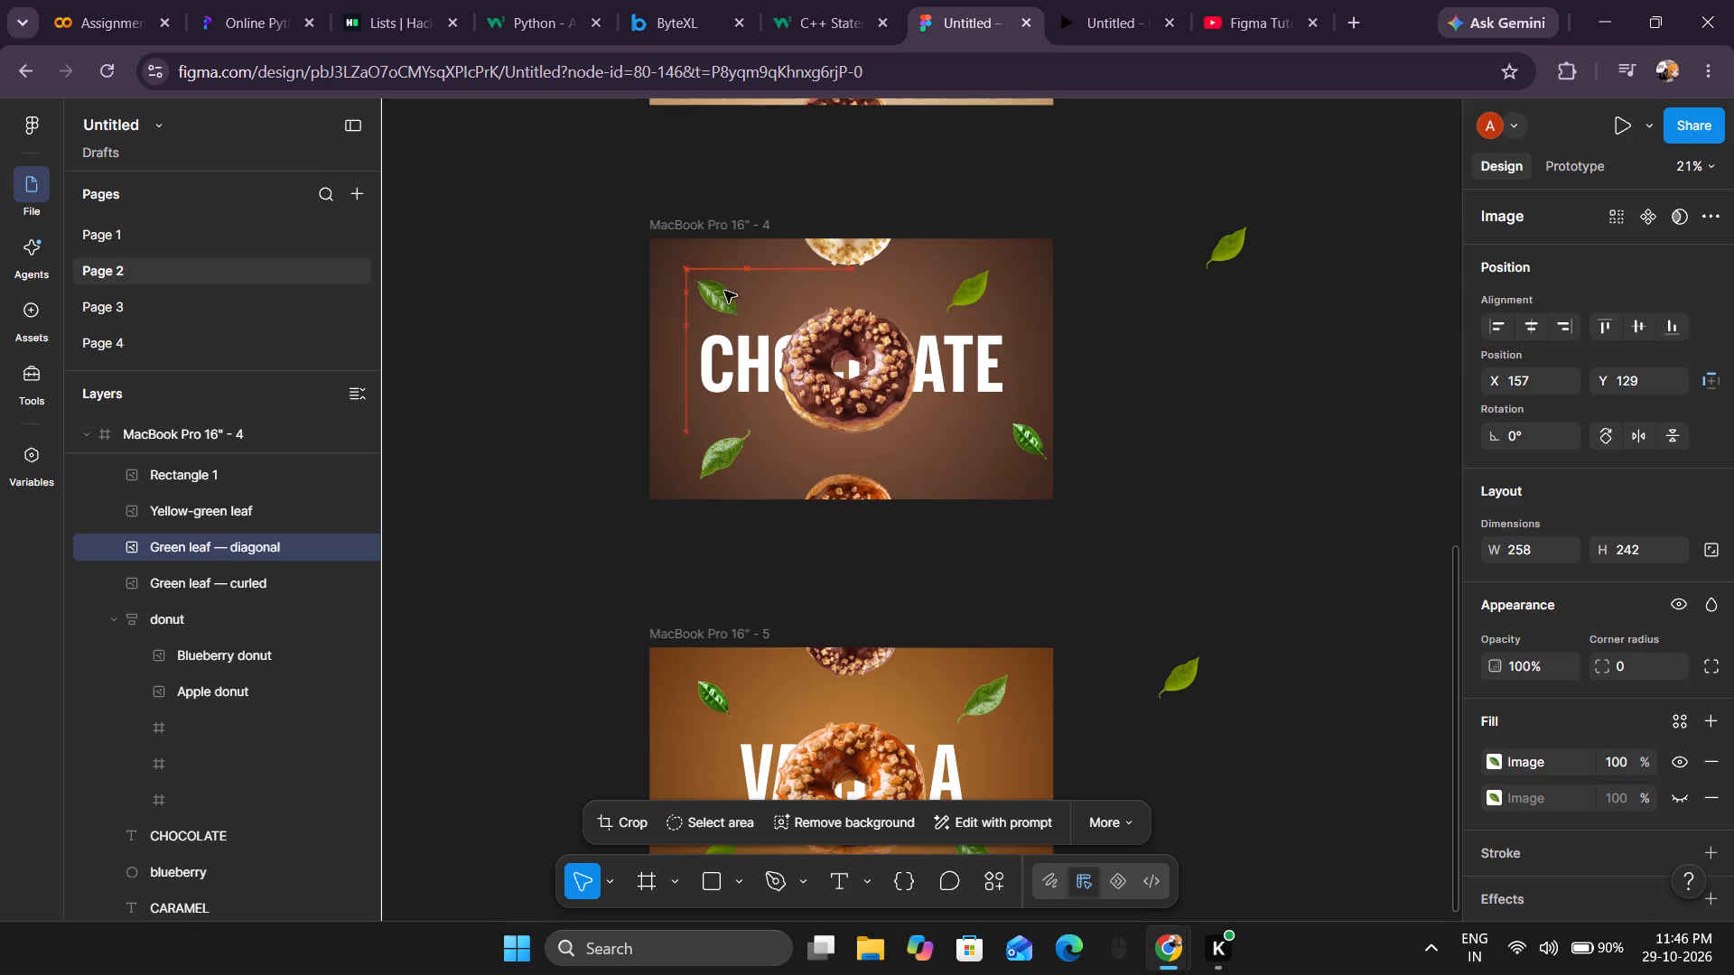
pyautogui.moveTo(724, 291); pyautogui.dragTo(728, 287)
pyautogui.moveTo(1026, 441); pyautogui.dragTo(956, 457)
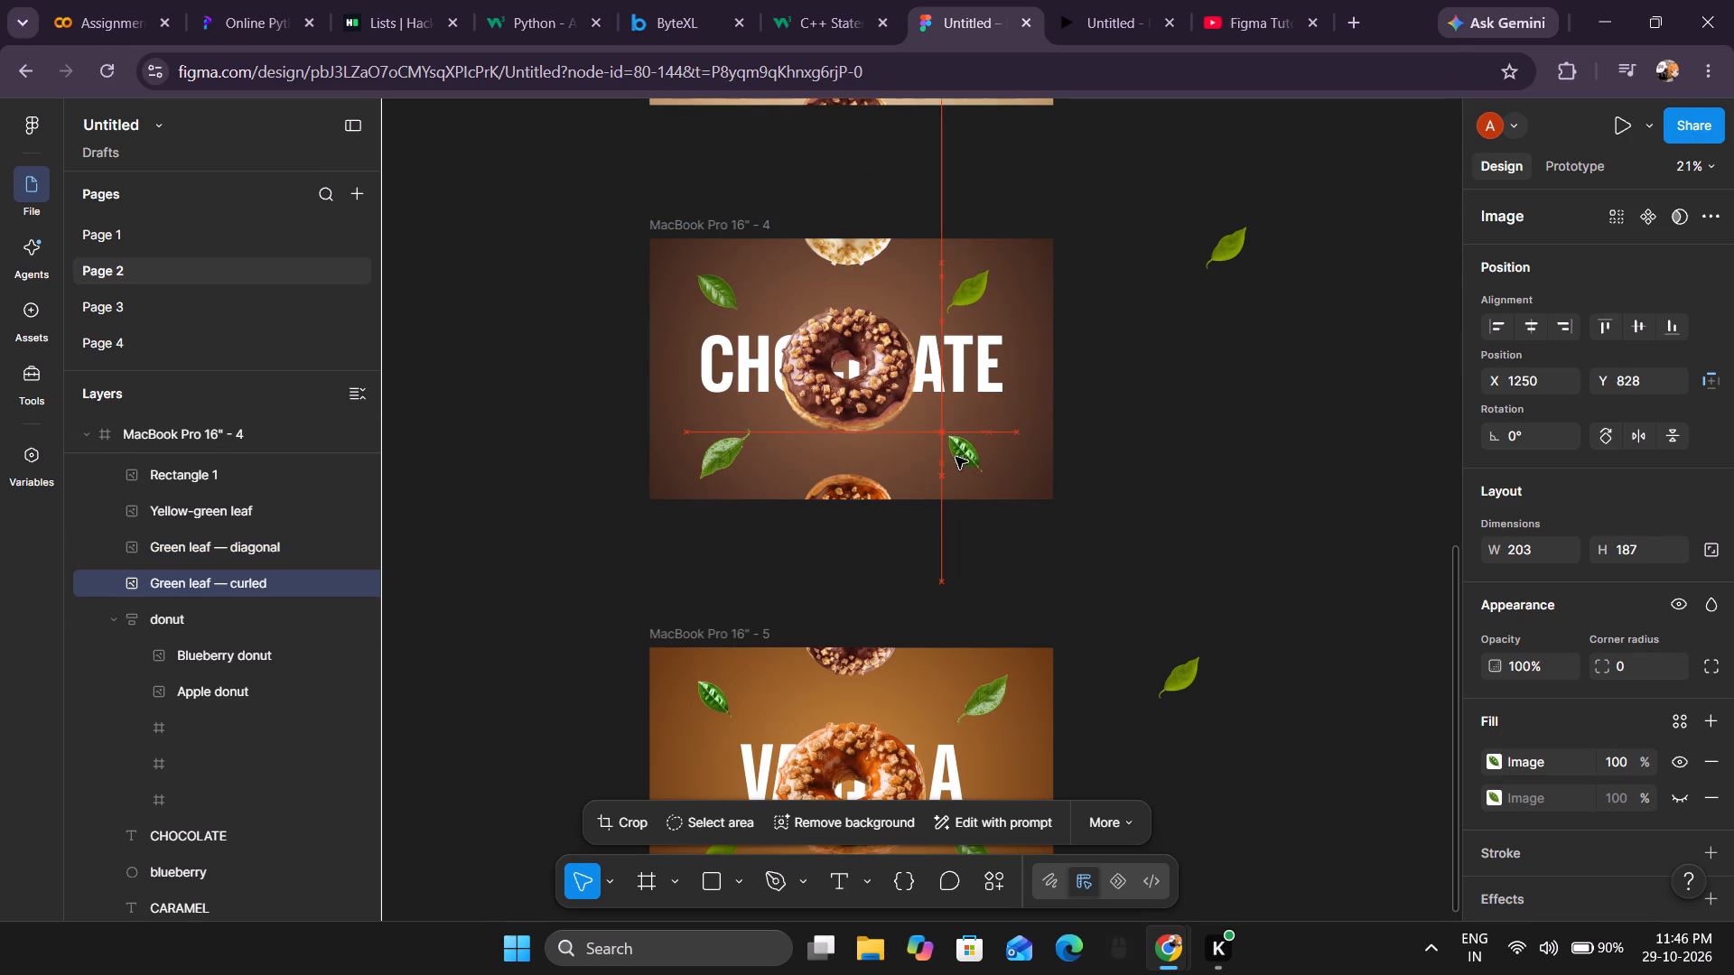
pyautogui.moveTo(956, 457); pyautogui.dragTo(953, 458)
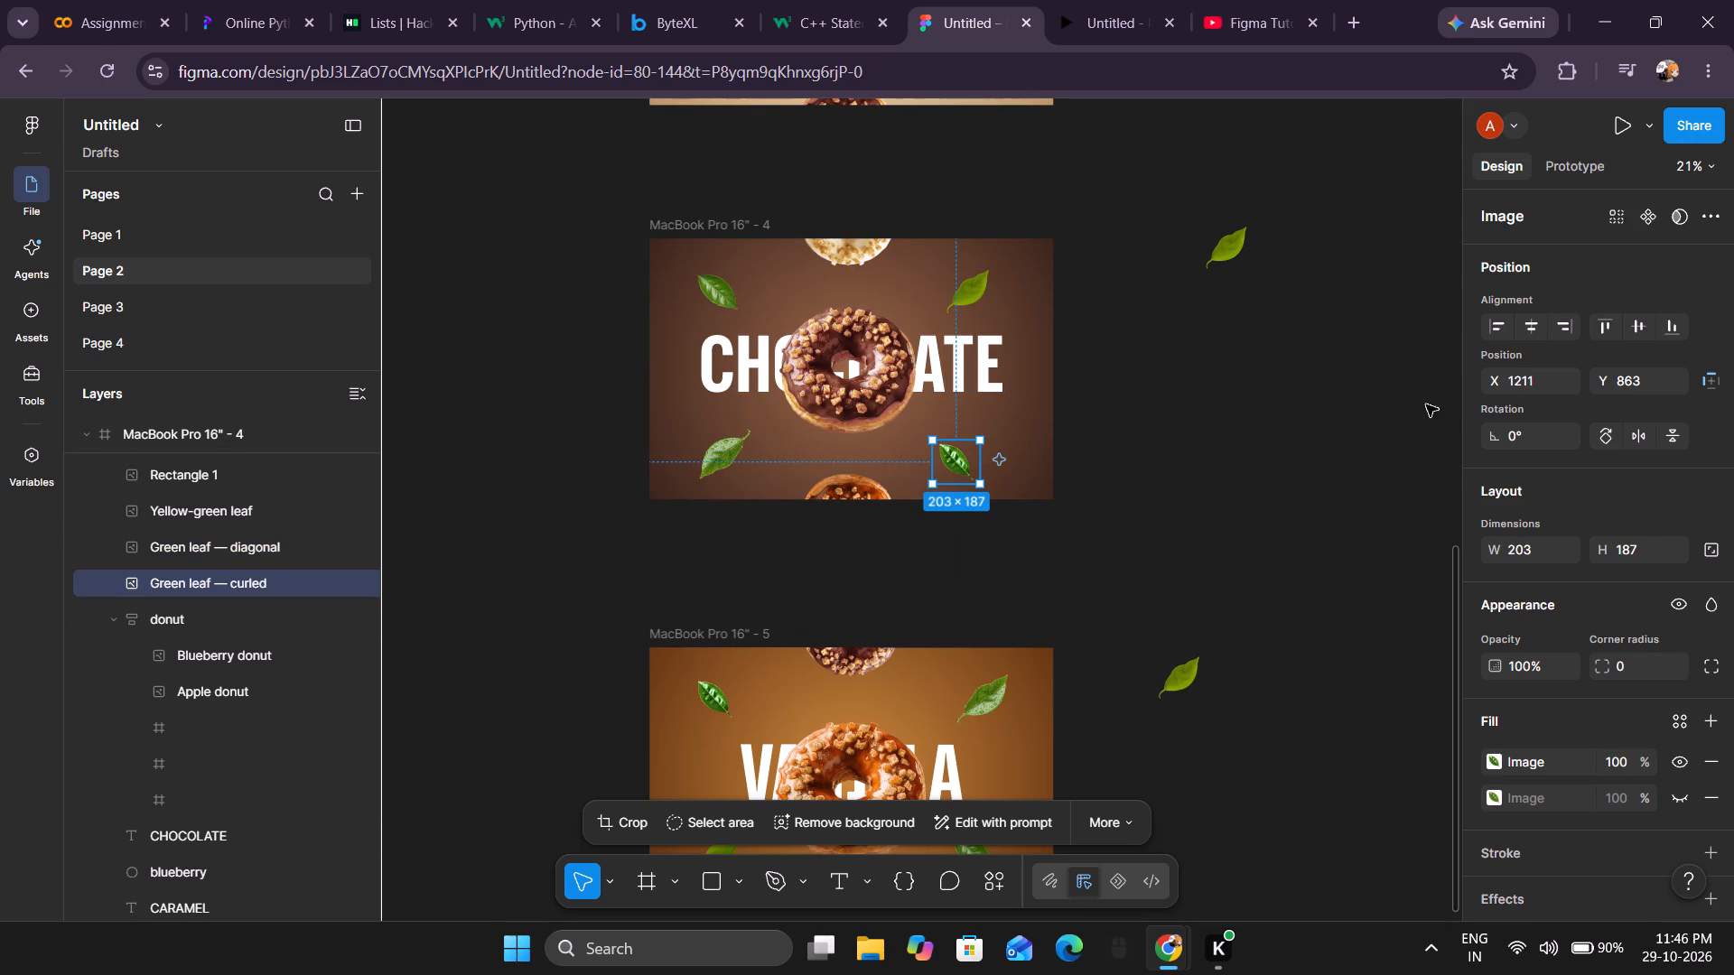
# Flip the chocolate frame's curled and diagonal leaves horizontally and vertically, shifting the diagonal one to X 193, Y 129.
pyautogui.click(1636, 440)
pyautogui.click(1675, 433)
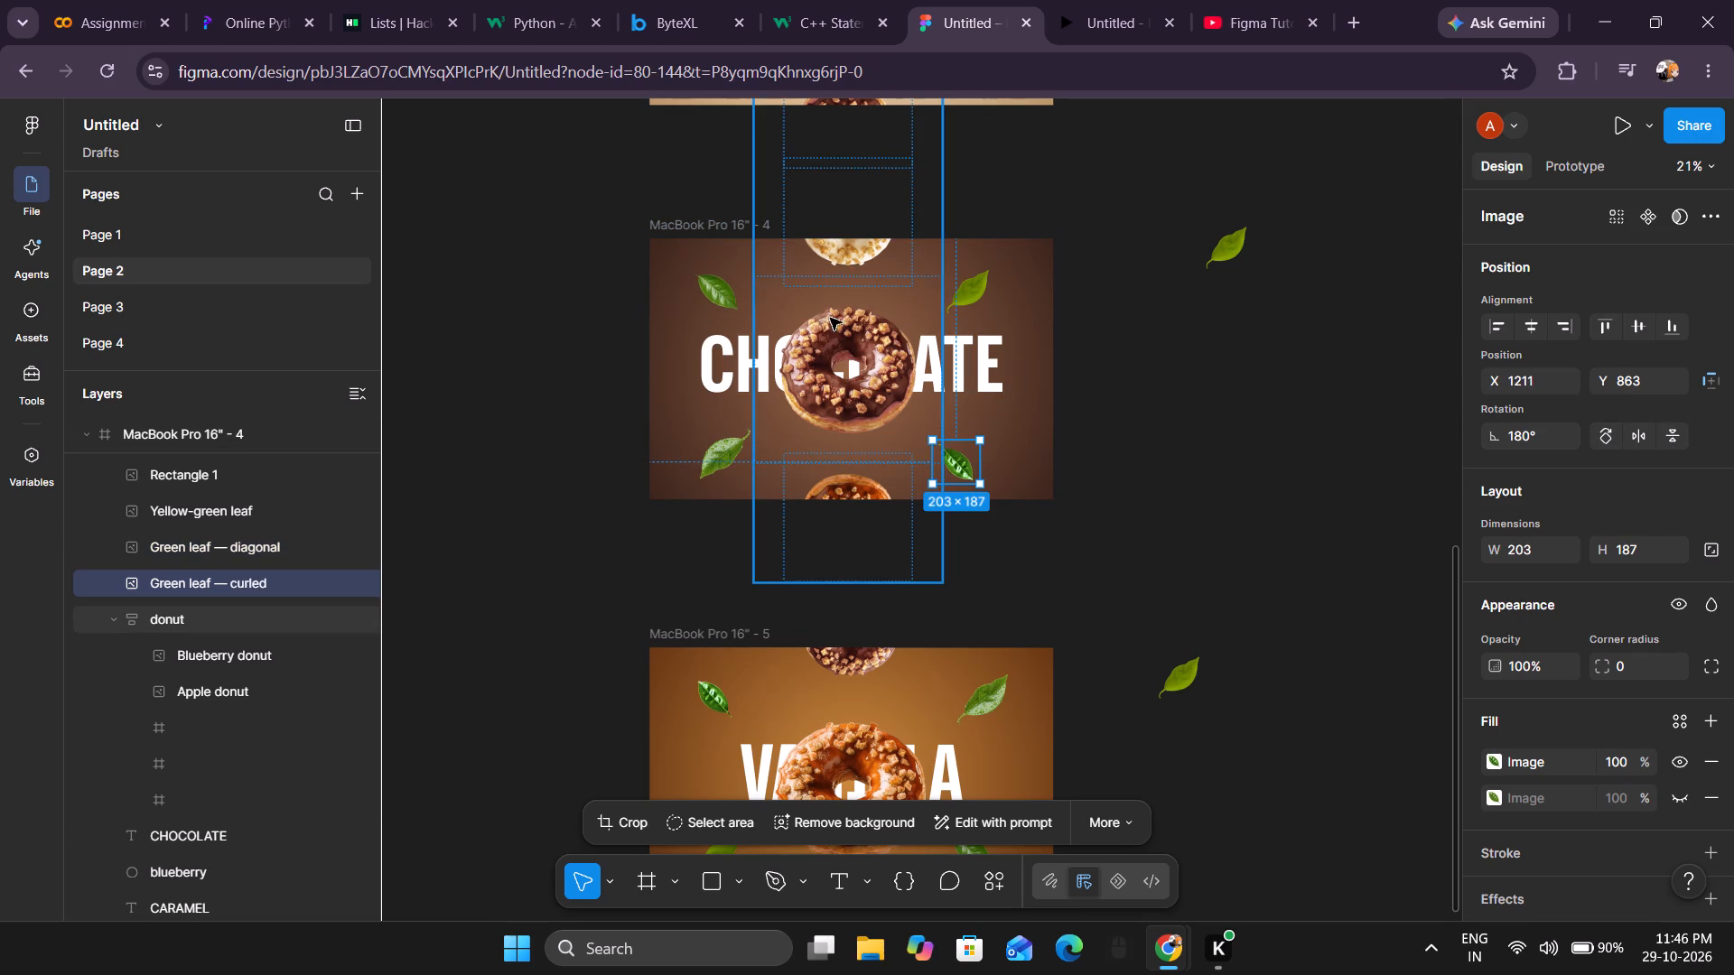
pyautogui.moveTo(709, 293); pyautogui.dragTo(718, 298)
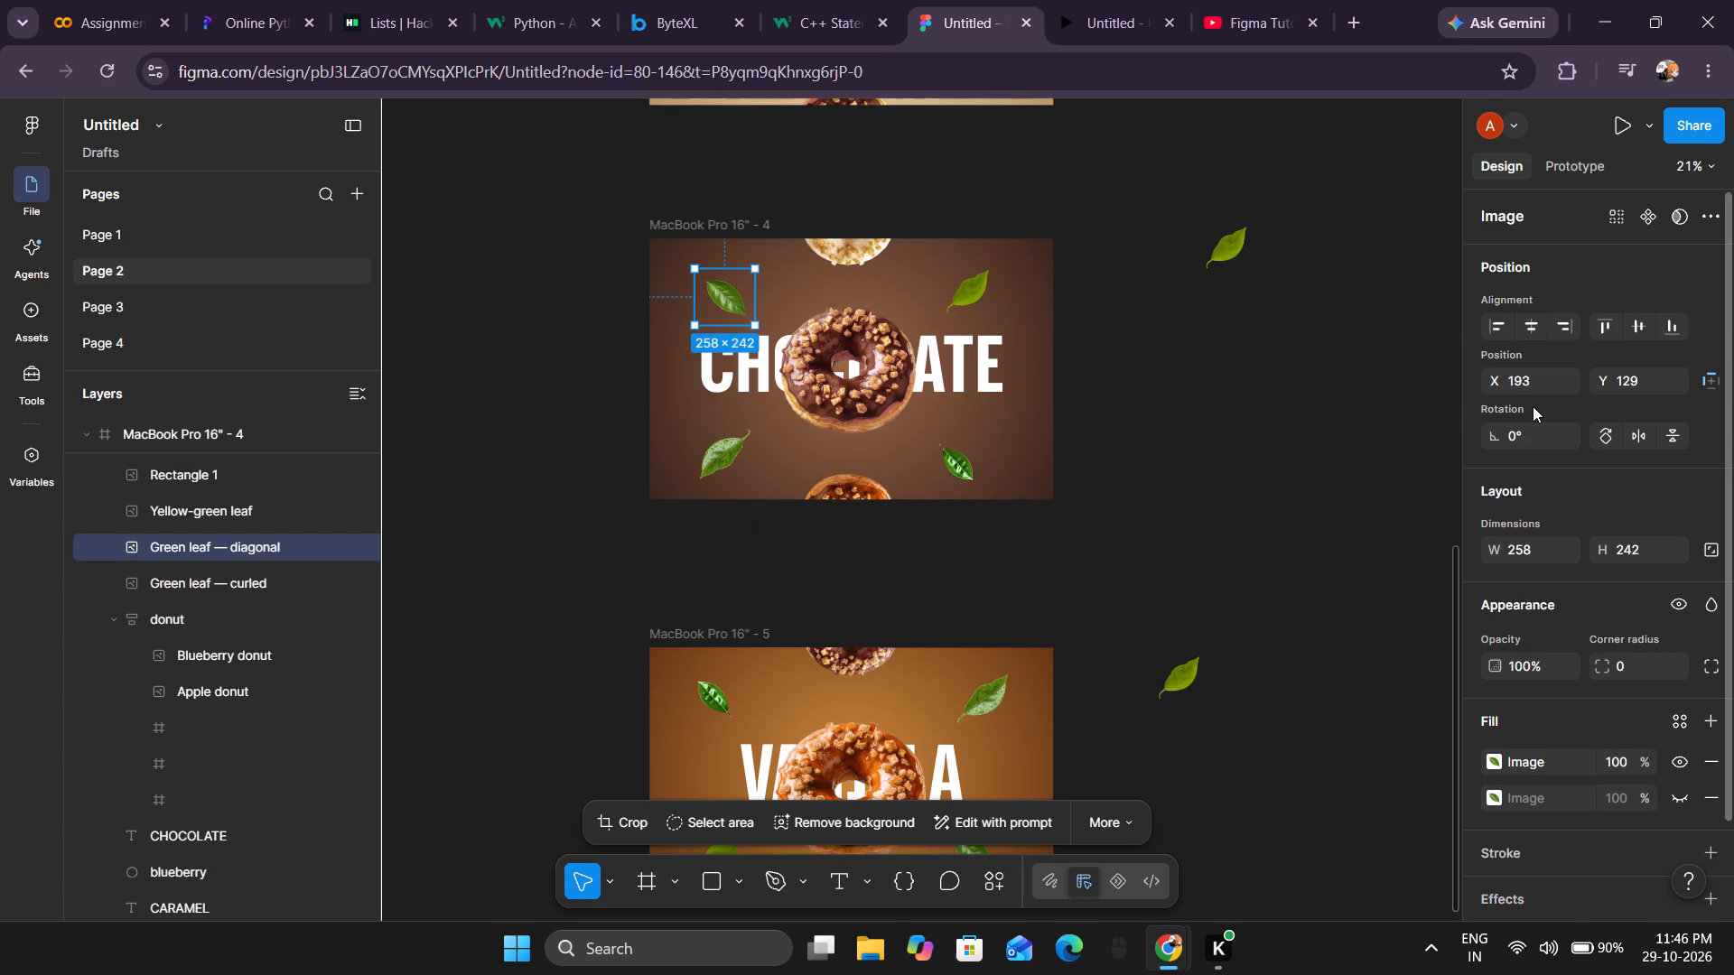
pyautogui.click(1643, 442)
pyautogui.click(1673, 436)
# Reposition the chocolate frame's curled lower-right leaf at X 1272, Y 775 and enlarge it to 236 × 219.
pyautogui.scroll(4, 1137, 492)
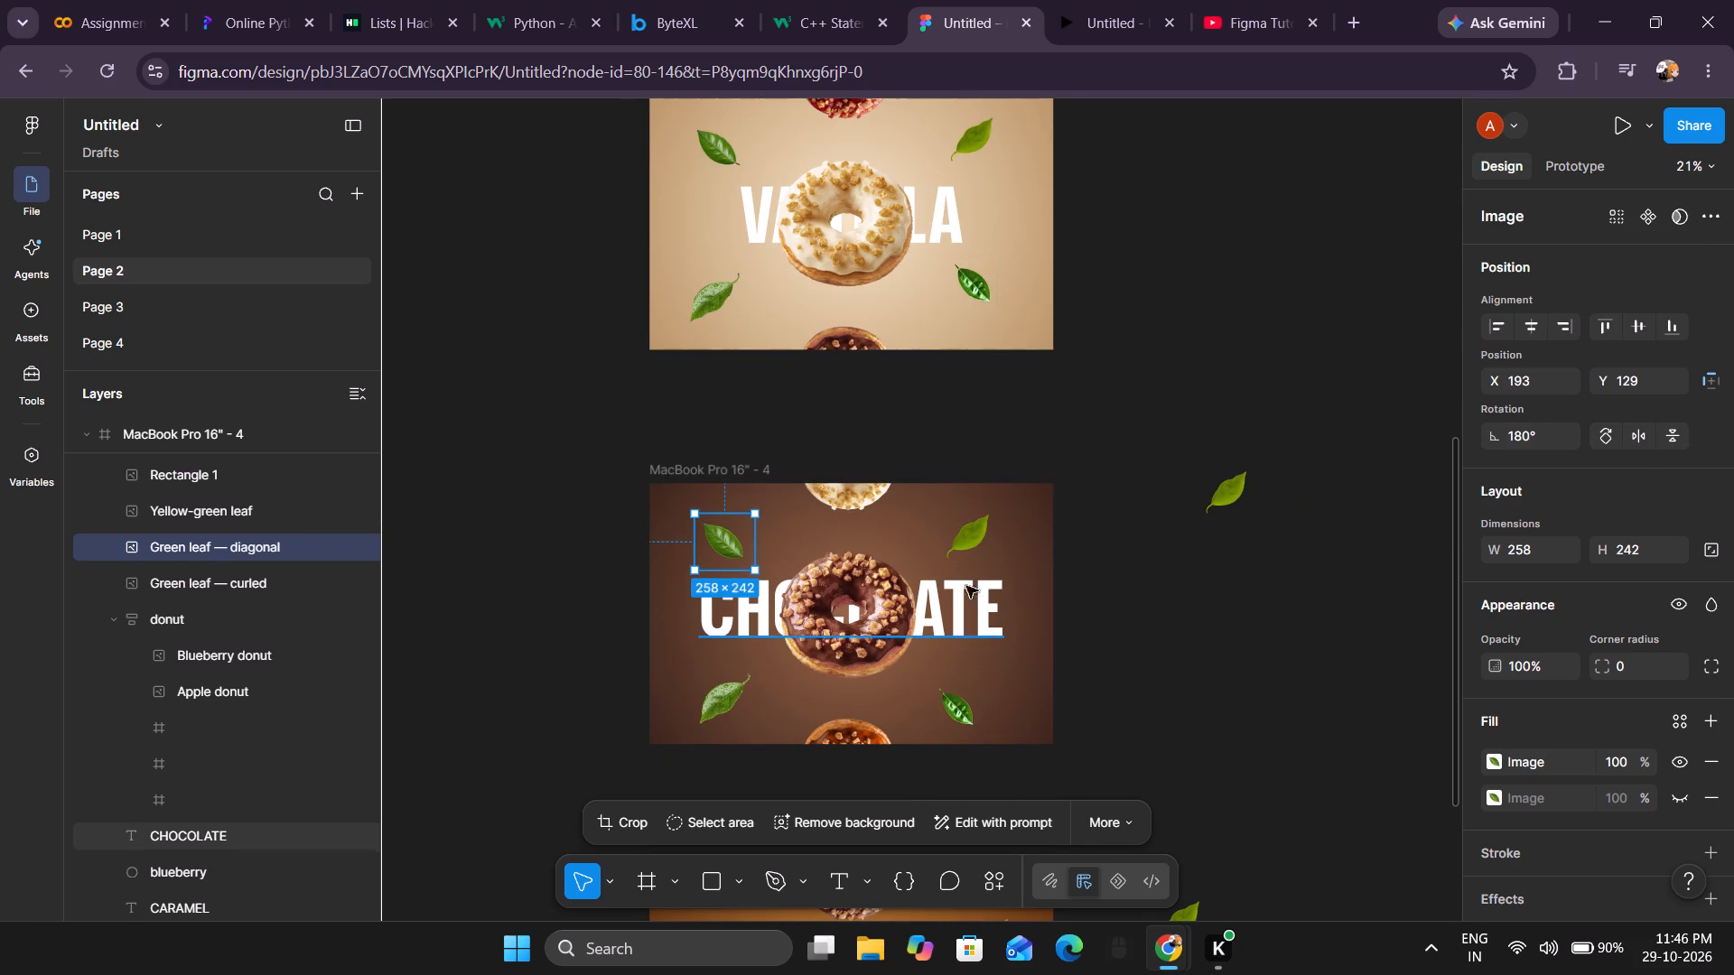
pyautogui.scroll(-2, 1055, 664)
pyautogui.moveTo(953, 663); pyautogui.dragTo(962, 647)
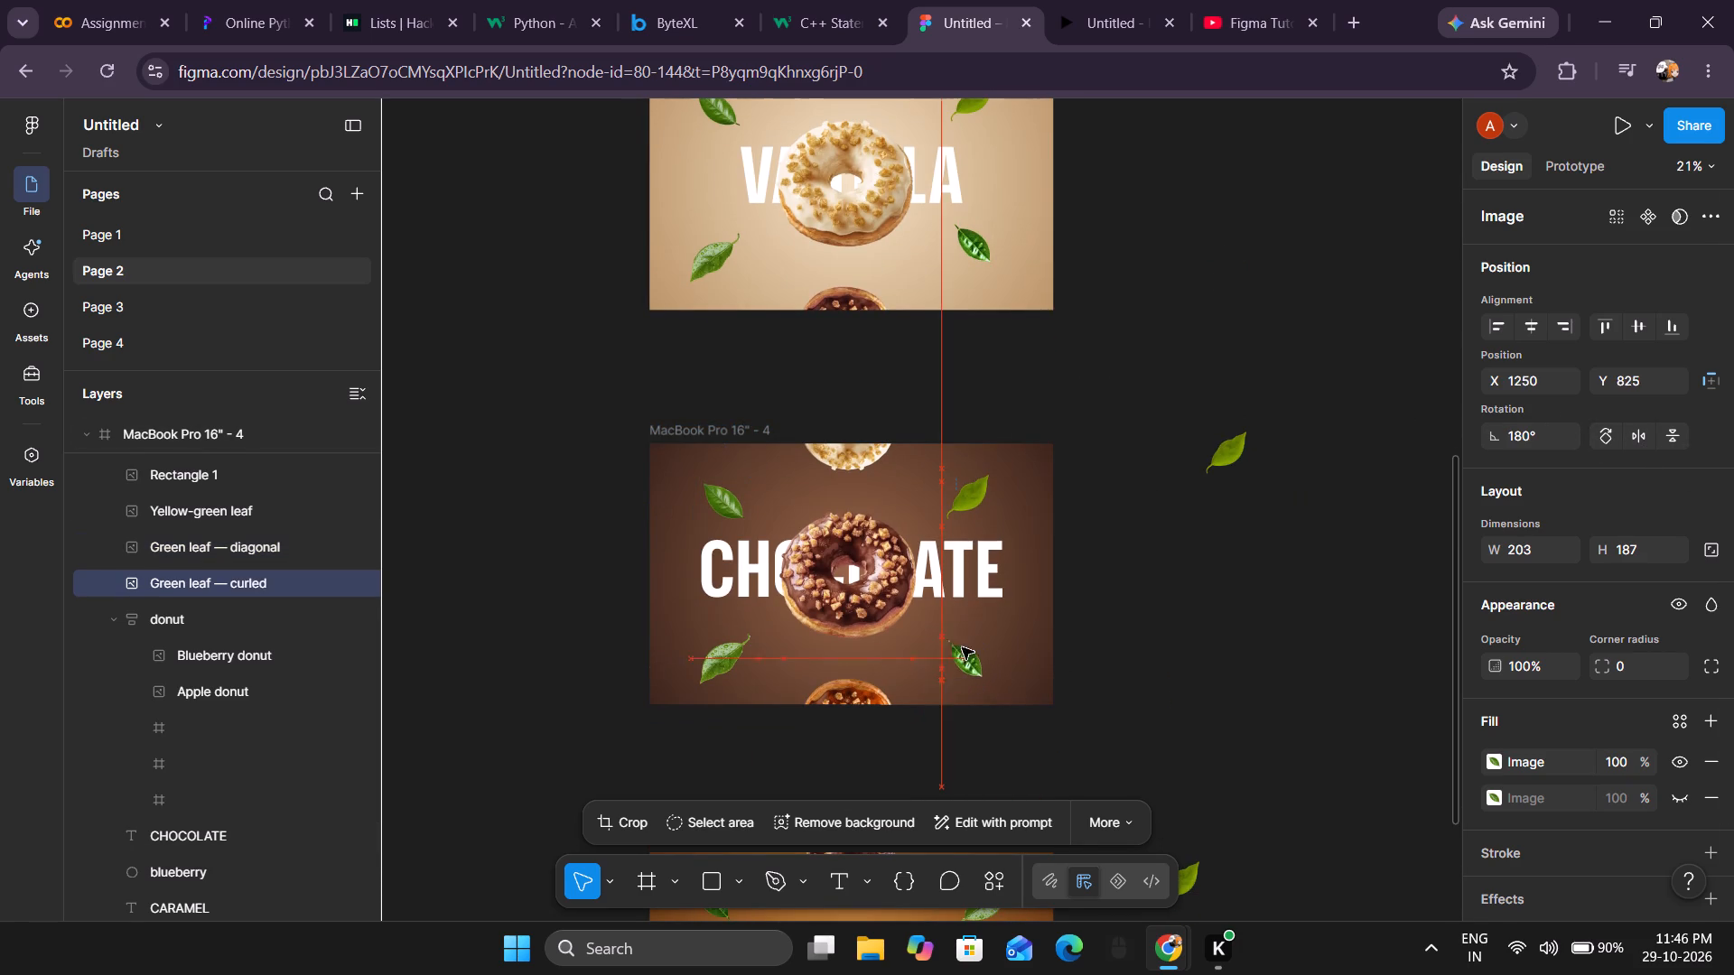
pyautogui.moveTo(962, 647); pyautogui.dragTo(966, 643)
pyautogui.moveTo(993, 666); pyautogui.dragTo(999, 670)
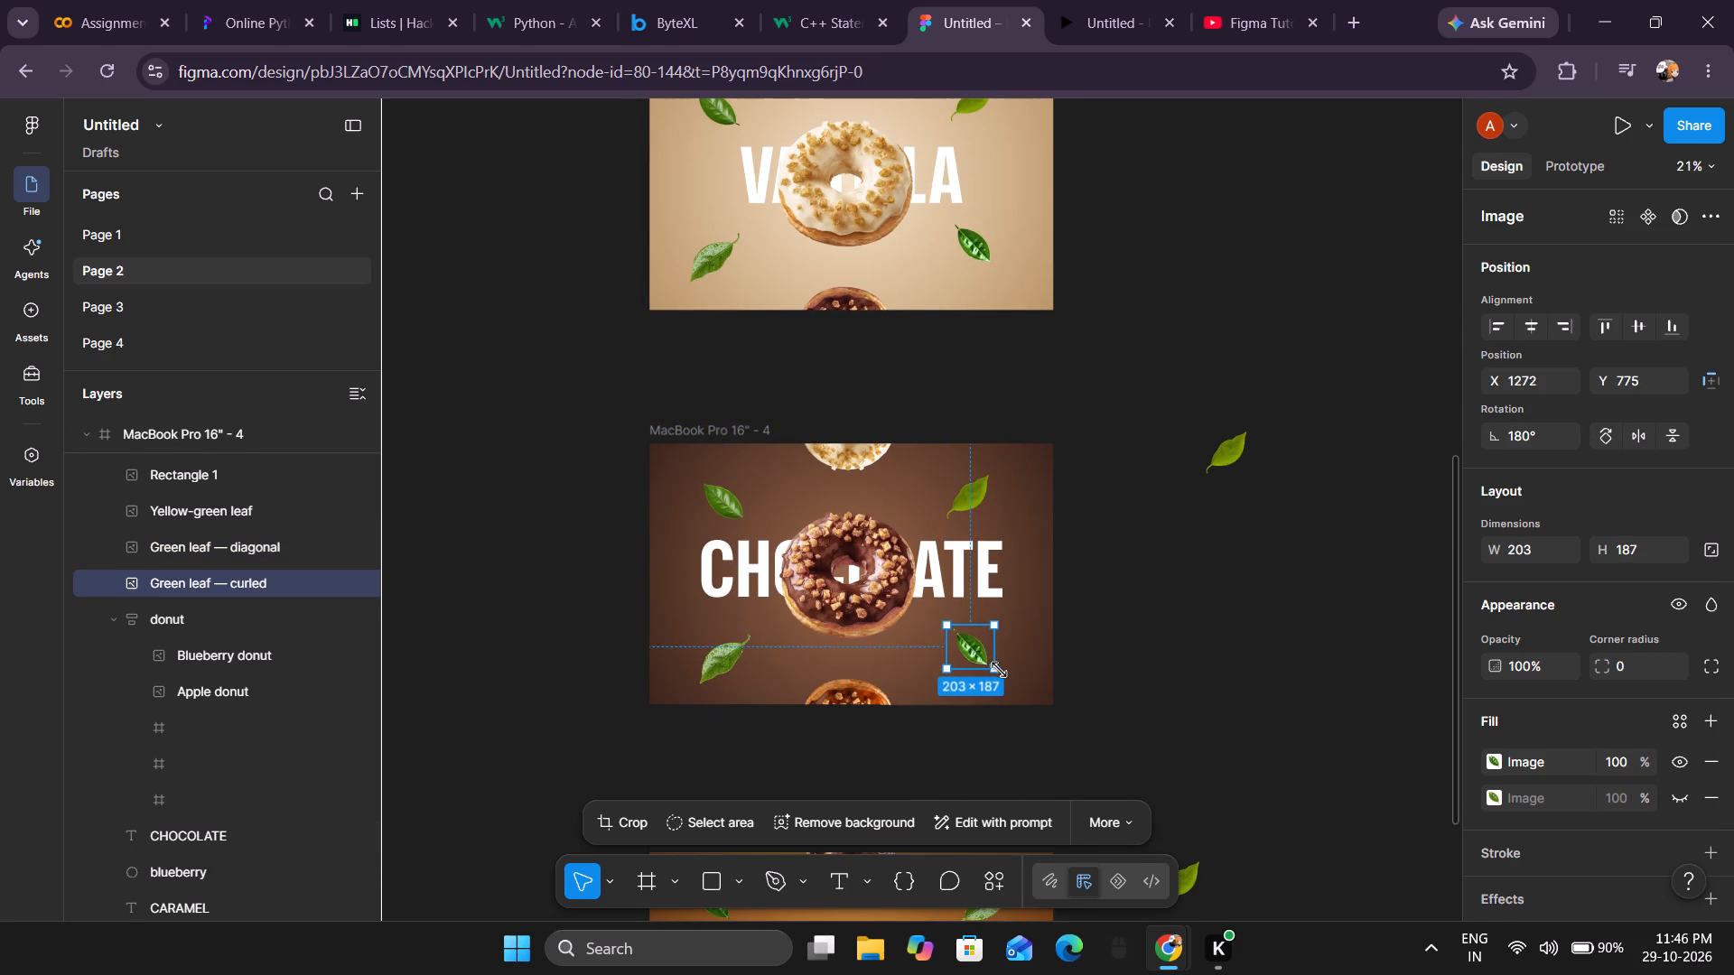
pyautogui.moveTo(999, 670); pyautogui.dragTo(1002, 676)
pyautogui.click(975, 656)
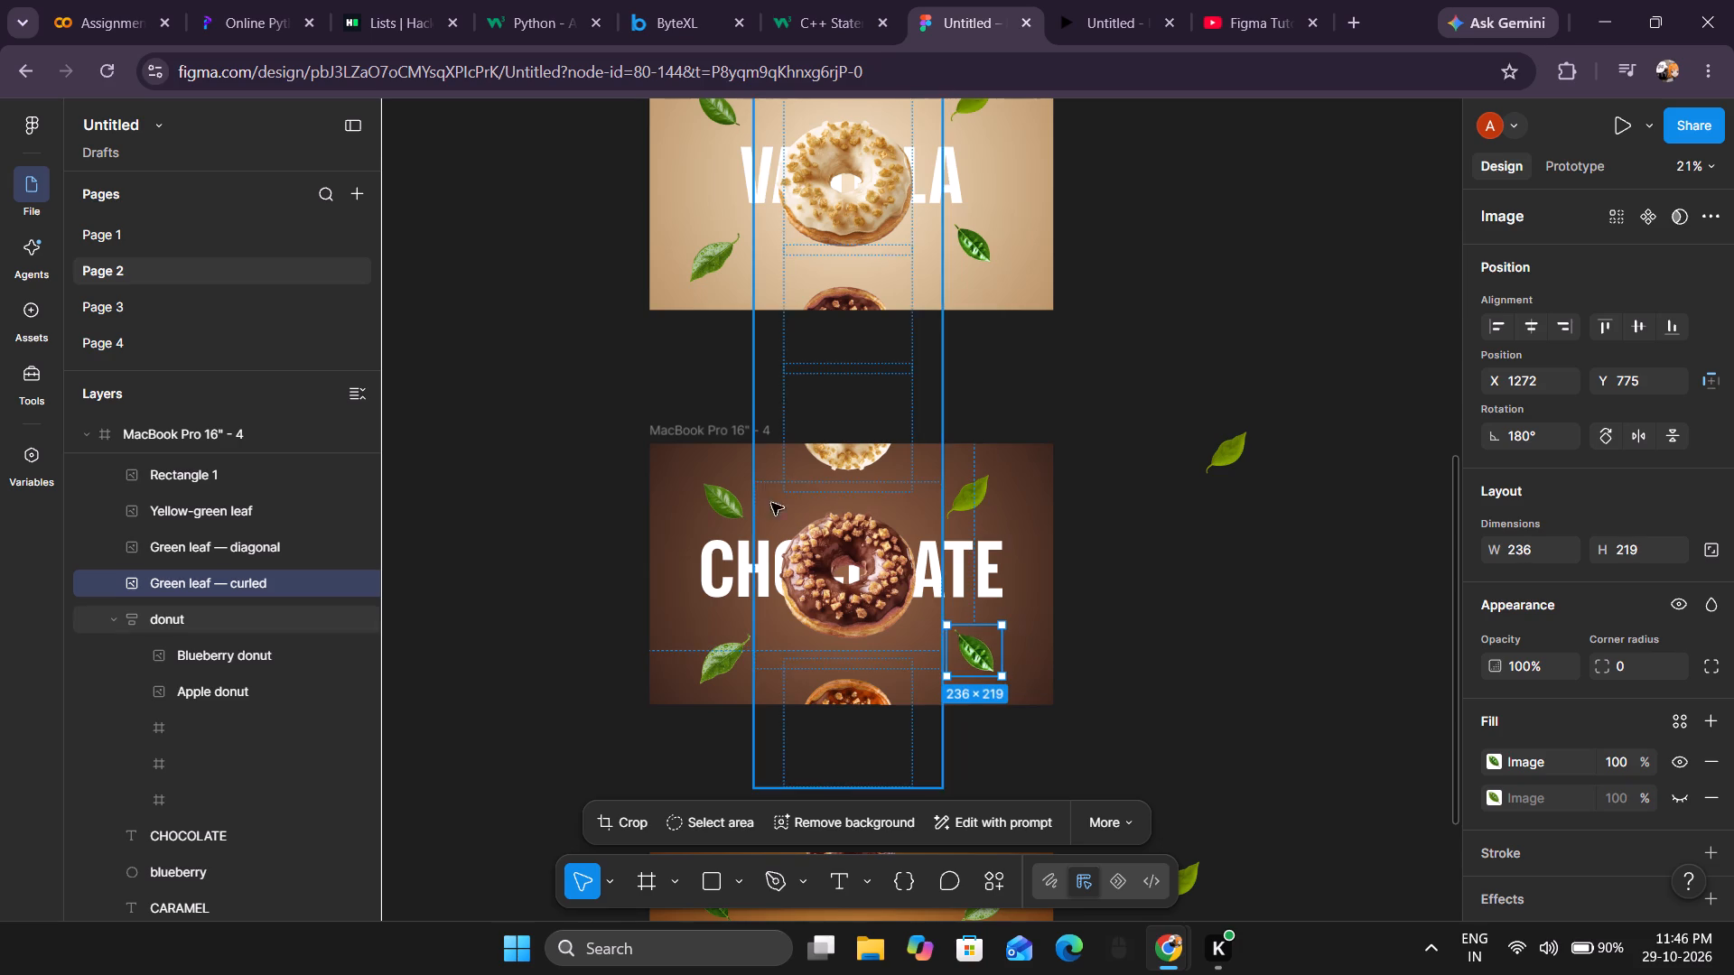
pyautogui.click(1197, 617)
# Move the caramel donut frame's yellow-green leaf from the lower-left to the upper-right corner at X 1302, Y -36.
pyautogui.scroll(5, 1195, 617)
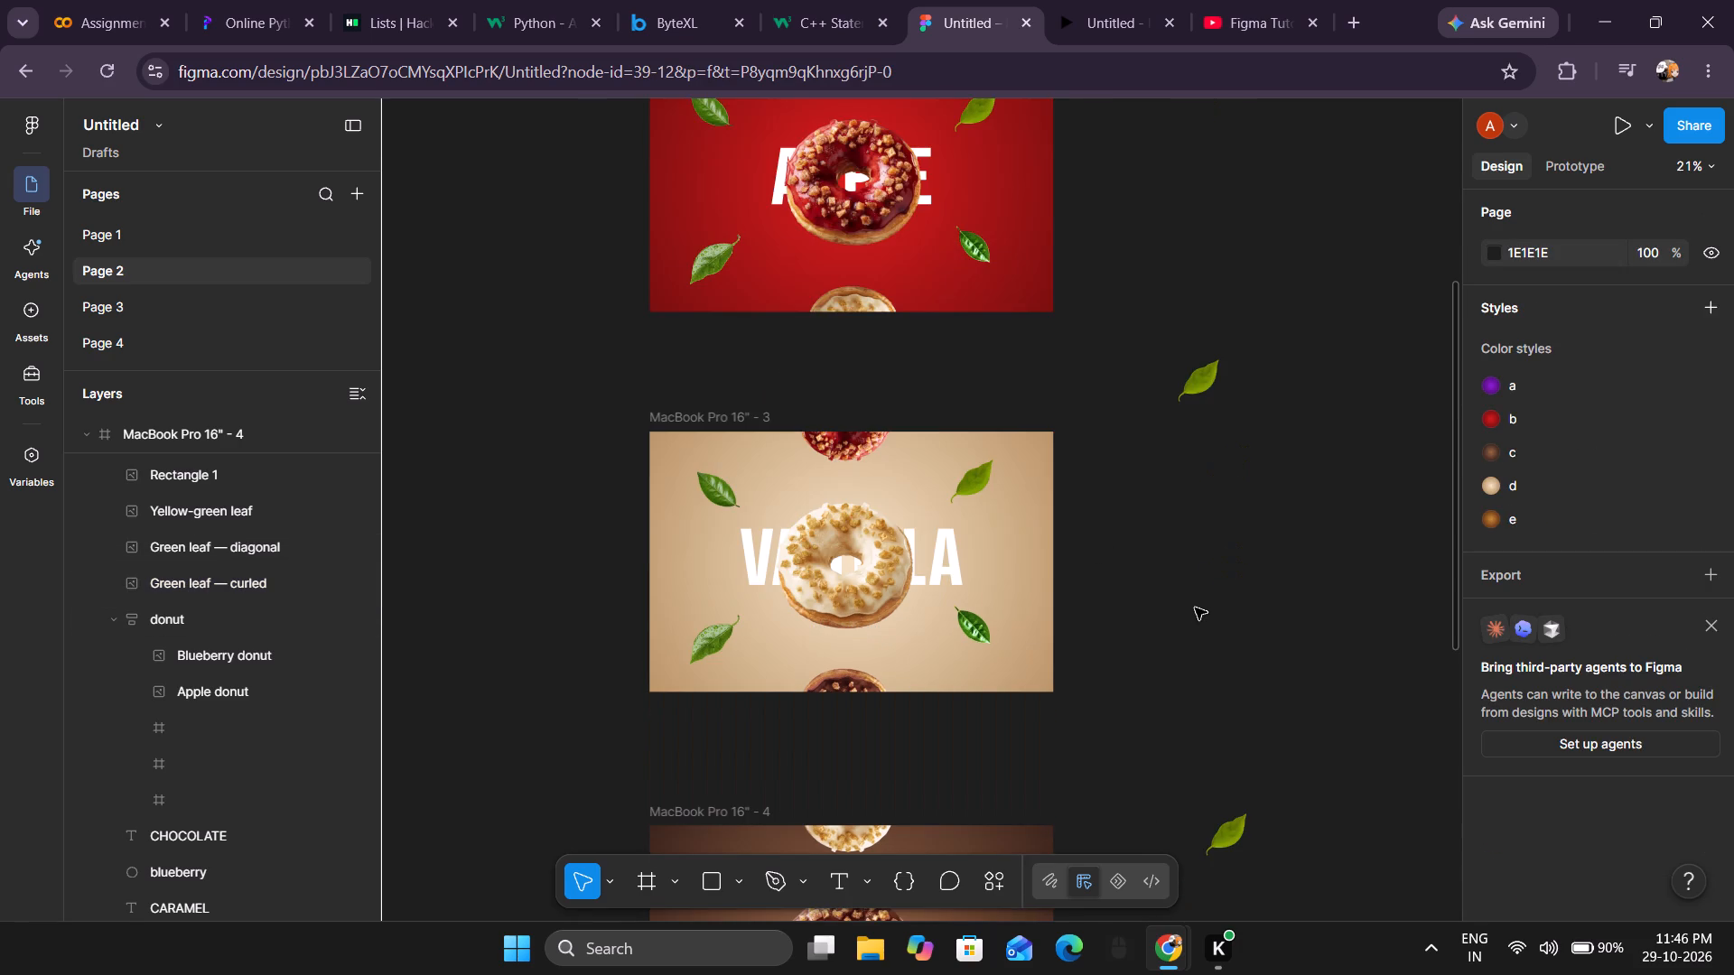
pyautogui.scroll(-20, 1195, 608)
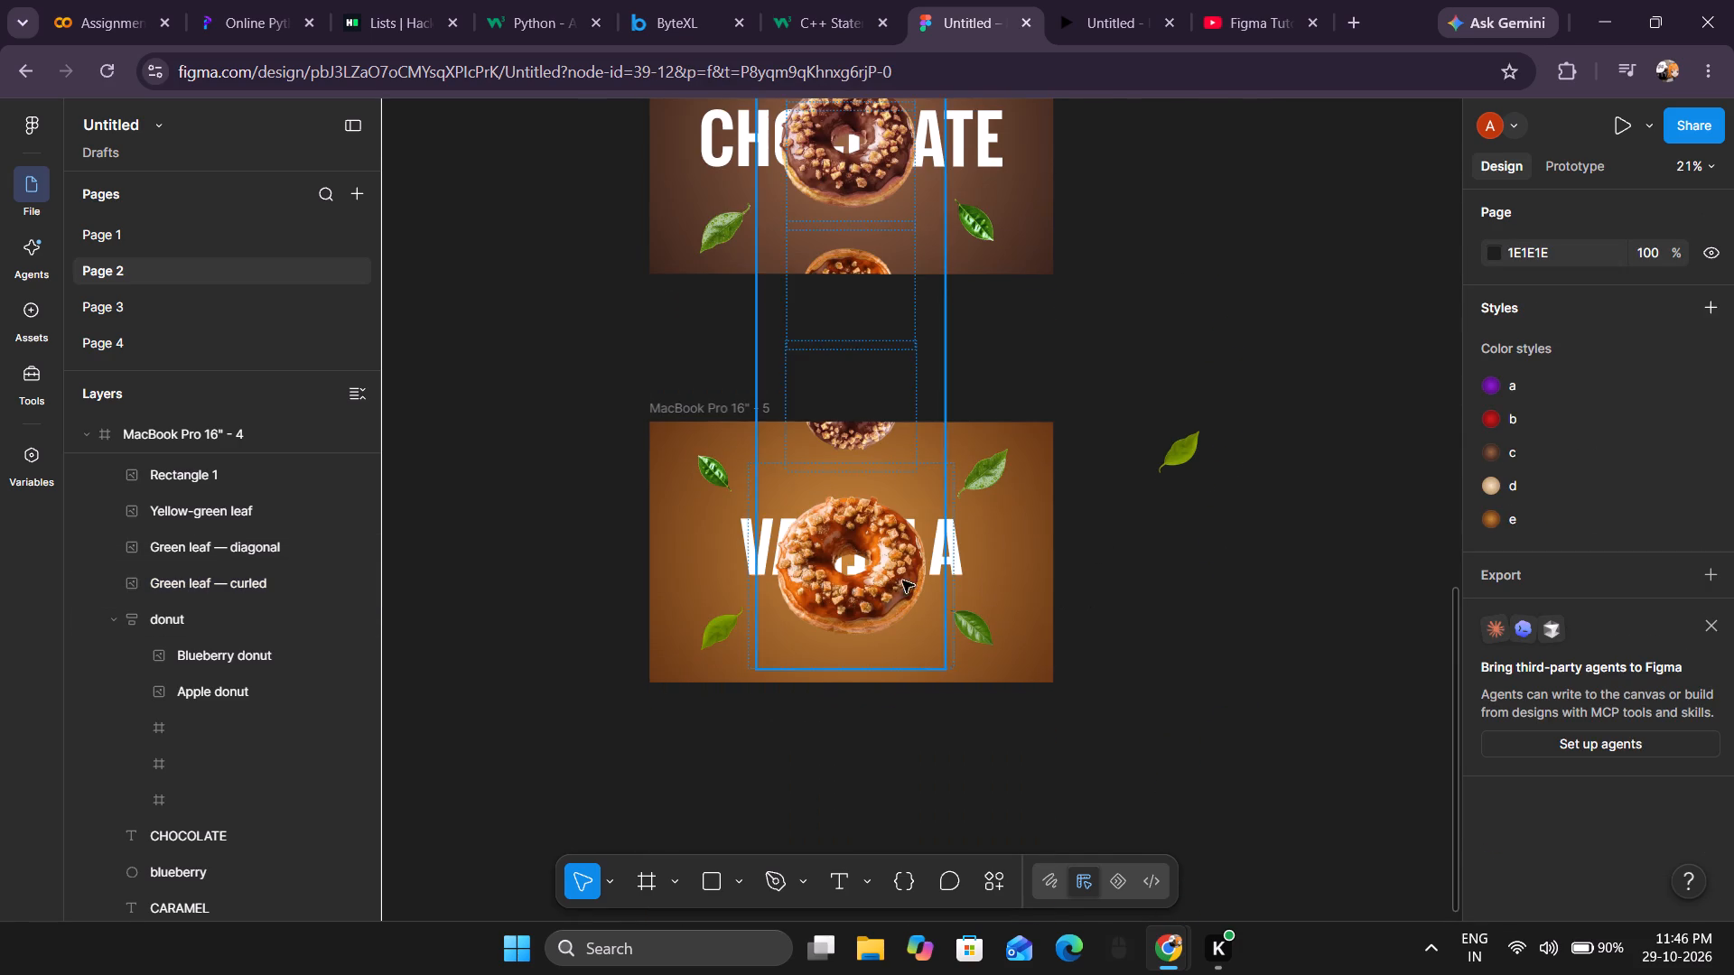
pyautogui.moveTo(717, 636); pyautogui.dragTo(977, 440)
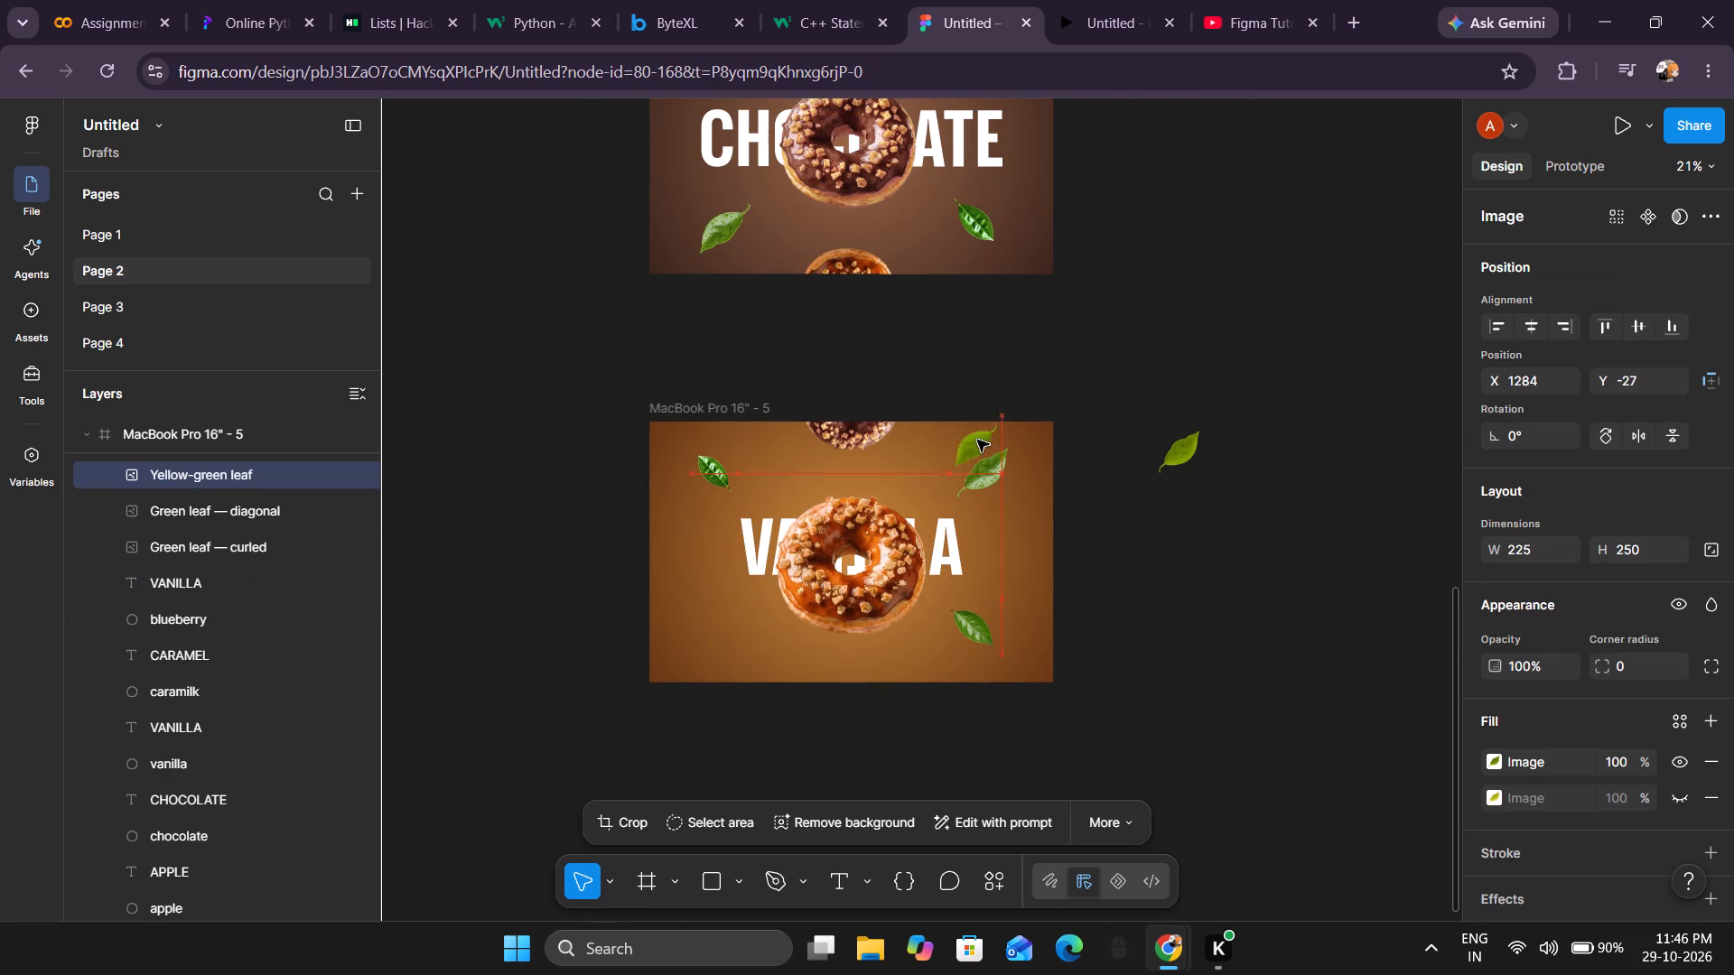
pyautogui.moveTo(977, 440); pyautogui.dragTo(975, 450)
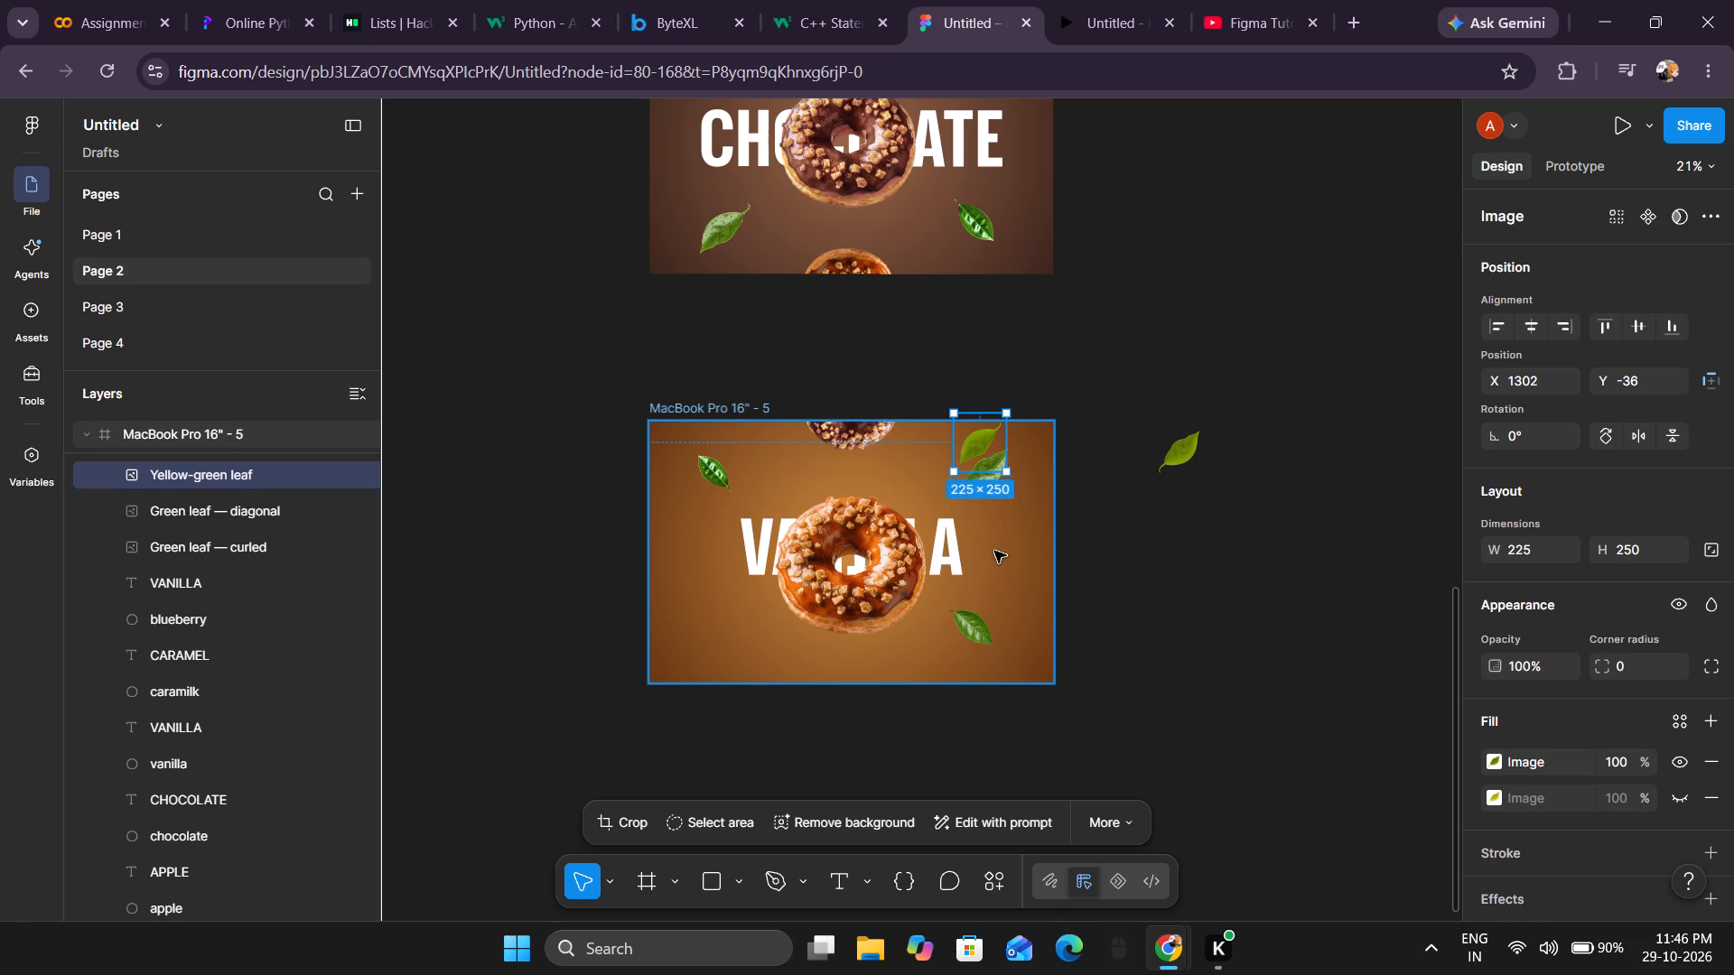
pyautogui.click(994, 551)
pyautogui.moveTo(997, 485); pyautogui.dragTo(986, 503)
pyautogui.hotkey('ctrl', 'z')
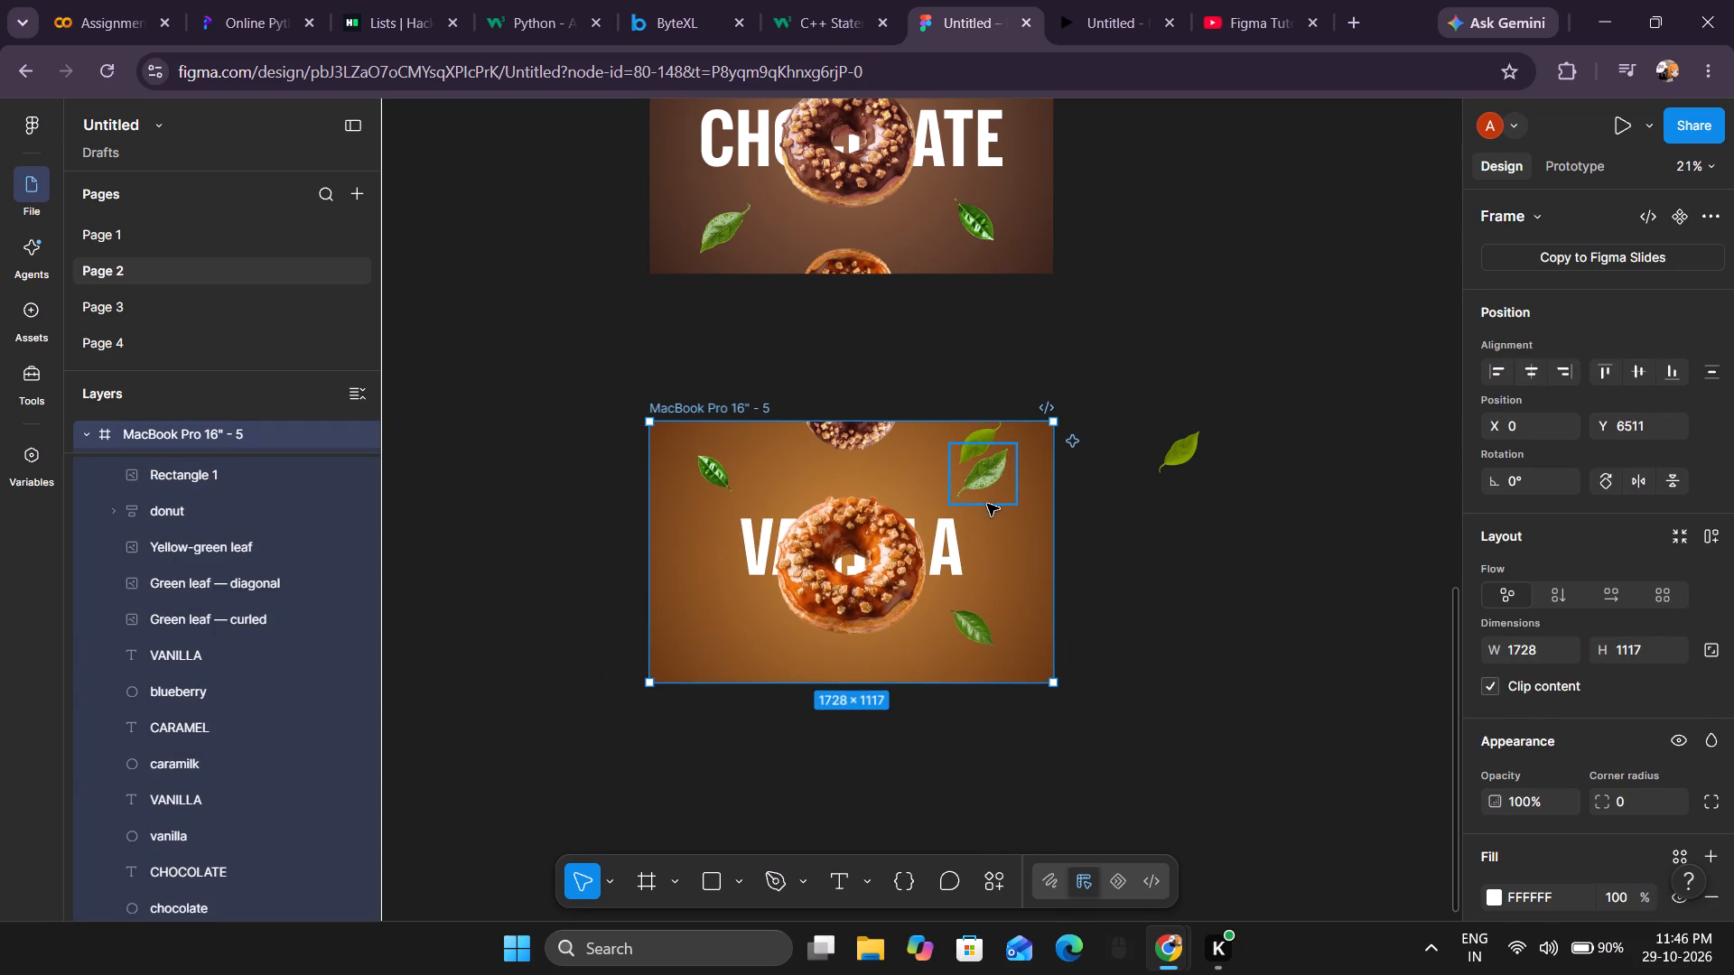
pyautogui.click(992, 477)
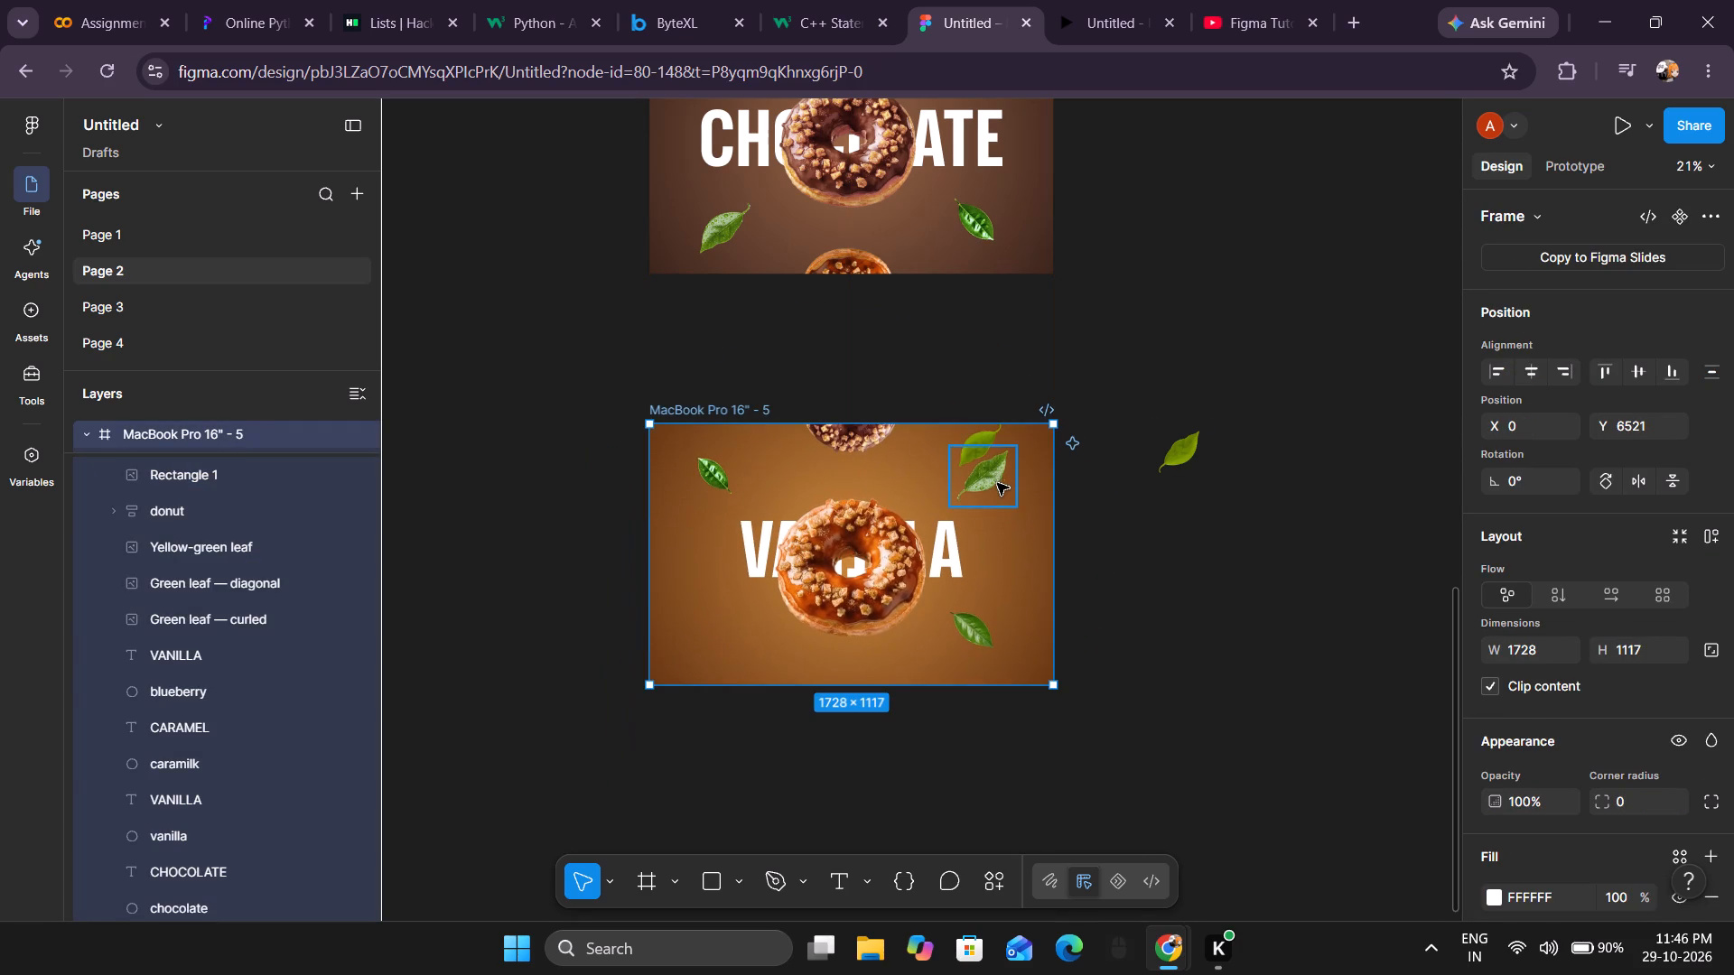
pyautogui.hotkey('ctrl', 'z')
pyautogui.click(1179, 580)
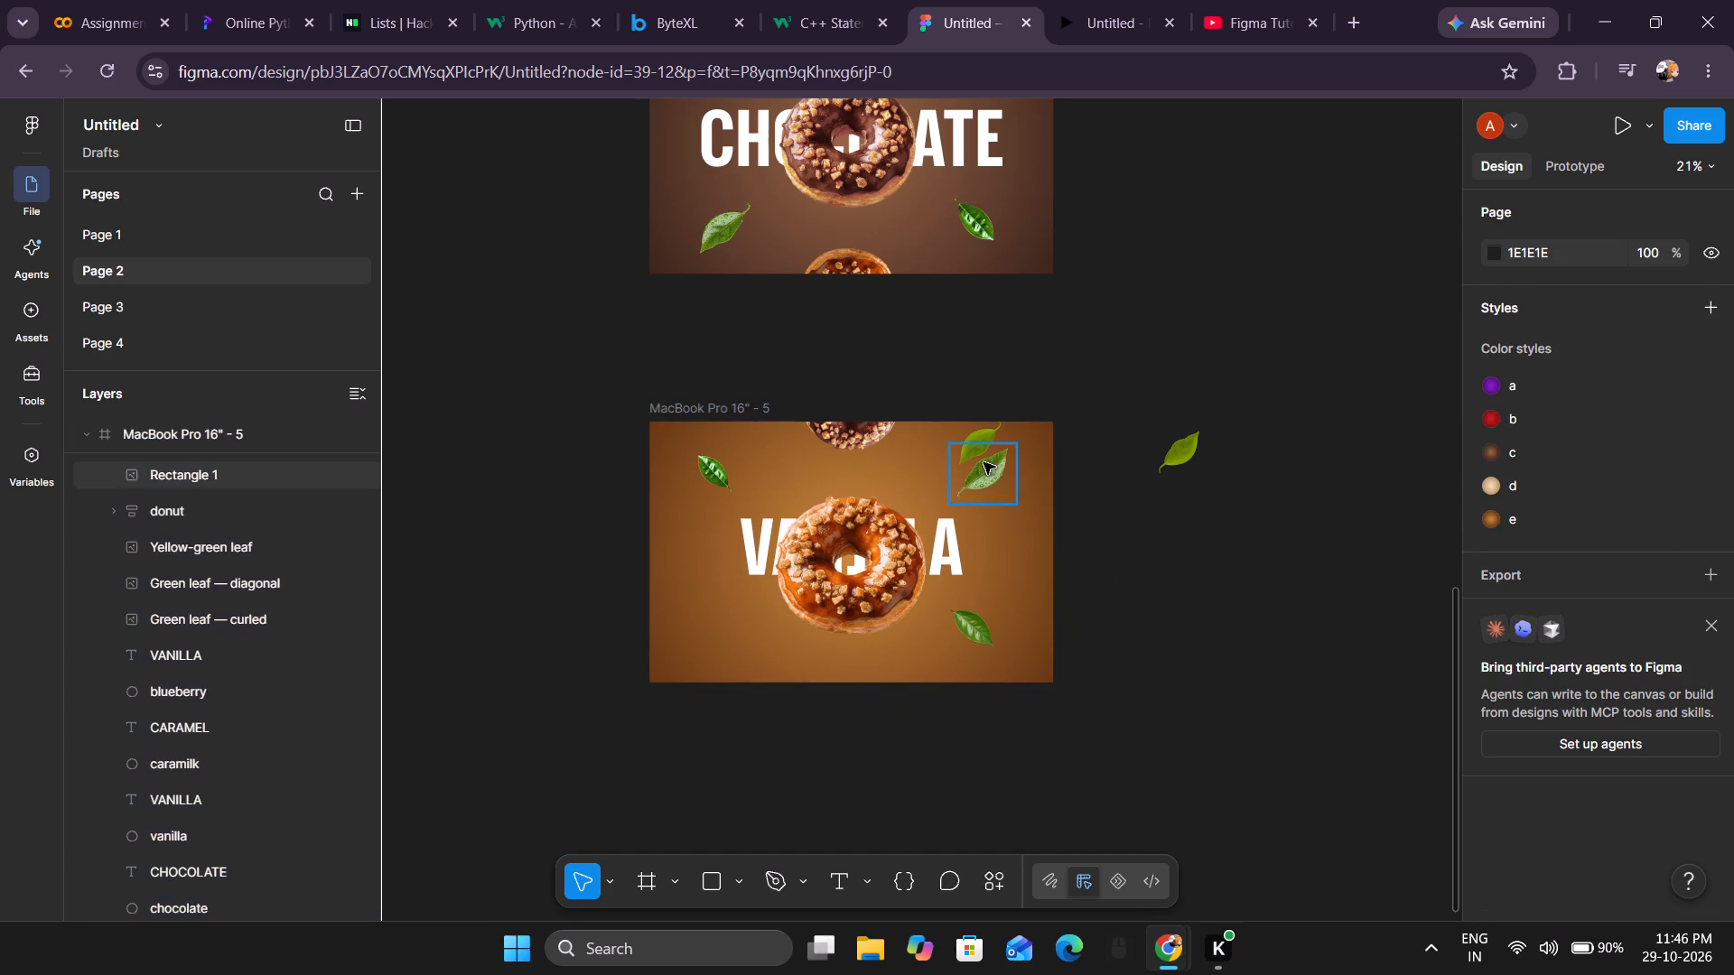
# Move the caramel donut frame's large upper-right leaf to the lower-left corner at X 157, Y 759, flipped horizontally and vertically.
pyautogui.moveTo(984, 462); pyautogui.dragTo(720, 619)
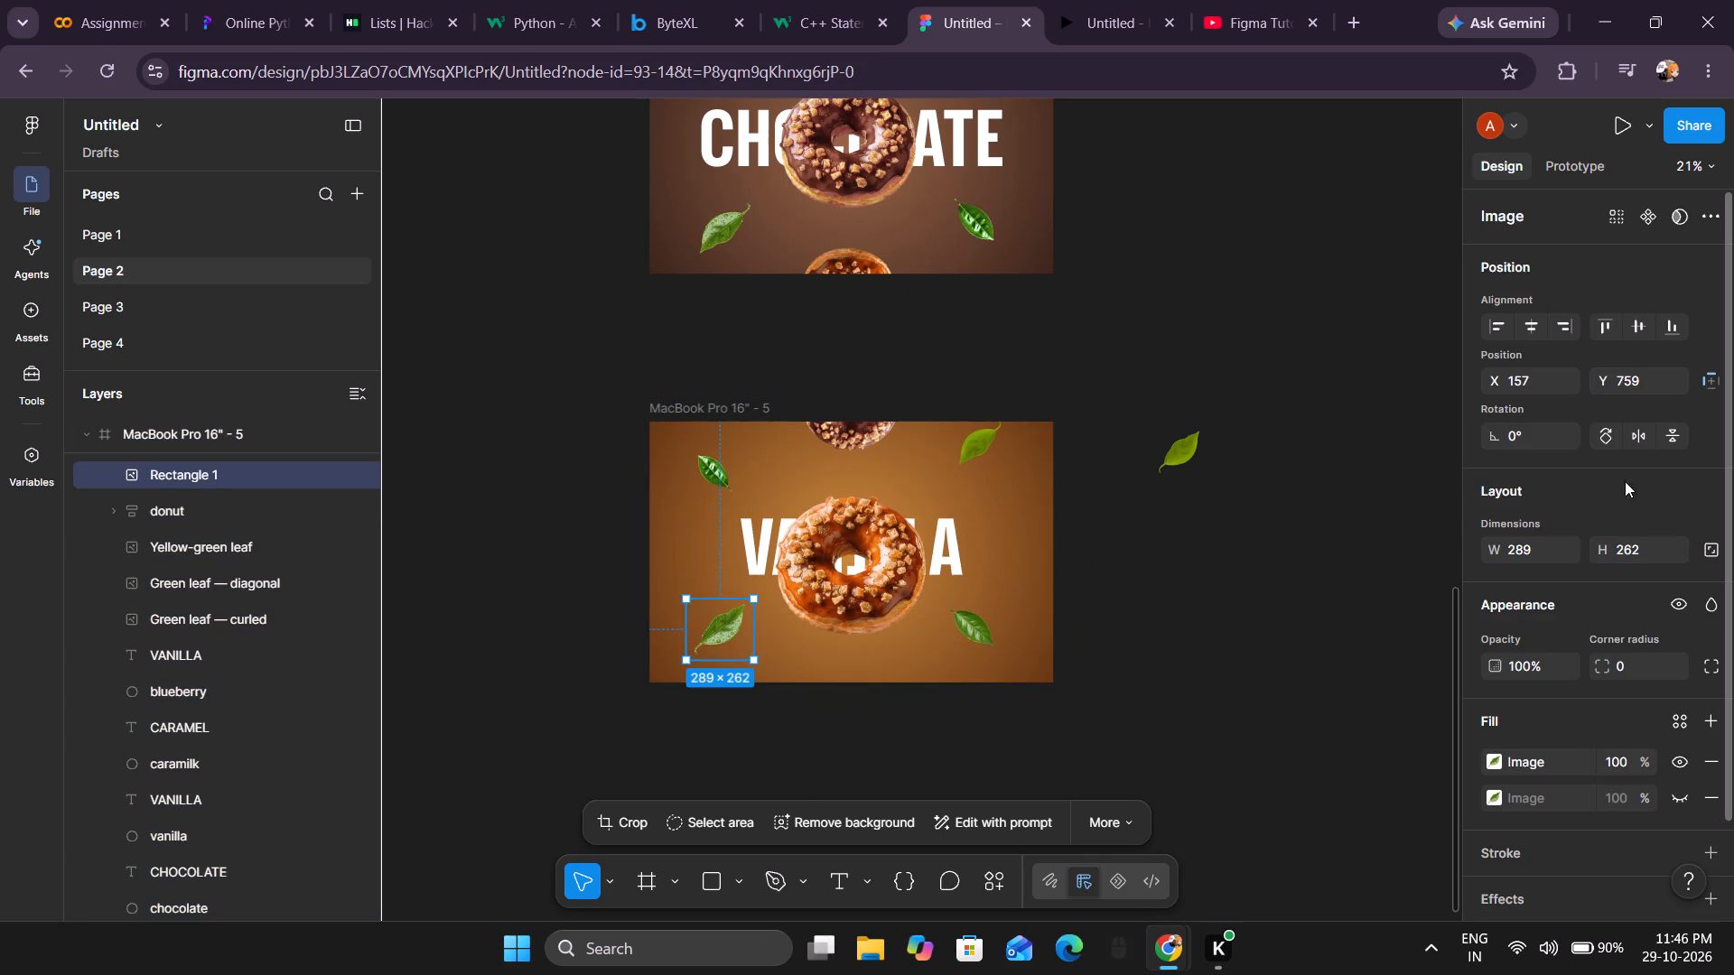
pyautogui.click(1640, 434)
pyautogui.click(1663, 430)
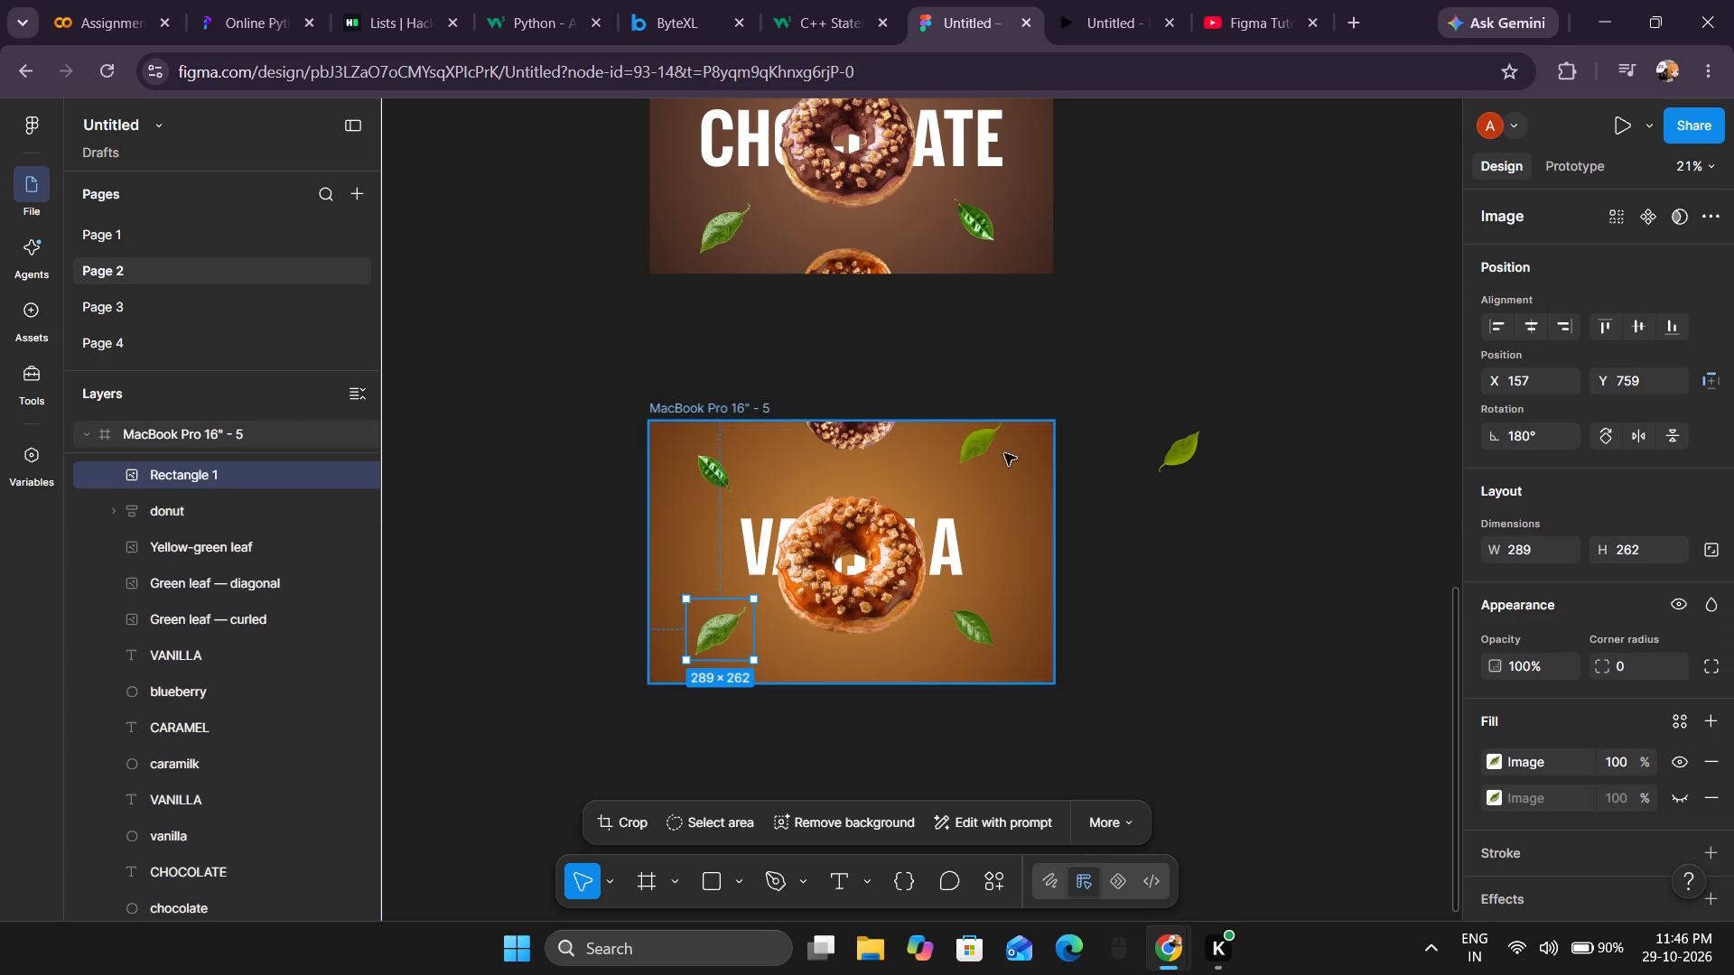
# Lower the caramel donut frame's yellow-green leaf to X 1302, Y 104 and flip it horizontally and vertically.
pyautogui.moveTo(956, 434); pyautogui.dragTo(963, 470)
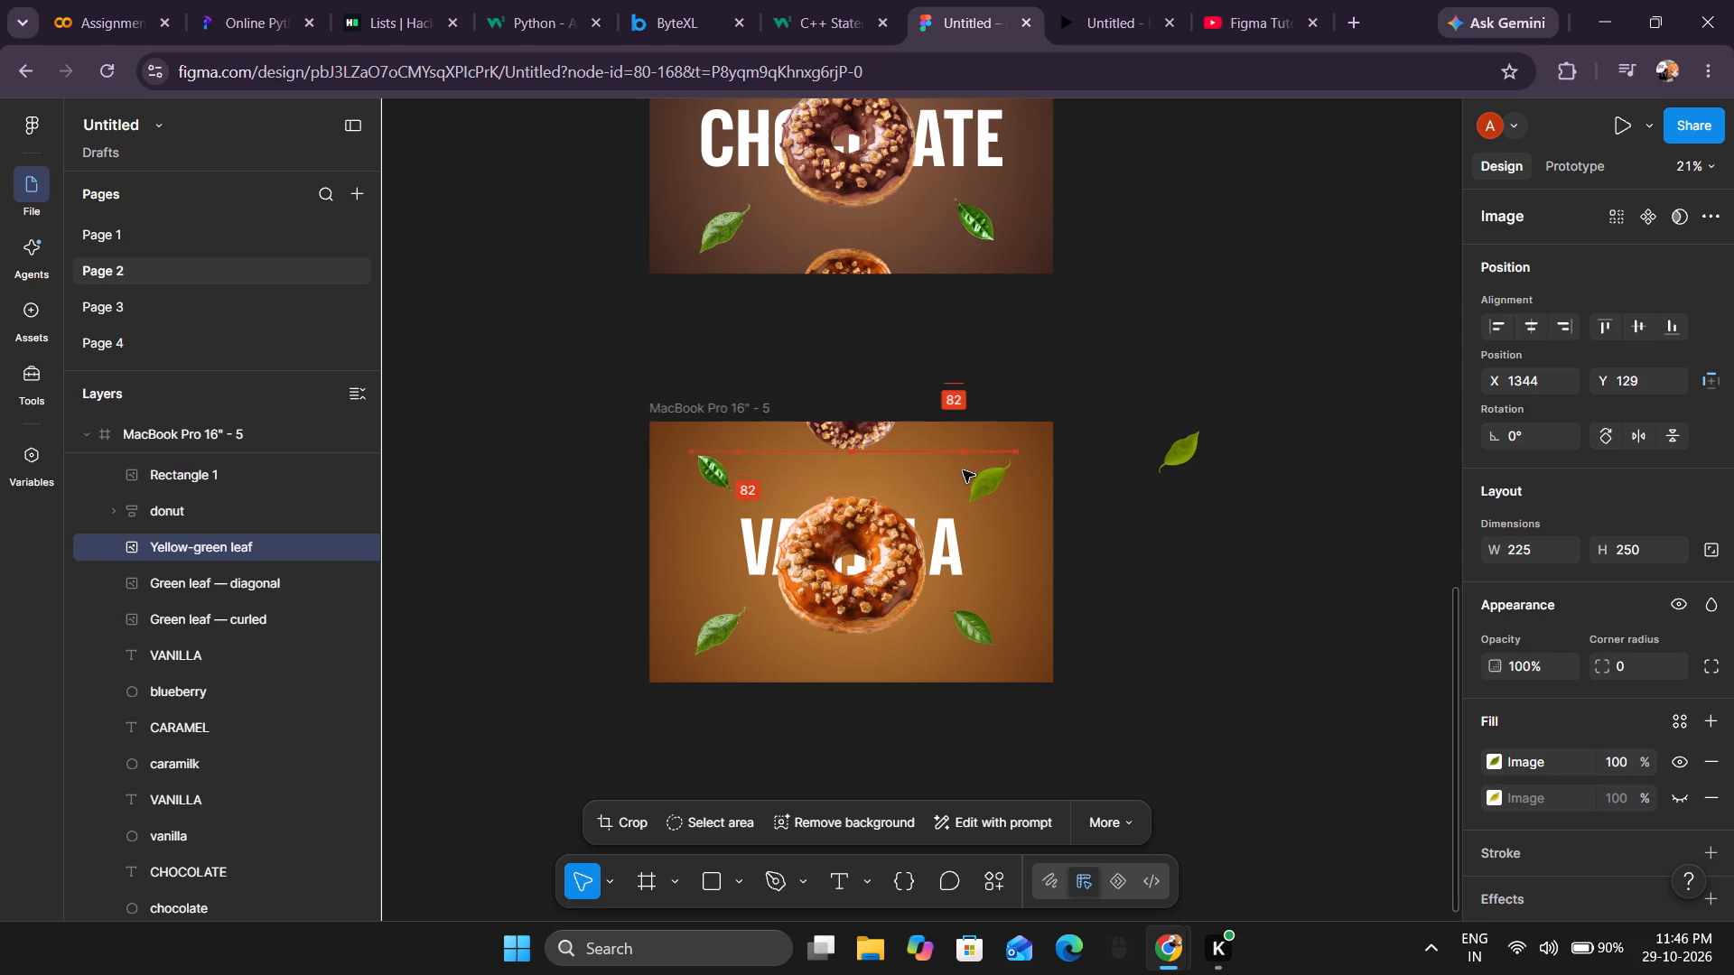
pyautogui.moveTo(963, 470); pyautogui.dragTo(959, 469)
pyautogui.click(1637, 438)
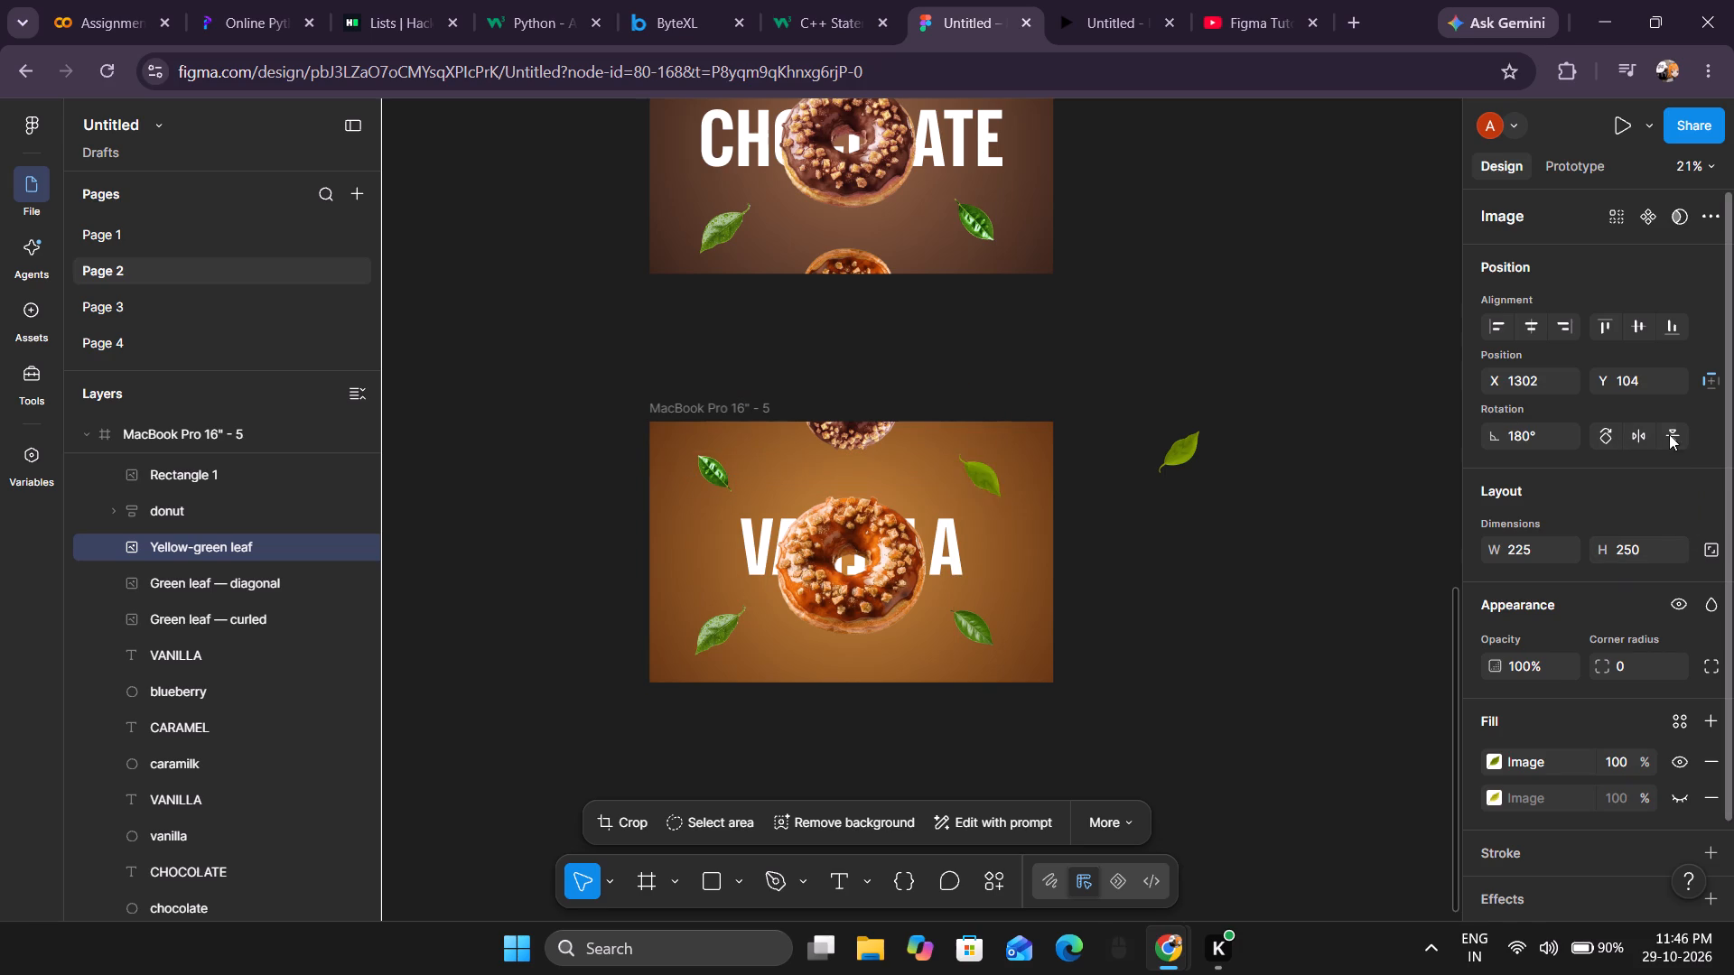
pyautogui.click(1669, 434)
# Replace the caramel donut frame's curled upper-left leaf with the diagonal lower-right leaf at X 157, Y 130, flipped horizontally and vertically.
pyautogui.click(980, 620)
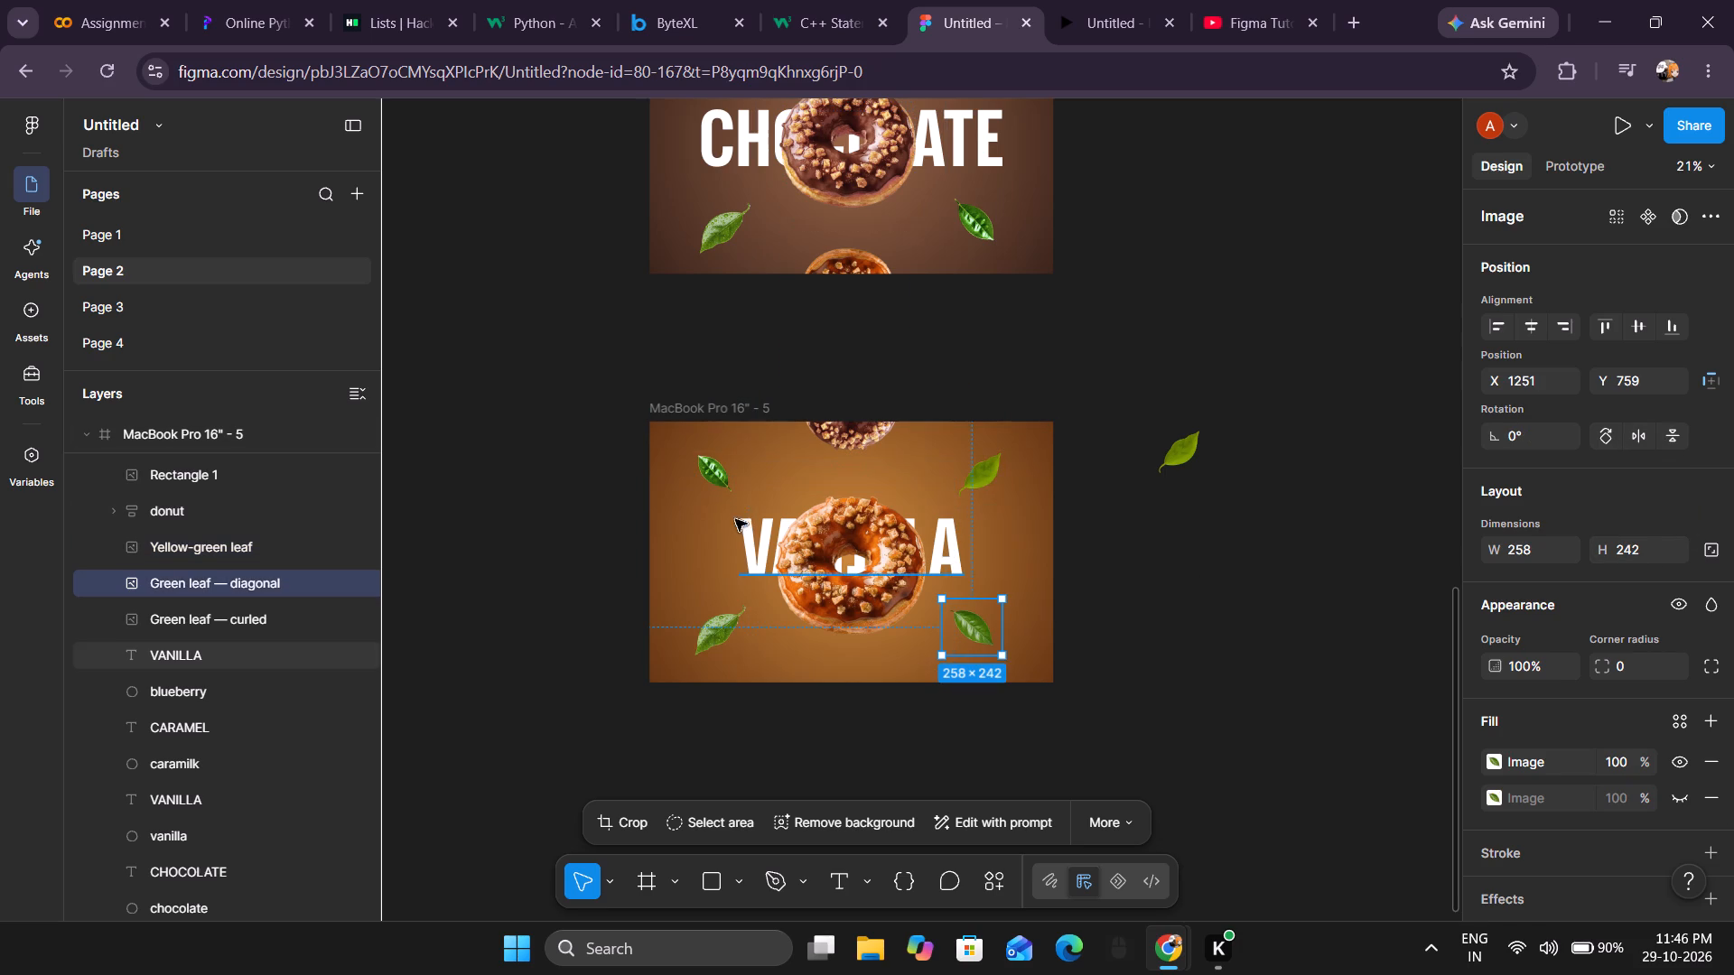
pyautogui.moveTo(717, 471); pyautogui.dragTo(1125, 564)
pyautogui.moveTo(976, 623); pyautogui.dragTo(800, 580)
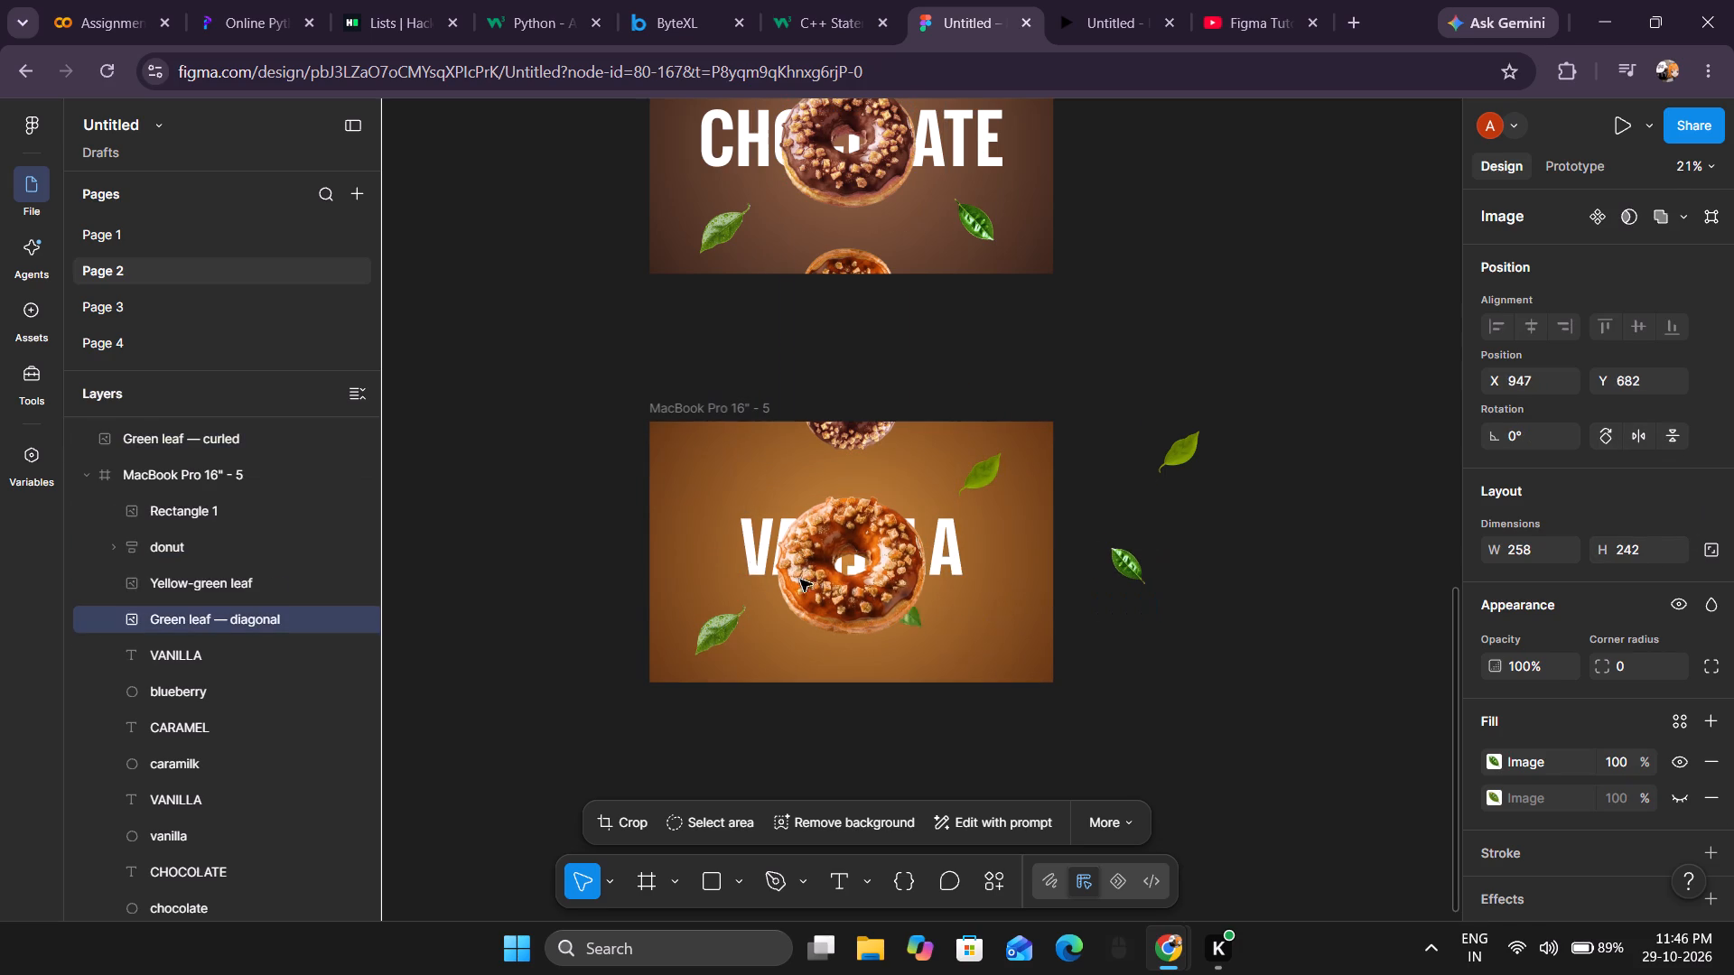
pyautogui.moveTo(800, 580); pyautogui.dragTo(708, 478)
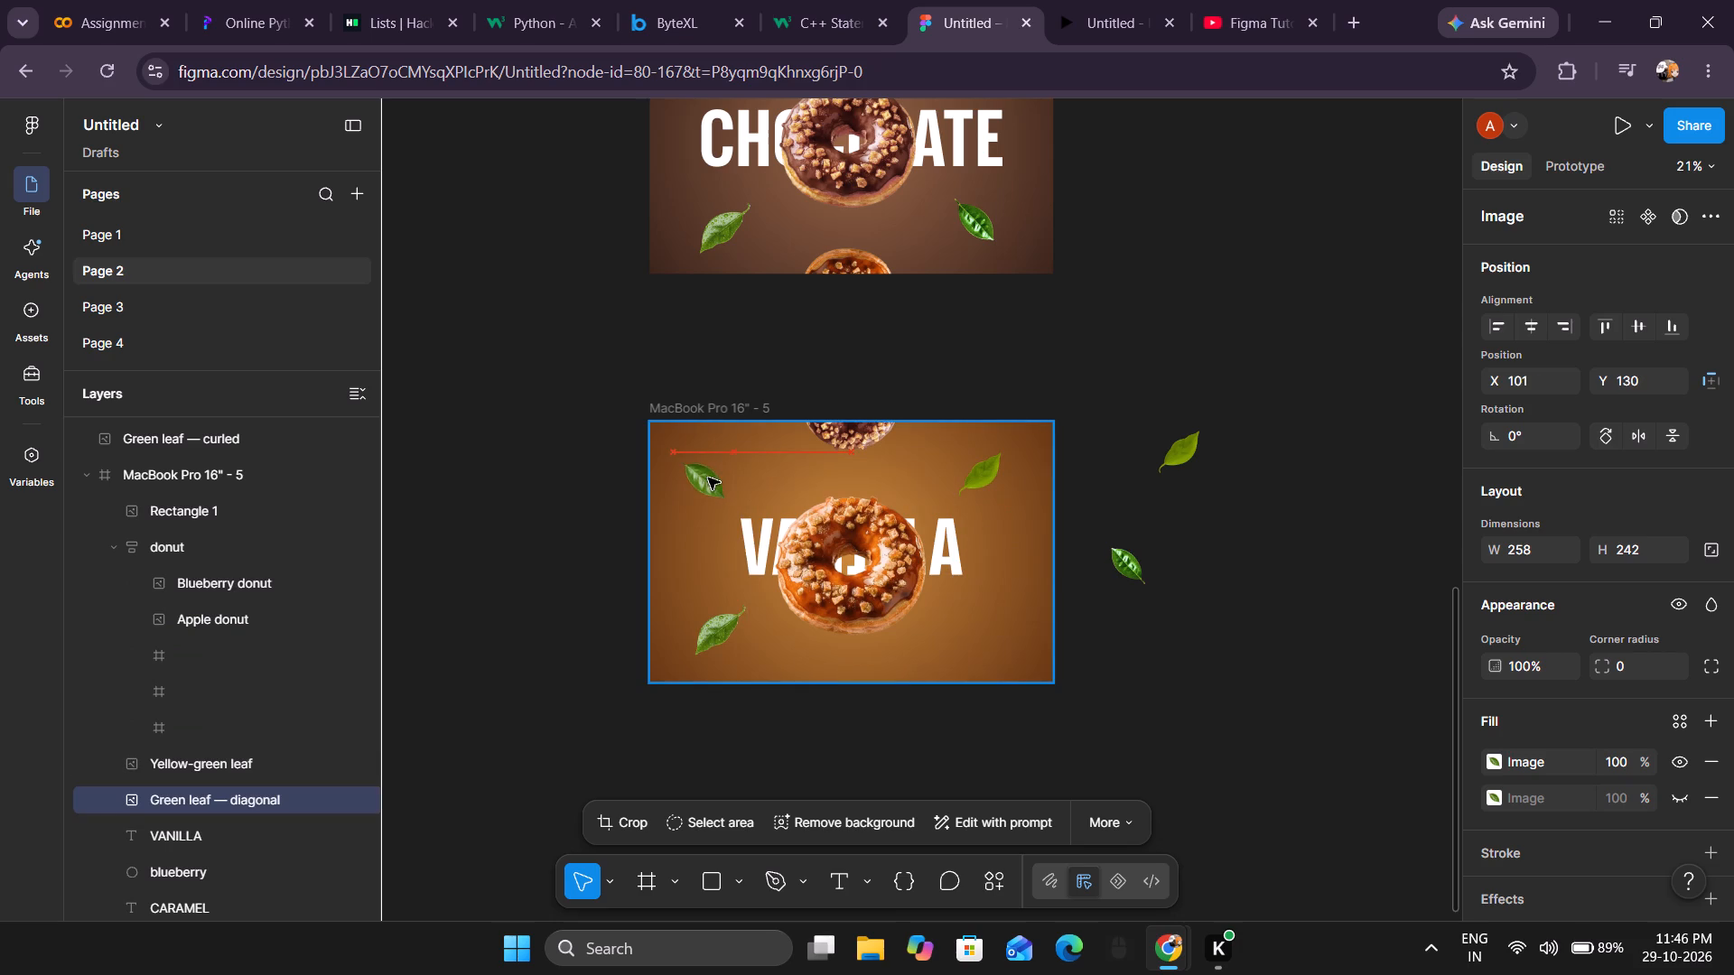
pyautogui.moveTo(708, 478); pyautogui.dragTo(720, 476)
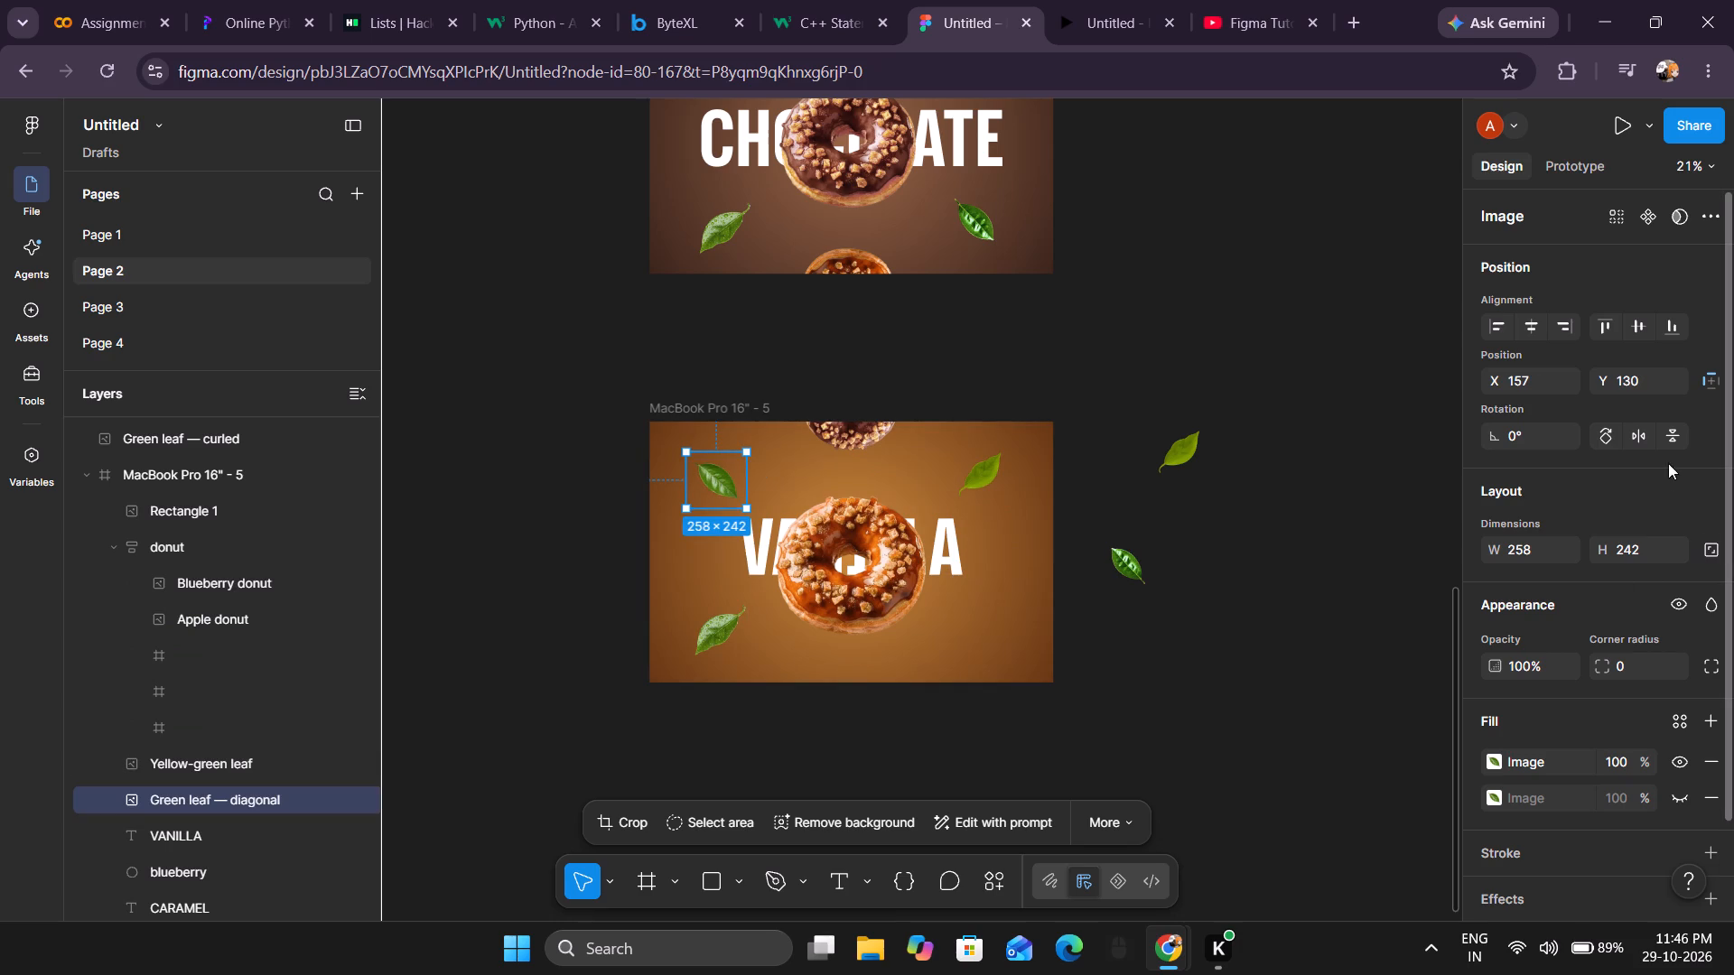
pyautogui.click(1667, 443)
pyautogui.click(1645, 441)
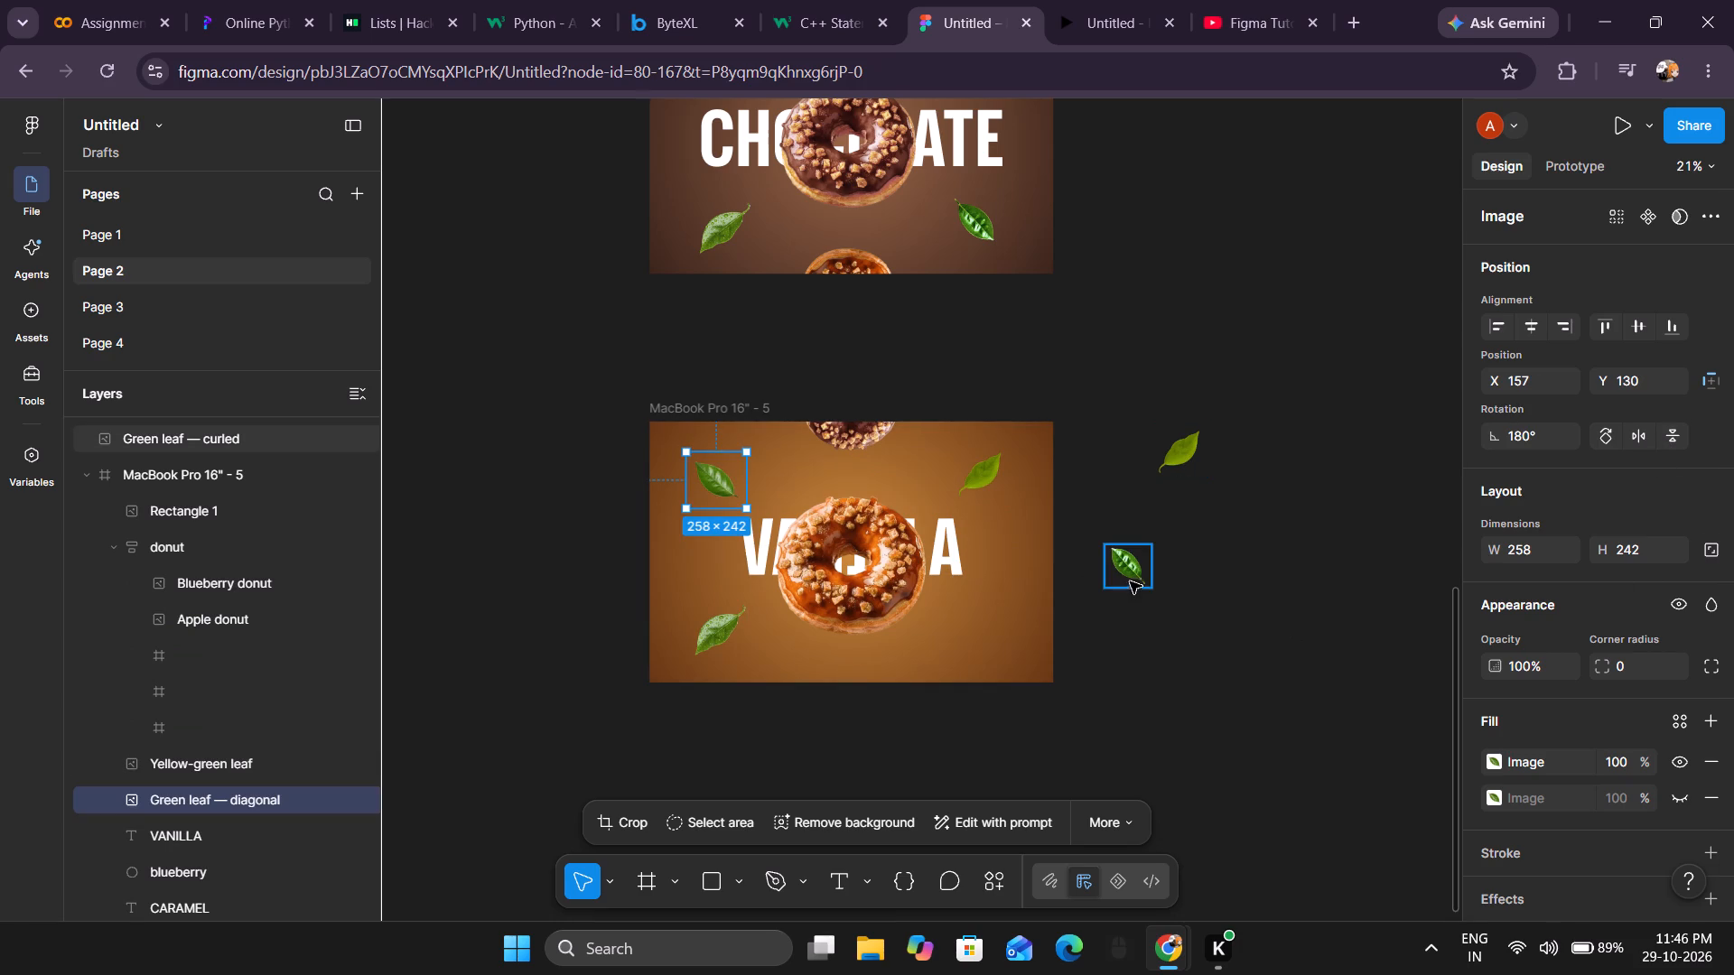
# Place the curled leaf in the caramel donut frame's lower-right corner at X 1313, Y 796, flipped horizontally and vertically.
pyautogui.moveTo(1127, 570); pyautogui.dragTo(993, 624)
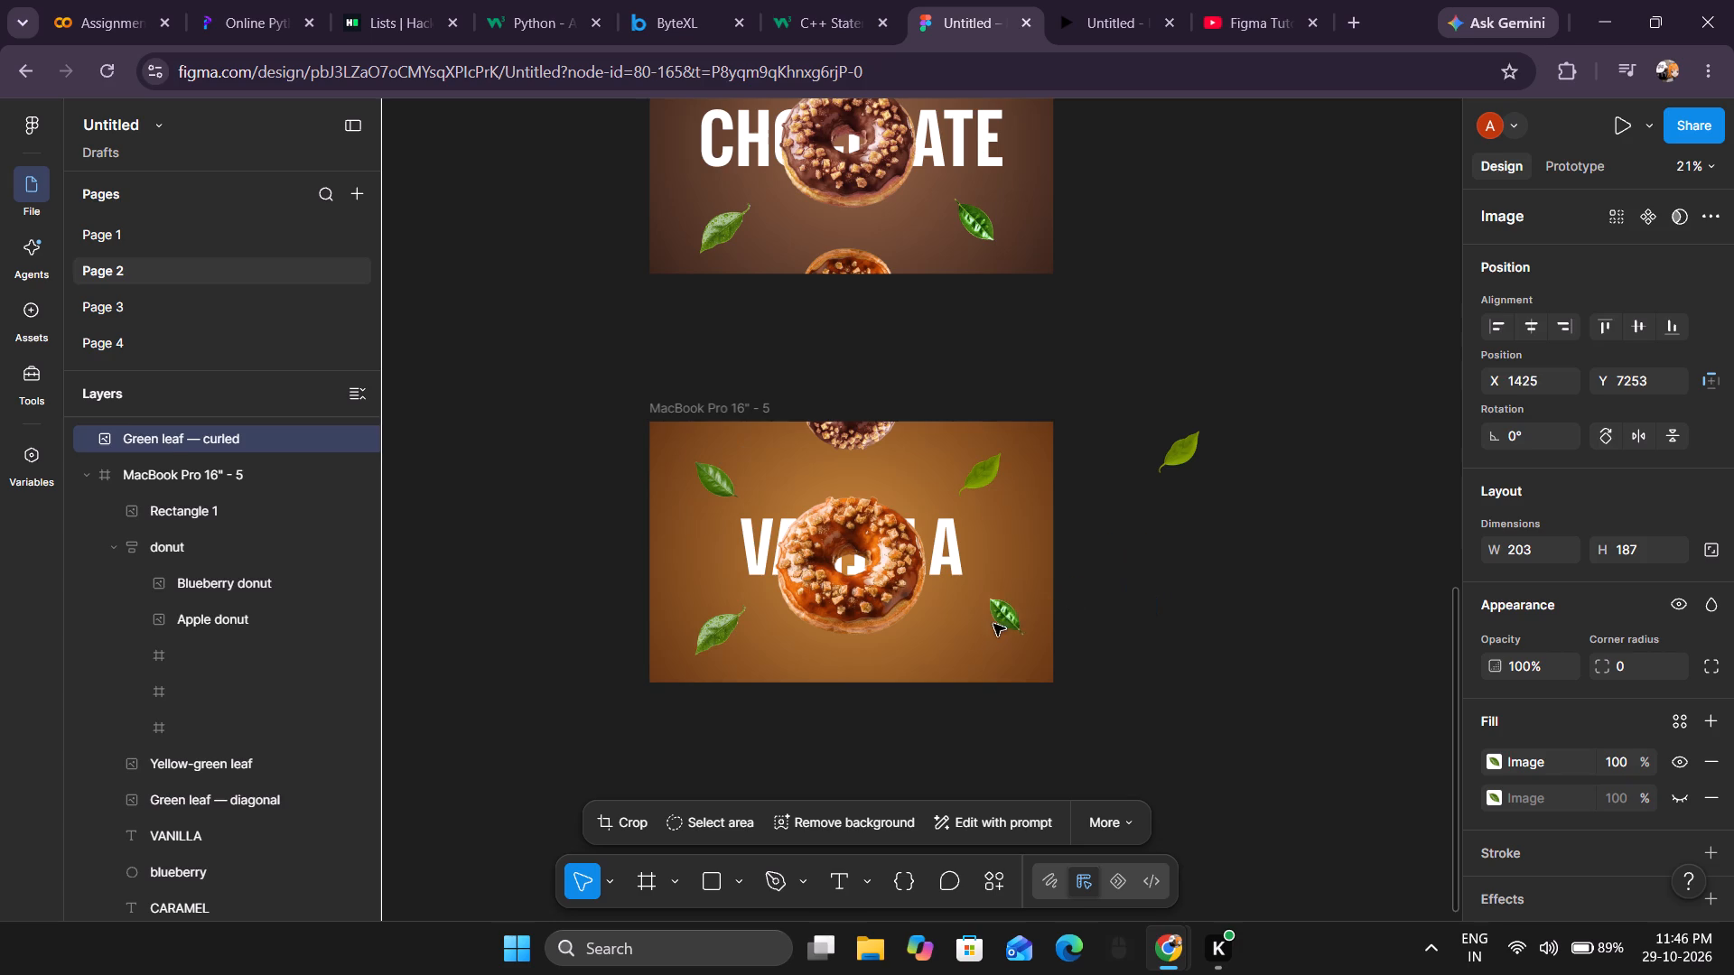
pyautogui.moveTo(993, 624); pyautogui.dragTo(977, 632)
pyautogui.scroll(5, 1236, 551)
pyautogui.scroll(-6, 1236, 551)
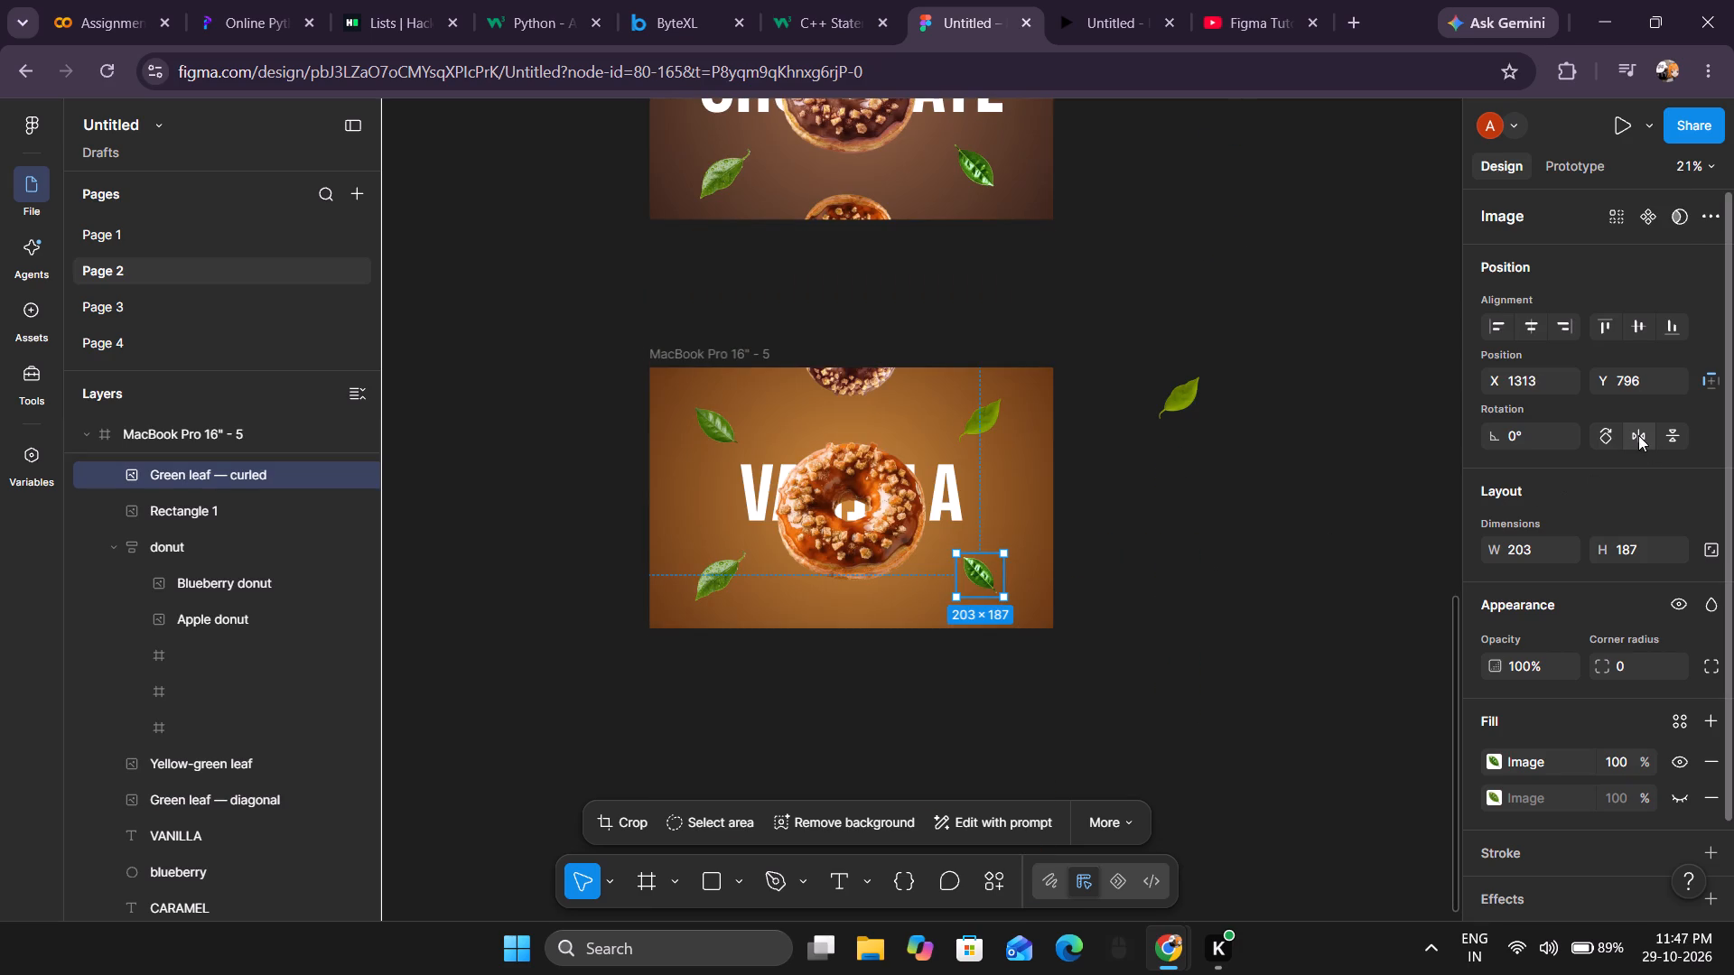
pyautogui.click(1638, 435)
pyautogui.click(1668, 432)
pyautogui.click(1213, 524)
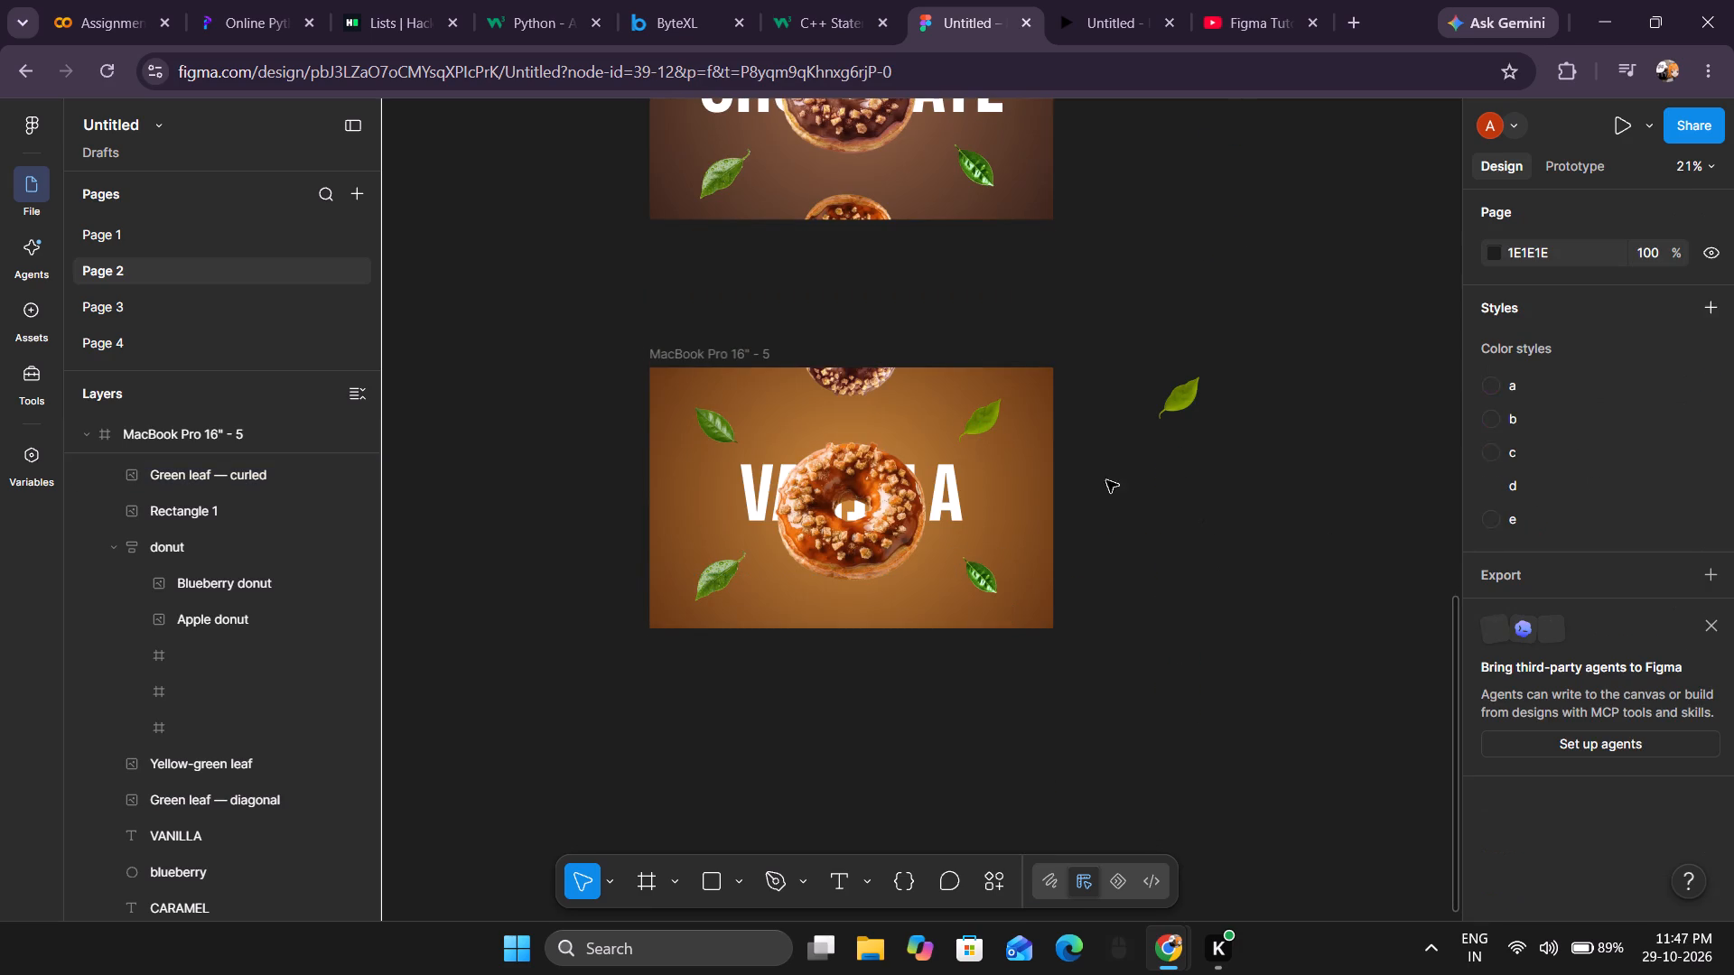
# Preview the prototype from the chocolate frame back to the blueberry frame and examine how the leaves animate.
pyautogui.click(1116, 31)
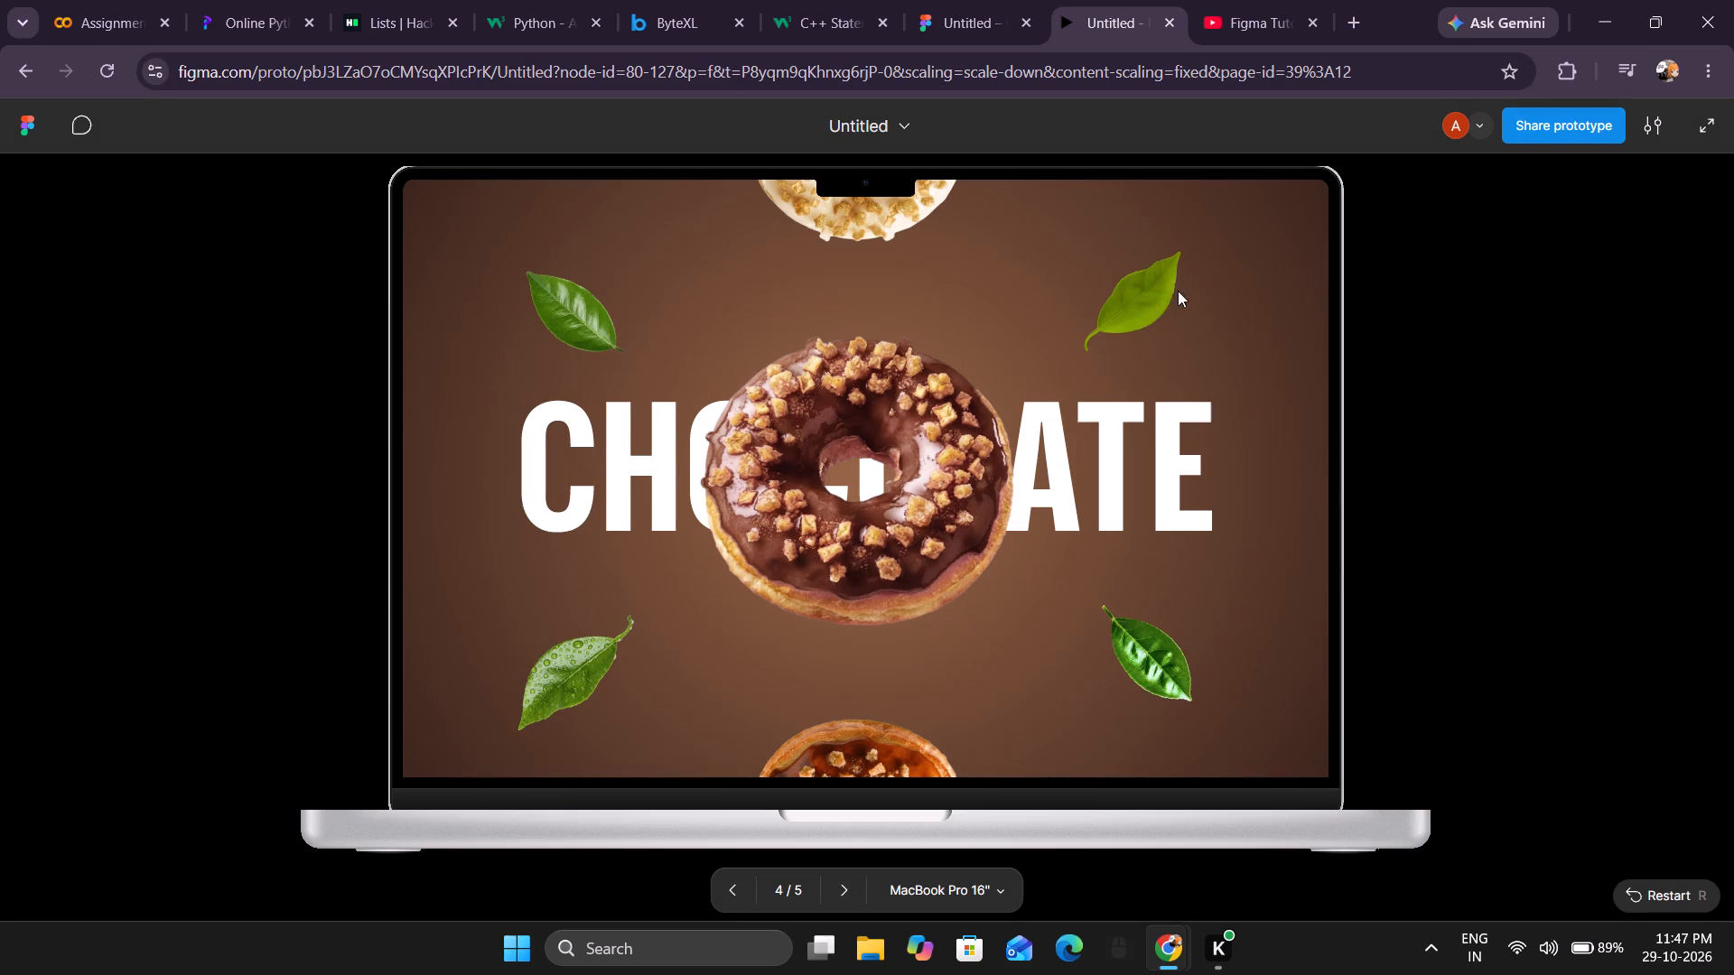
pyautogui.press('Left')
pyautogui.press('Left')
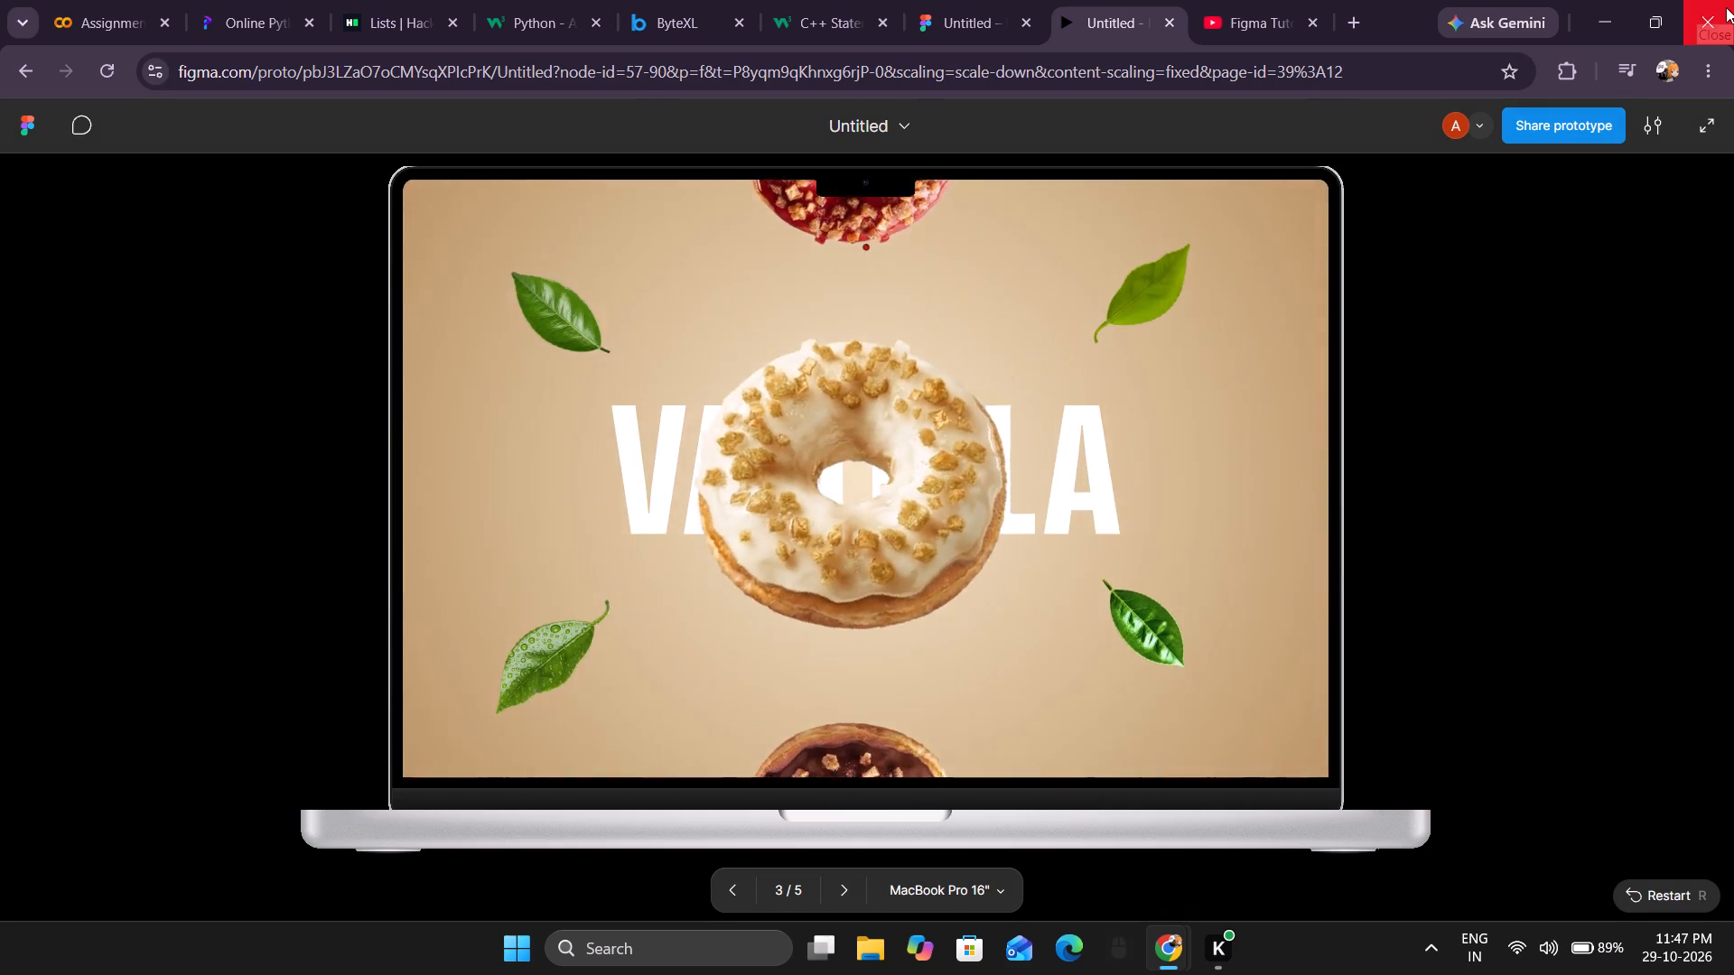
pyautogui.press('Left')
pyautogui.press('Left')
pyautogui.press('Left')
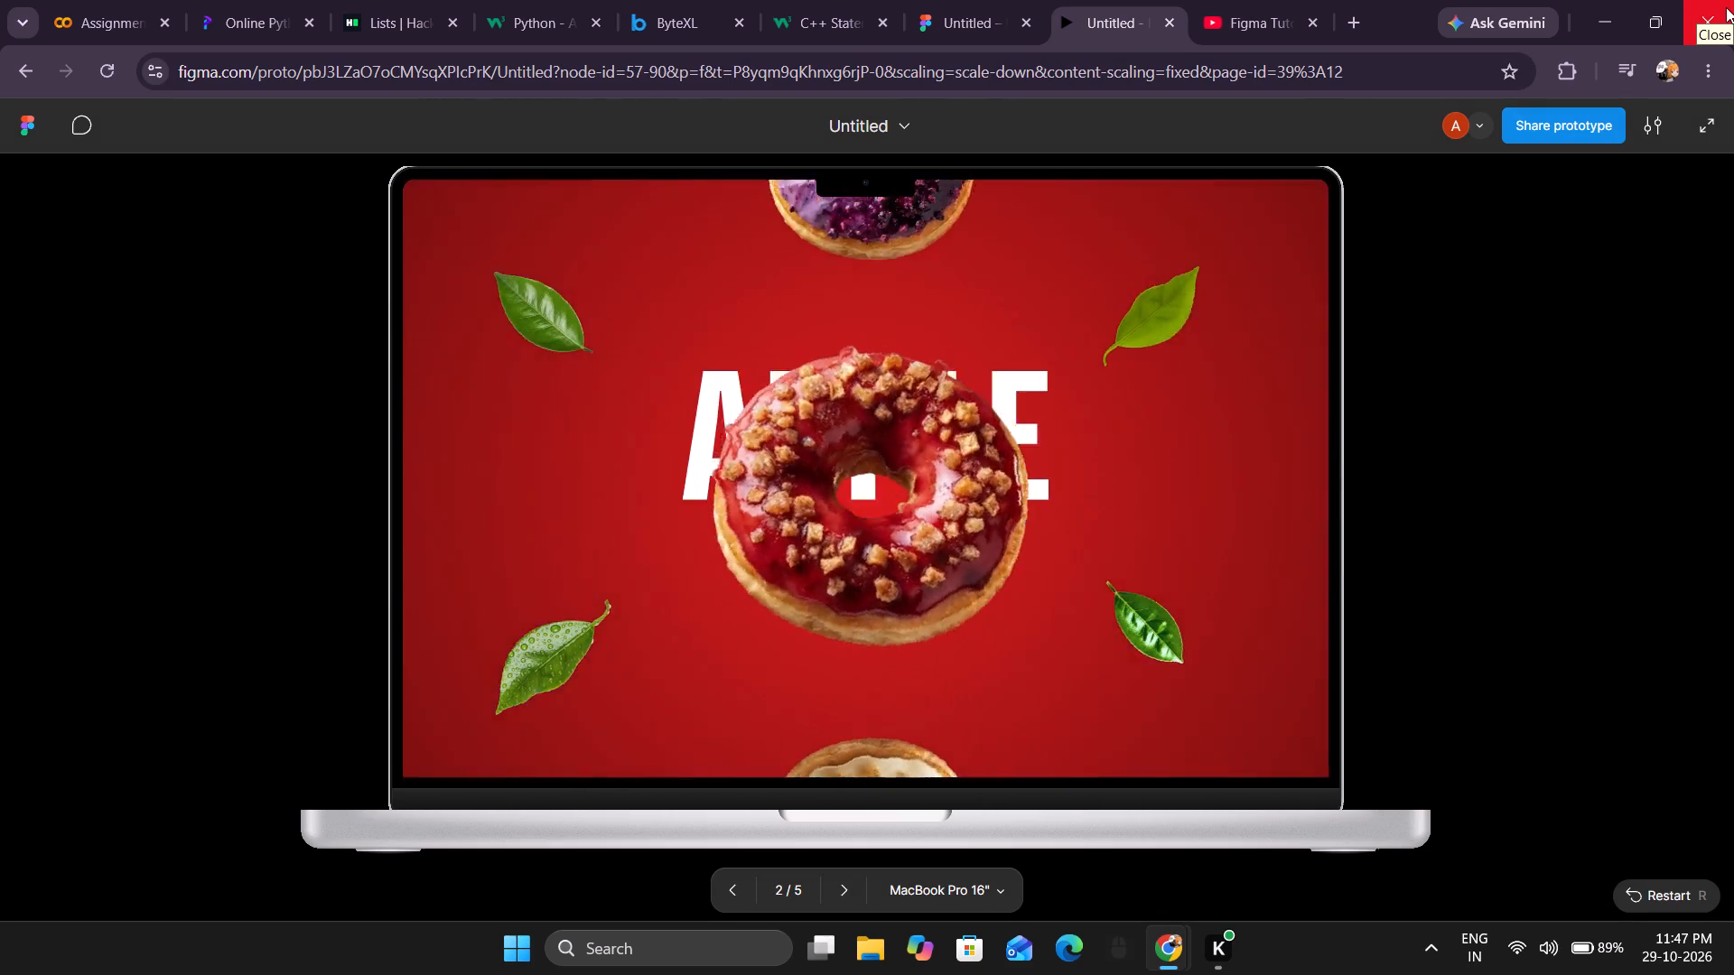
pyautogui.press('Left')
pyautogui.press('Left')
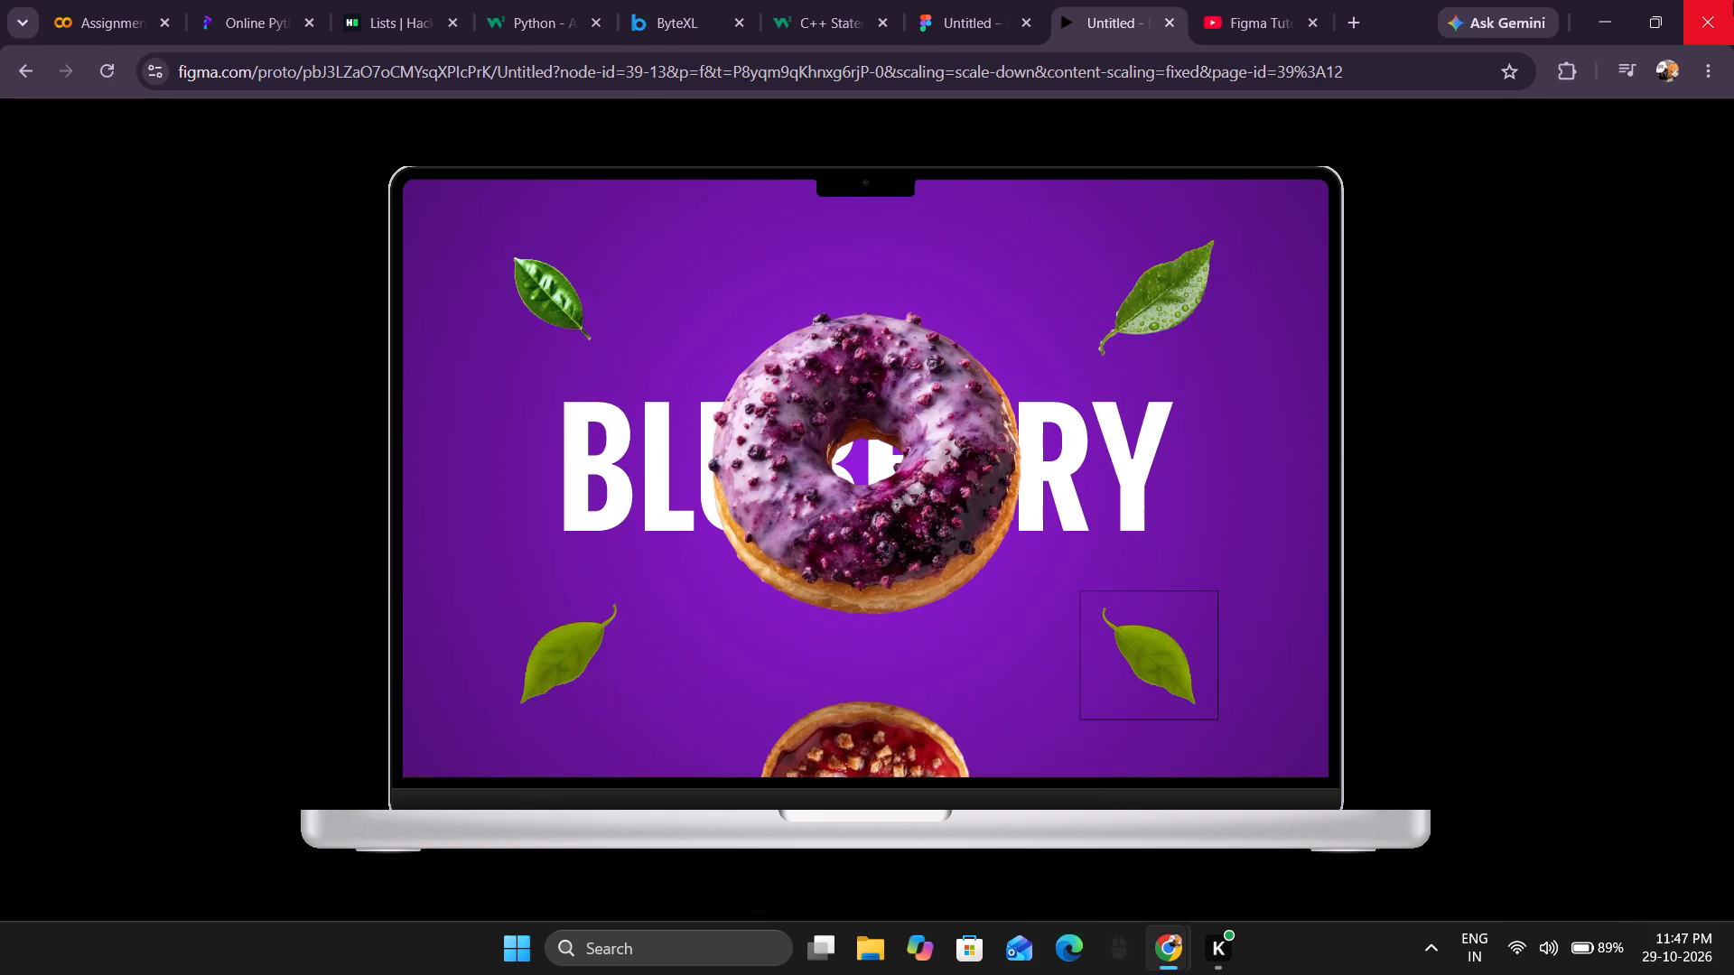
# Play the prototype forward from blueberry to the caramel donut frame and back, checking leaf movement in each transition.
pyautogui.press('Right')
pyautogui.press('Right')
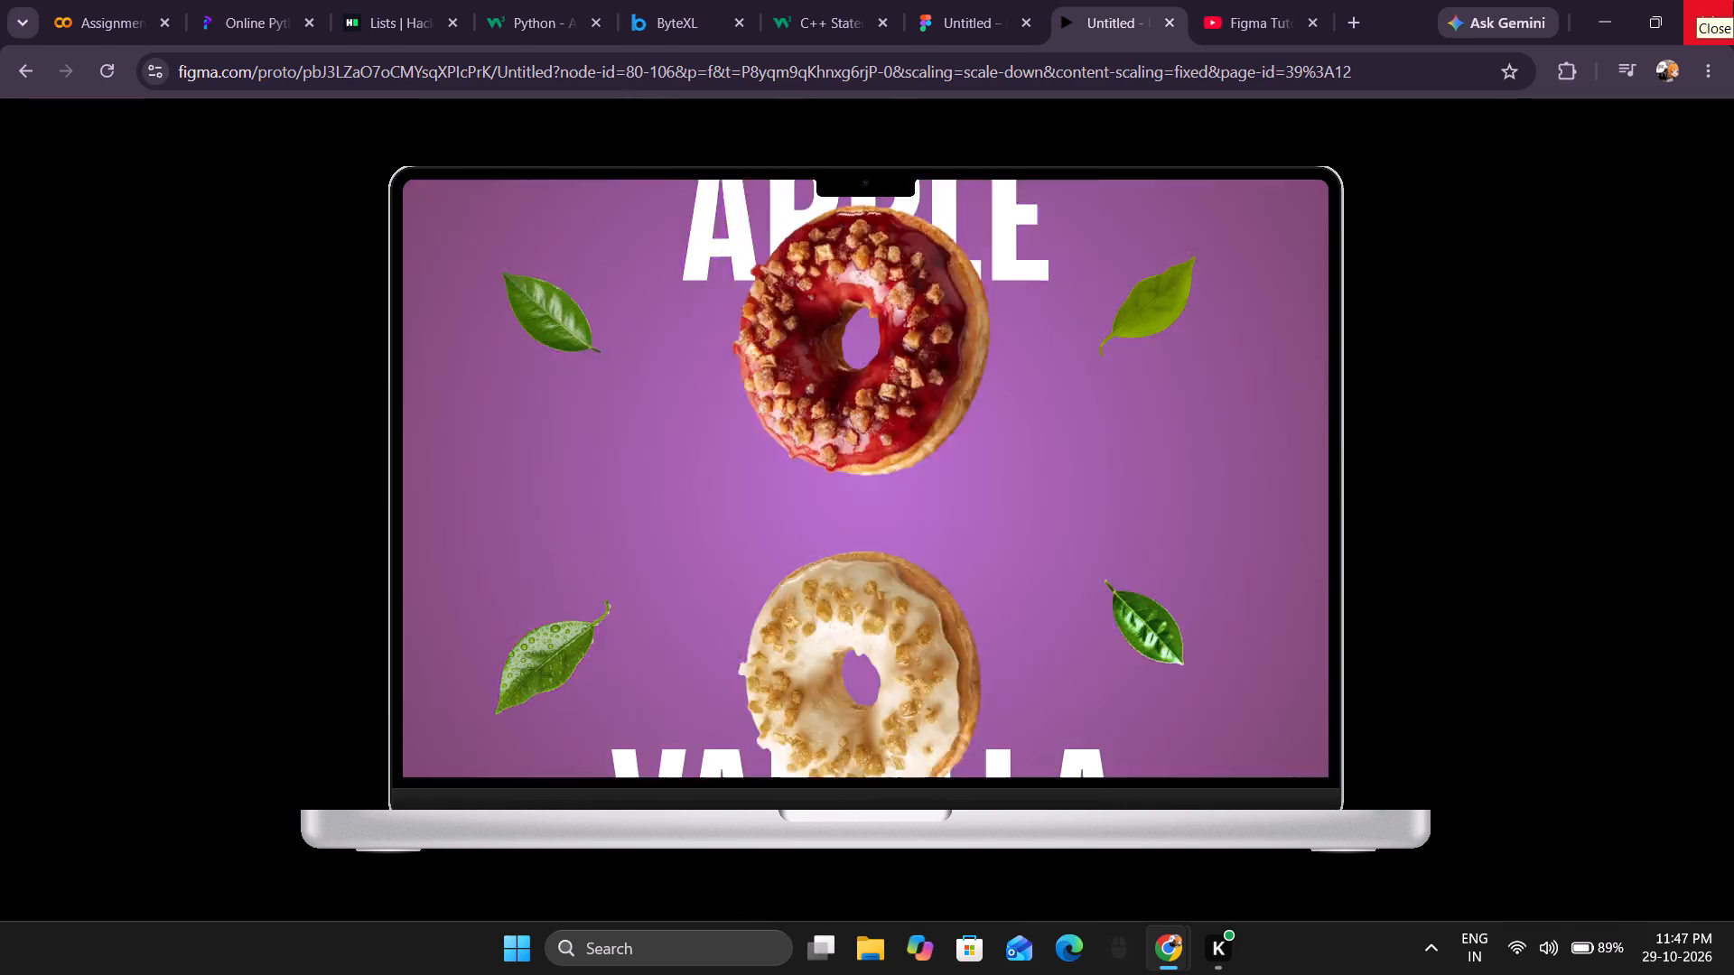
pyautogui.press('Right')
pyautogui.press('Right')
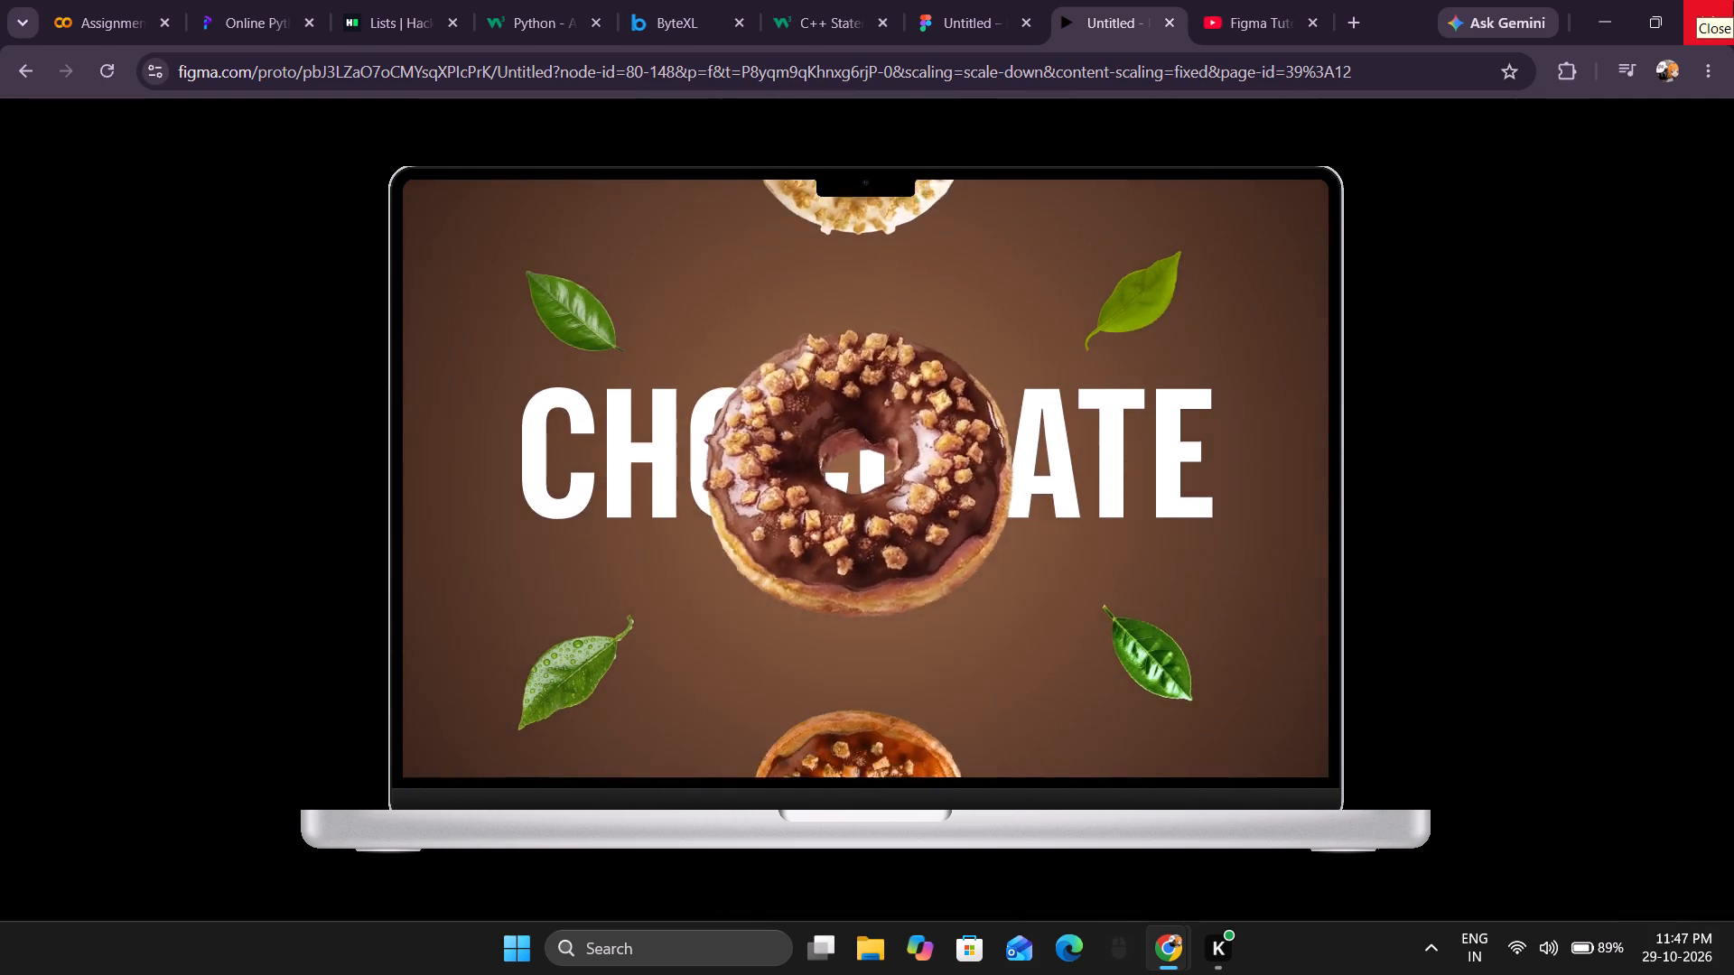
pyautogui.press('Left')
pyautogui.press('Left')
pyautogui.press('Left')
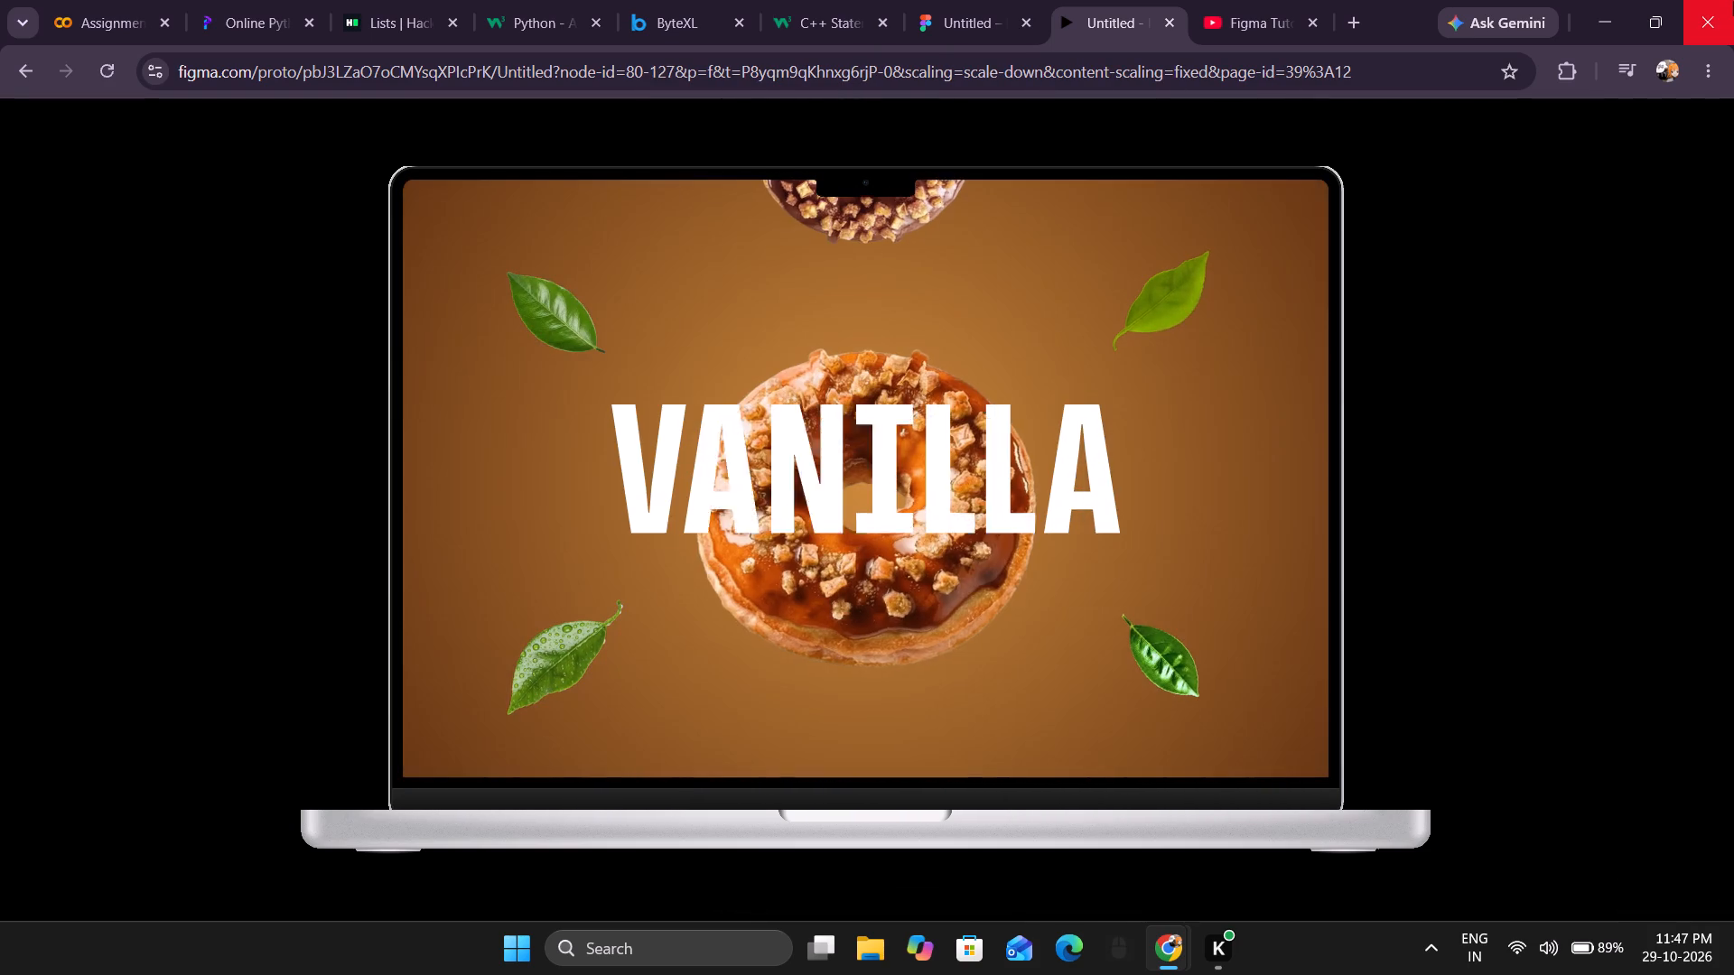
pyautogui.press('Left')
pyautogui.press('Left')
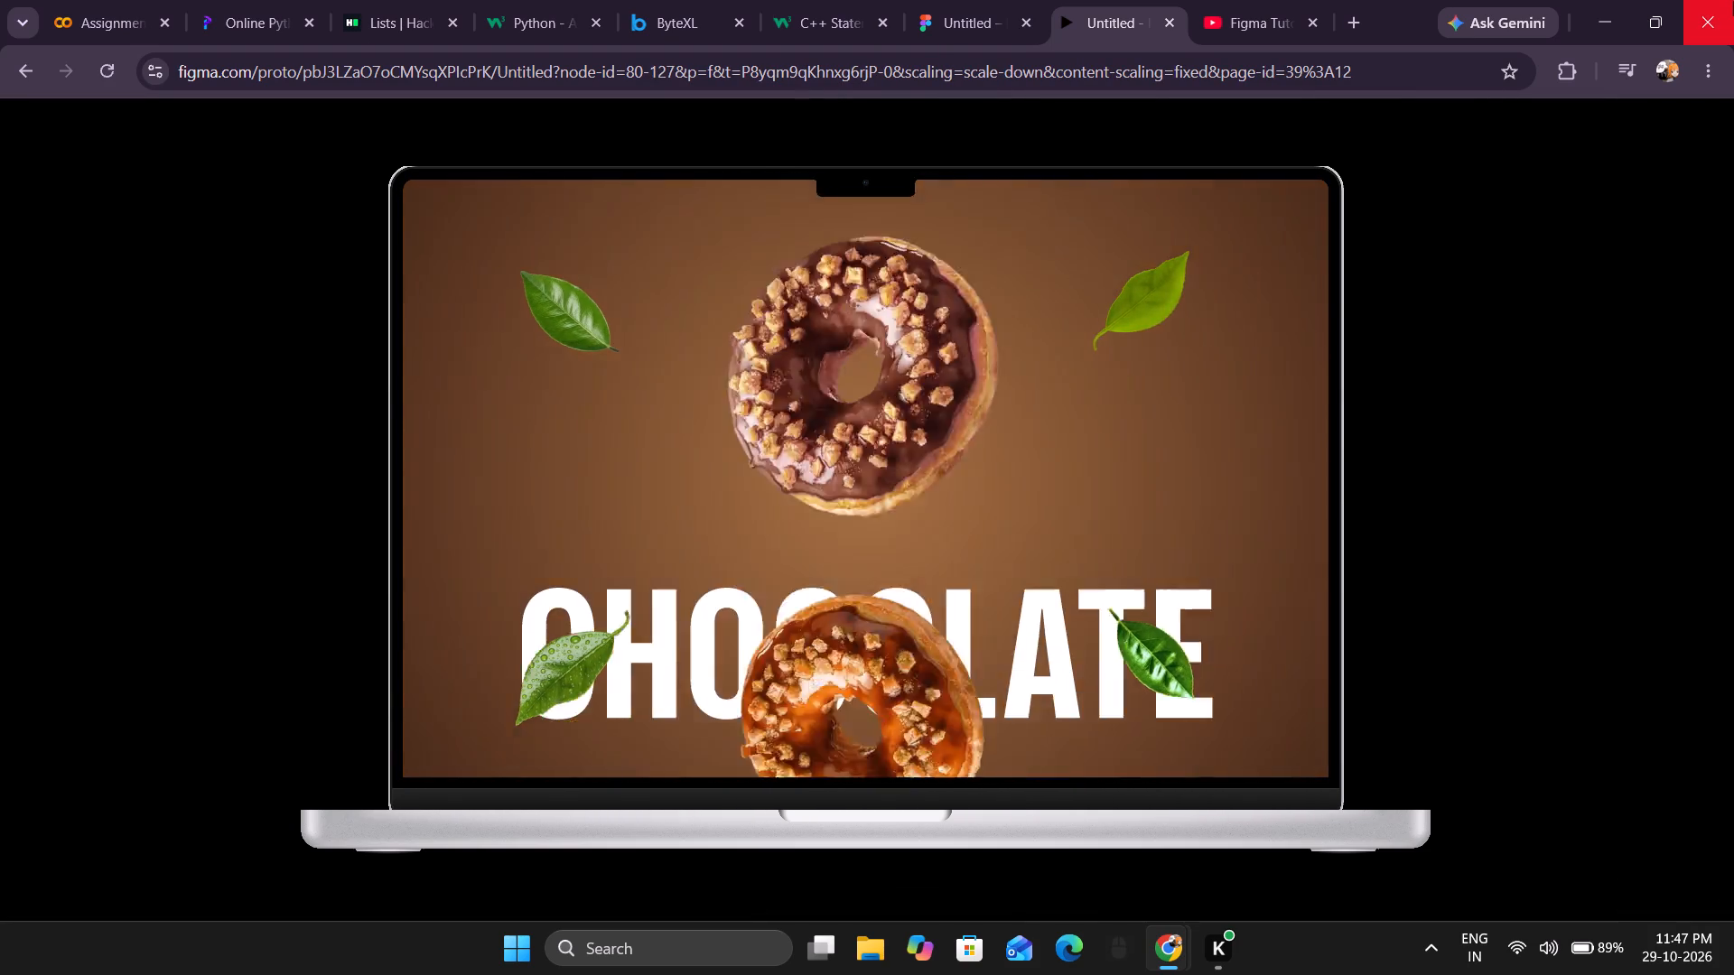
pyautogui.press('Left')
pyautogui.press('Left')
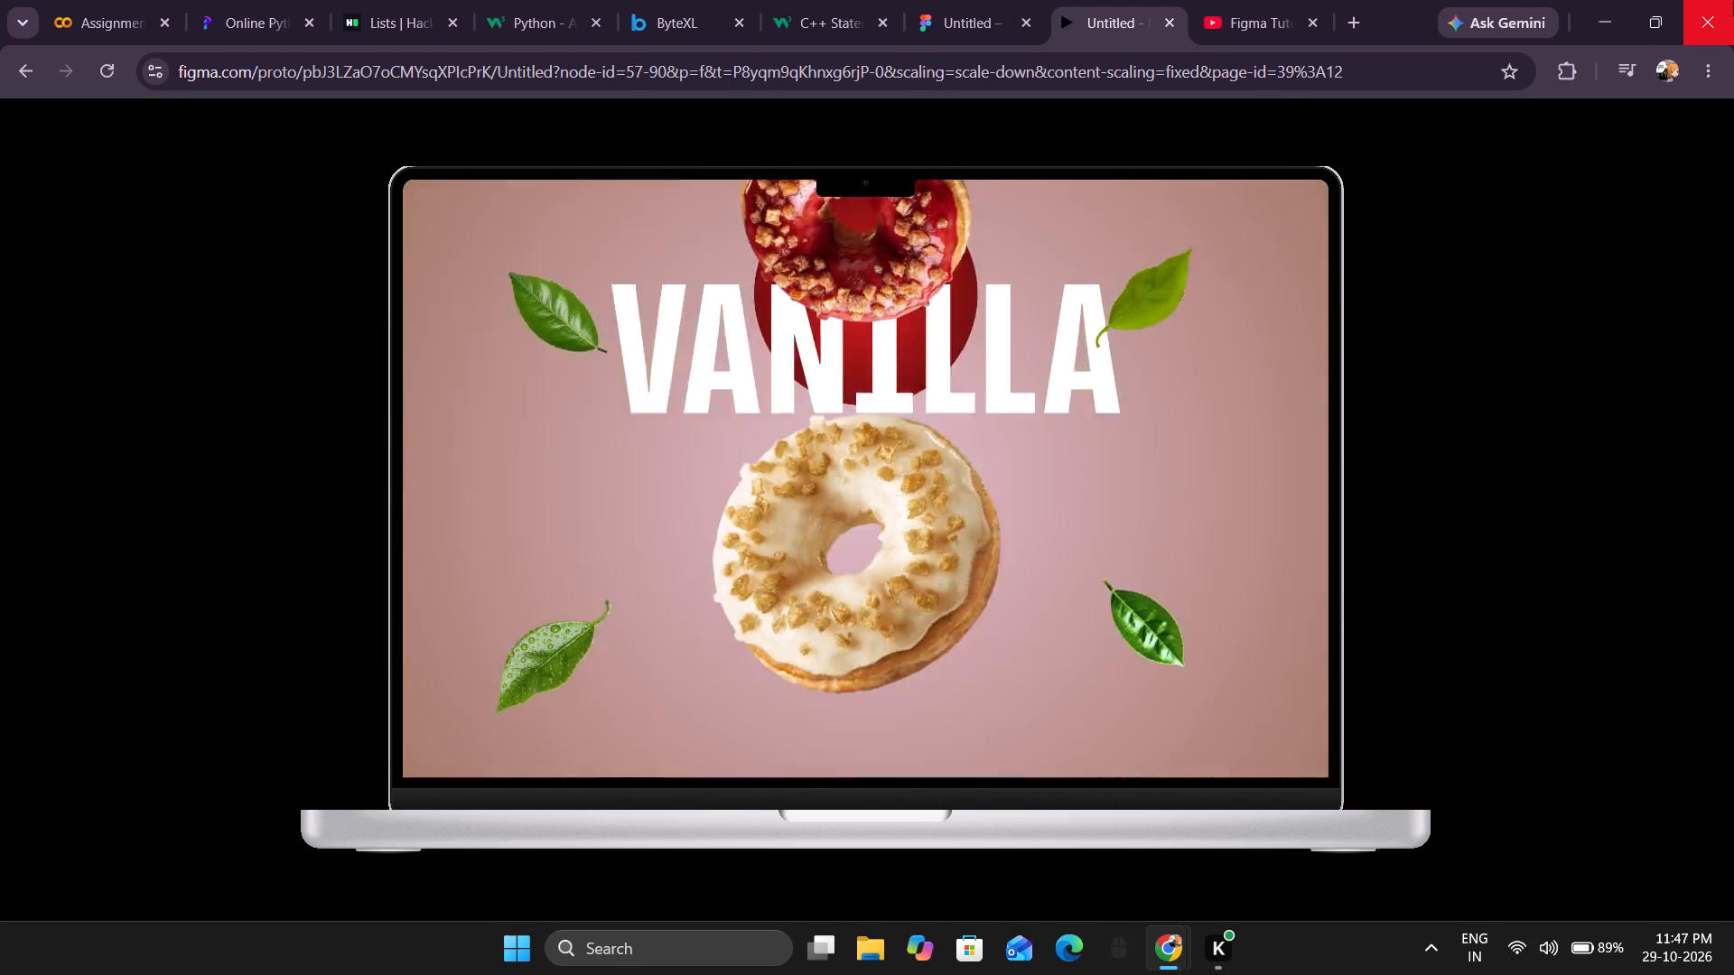
pyautogui.press('Left')
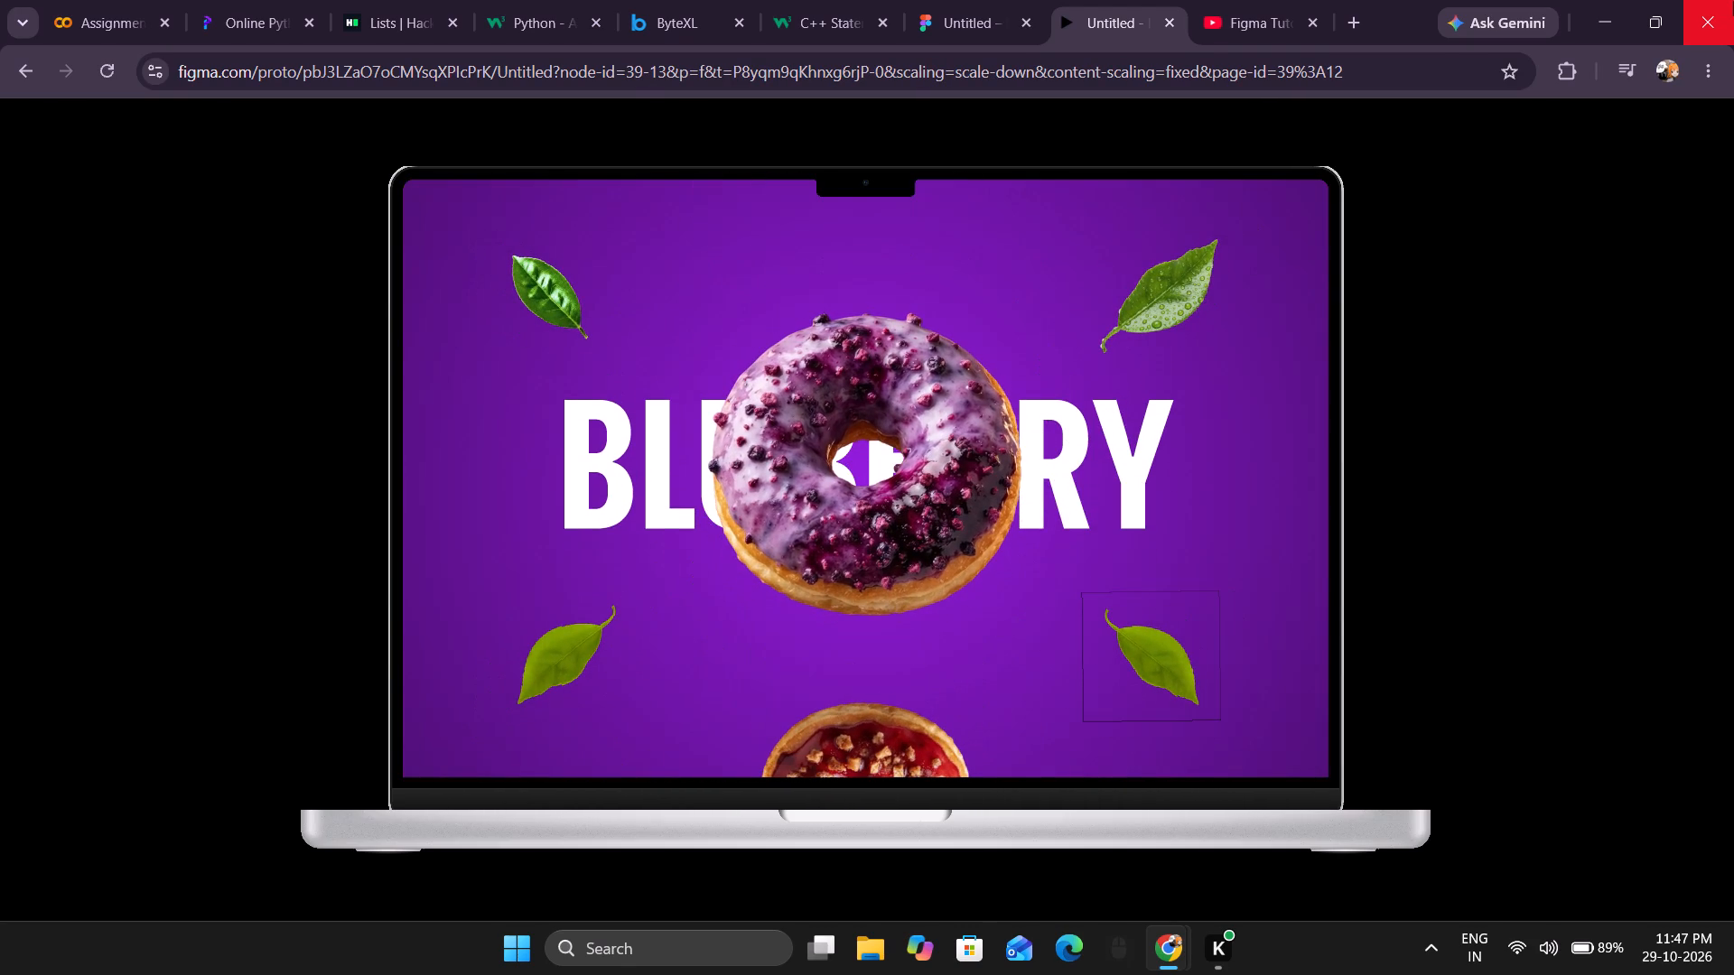
# Replay the blueberry-to-apple transition in both directions to compare its leaf motion with the apple-to-vanilla transition.
pyautogui.press('Right')
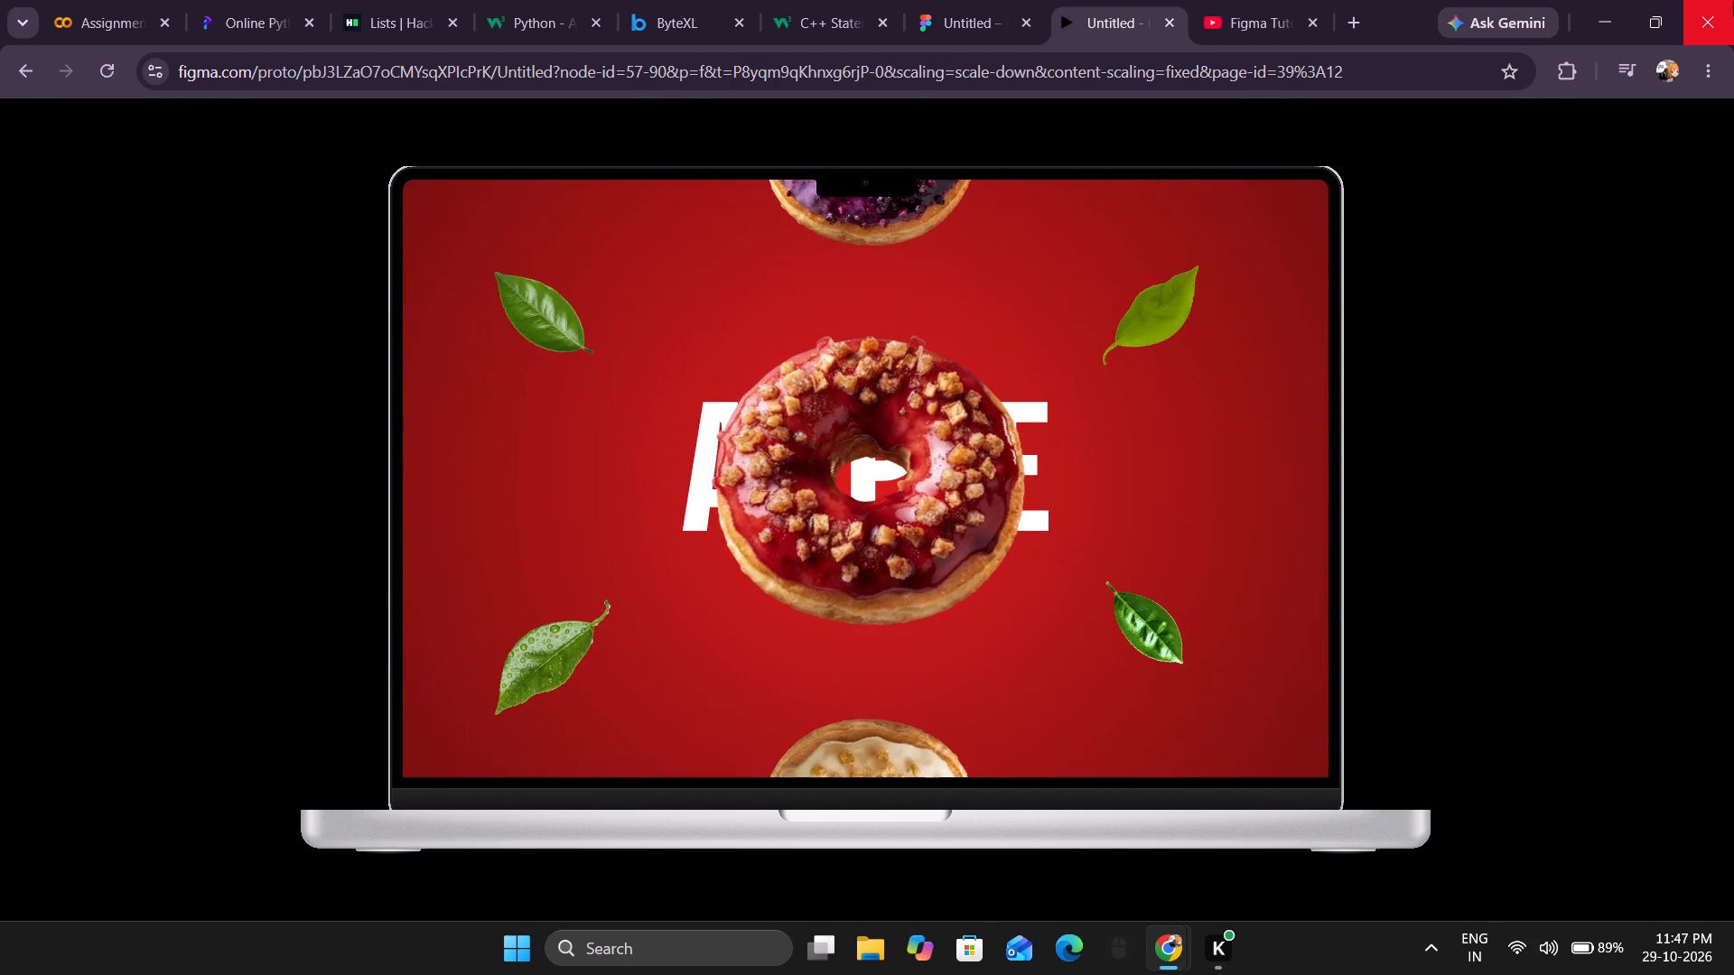
pyautogui.press('Left')
pyautogui.press('Right')
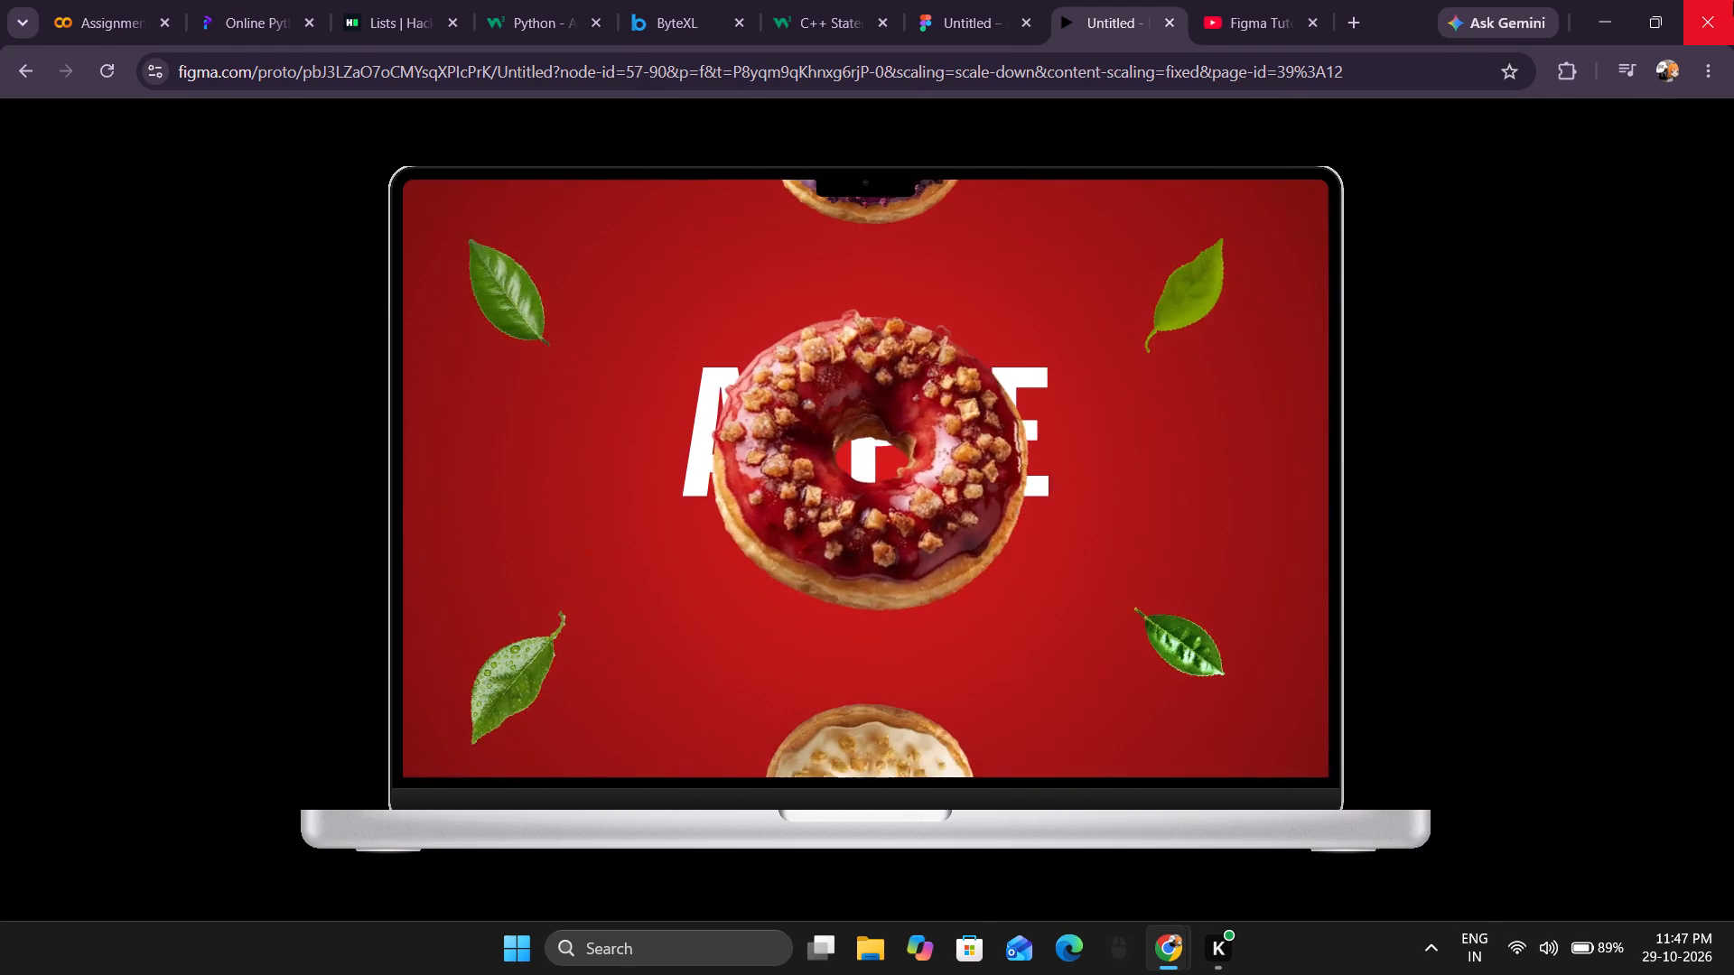
pyautogui.press('Right')
pyautogui.press('Left')
pyautogui.press('Left')
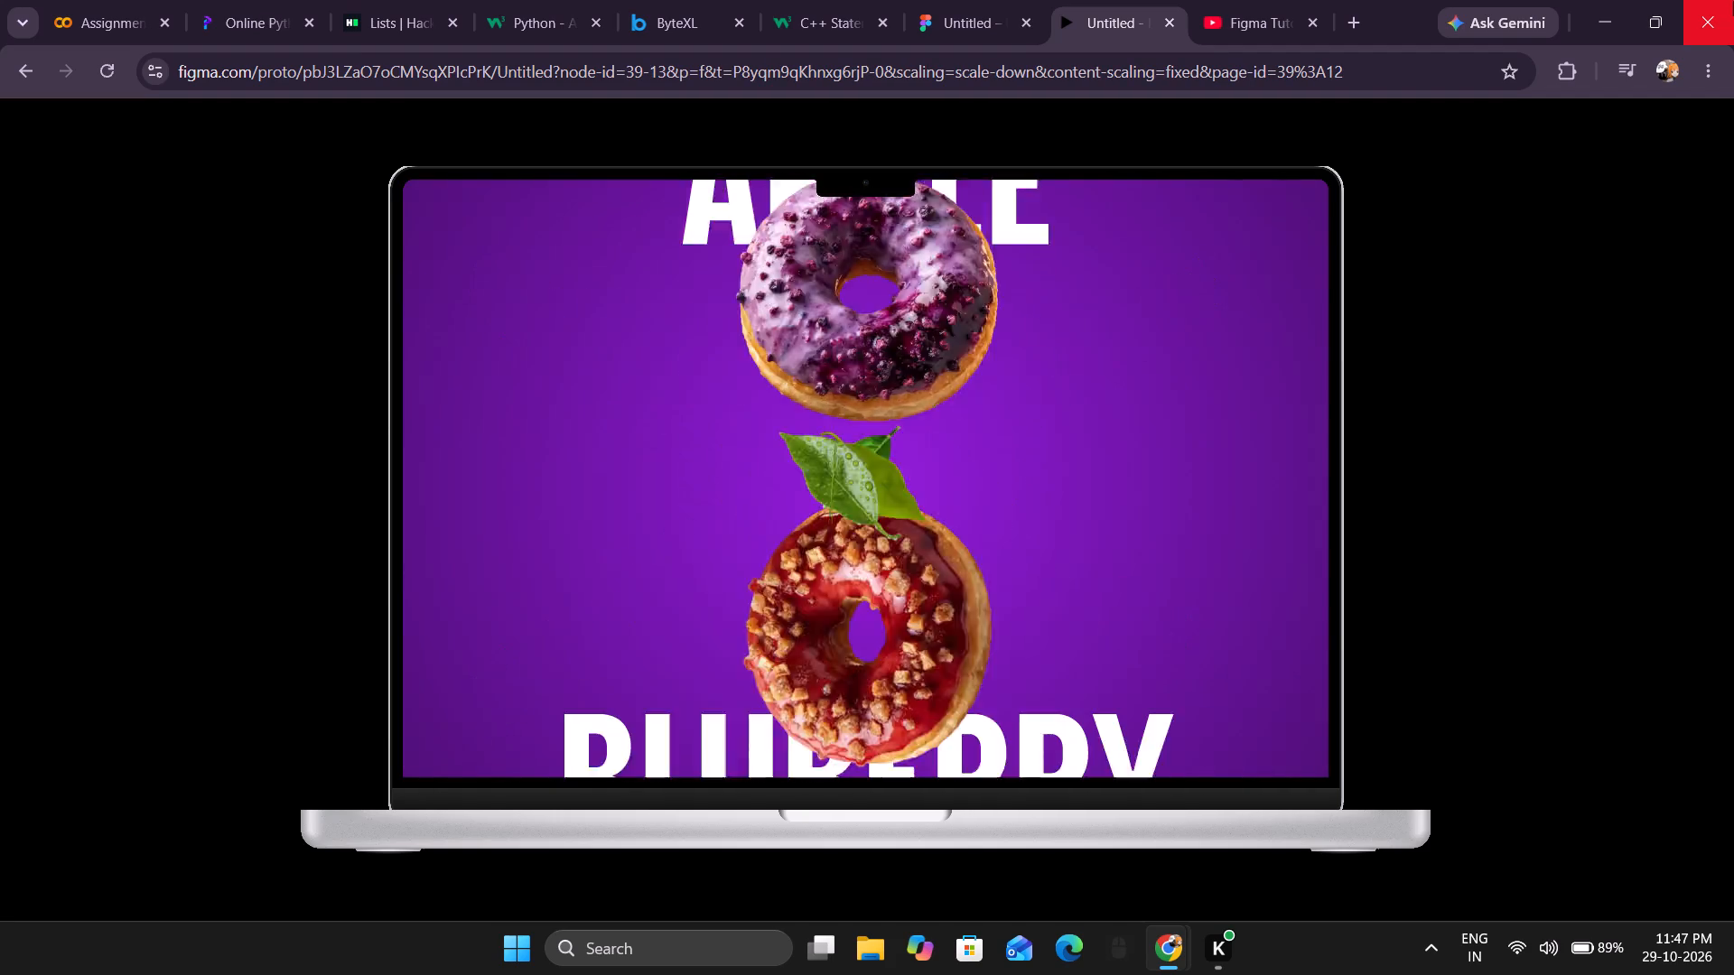
pyautogui.press('Right')
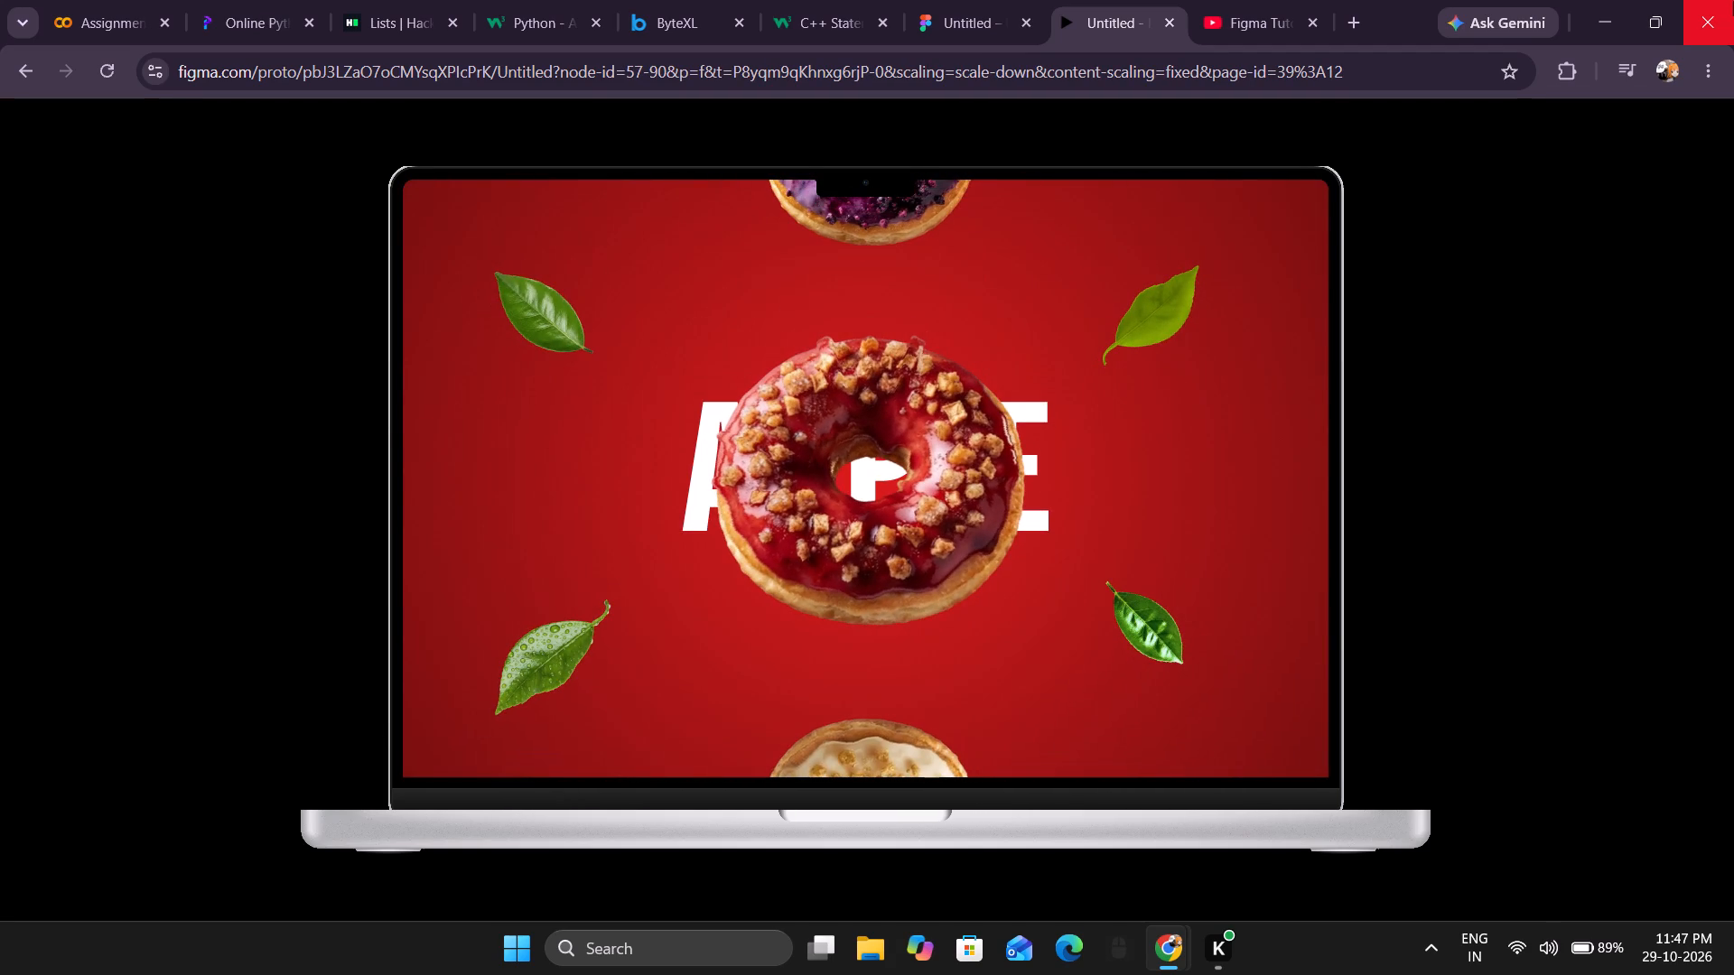
pyautogui.press('Left')
pyautogui.press('Right')
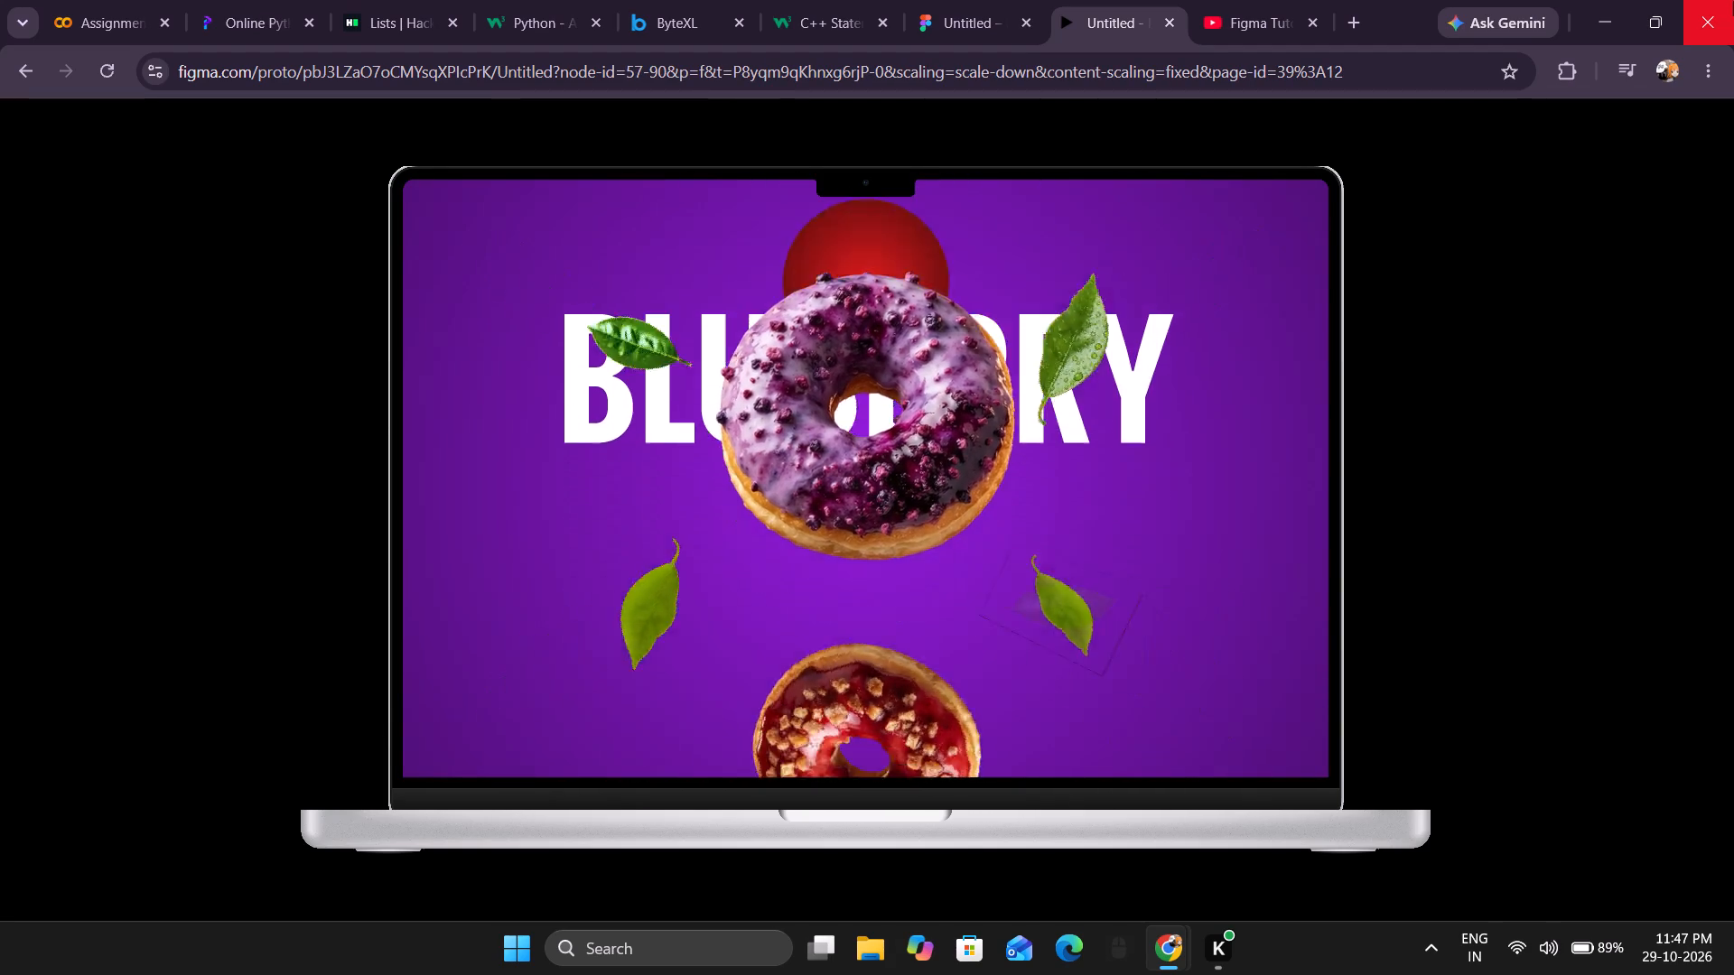
pyautogui.press('Right')
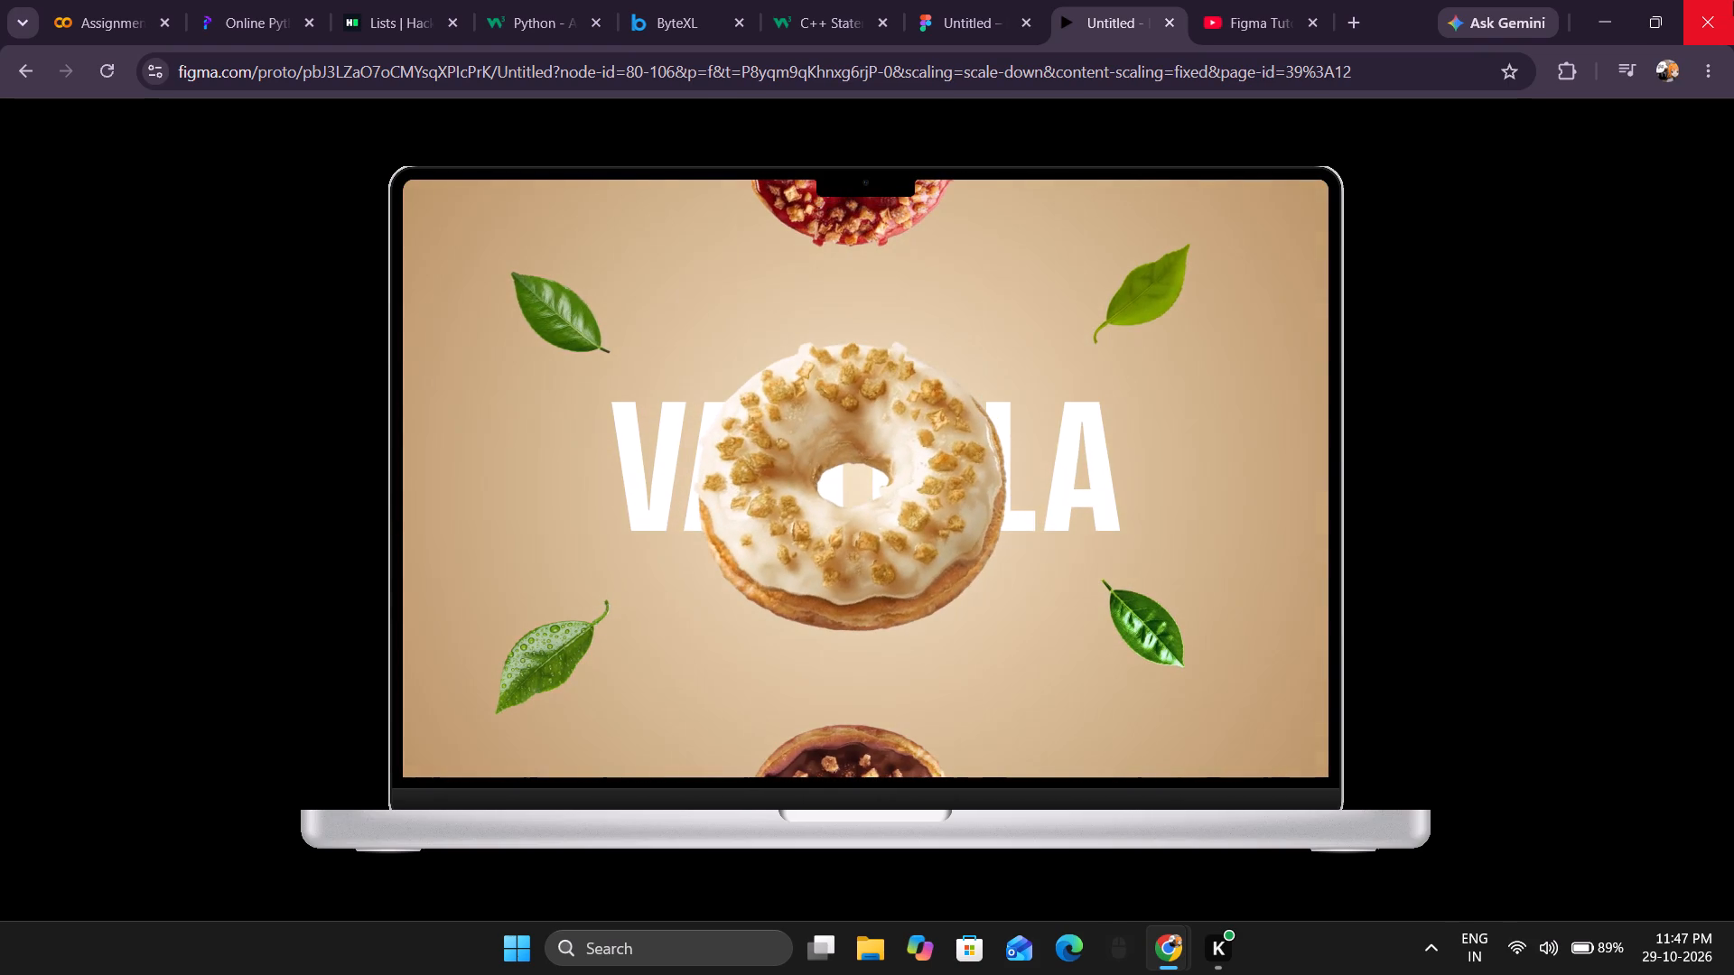
# Return to the design file and compare the corner leaf arrangement across the five donut frames.
pyautogui.click(952, 0)
pyautogui.scroll(5, 806, 482)
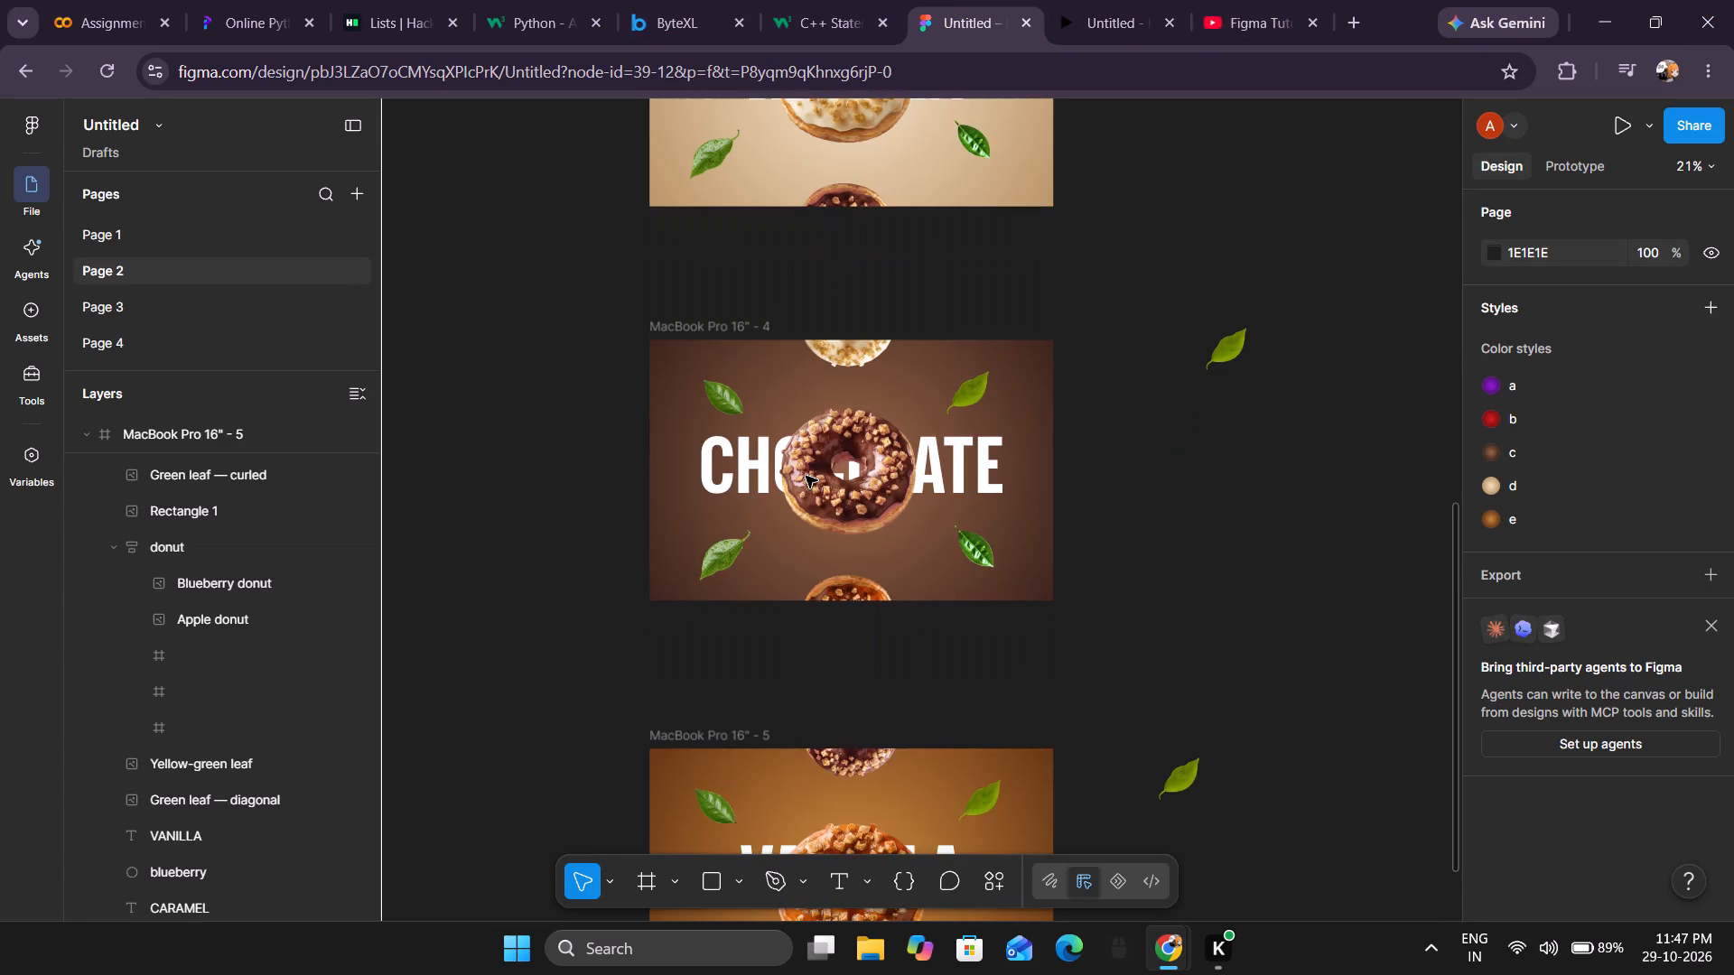
pyautogui.scroll(8, 806, 476)
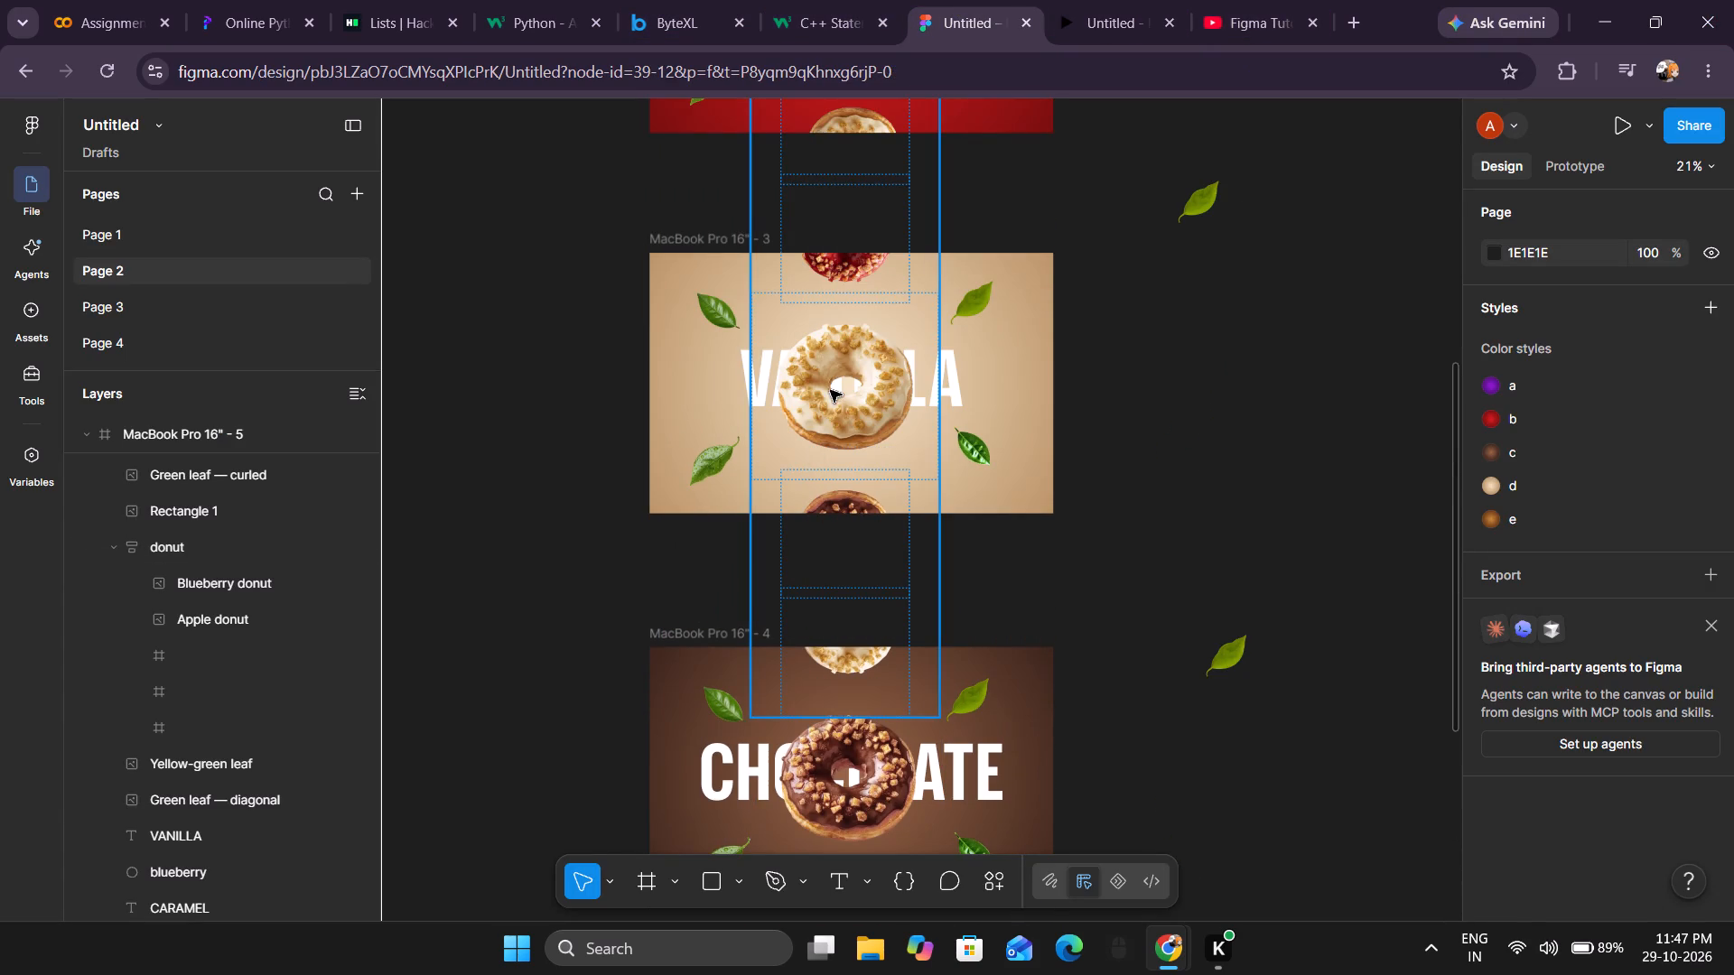
pyautogui.scroll(-4, 833, 409)
pyautogui.scroll(1, 833, 409)
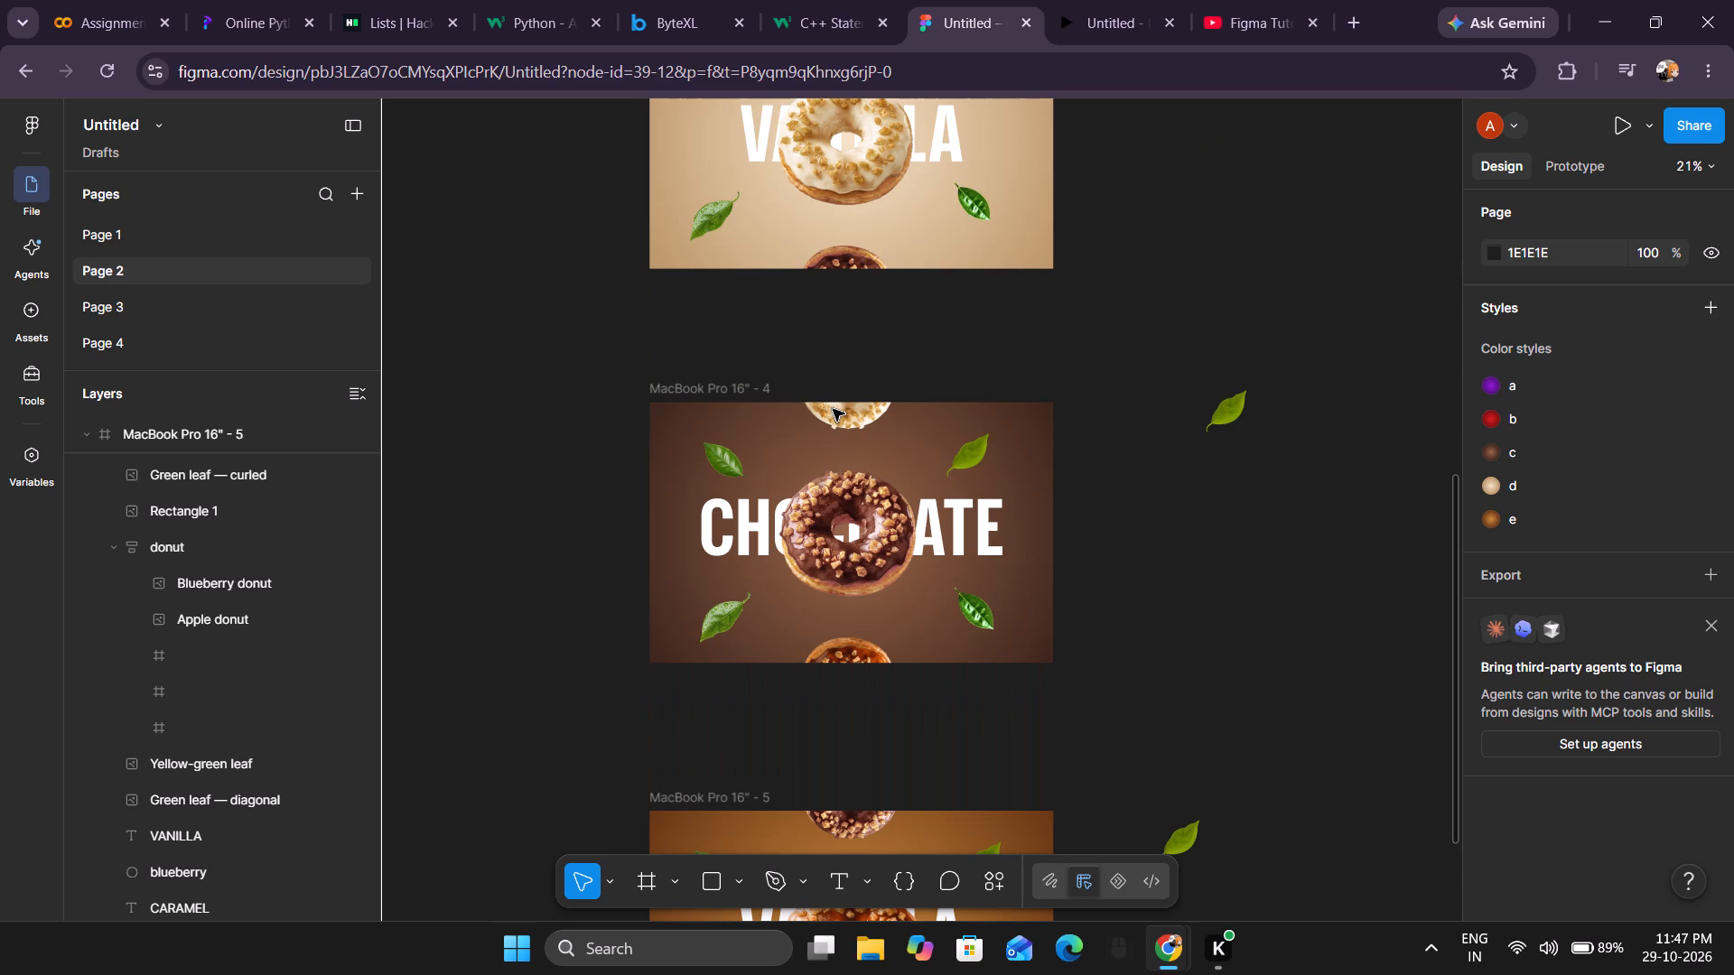
pyautogui.scroll(13, 833, 409)
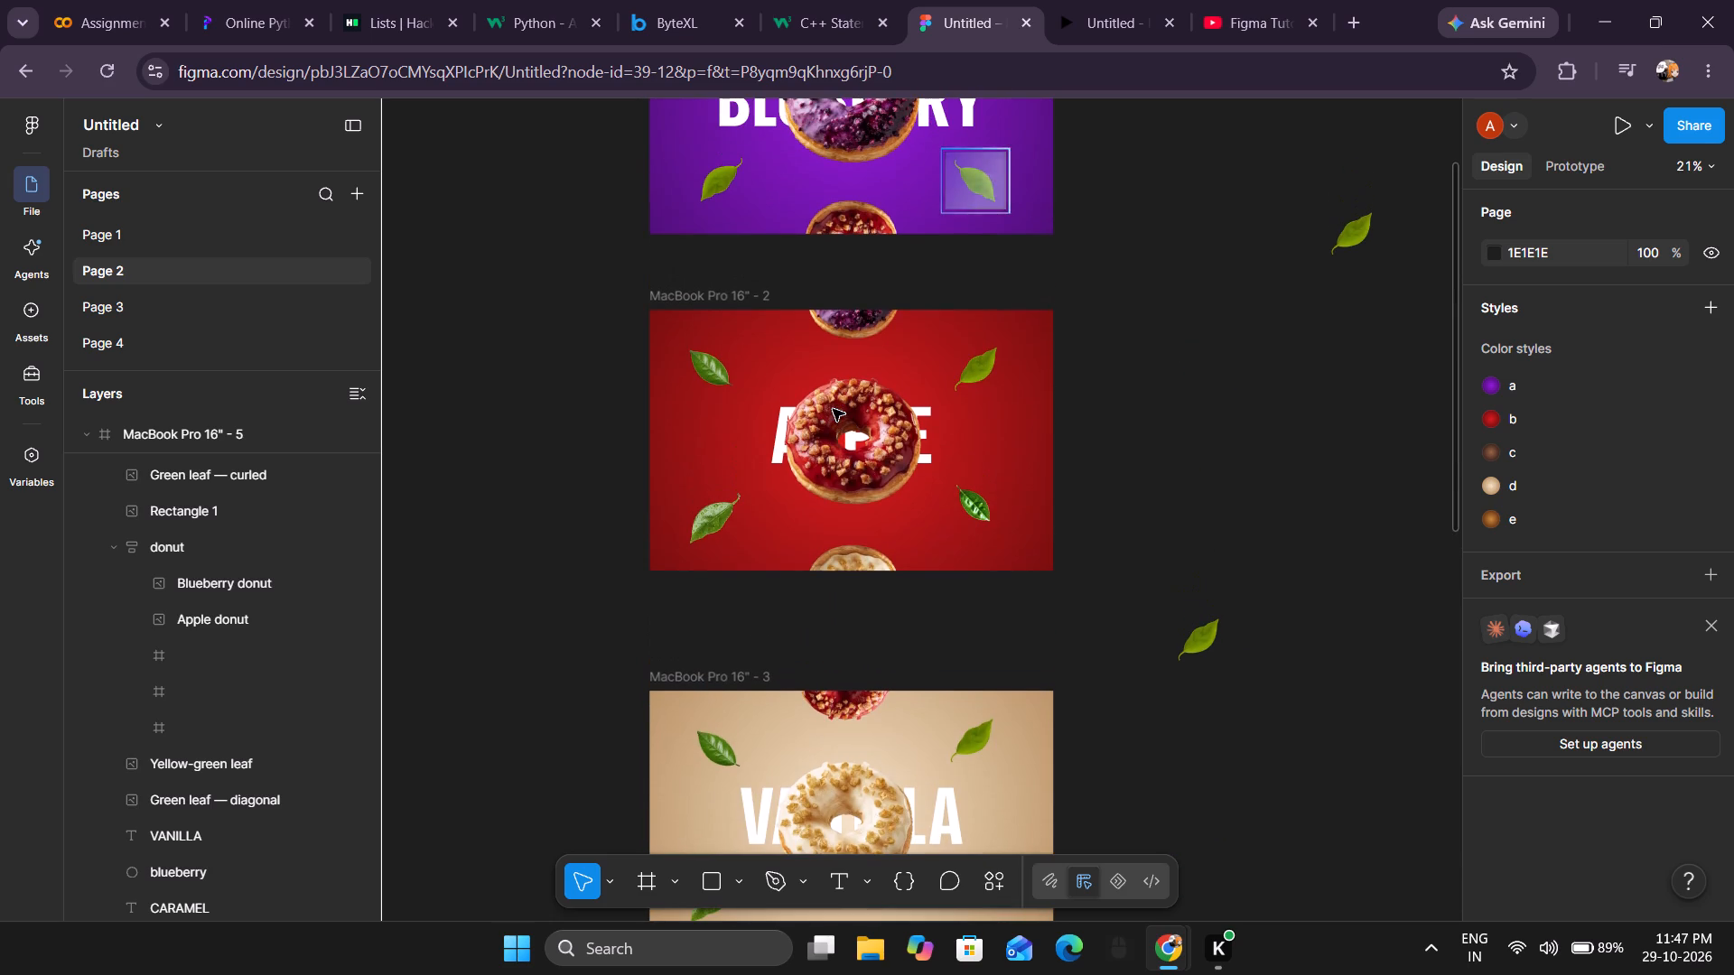
pyautogui.scroll(1, 833, 409)
pyautogui.scroll(-7, 833, 409)
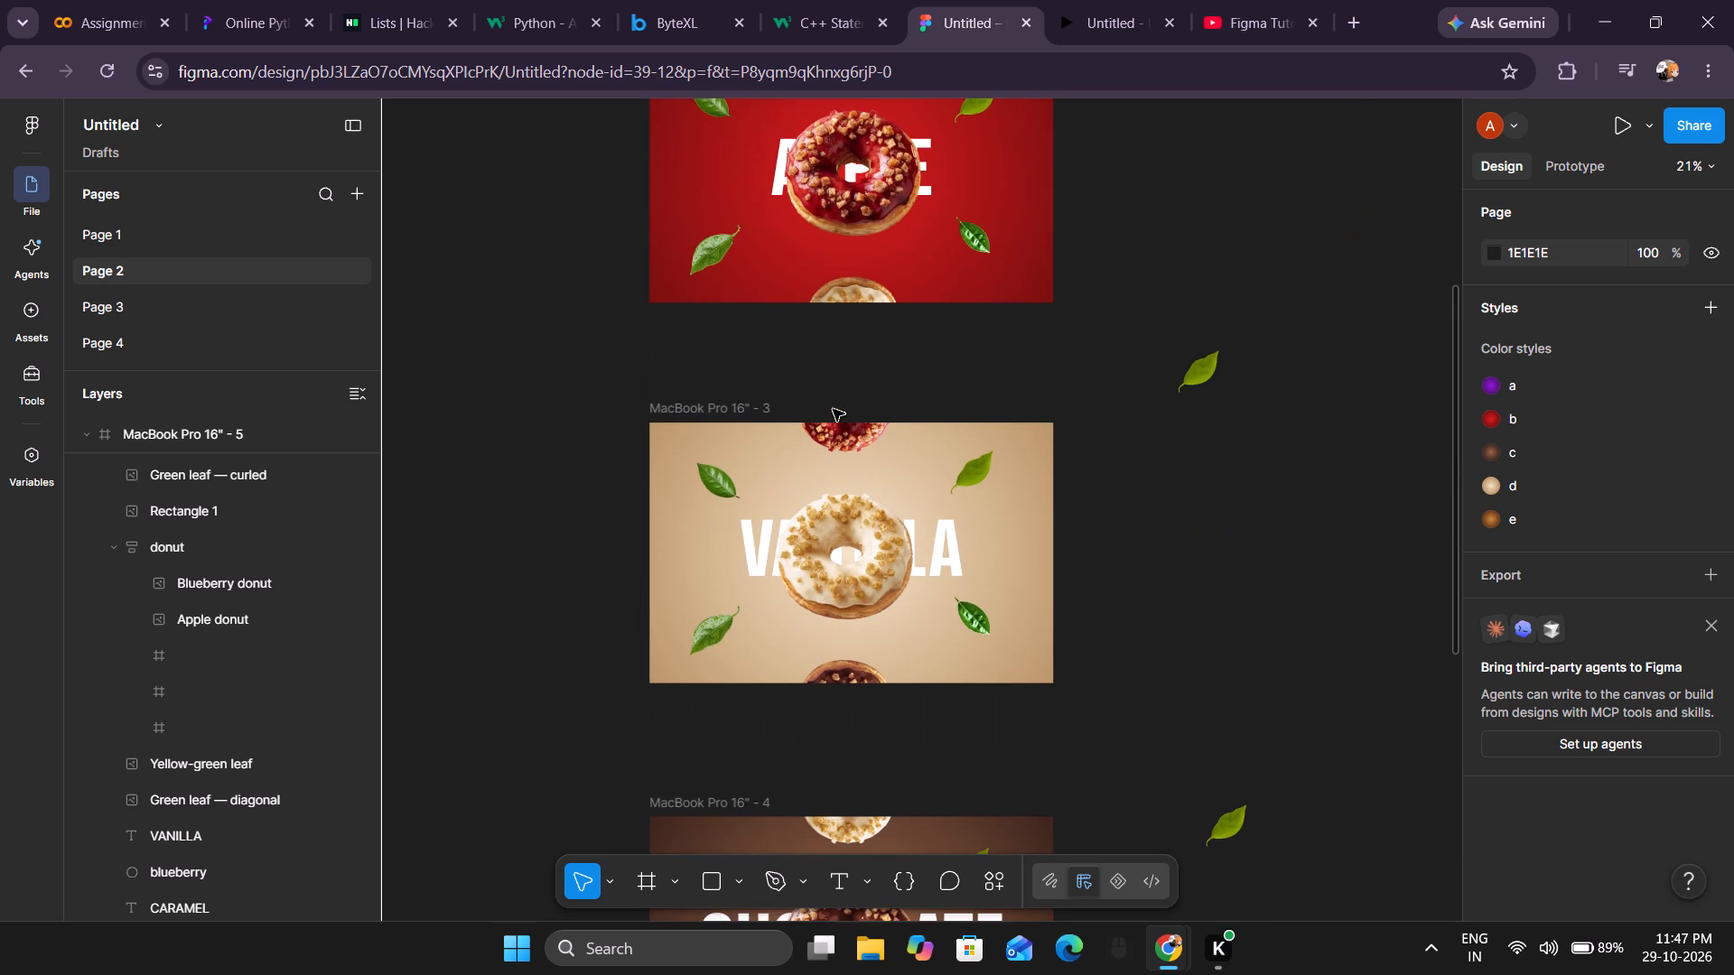
pyautogui.scroll(-3, 833, 409)
pyautogui.scroll(6, 833, 409)
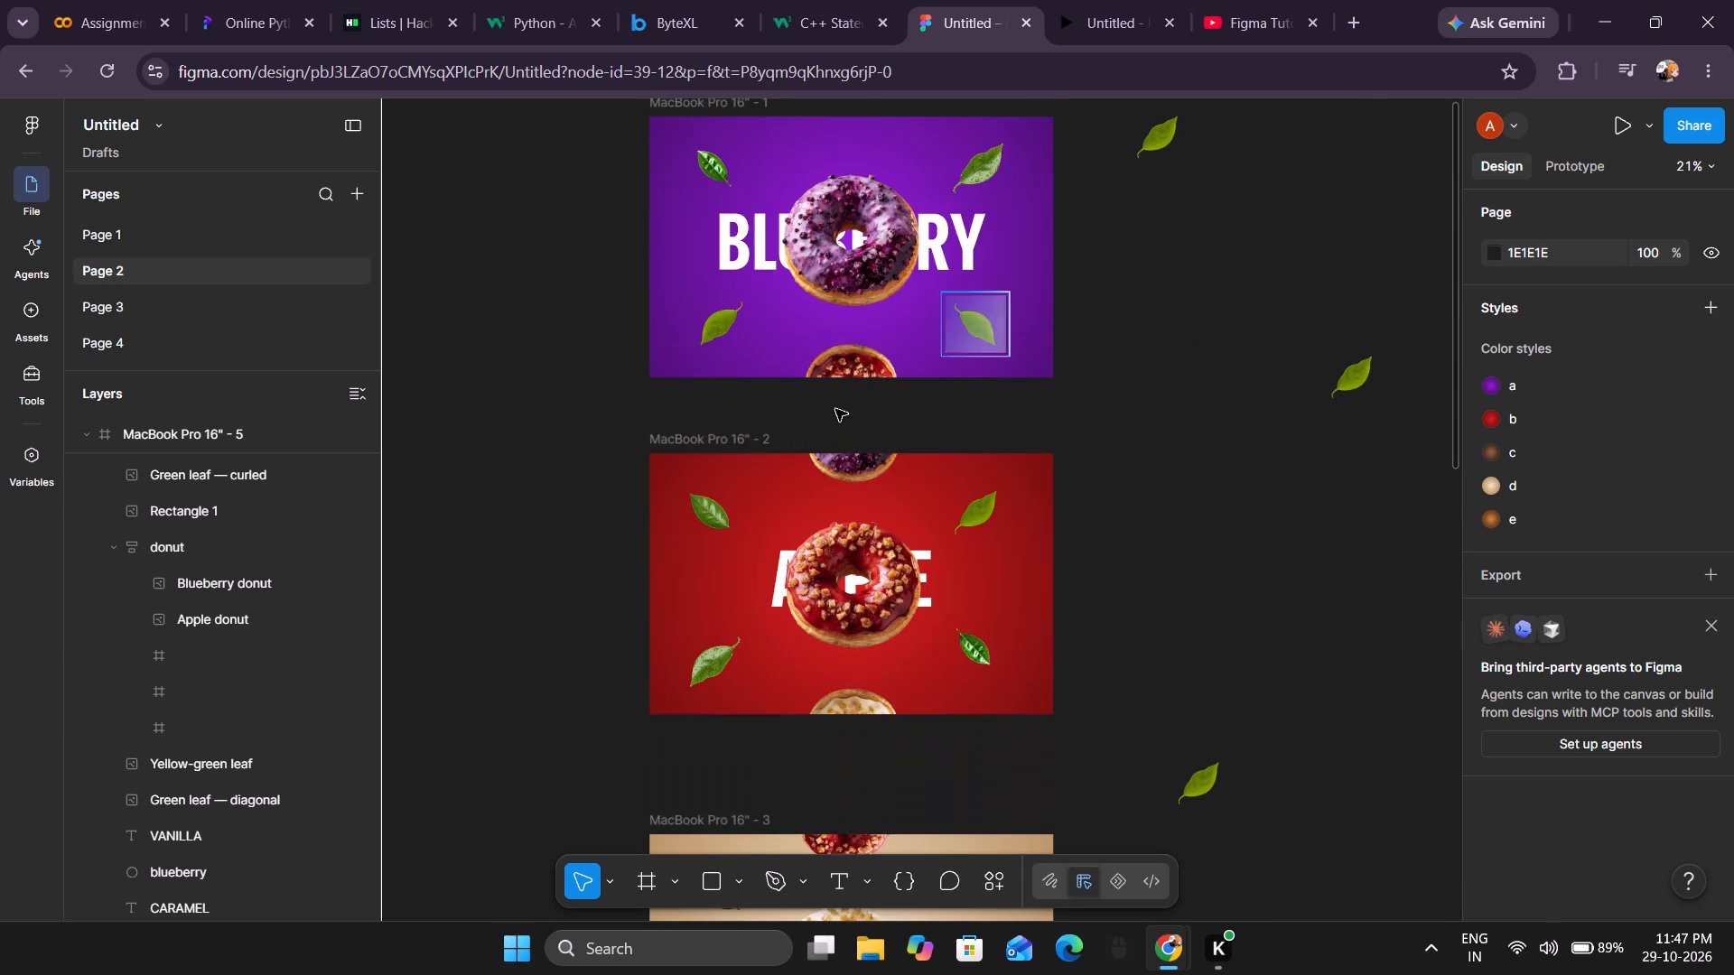
pyautogui.click(1135, 307)
pyautogui.scroll(-4, 1125, 313)
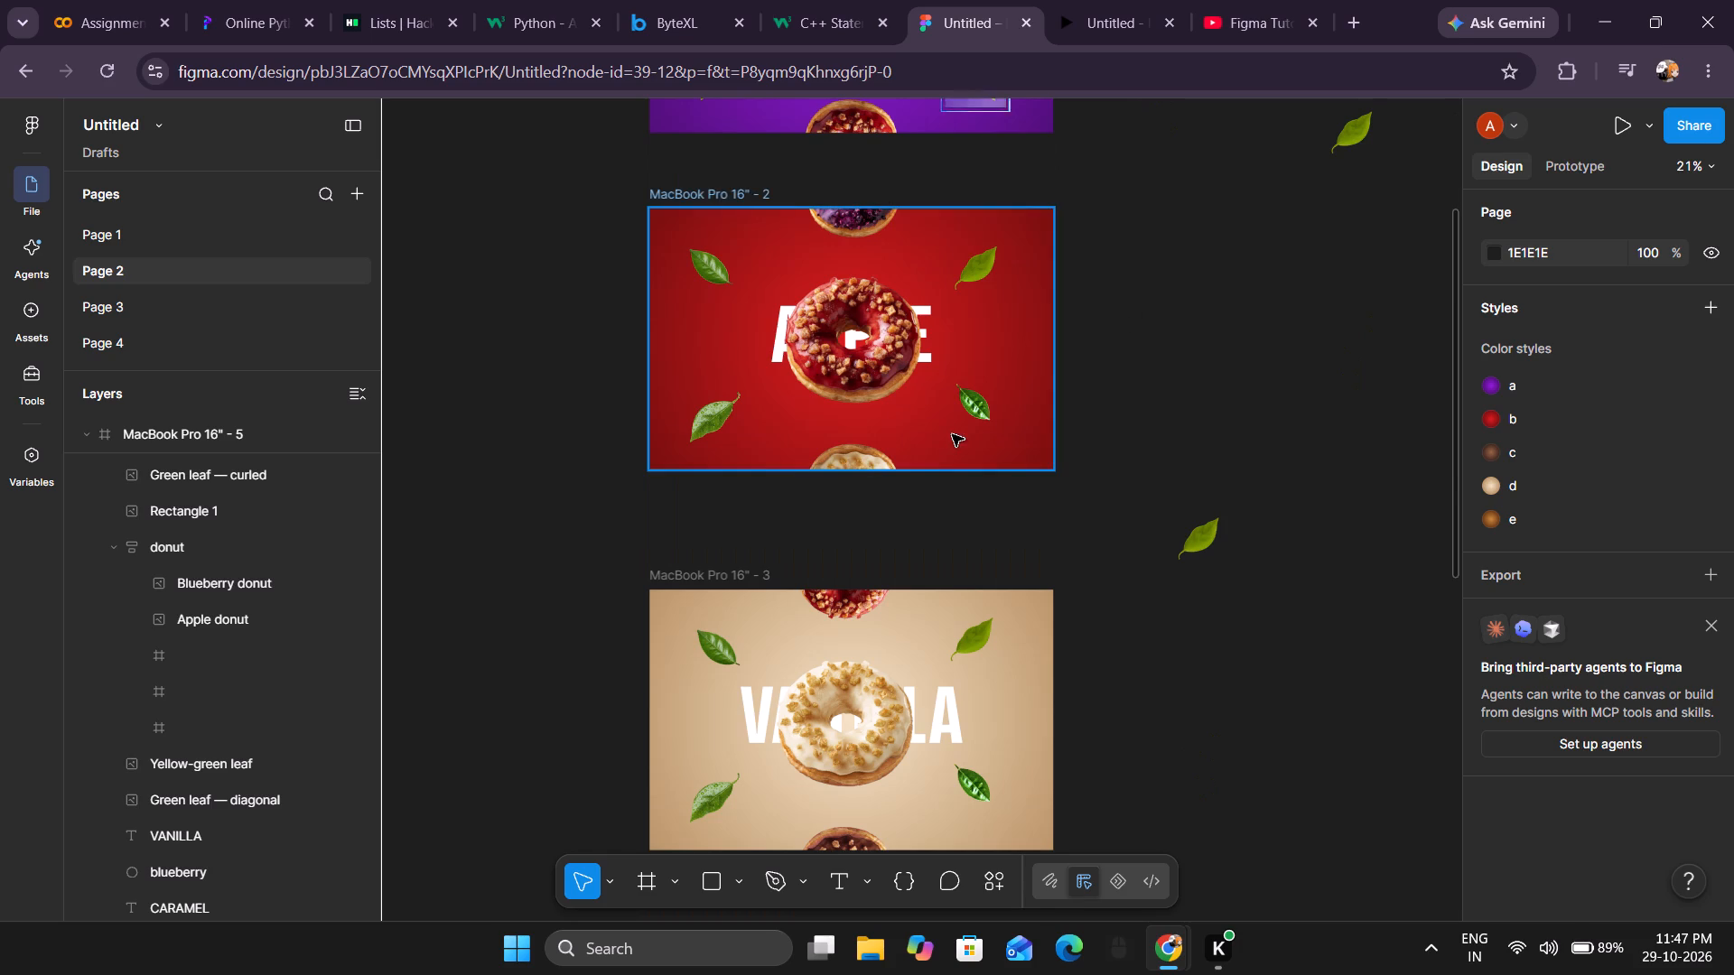
pyautogui.scroll(-3, 952, 434)
pyautogui.scroll(2, 809, 464)
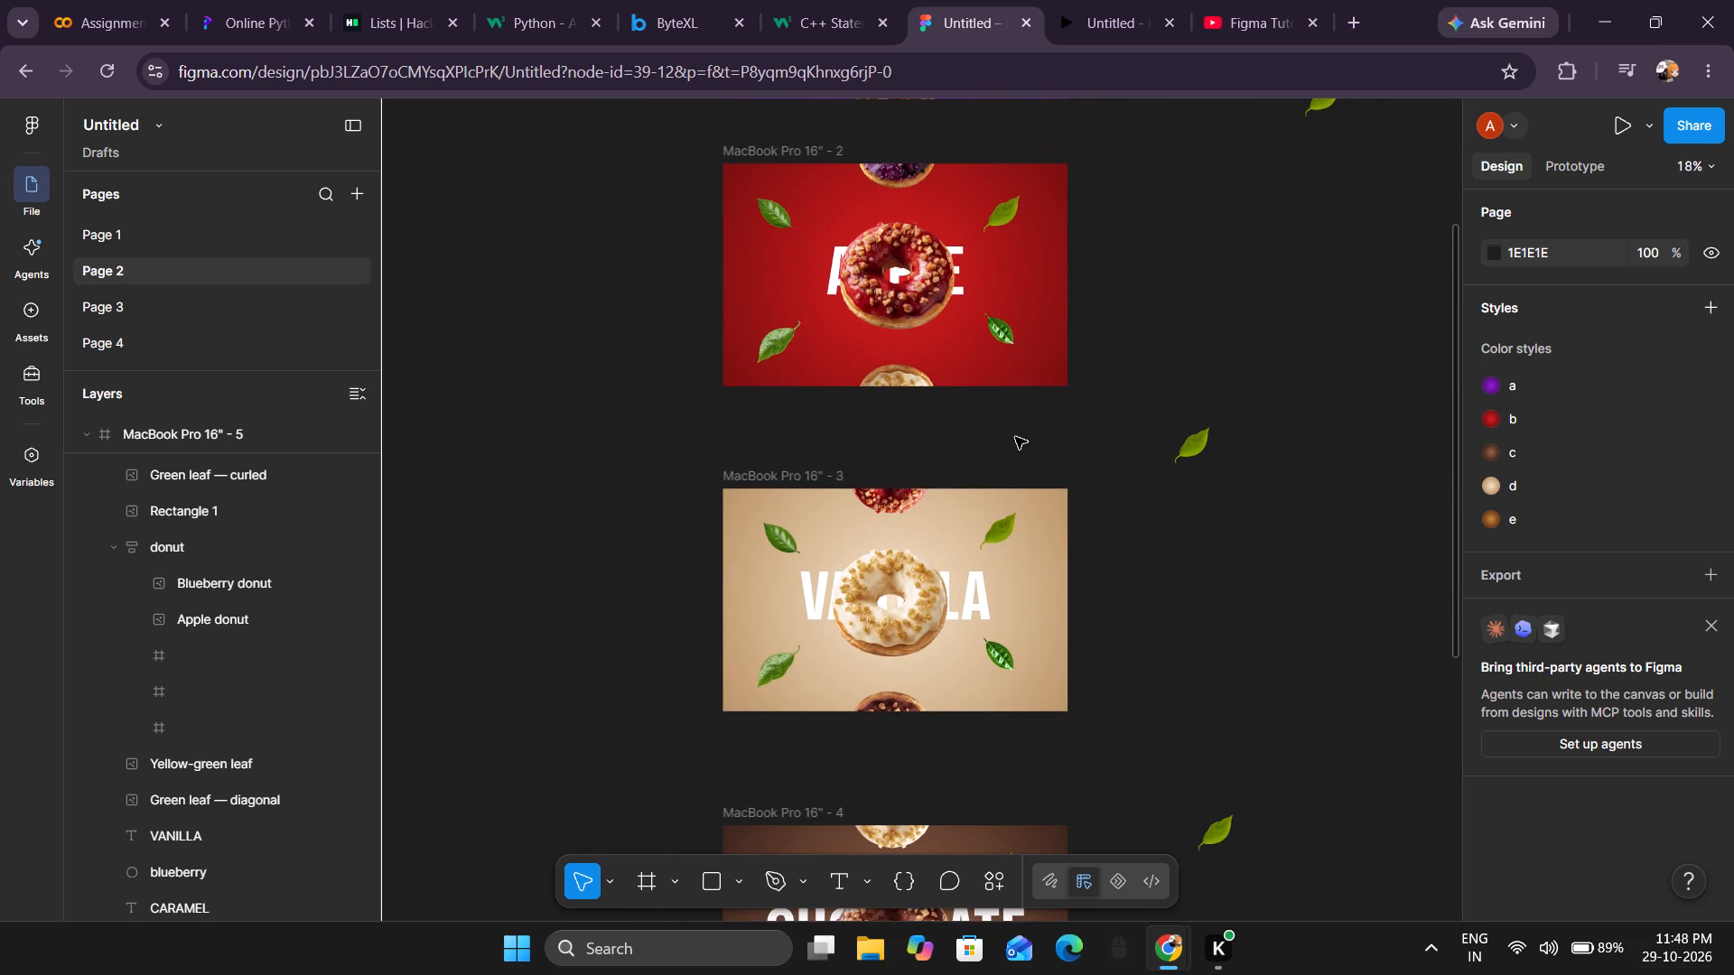
# In the vanilla frame, swap the lower-left leaf with the upper-right yellow-green leaf, placing them near X 1273, Y 98 and X 176, Y 804.
pyautogui.moveTo(820, 625); pyautogui.dragTo(940, 552)
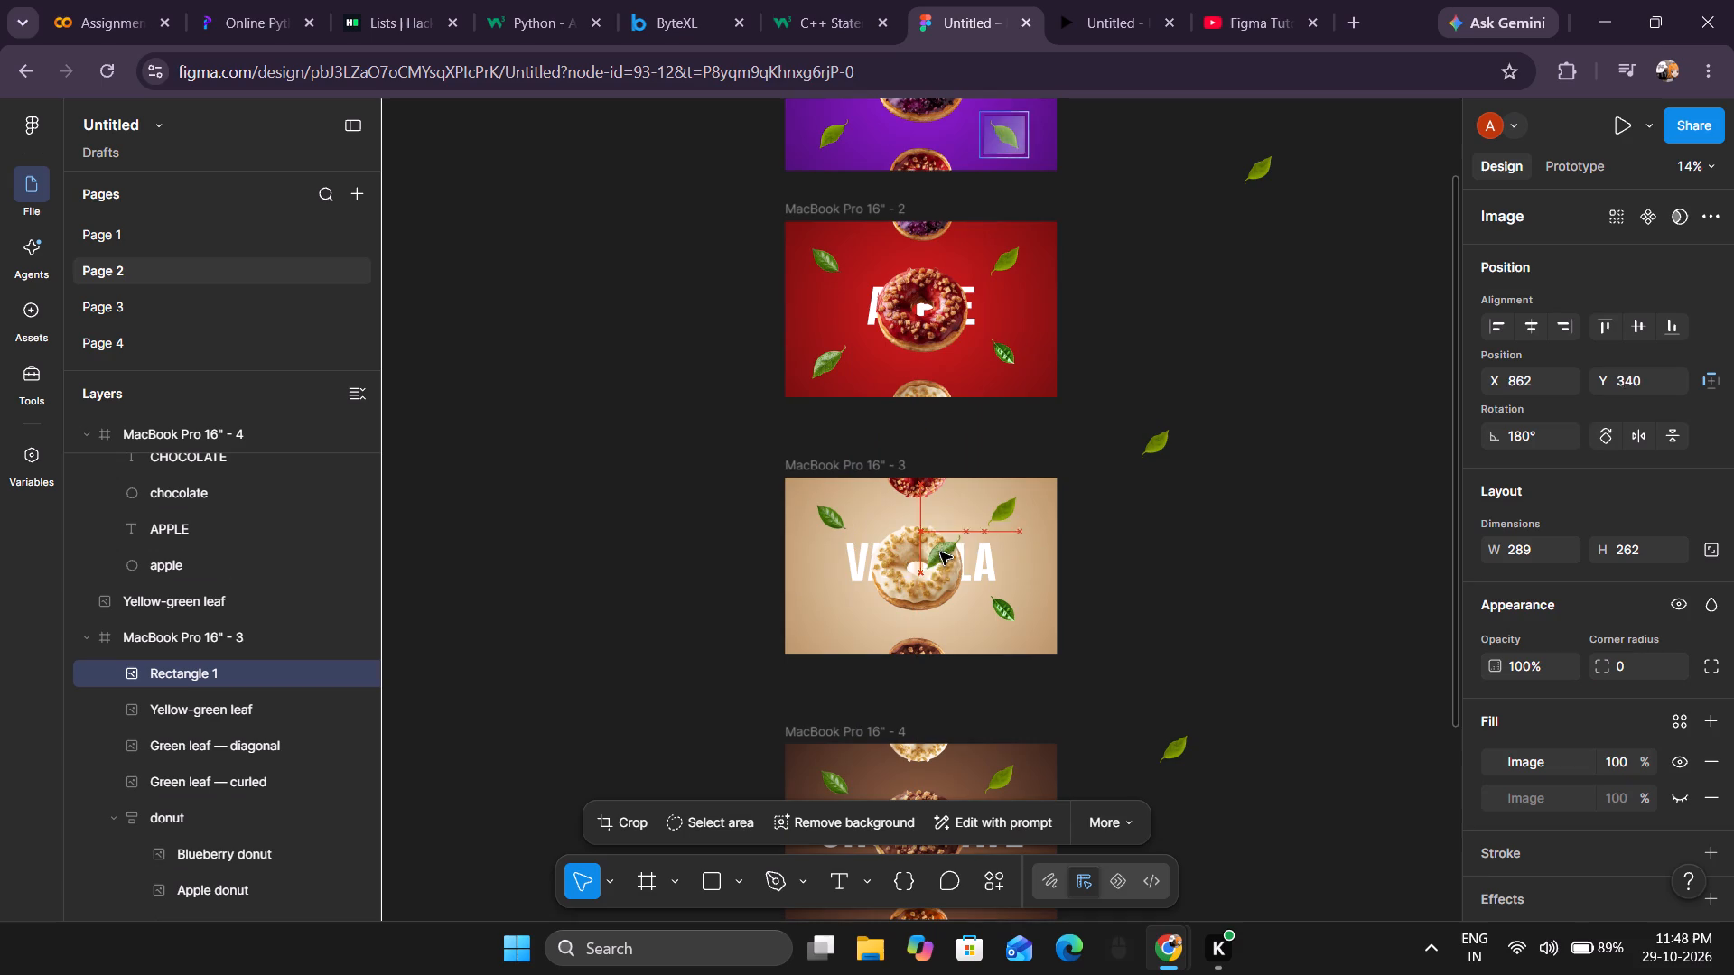
pyautogui.moveTo(940, 552); pyautogui.dragTo(1008, 537)
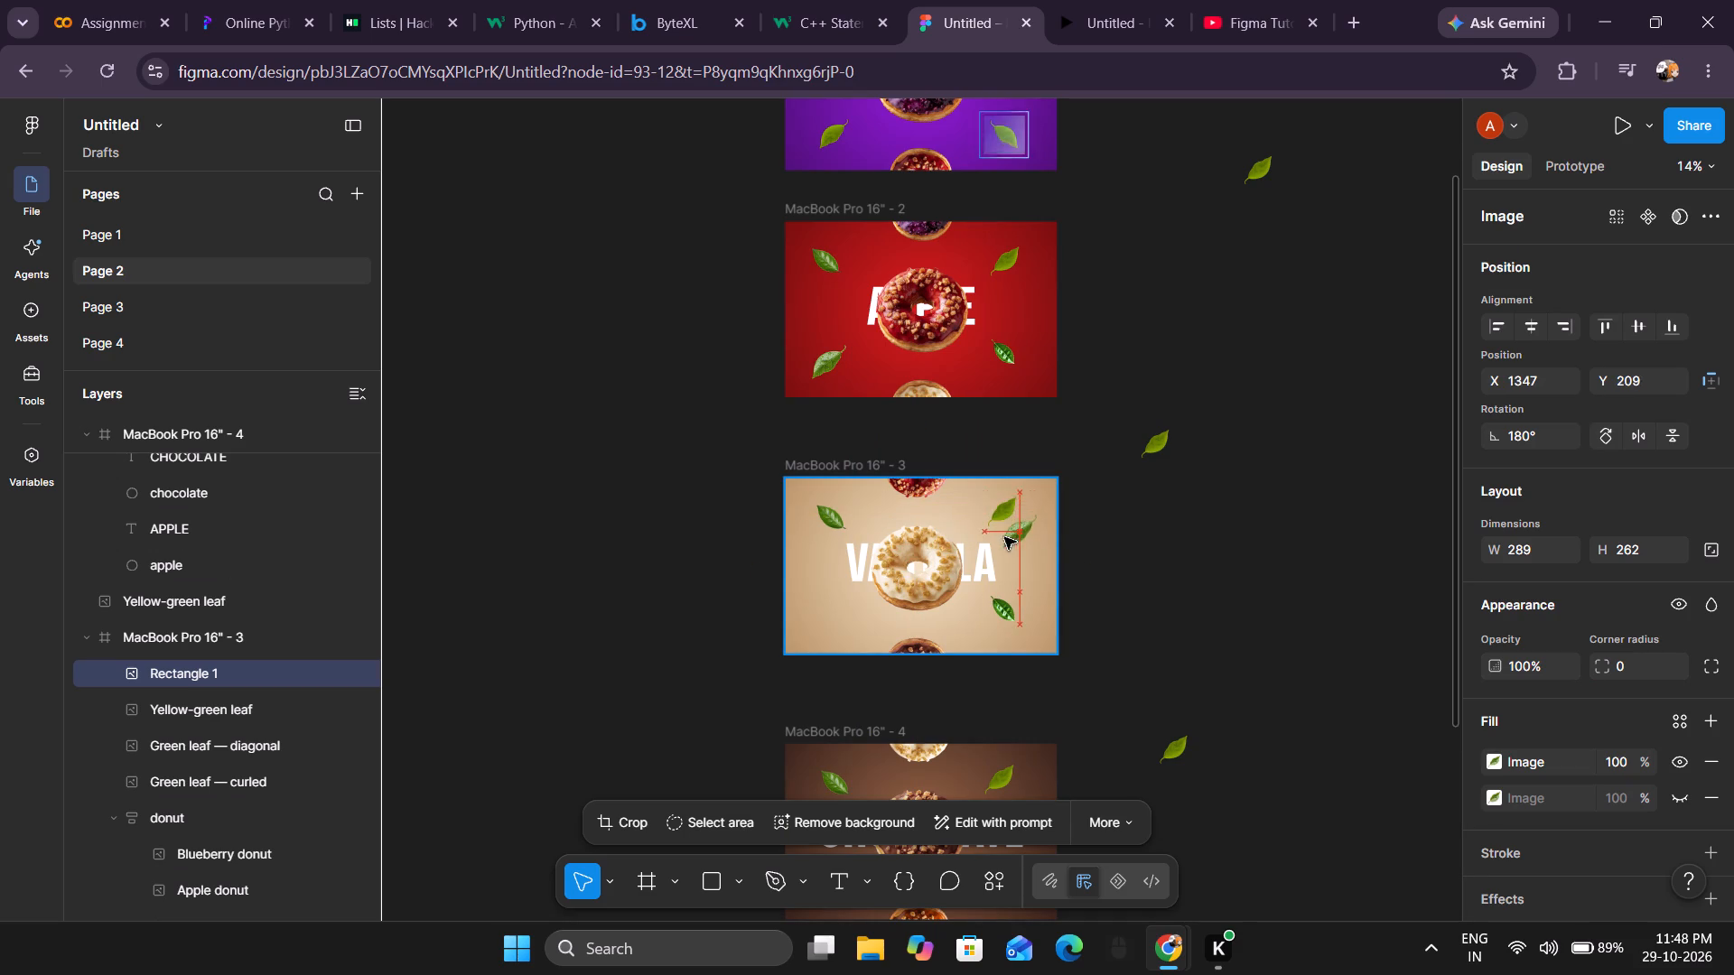
pyautogui.click(1016, 500)
pyautogui.moveTo(1012, 500); pyautogui.dragTo(878, 564)
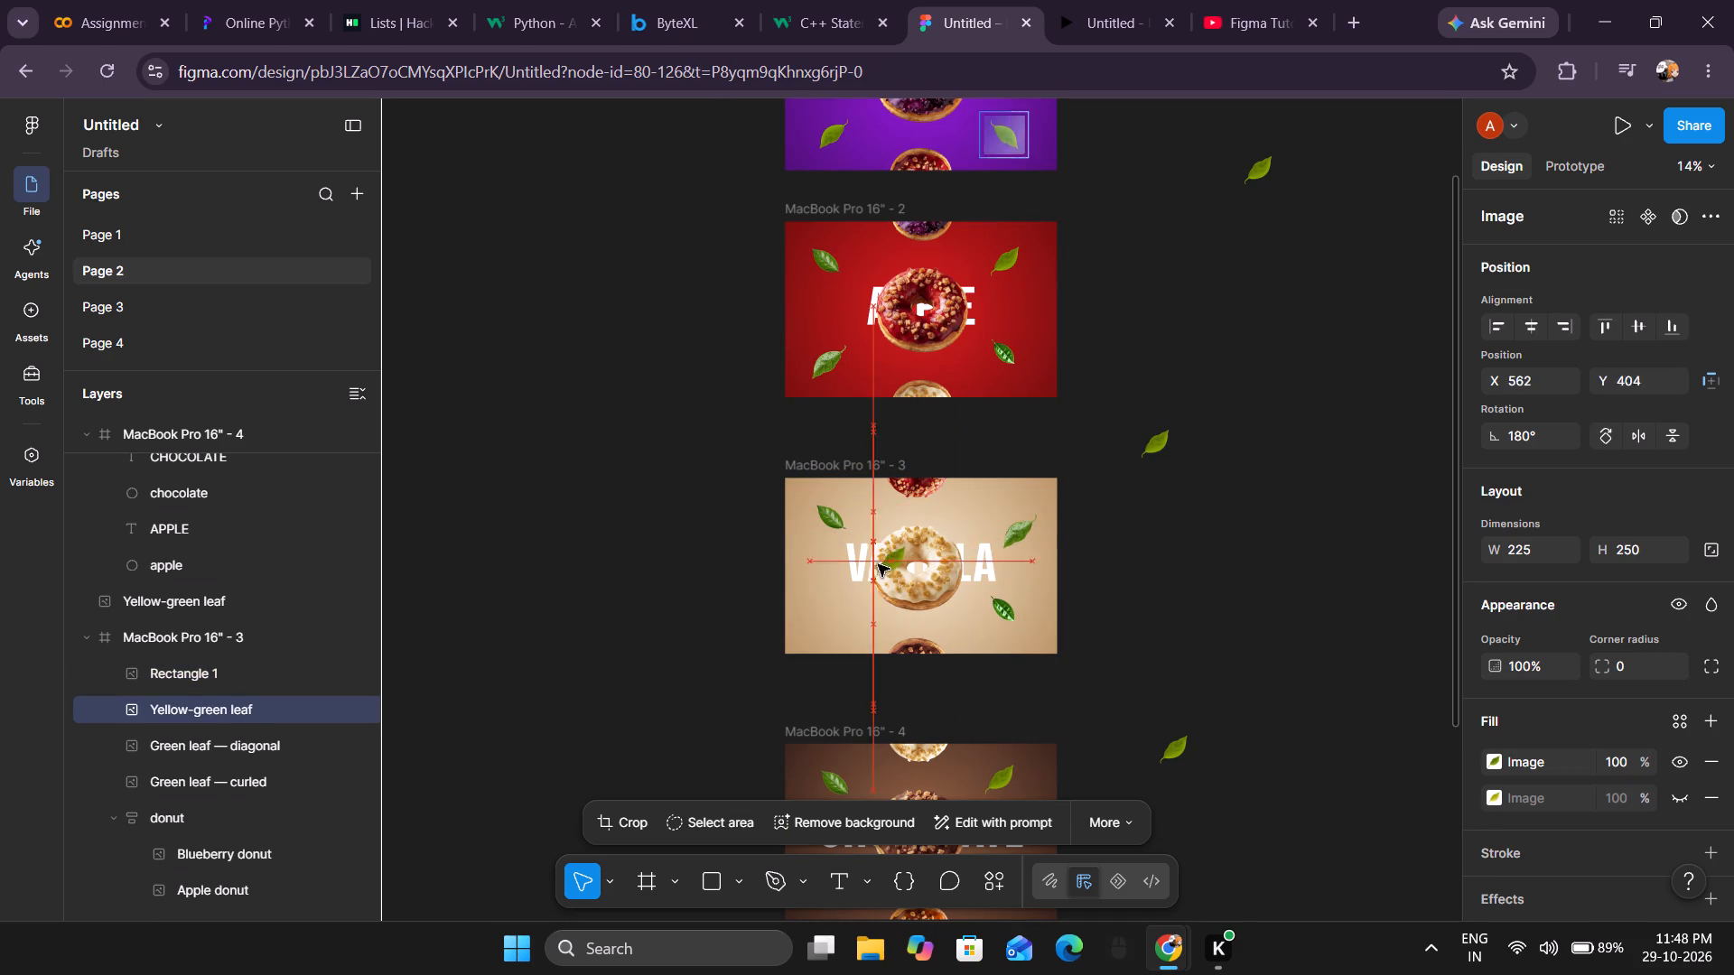
pyautogui.moveTo(878, 564); pyautogui.dragTo(841, 605)
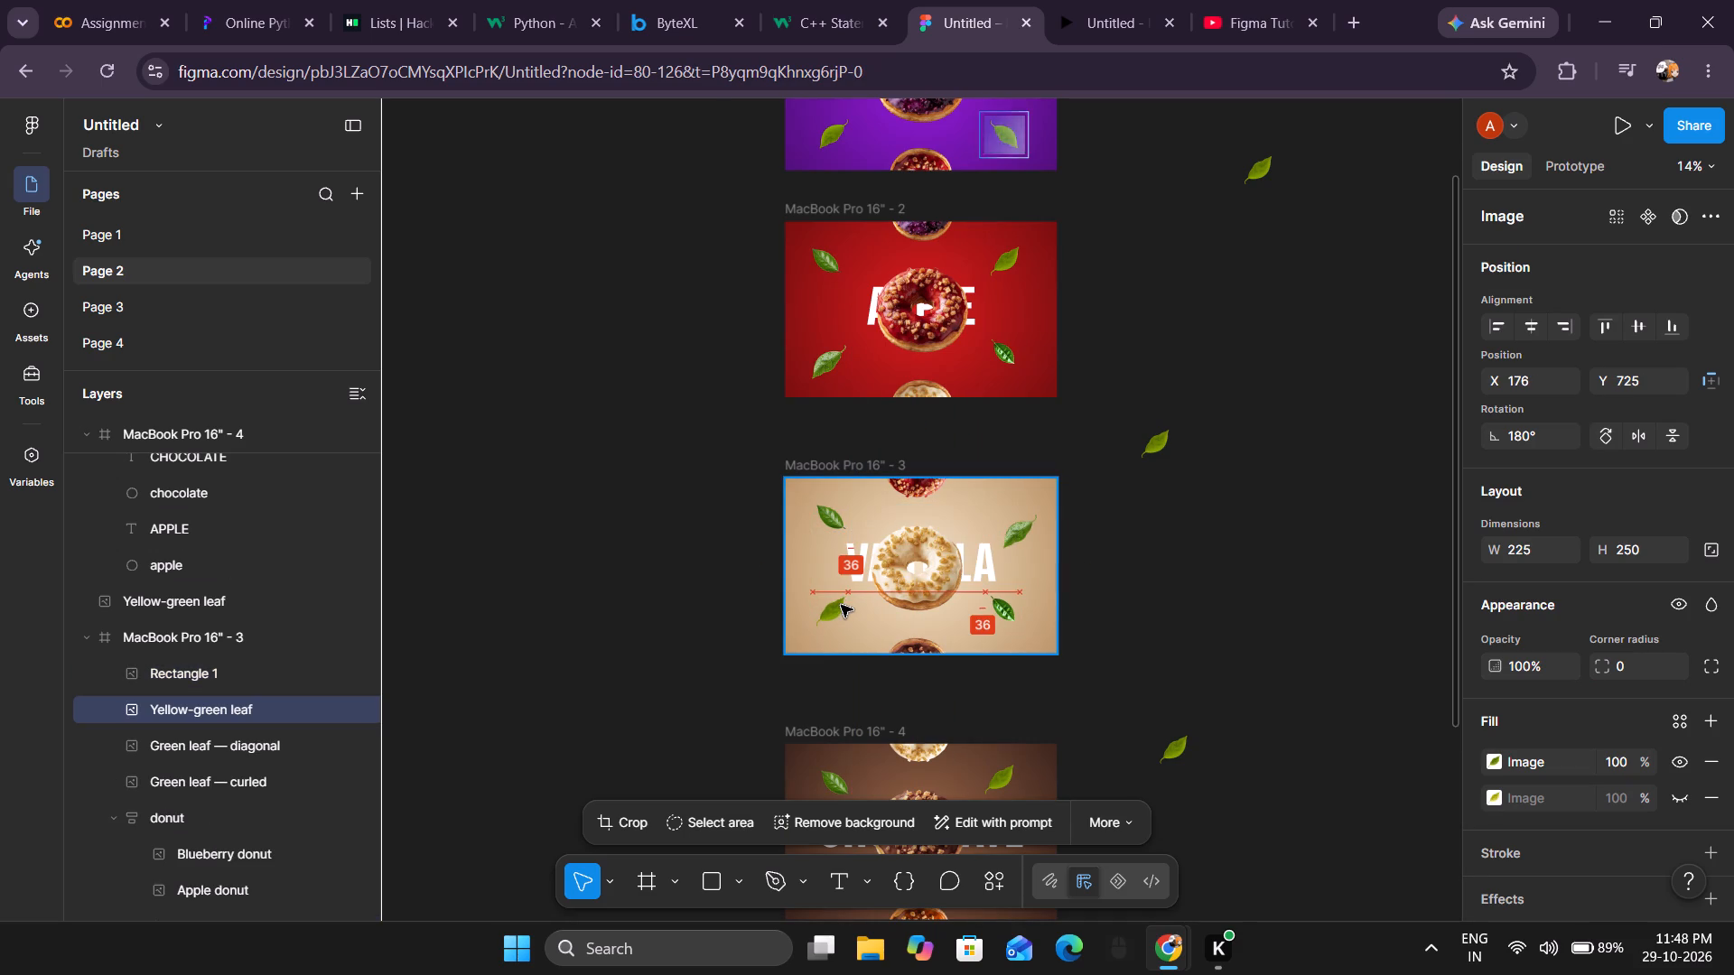
pyautogui.moveTo(841, 605); pyautogui.dragTo(841, 610)
pyautogui.moveTo(1019, 534); pyautogui.dragTo(1009, 525)
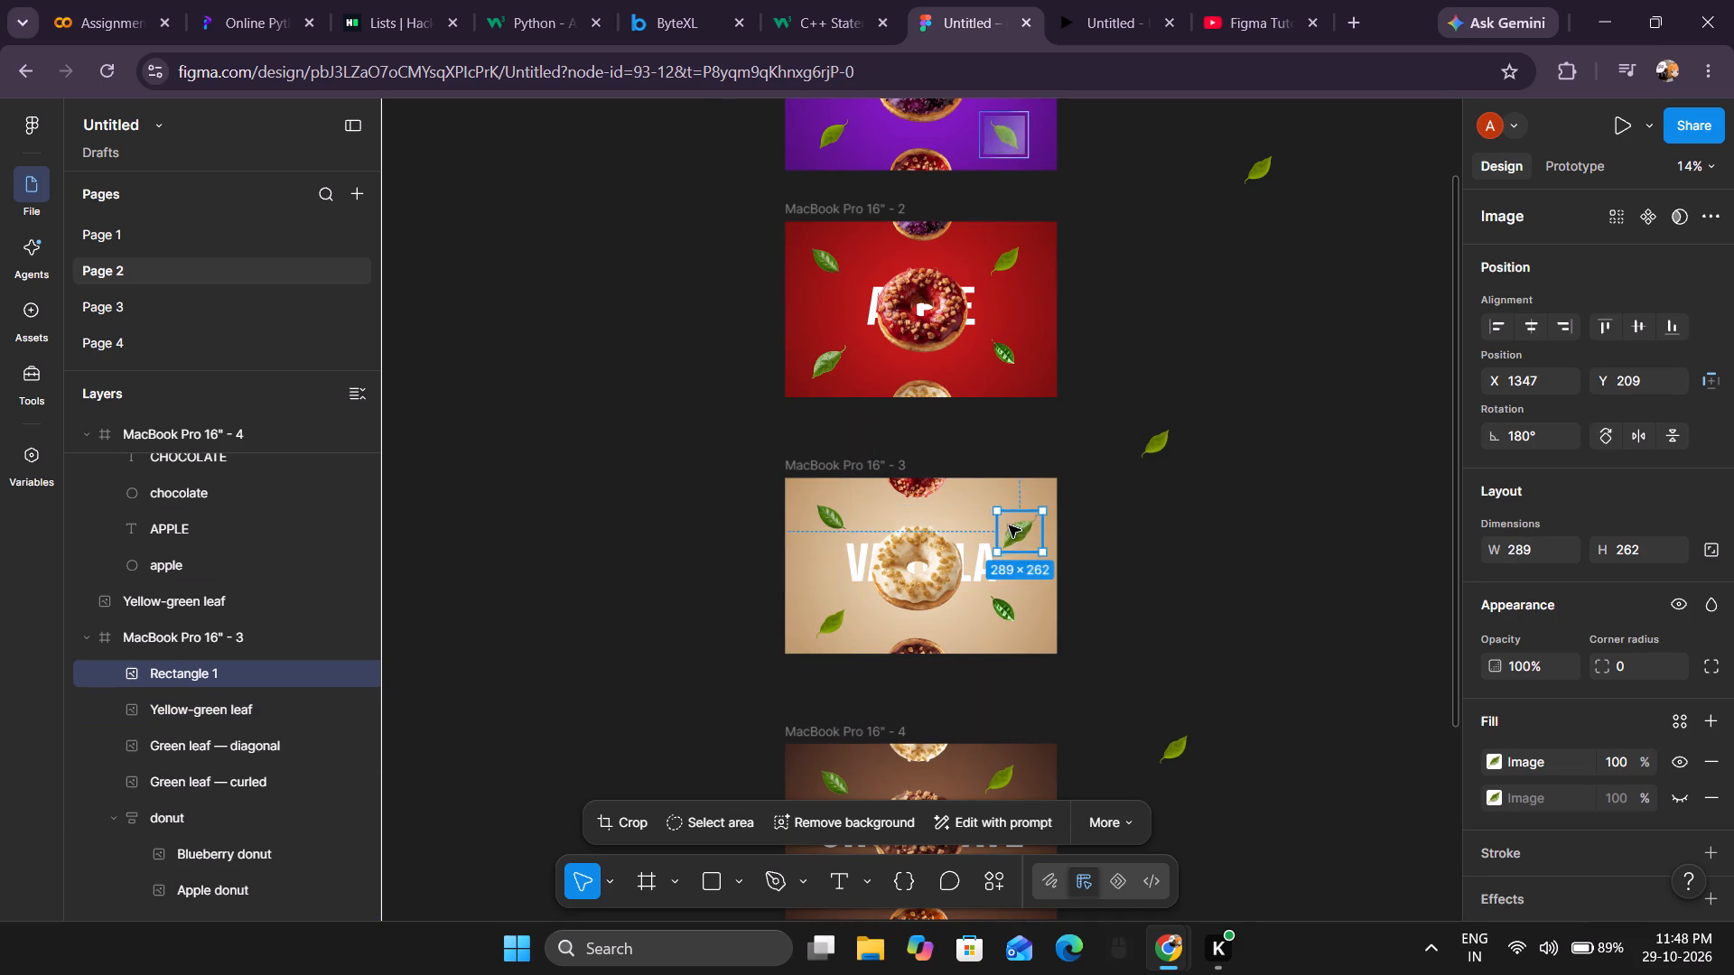
pyautogui.moveTo(1009, 525); pyautogui.dragTo(1007, 518)
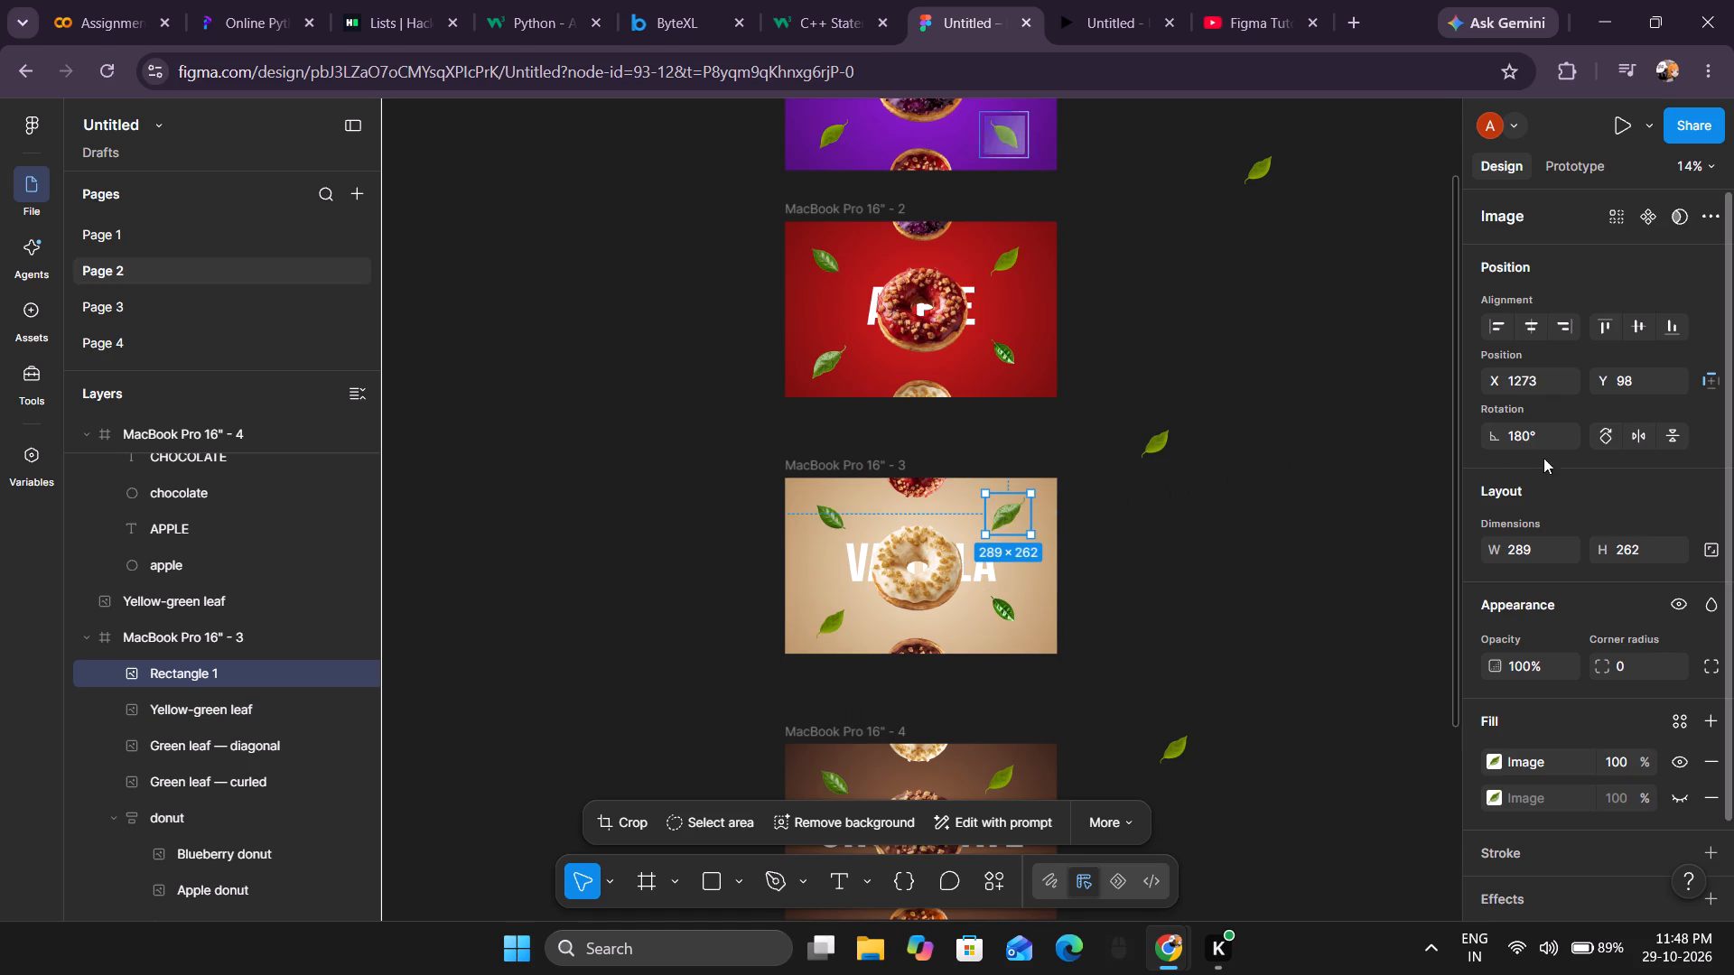
# Flip the vanilla frame's upper-right leaf and lower-left yellow-green leaf both horizontally and vertically.
pyautogui.click(1640, 430)
pyautogui.click(1680, 436)
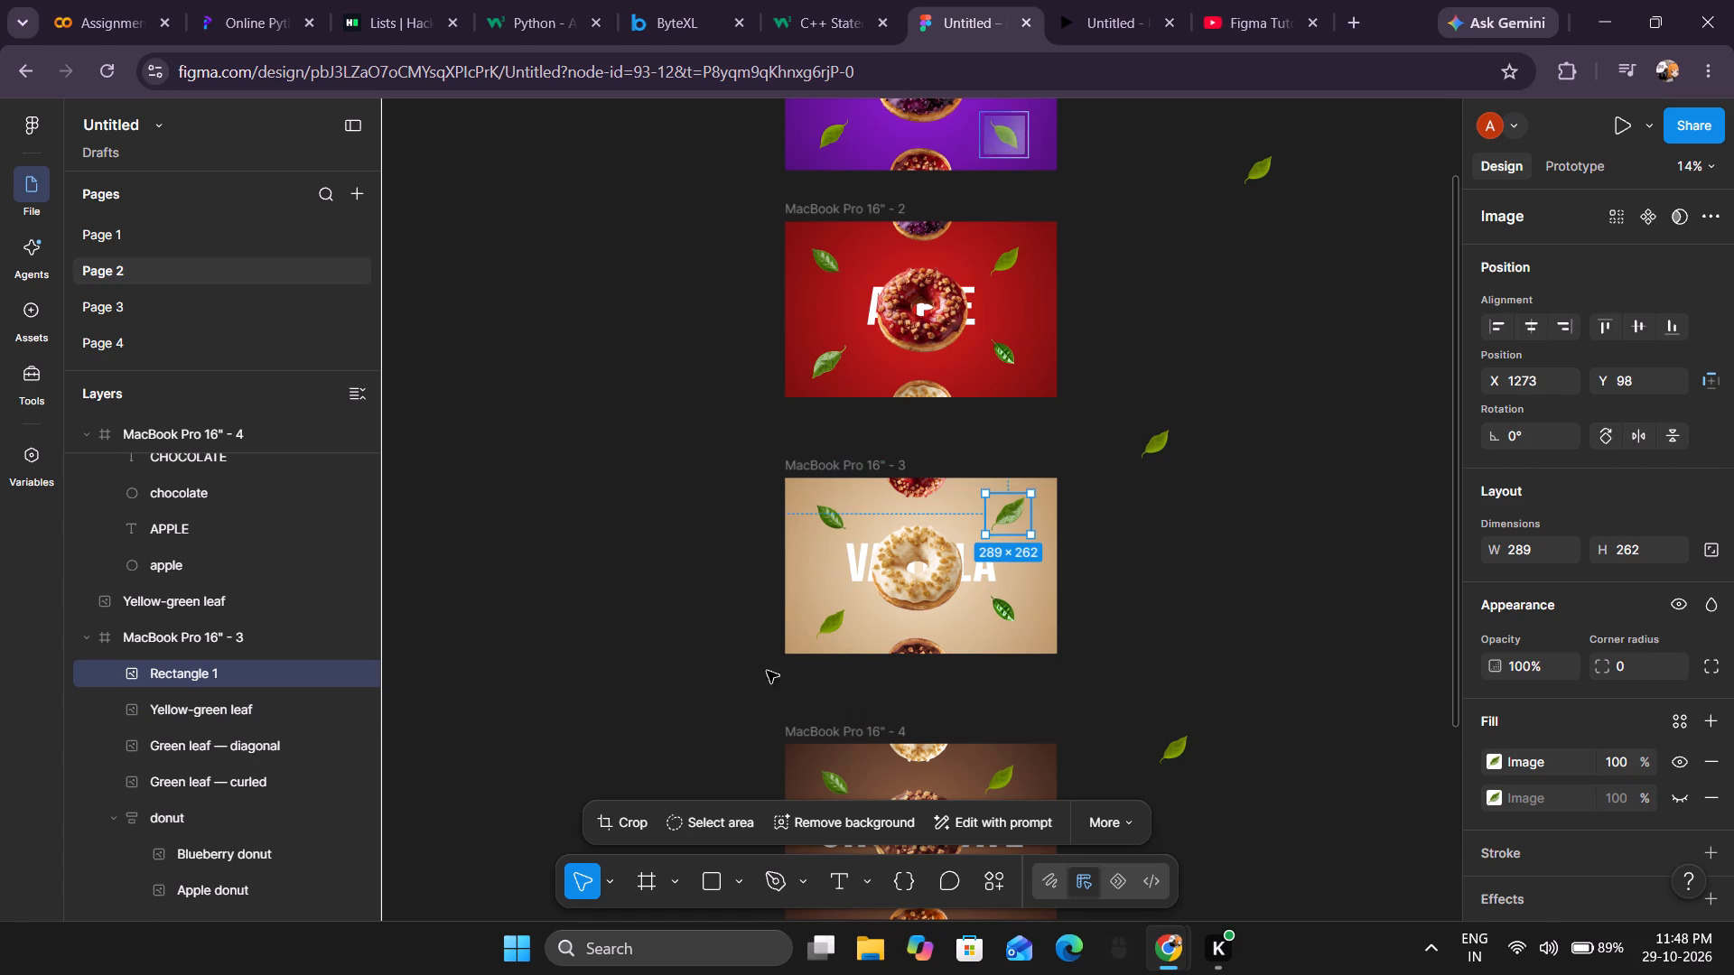
pyautogui.click(840, 628)
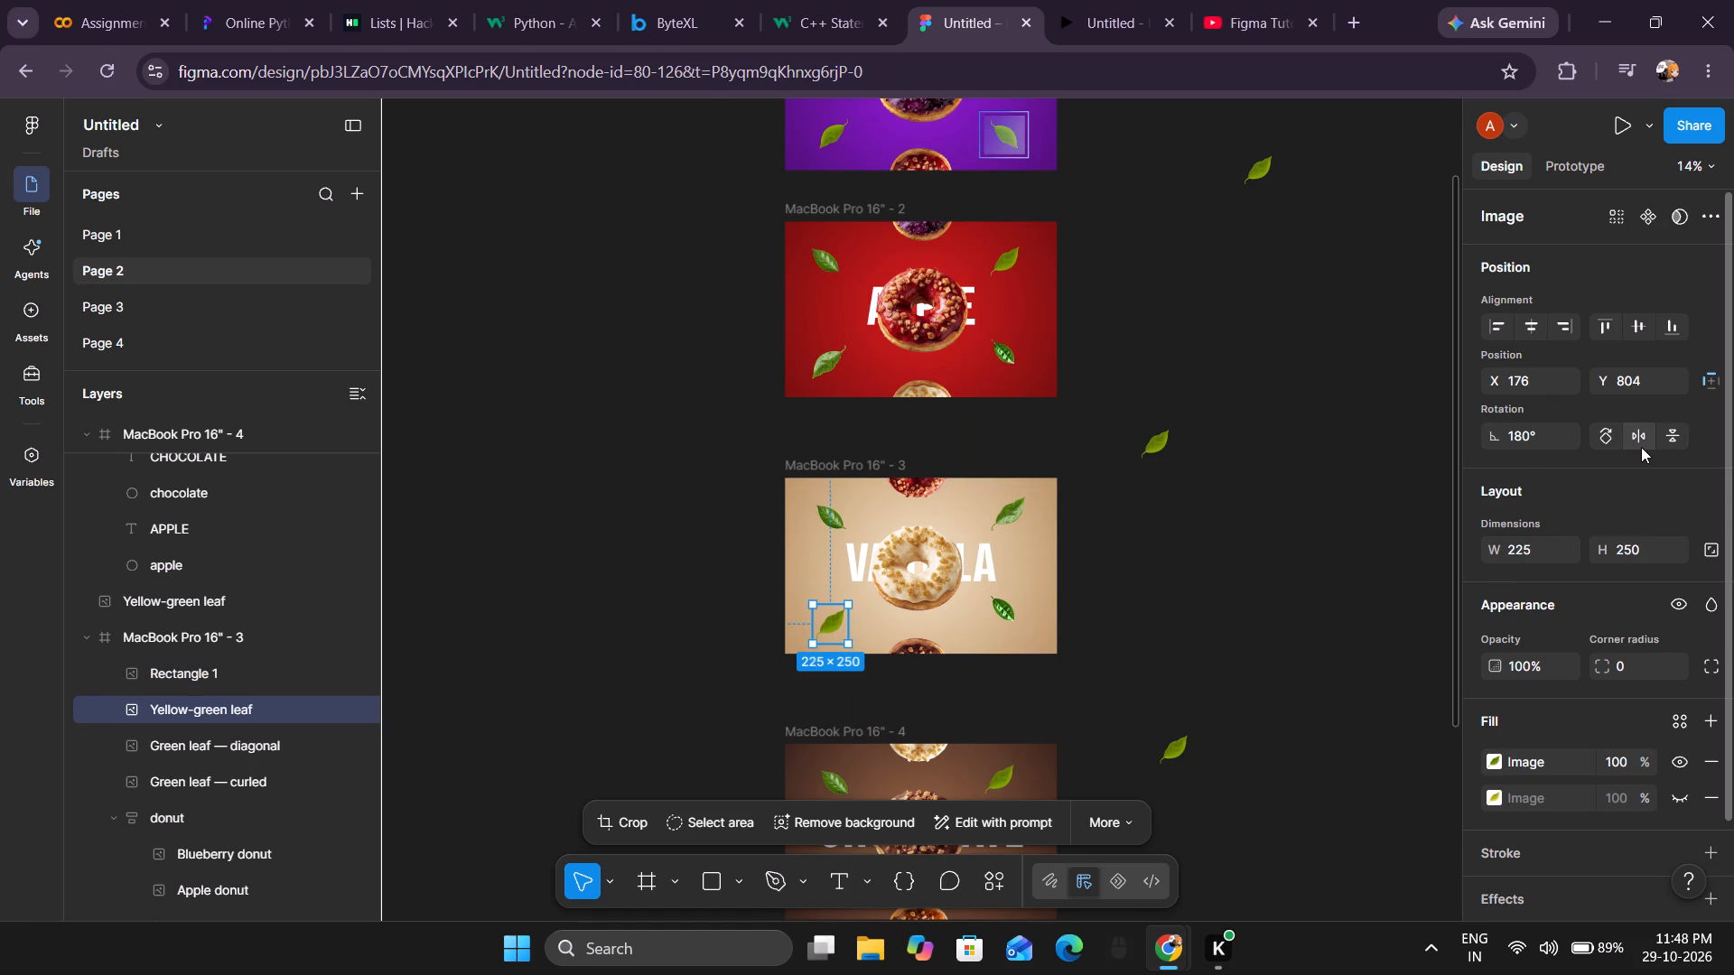
pyautogui.click(1641, 447)
pyautogui.click(1672, 433)
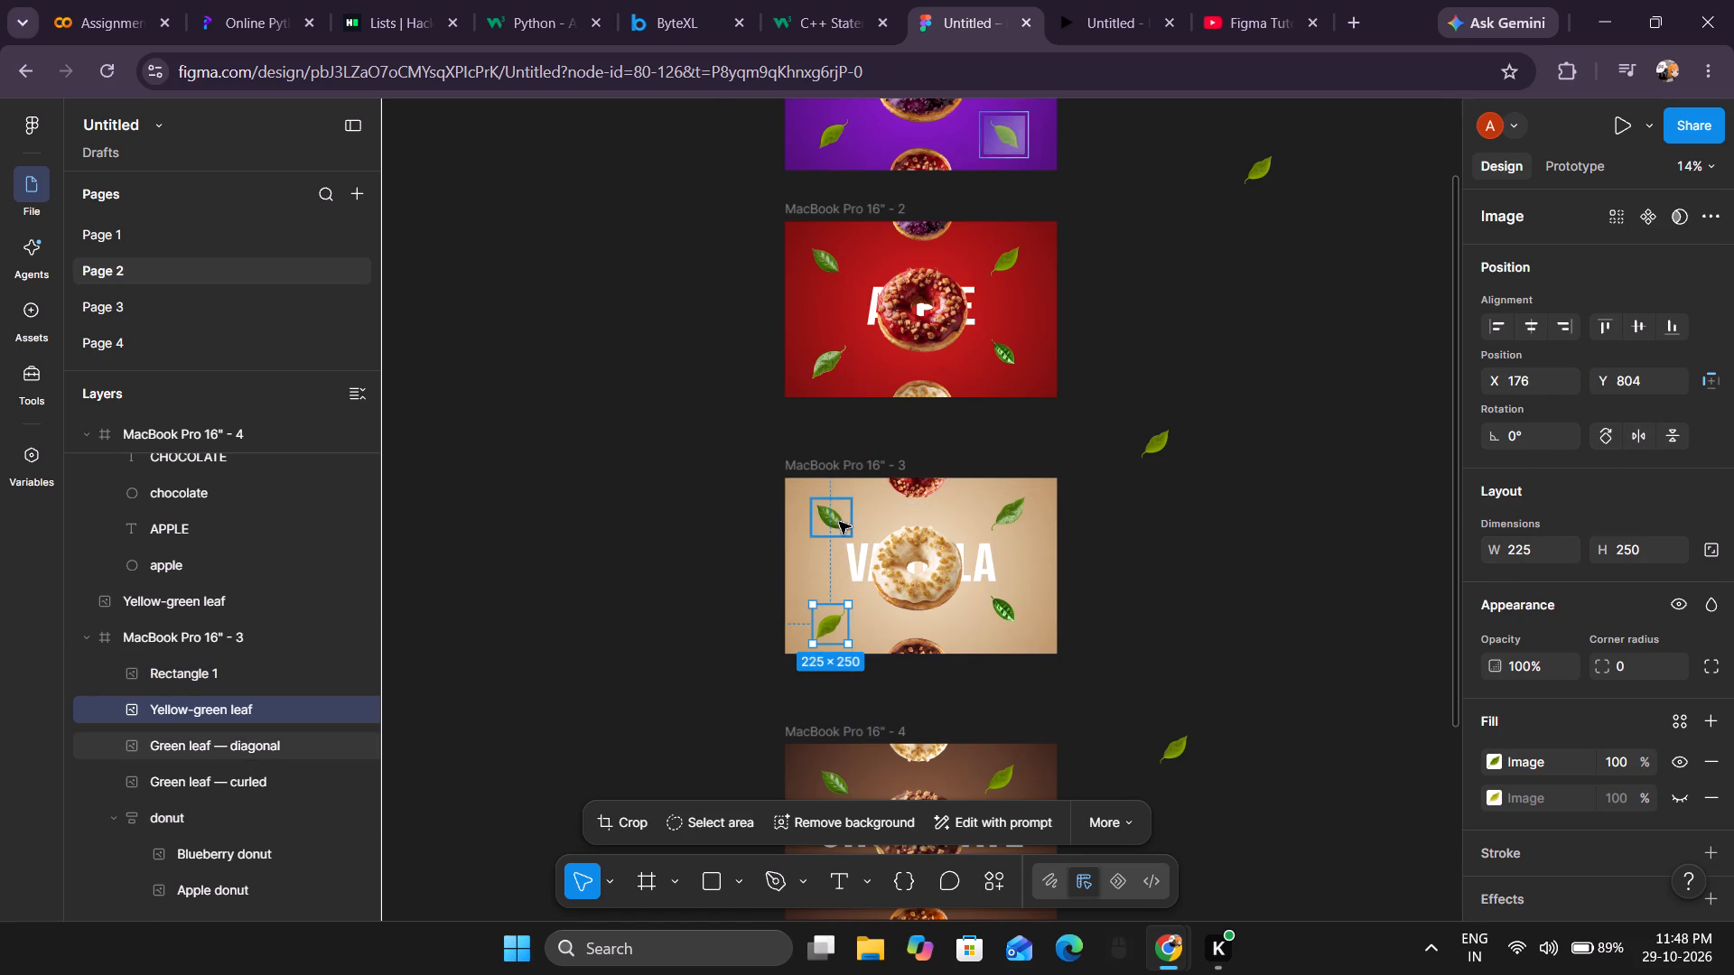
# Swap the vanilla frame's diagonal and curled green leaves, placing curled at about X 182, Y 172 and diagonal at about X 1304, Y 730.
pyautogui.moveTo(839, 522); pyautogui.dragTo(1002, 627)
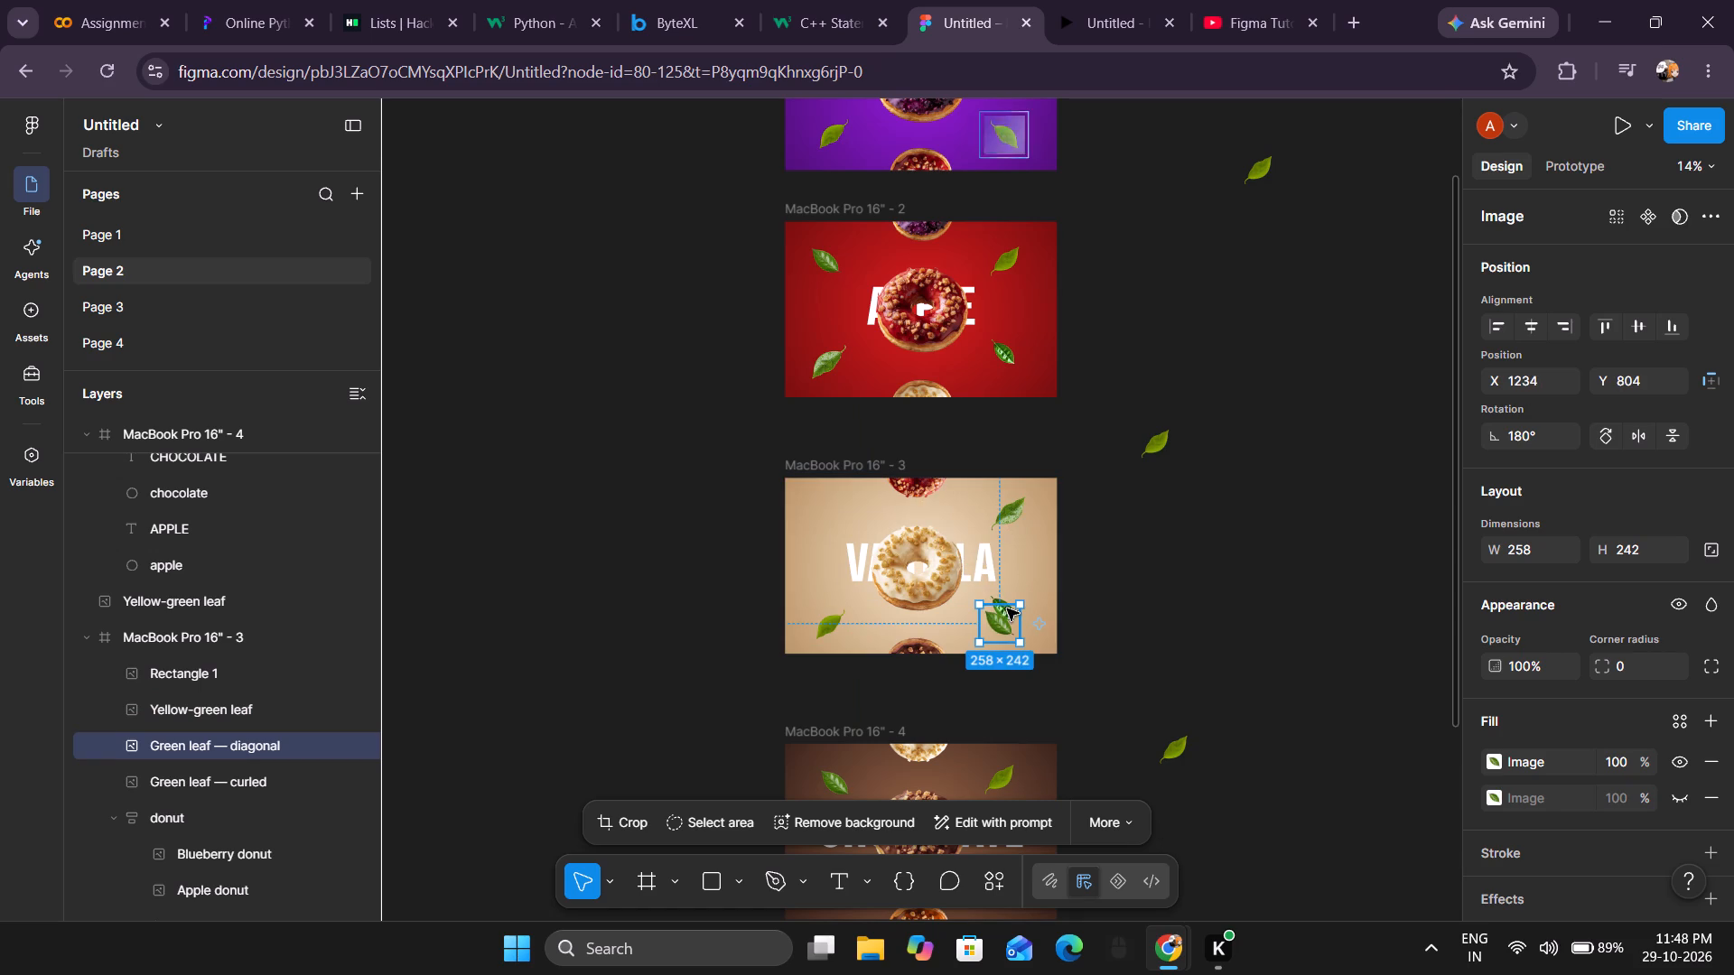
pyautogui.click(1007, 600)
pyautogui.click(1013, 589)
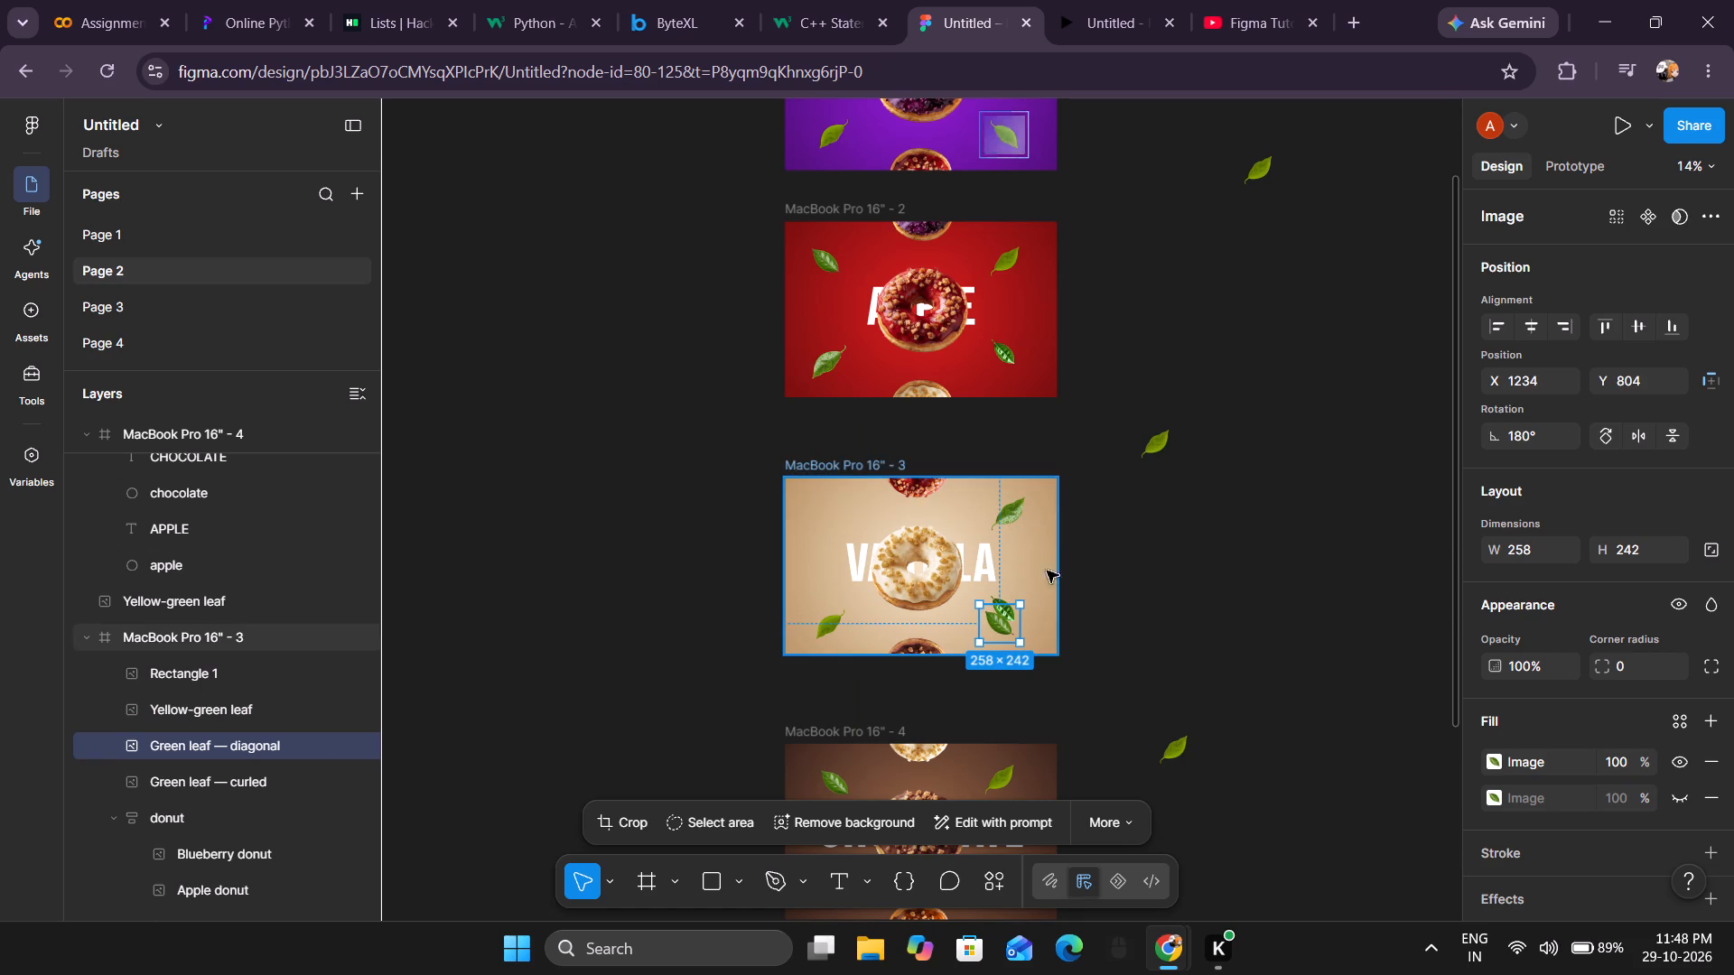
pyautogui.click(1144, 565)
pyautogui.moveTo(1011, 605); pyautogui.dragTo(1016, 599)
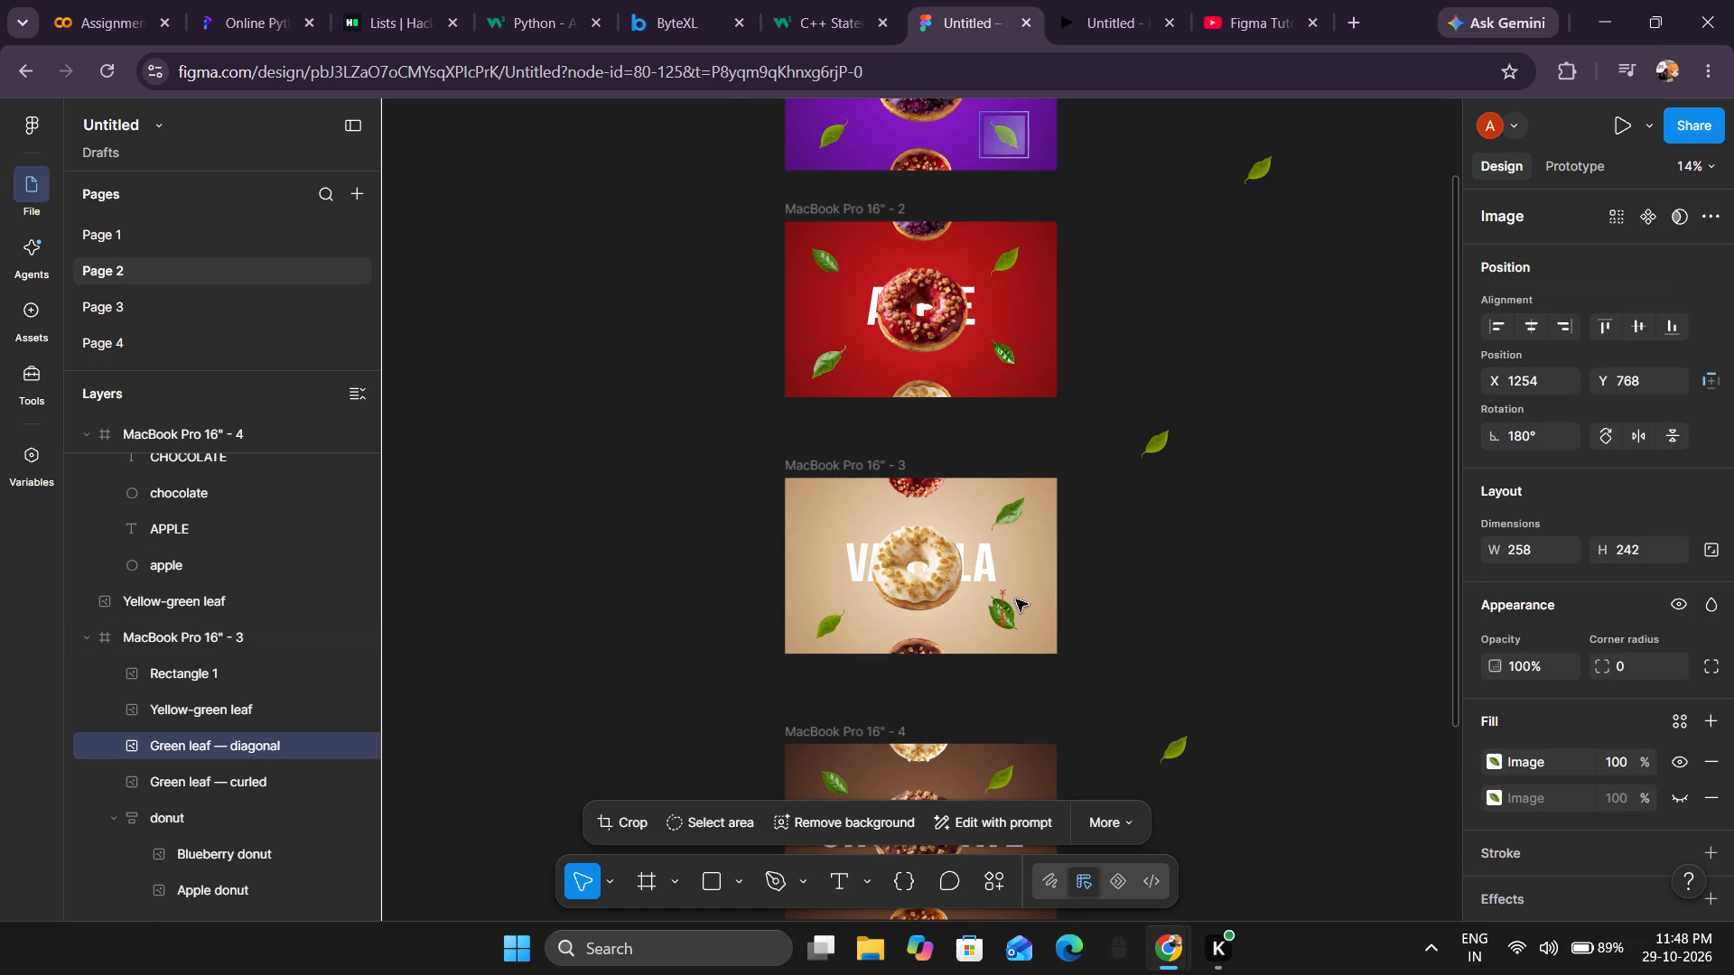
pyautogui.moveTo(1016, 599); pyautogui.dragTo(995, 645)
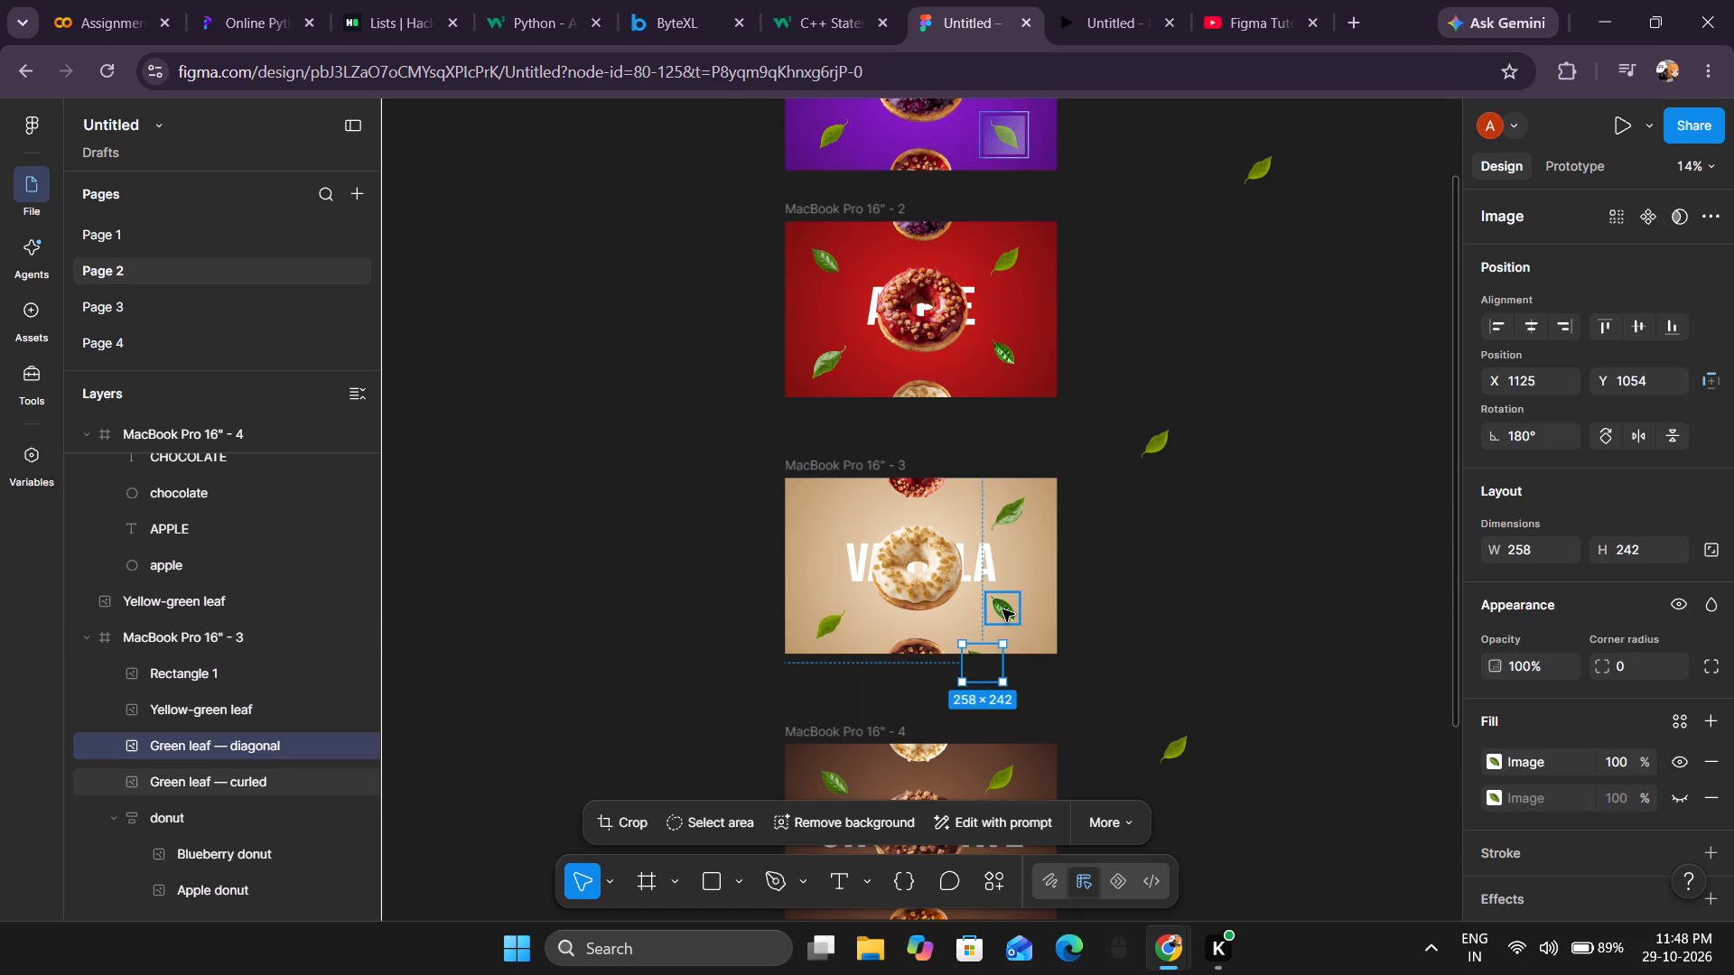
pyautogui.moveTo(1002, 609); pyautogui.dragTo(832, 526)
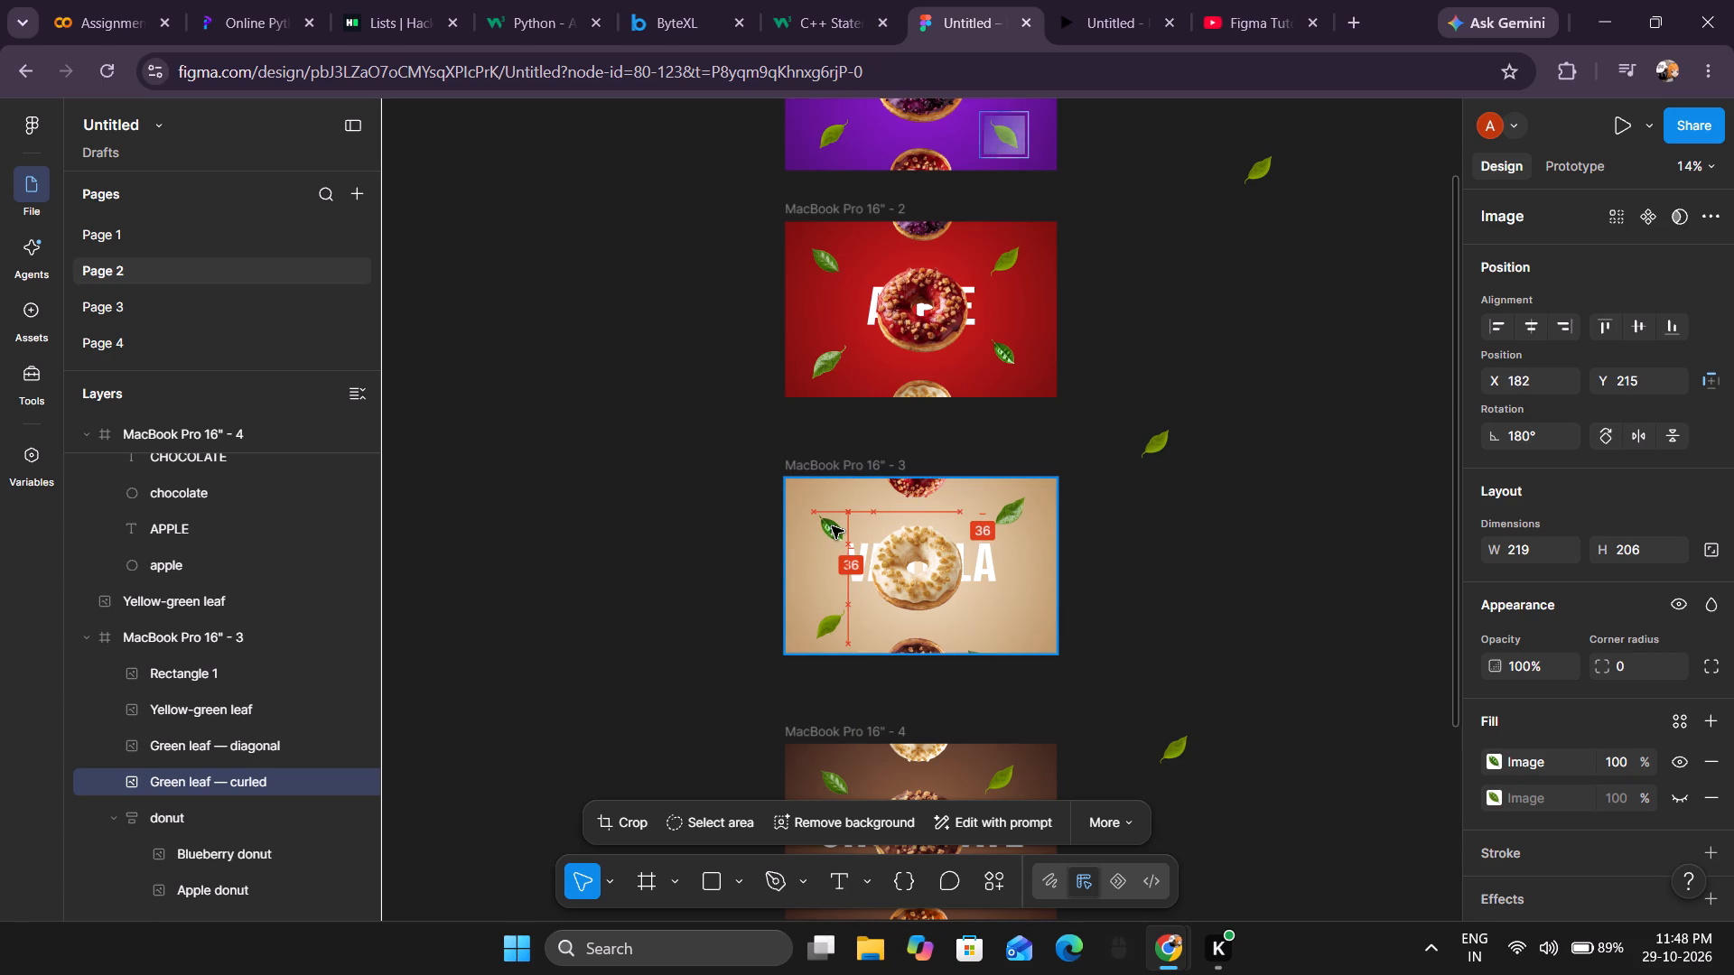
pyautogui.moveTo(832, 526); pyautogui.dragTo(832, 524)
pyautogui.moveTo(979, 645); pyautogui.dragTo(981, 642)
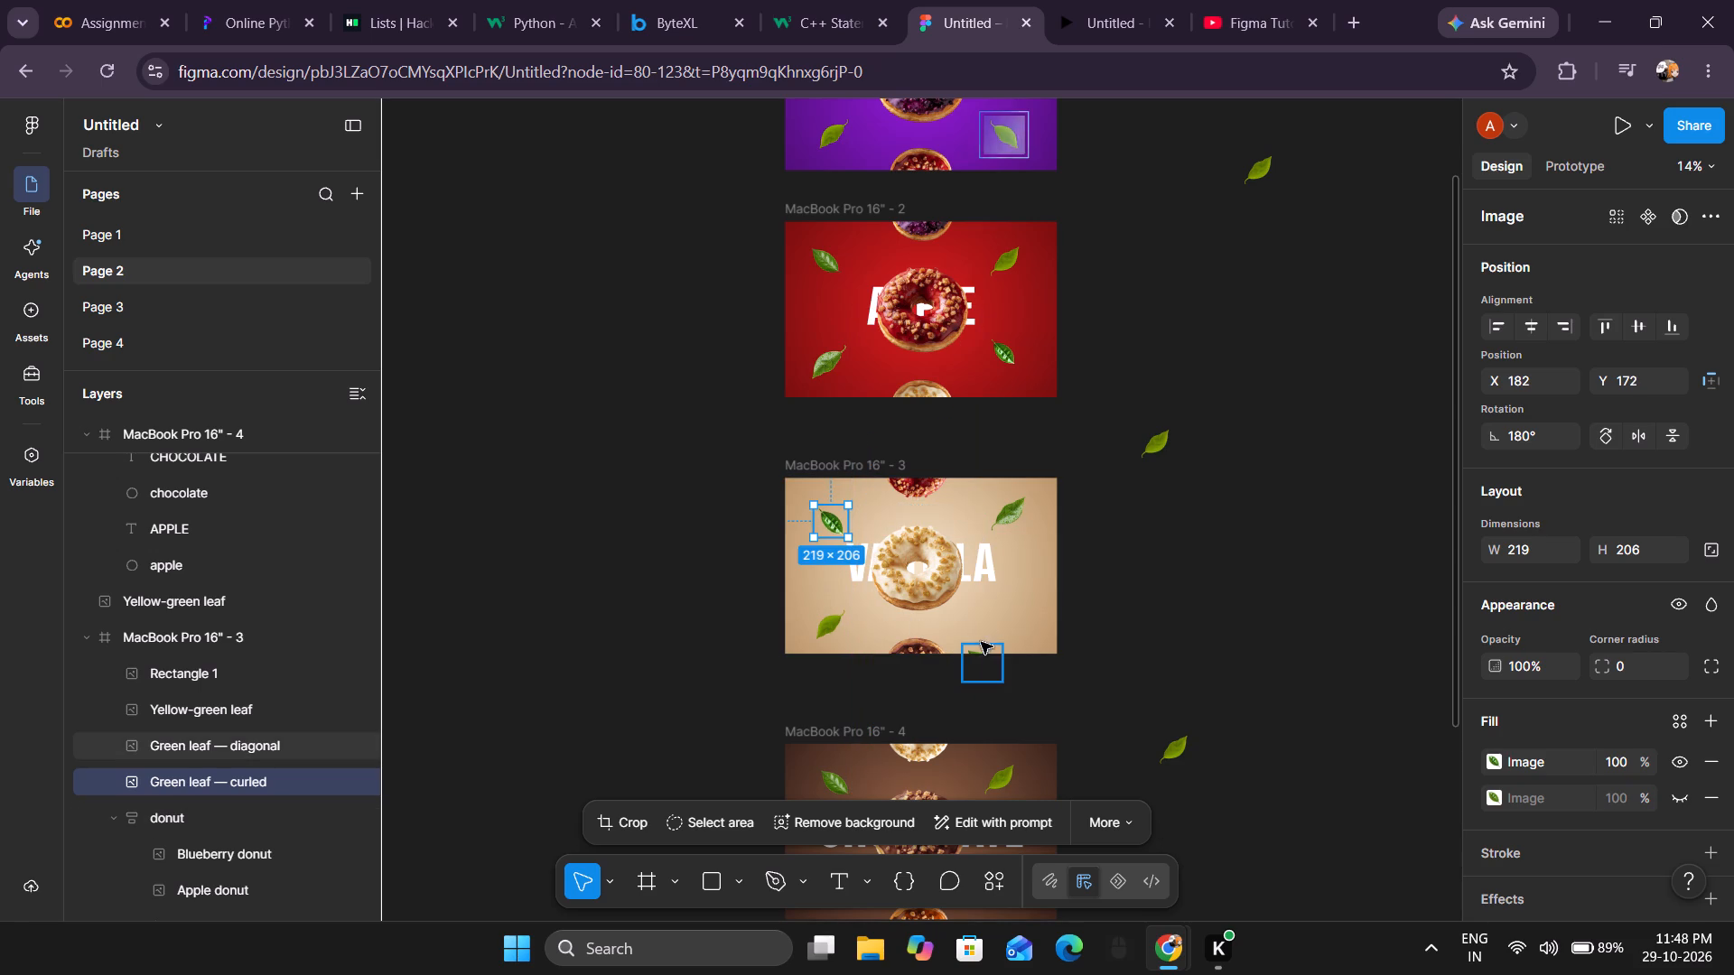
pyautogui.moveTo(981, 642); pyautogui.dragTo(1007, 599)
# Flip the vanilla frame's lower-right diagonal leaf and upper-left curled leaf both horizontally and vertically.
pyautogui.click(1631, 442)
pyautogui.click(1668, 432)
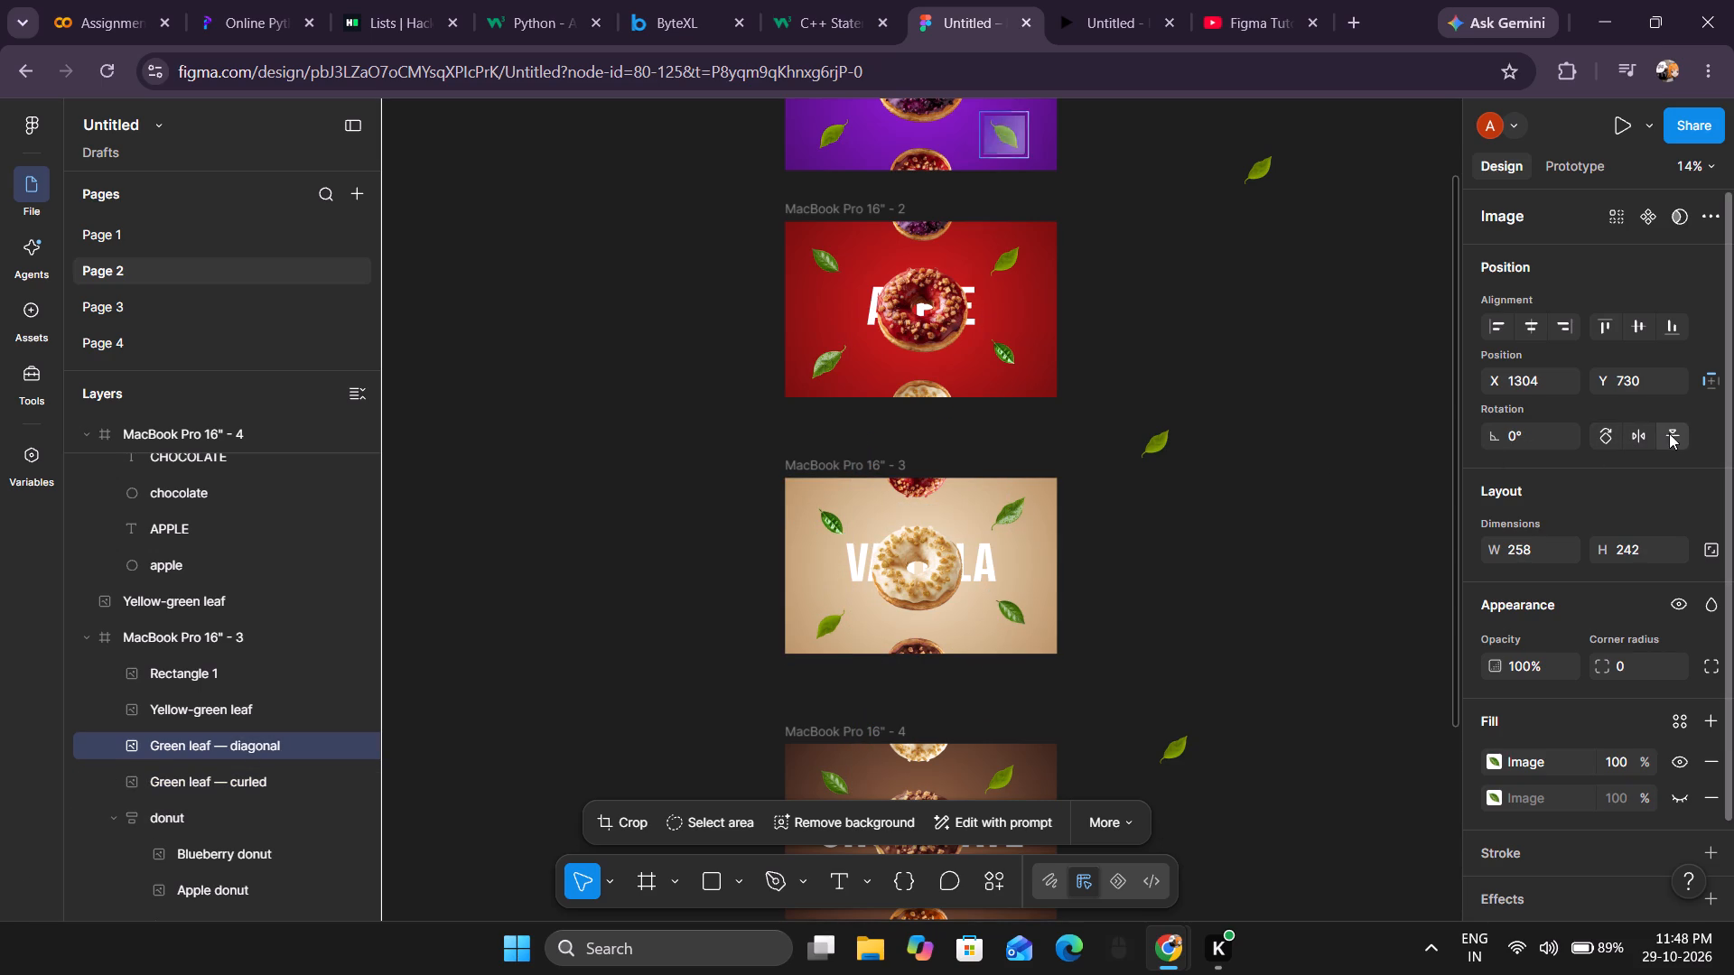
pyautogui.click(839, 517)
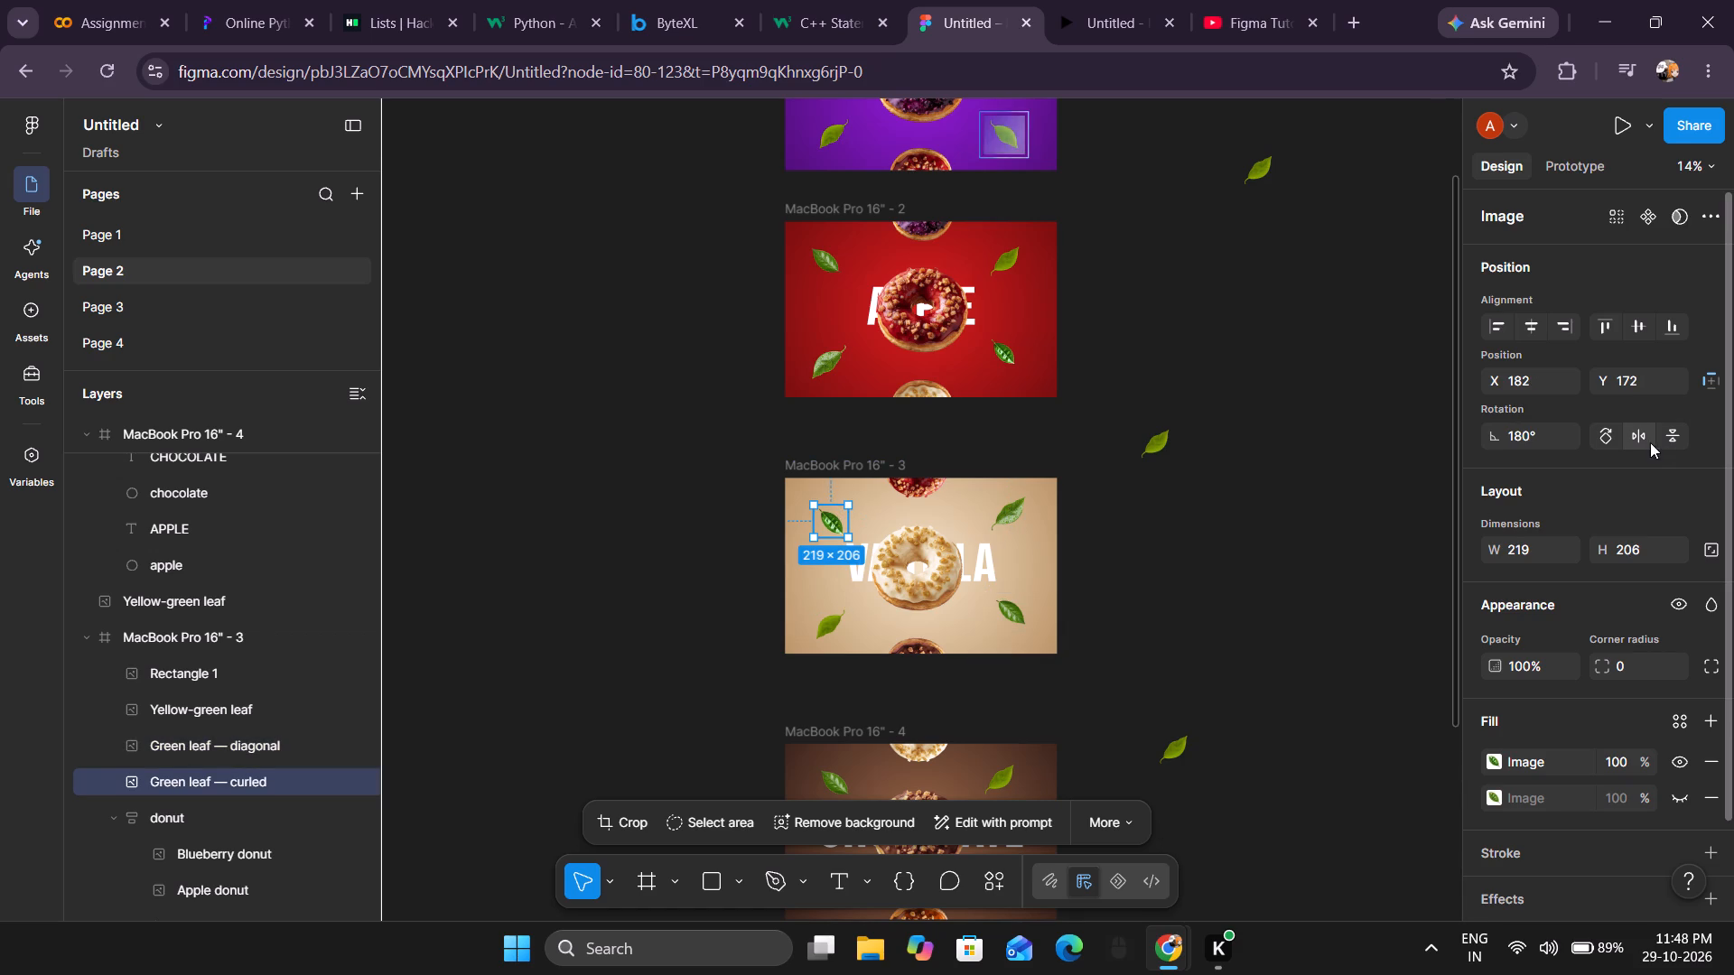
pyautogui.click(1641, 442)
pyautogui.click(1684, 432)
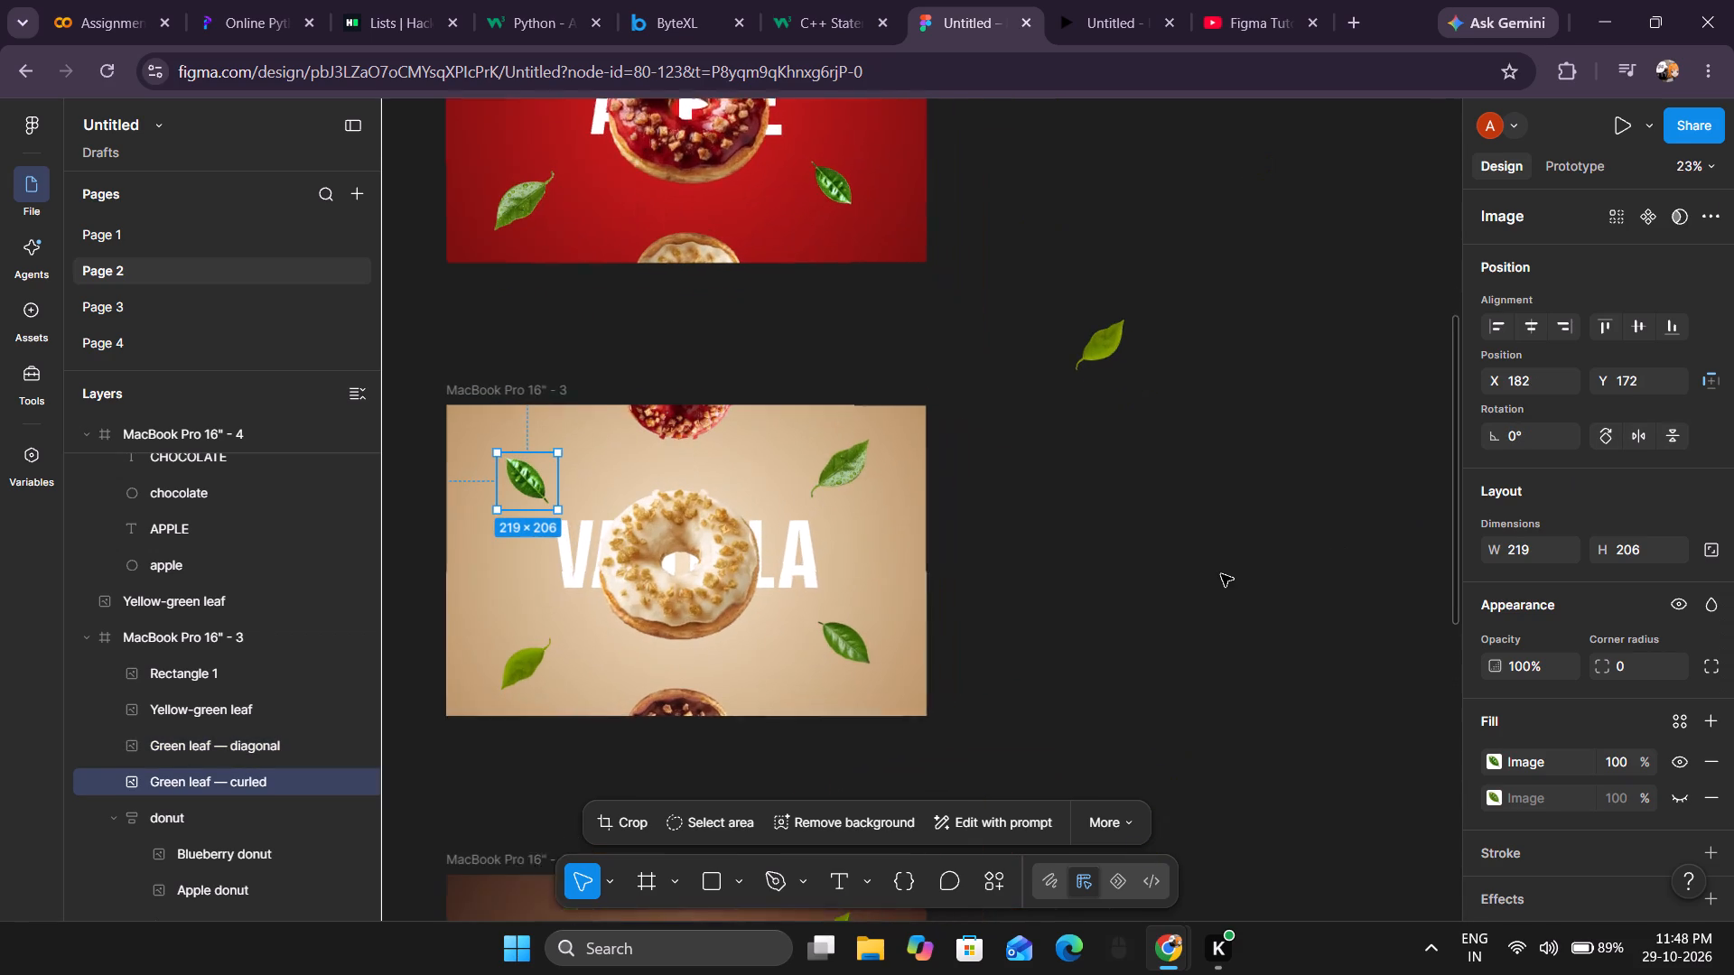
# Enlarge the vanilla frame's curled leaf to about 255 × 229, shift the diagonal leaf to about X 1273, and slightly enlarge it.
pyautogui.moveTo(524, 506); pyautogui.dragTo(533, 514)
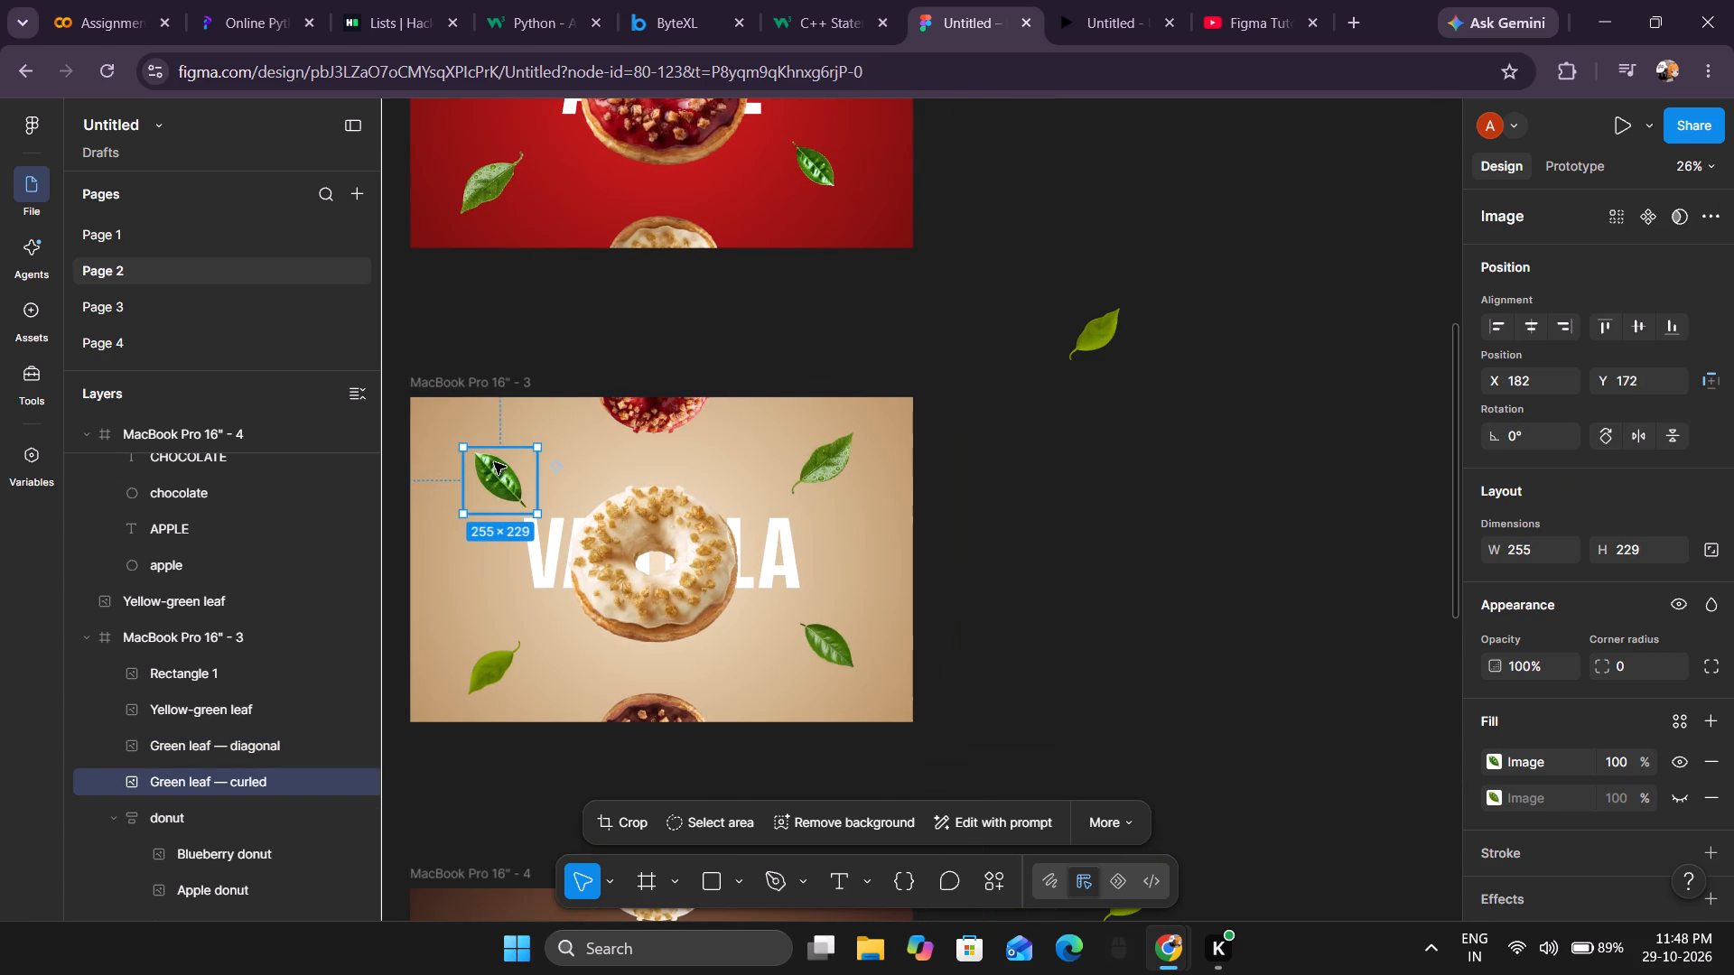
pyautogui.click(494, 462)
pyautogui.click(839, 635)
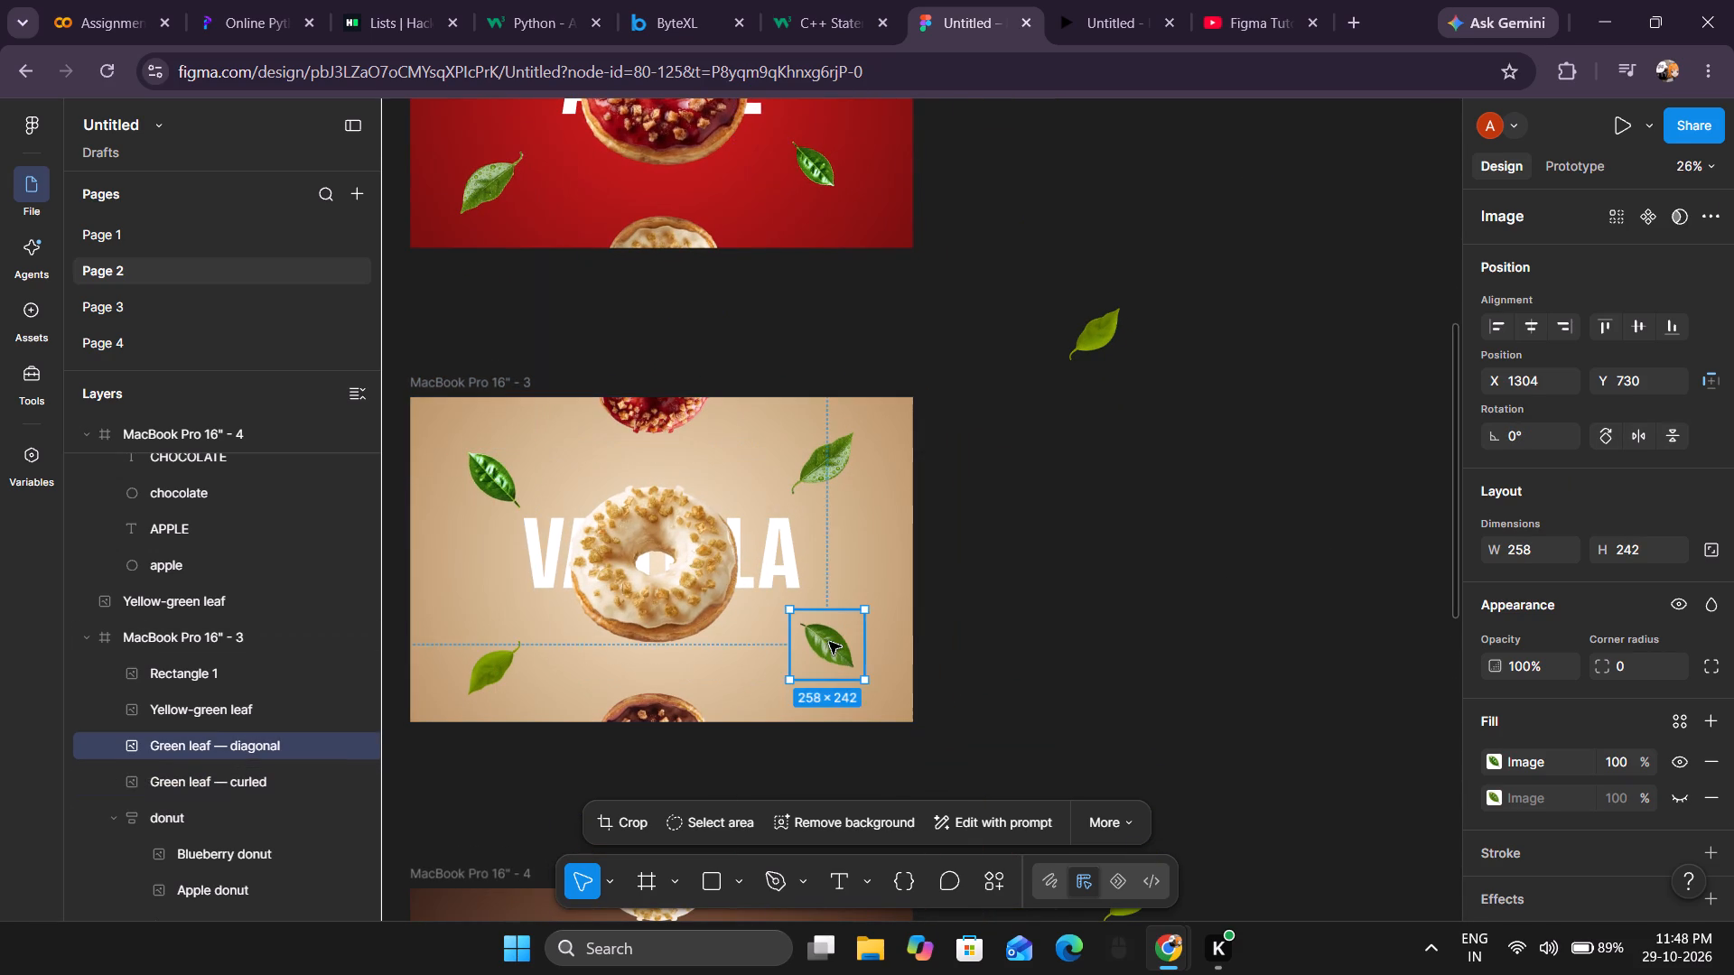
pyautogui.moveTo(829, 642); pyautogui.dragTo(820, 647)
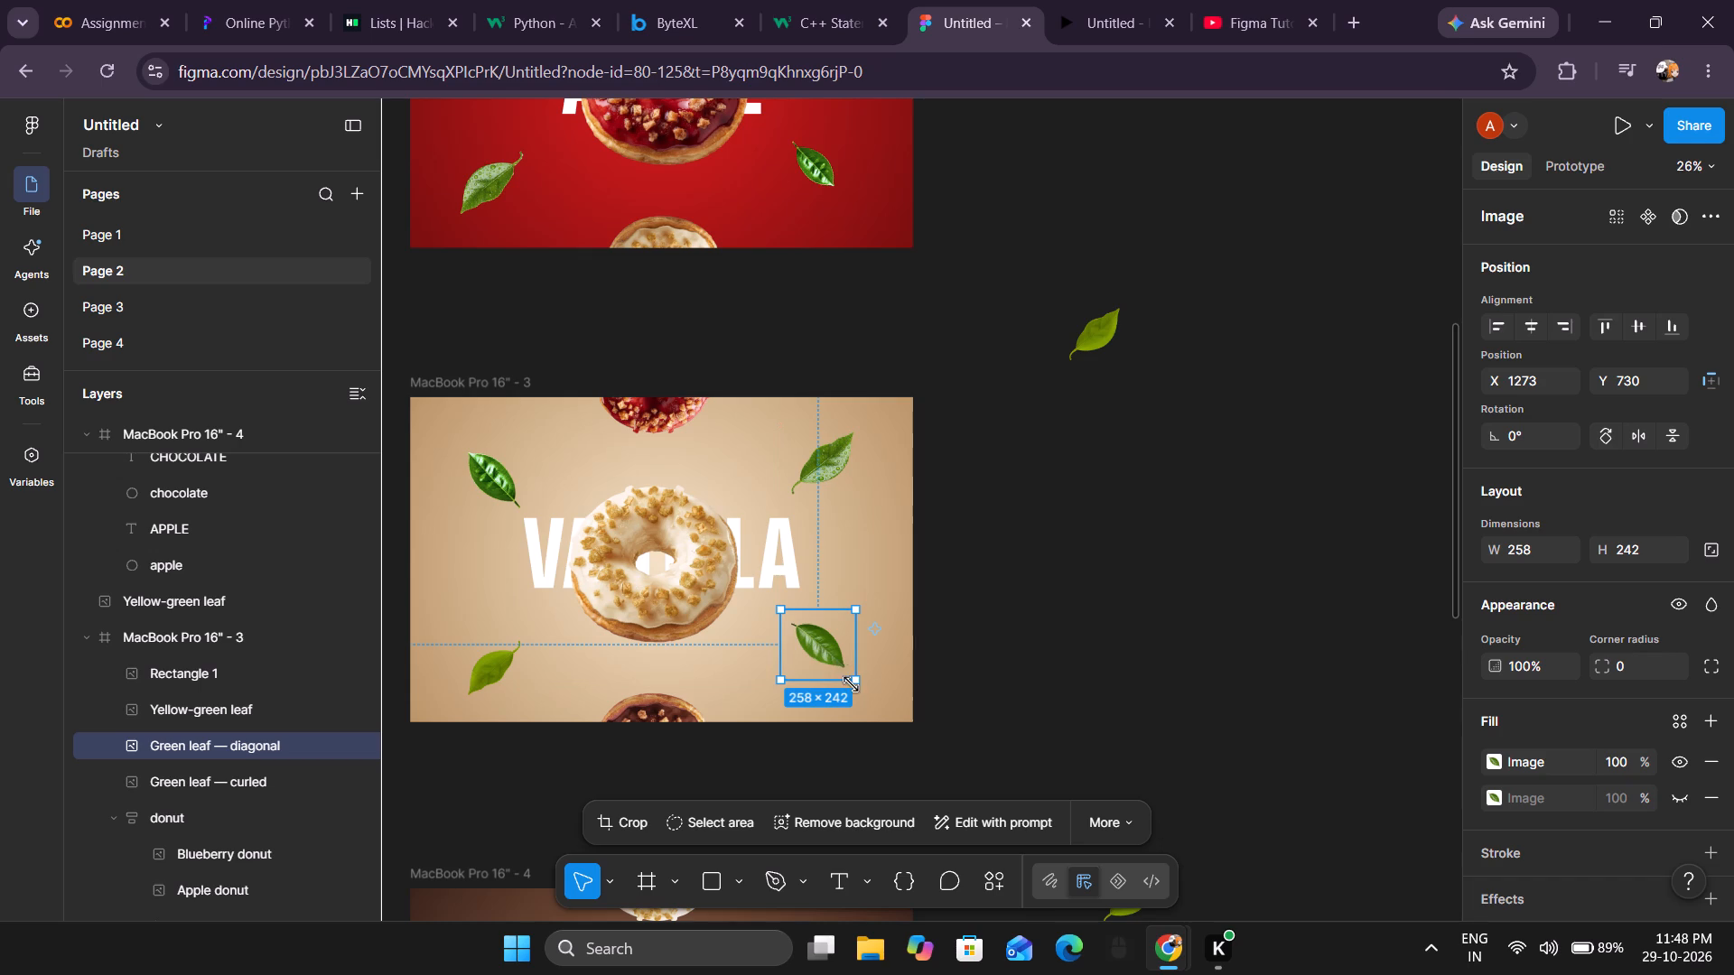
pyautogui.click(858, 680)
pyautogui.click(1038, 583)
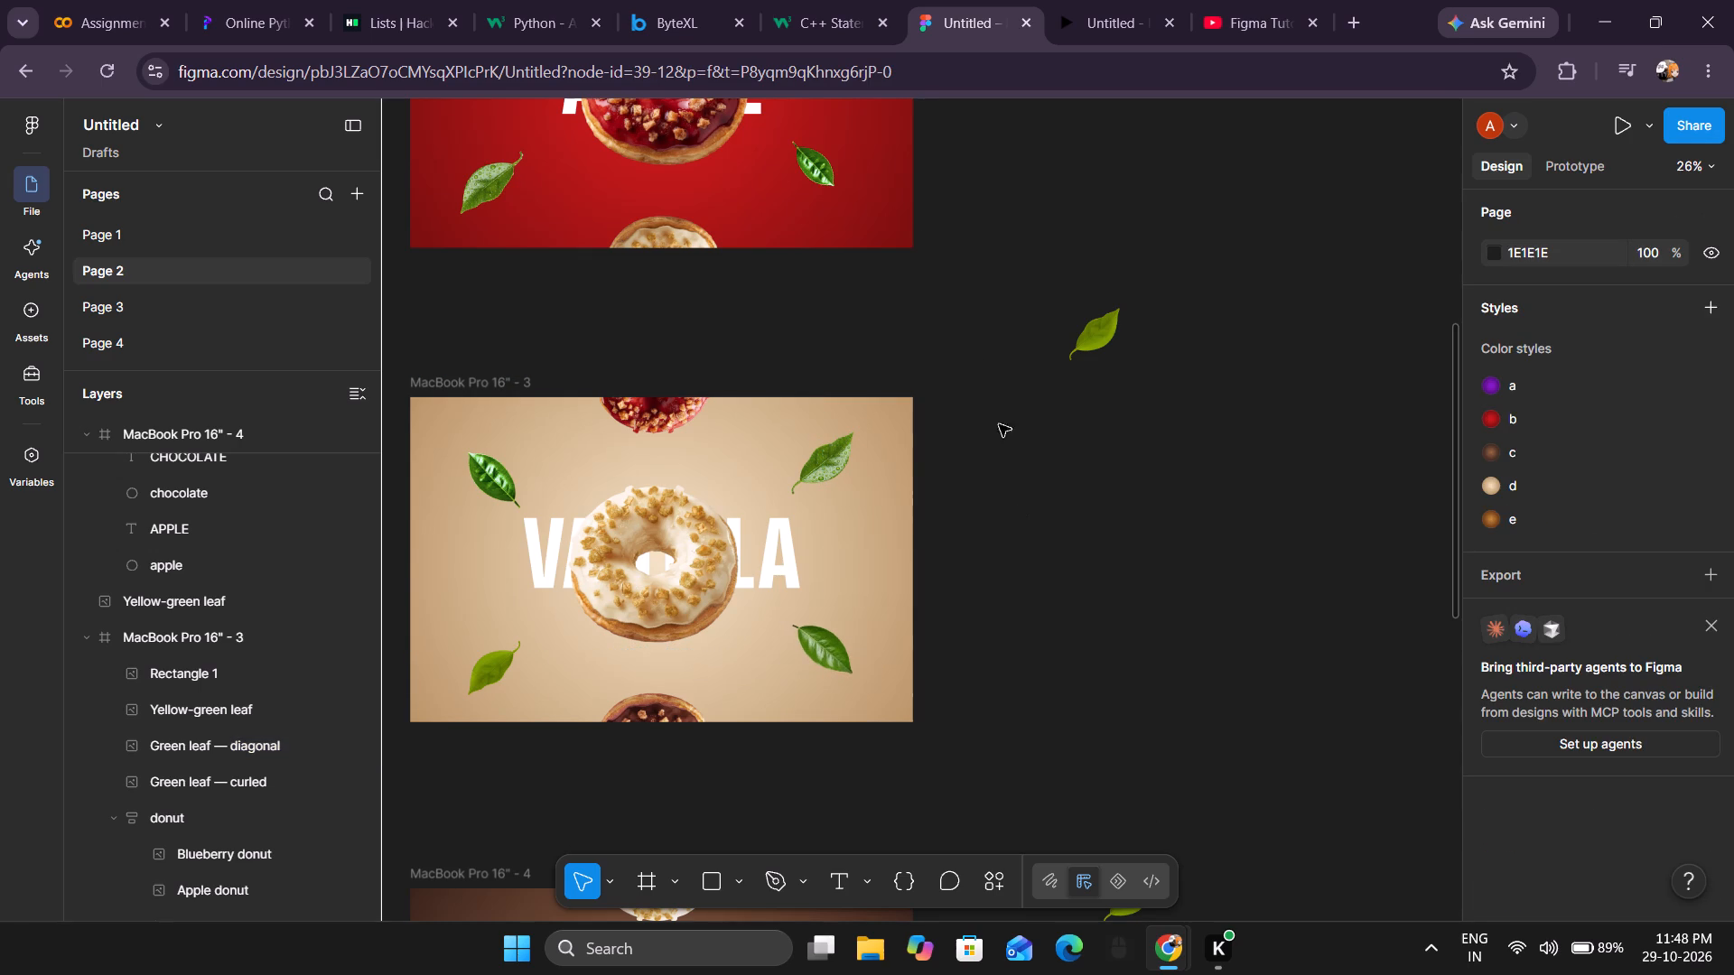
# Switch to the prototype preview and replay the blueberry, apple and vanilla transitions in both directions to check the leaf motion.
pyautogui.click(1097, 2)
pyautogui.press('Left')
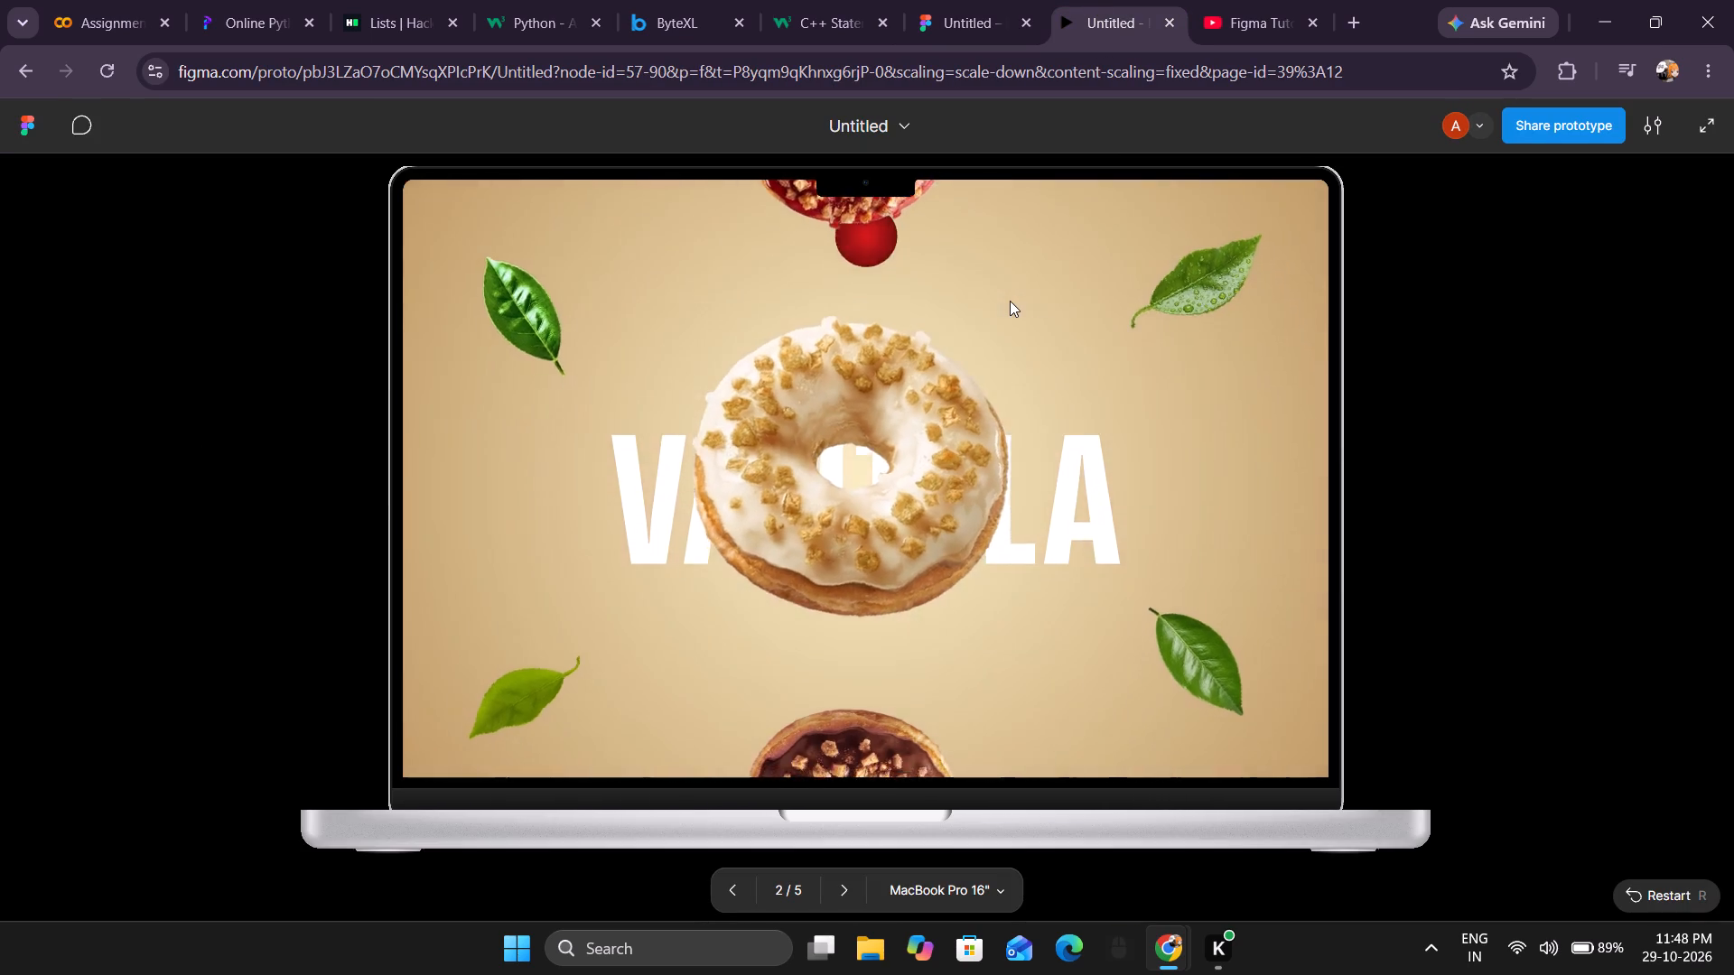
pyautogui.press('Right')
pyautogui.press('Left')
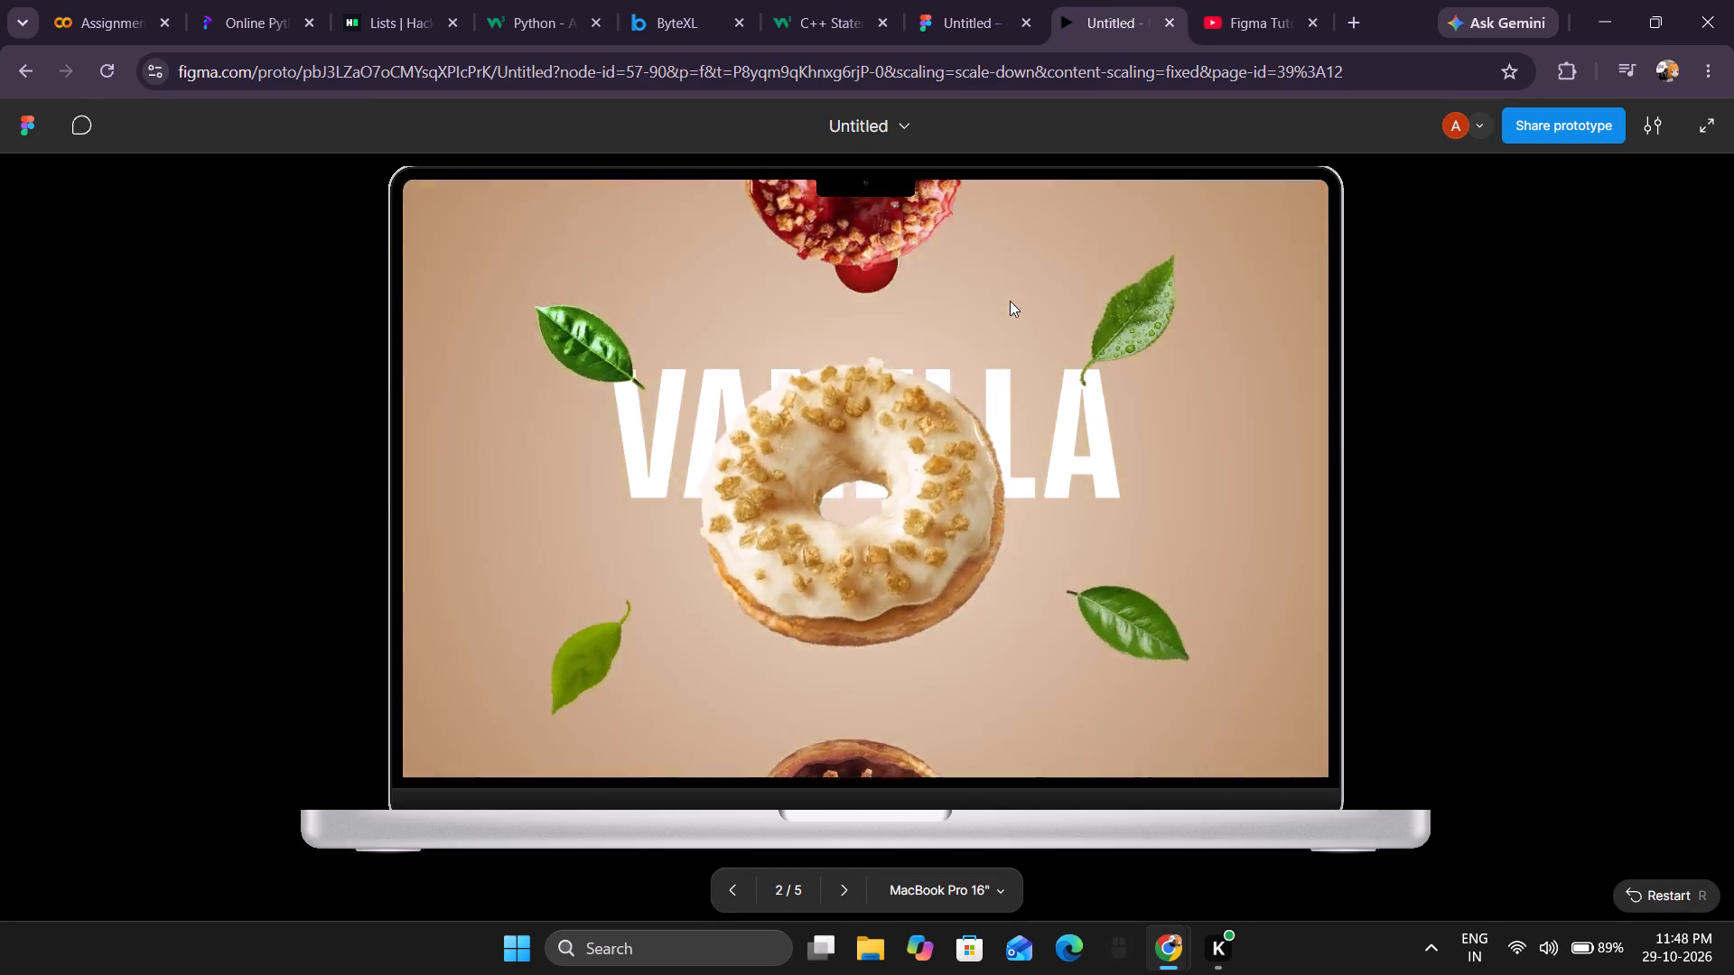
pyautogui.press('Left')
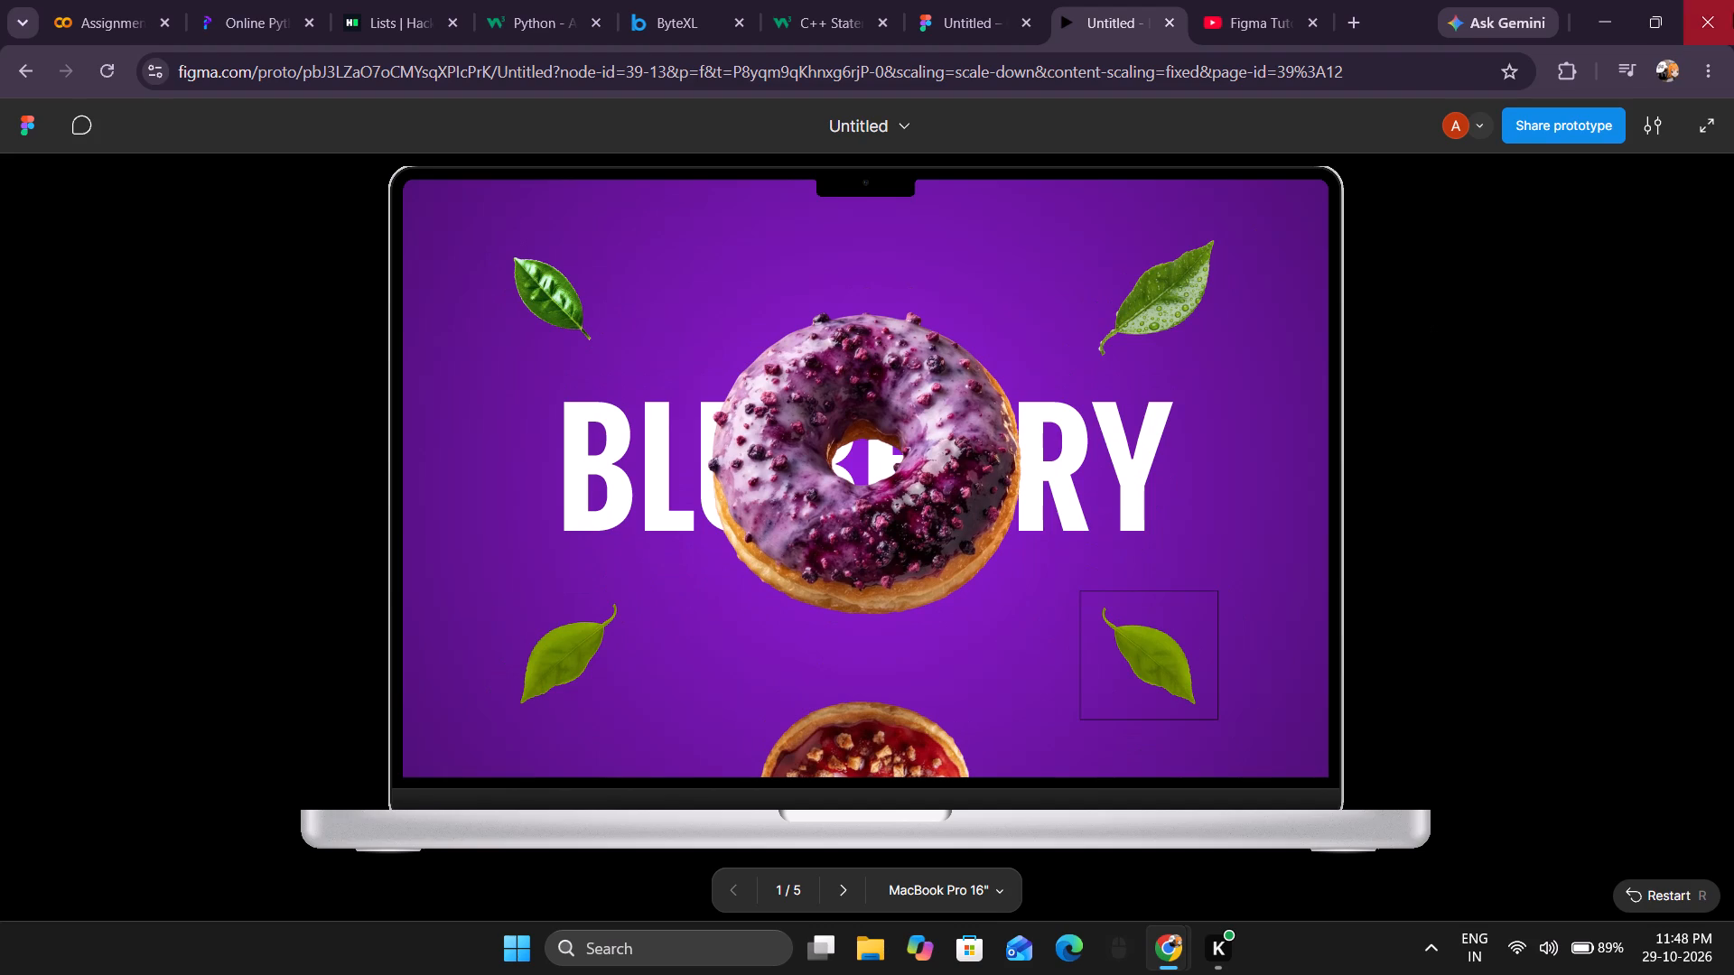
pyautogui.press('Right')
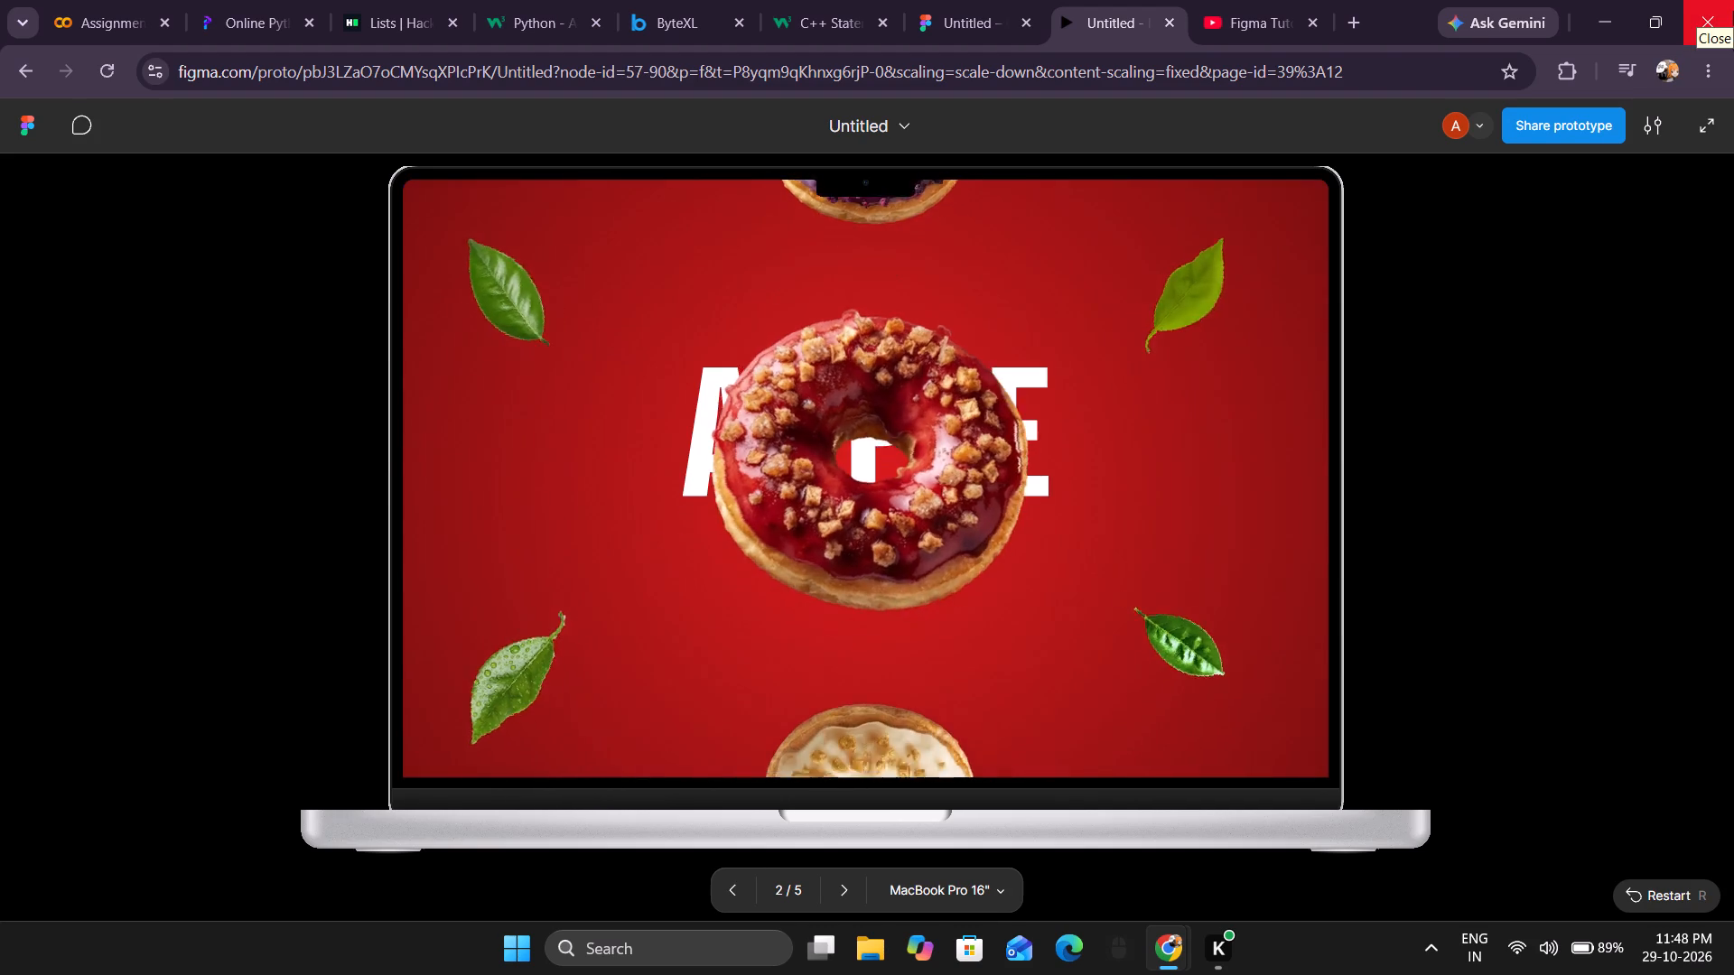
pyautogui.press('Right')
pyautogui.press('Left')
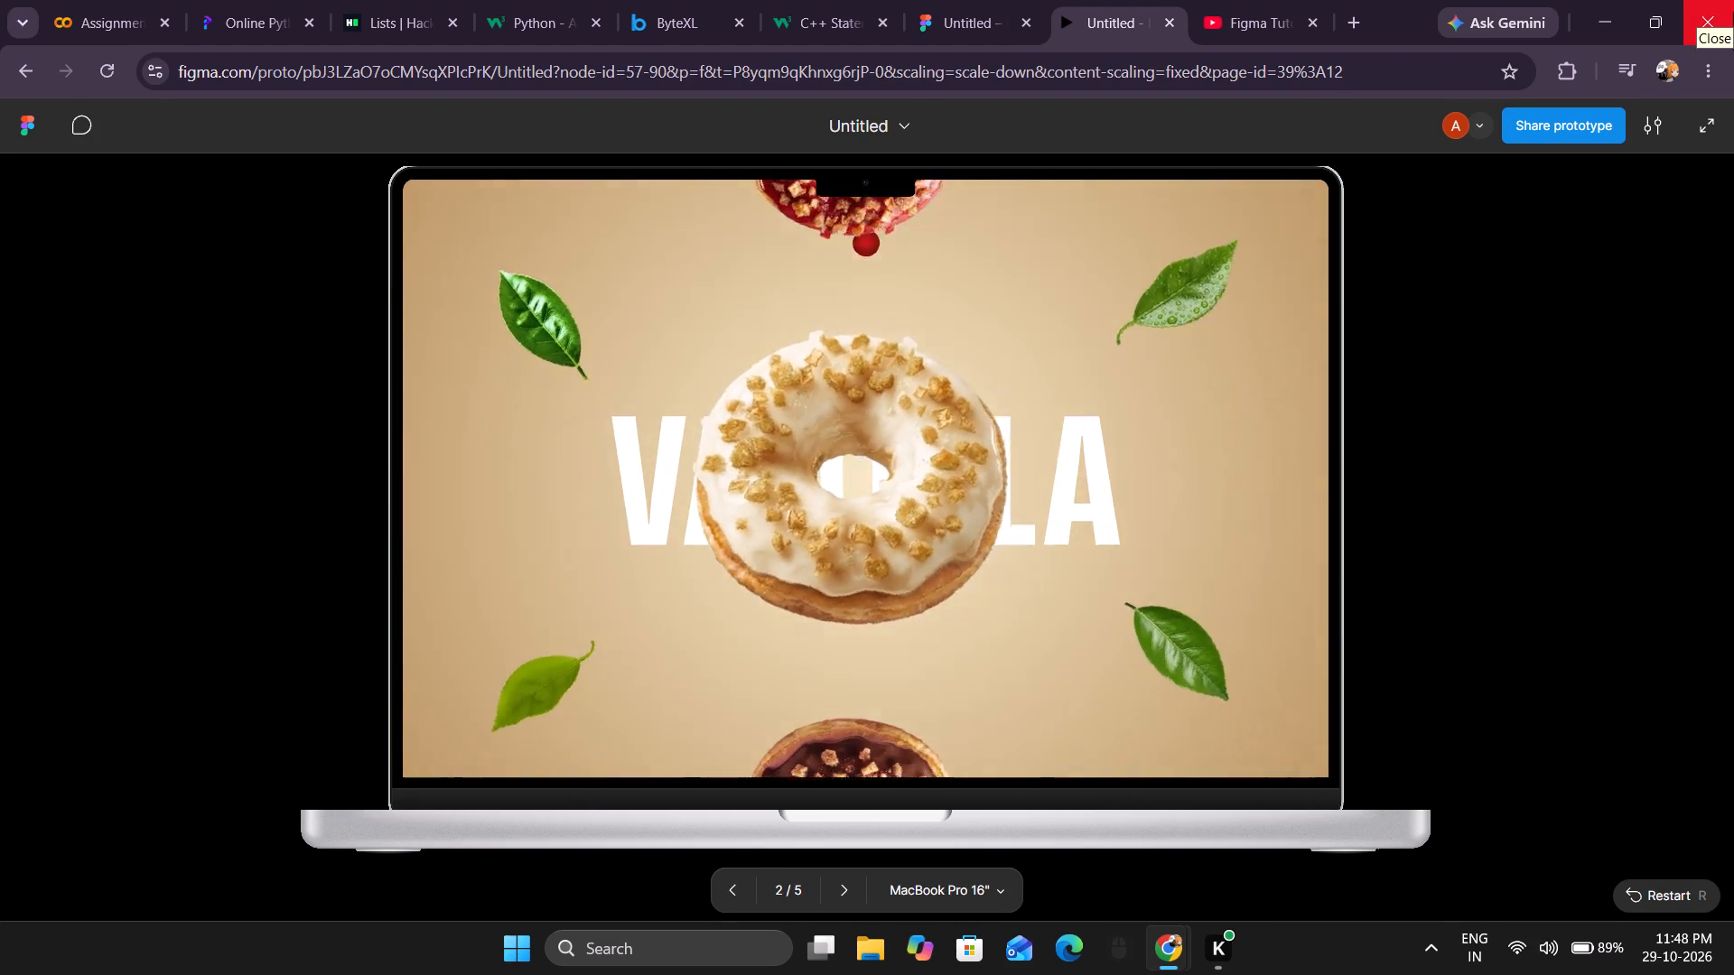
pyautogui.press('Left')
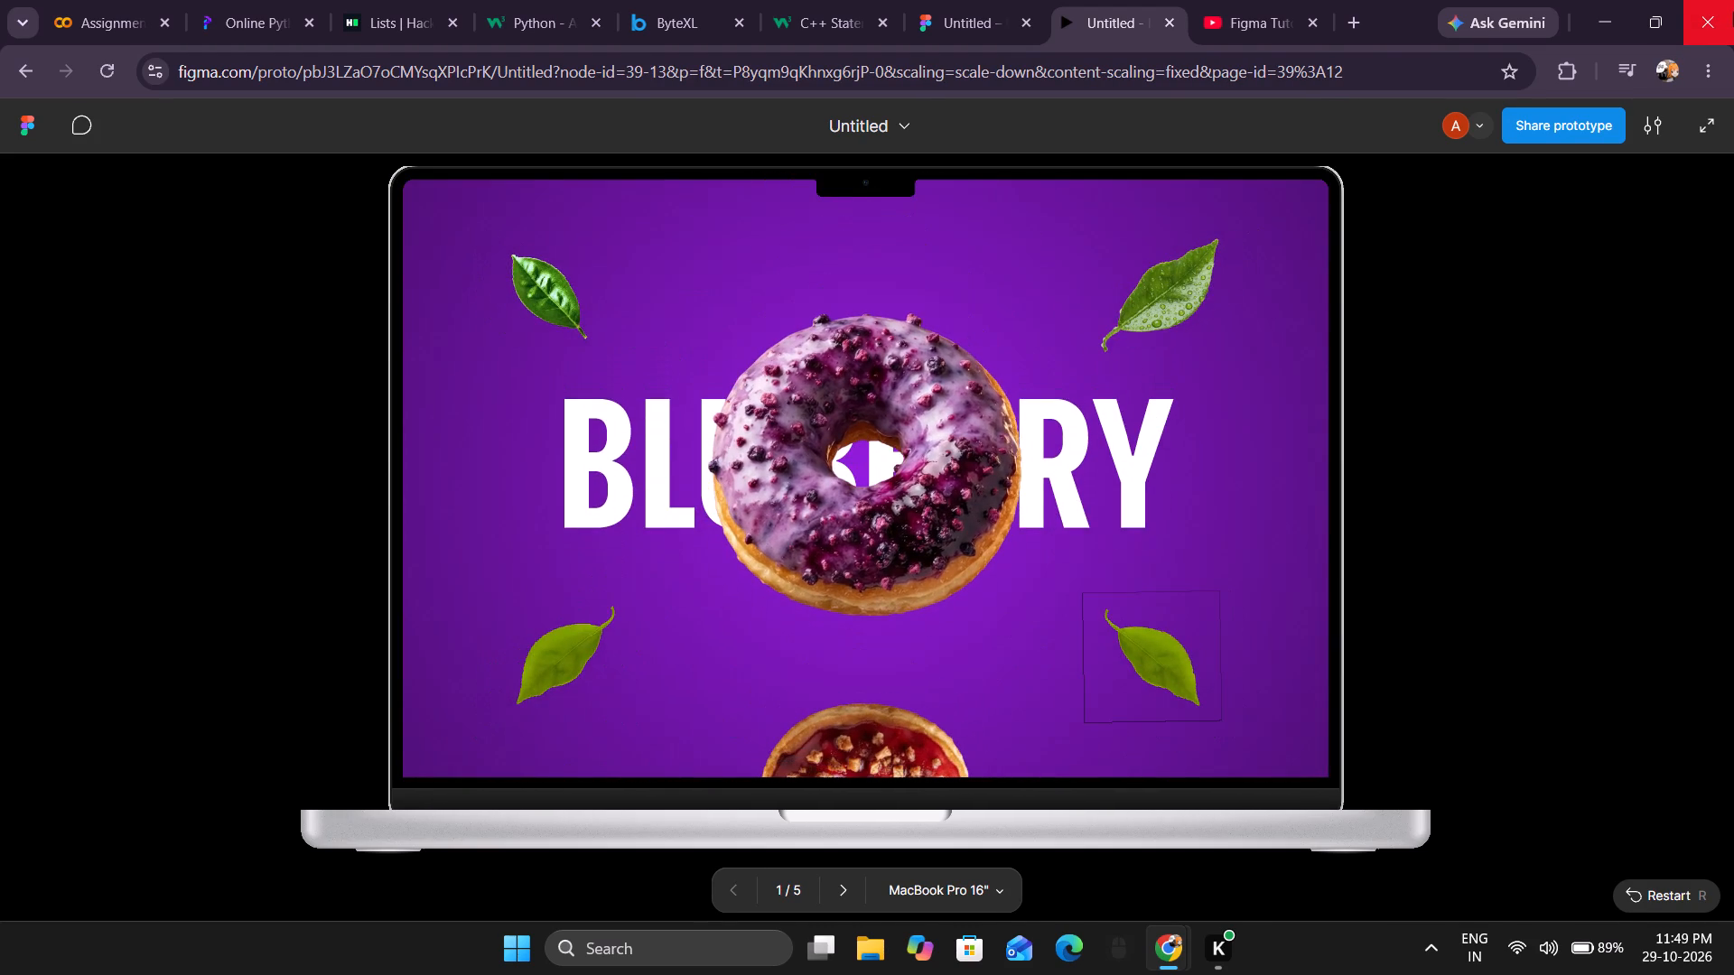
# Play the prototype forward from blueberry to the caramel donut frame and back to chocolate, examining the leaves in each transition.
pyautogui.press('Right')
pyautogui.press('Right')
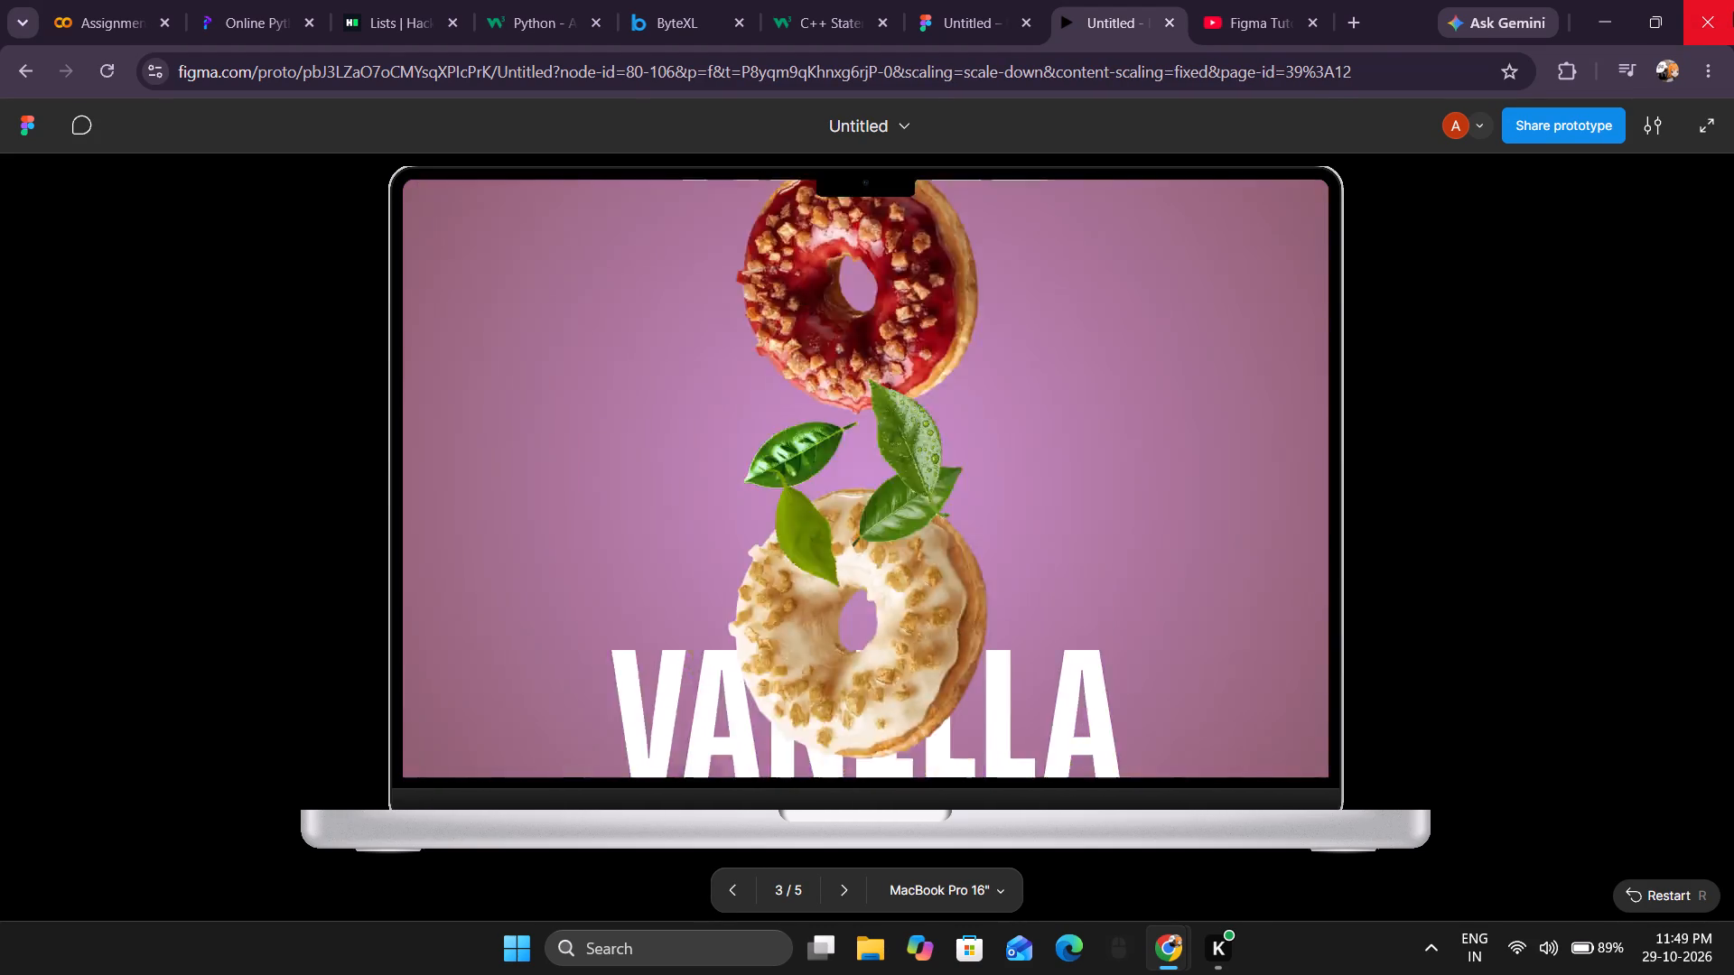
pyautogui.press('Right')
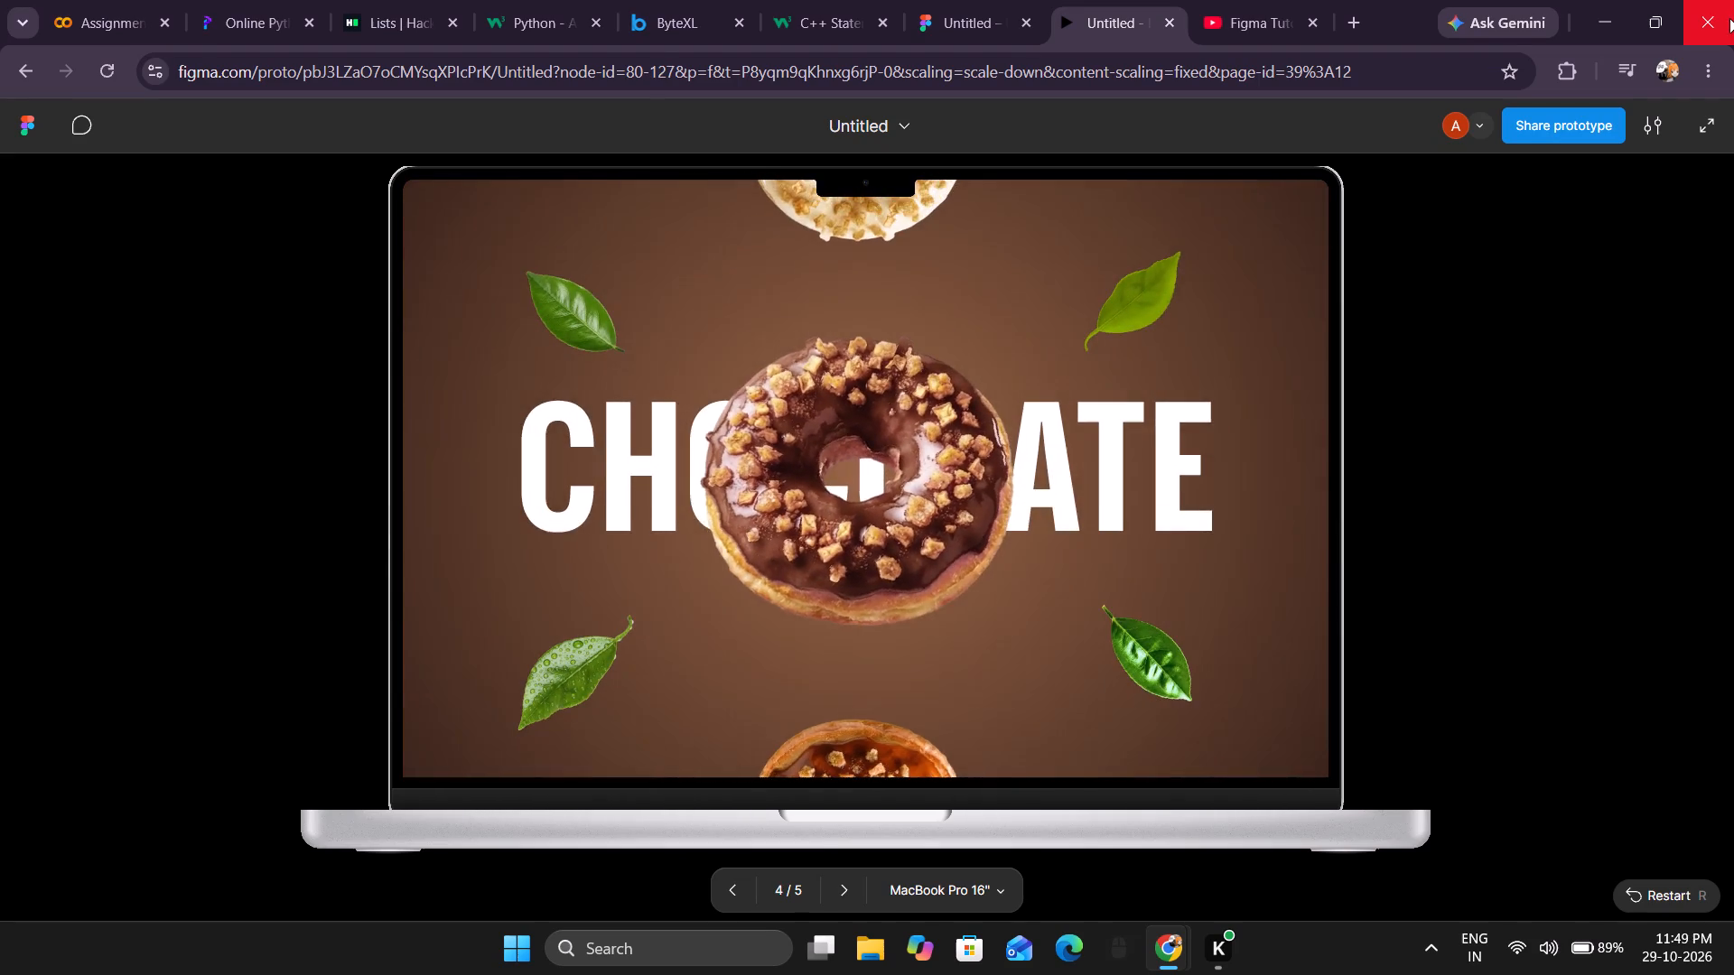
pyautogui.press('Right')
pyautogui.press('Left')
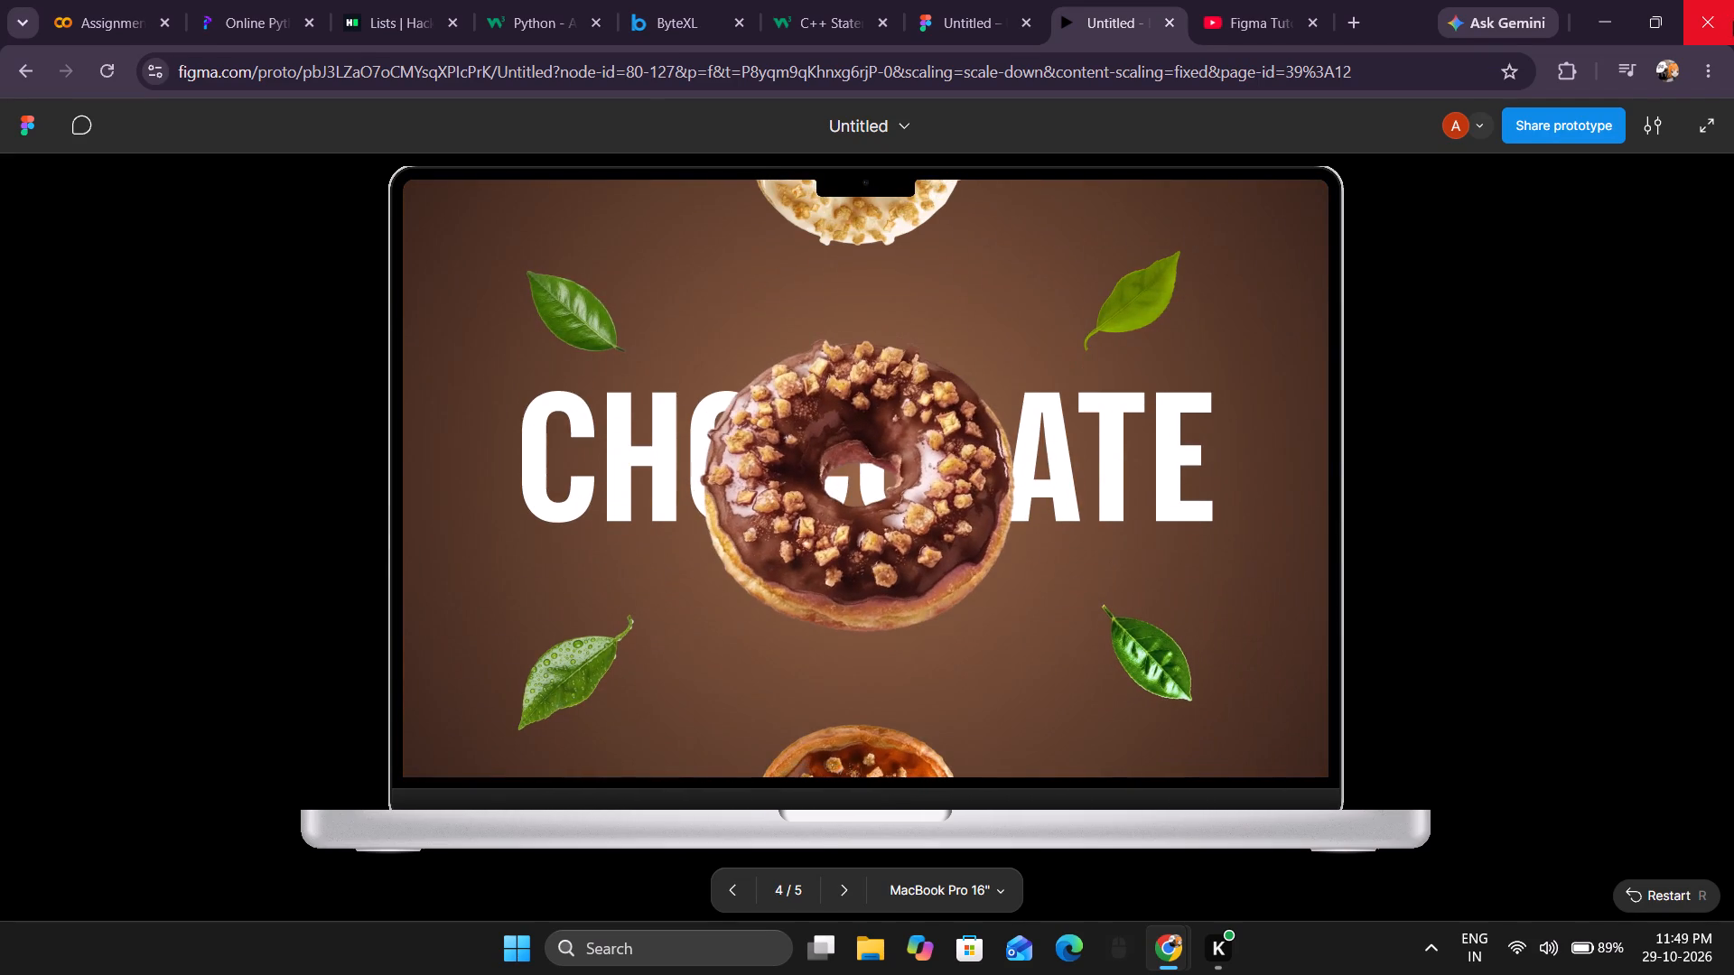
# In the design file, flip the caramel frame's lower-right curled leaf and upper-left diagonal leaf both horizontally and vertically.
pyautogui.click(949, 0)
pyautogui.scroll(-4, 1155, 780)
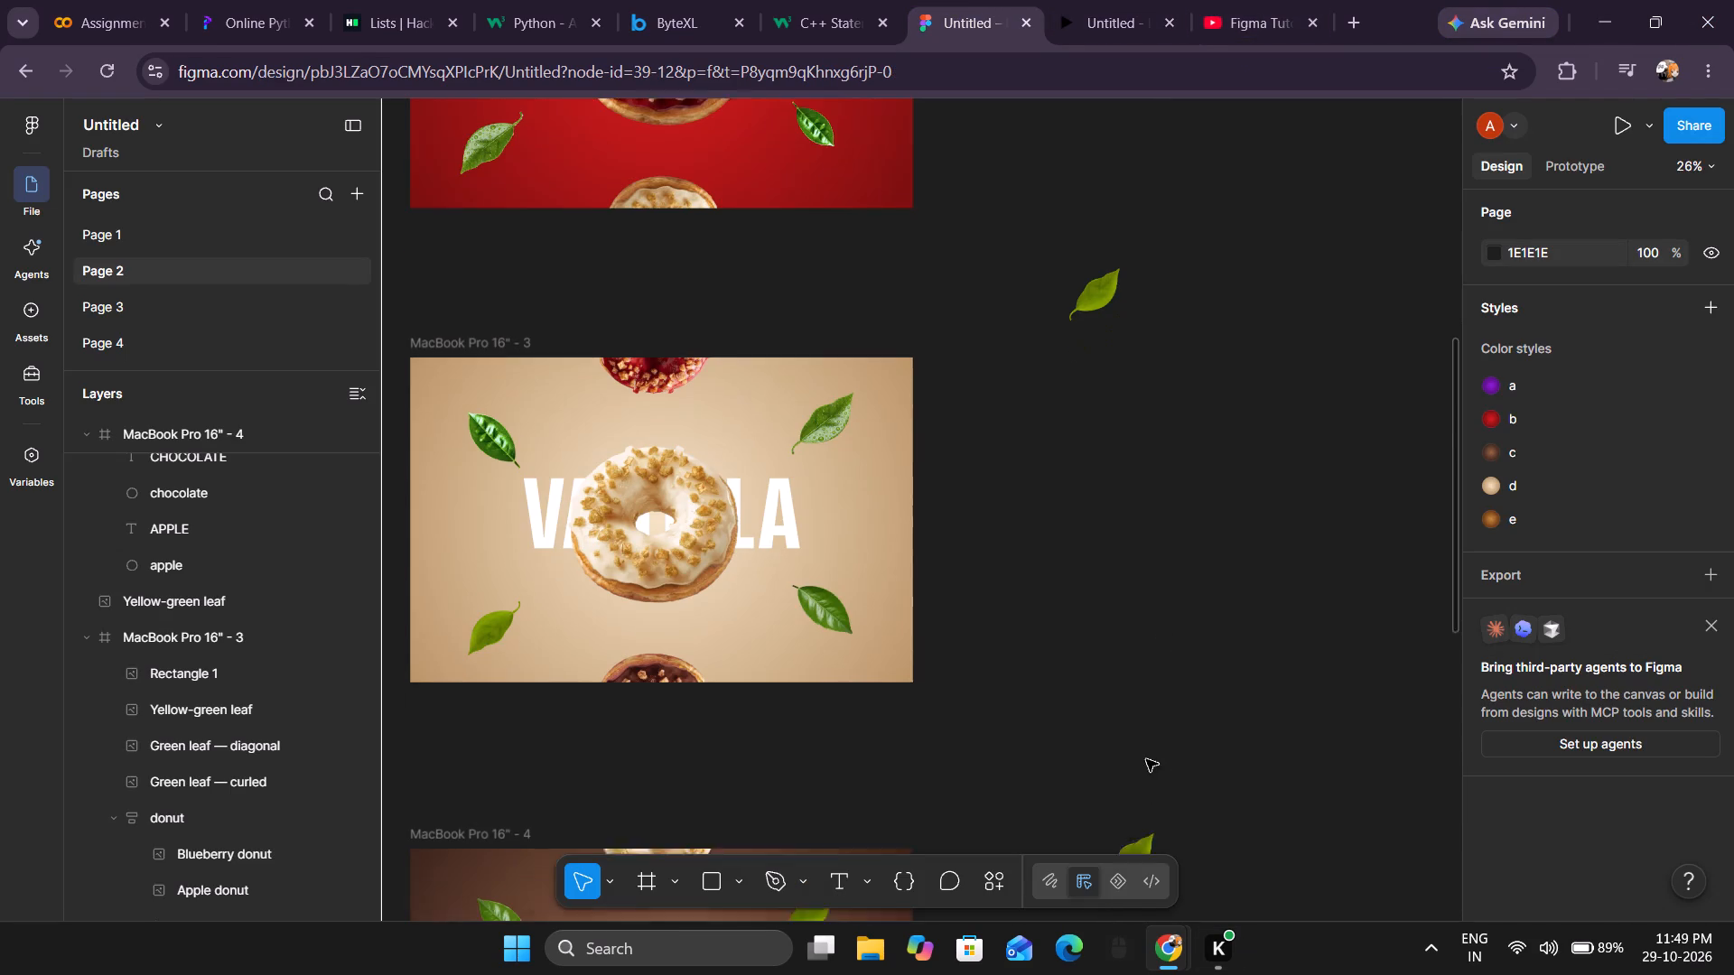
pyautogui.scroll(-18, 1146, 759)
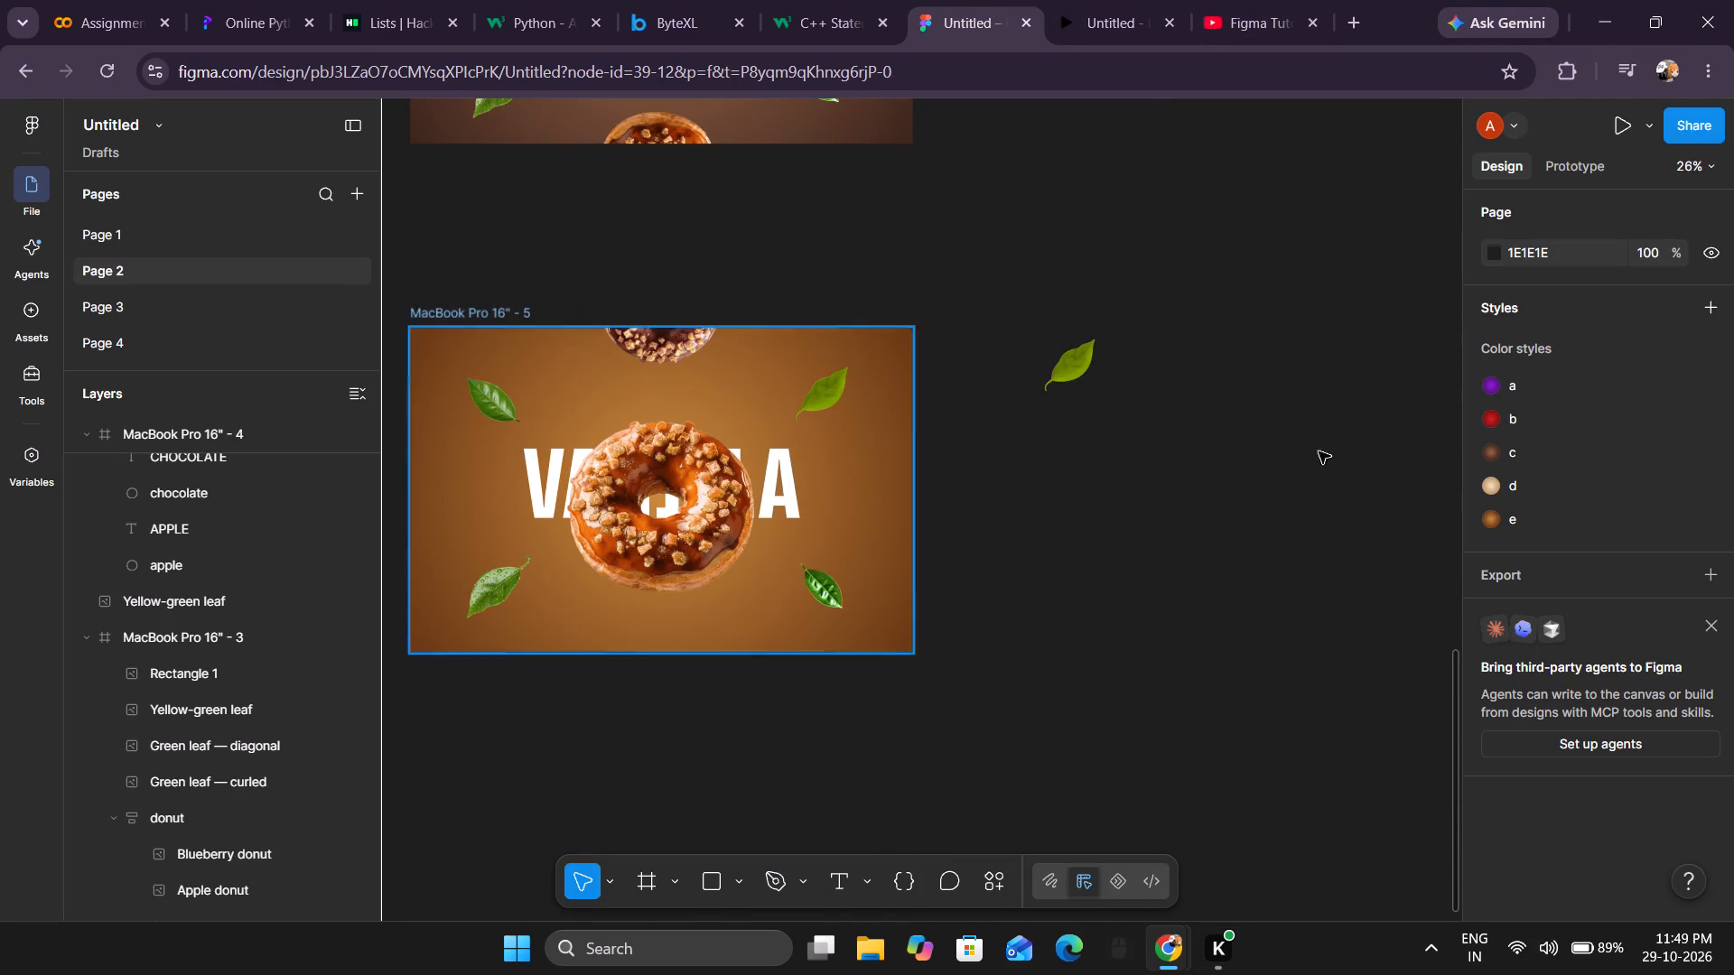
pyautogui.moveTo(1125, 522); pyautogui.dragTo(1303, 580, button='middle')
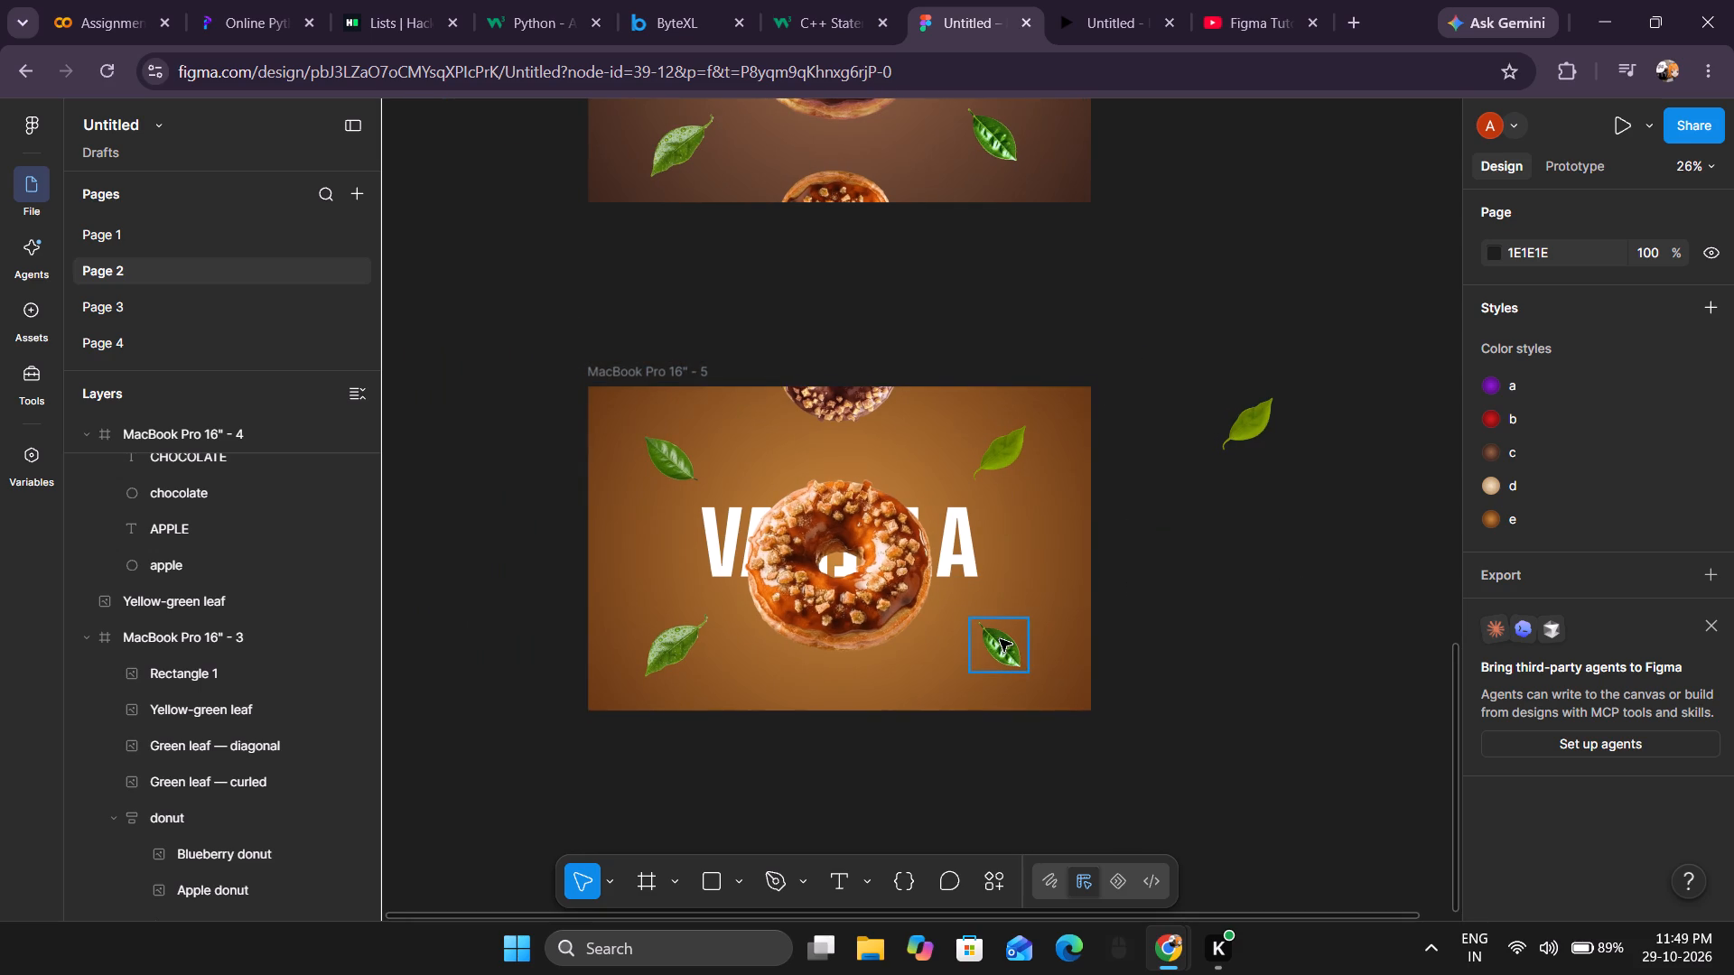
pyautogui.click(1000, 639)
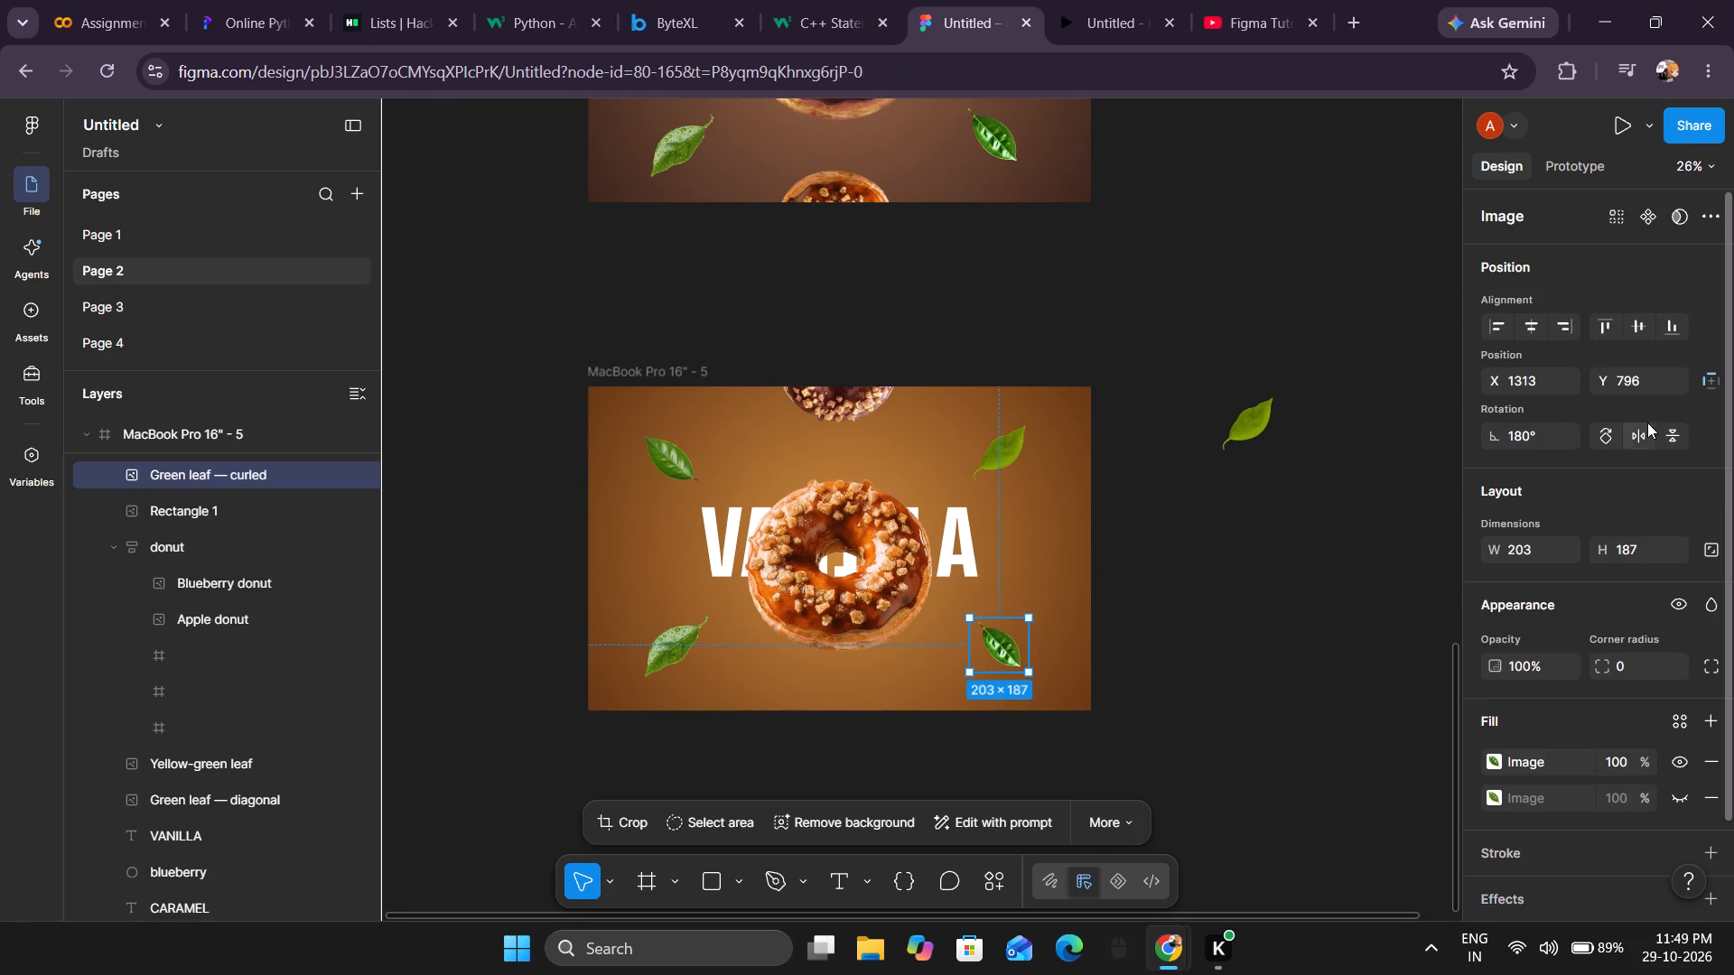
pyautogui.click(1639, 434)
pyautogui.click(1679, 427)
pyautogui.click(687, 474)
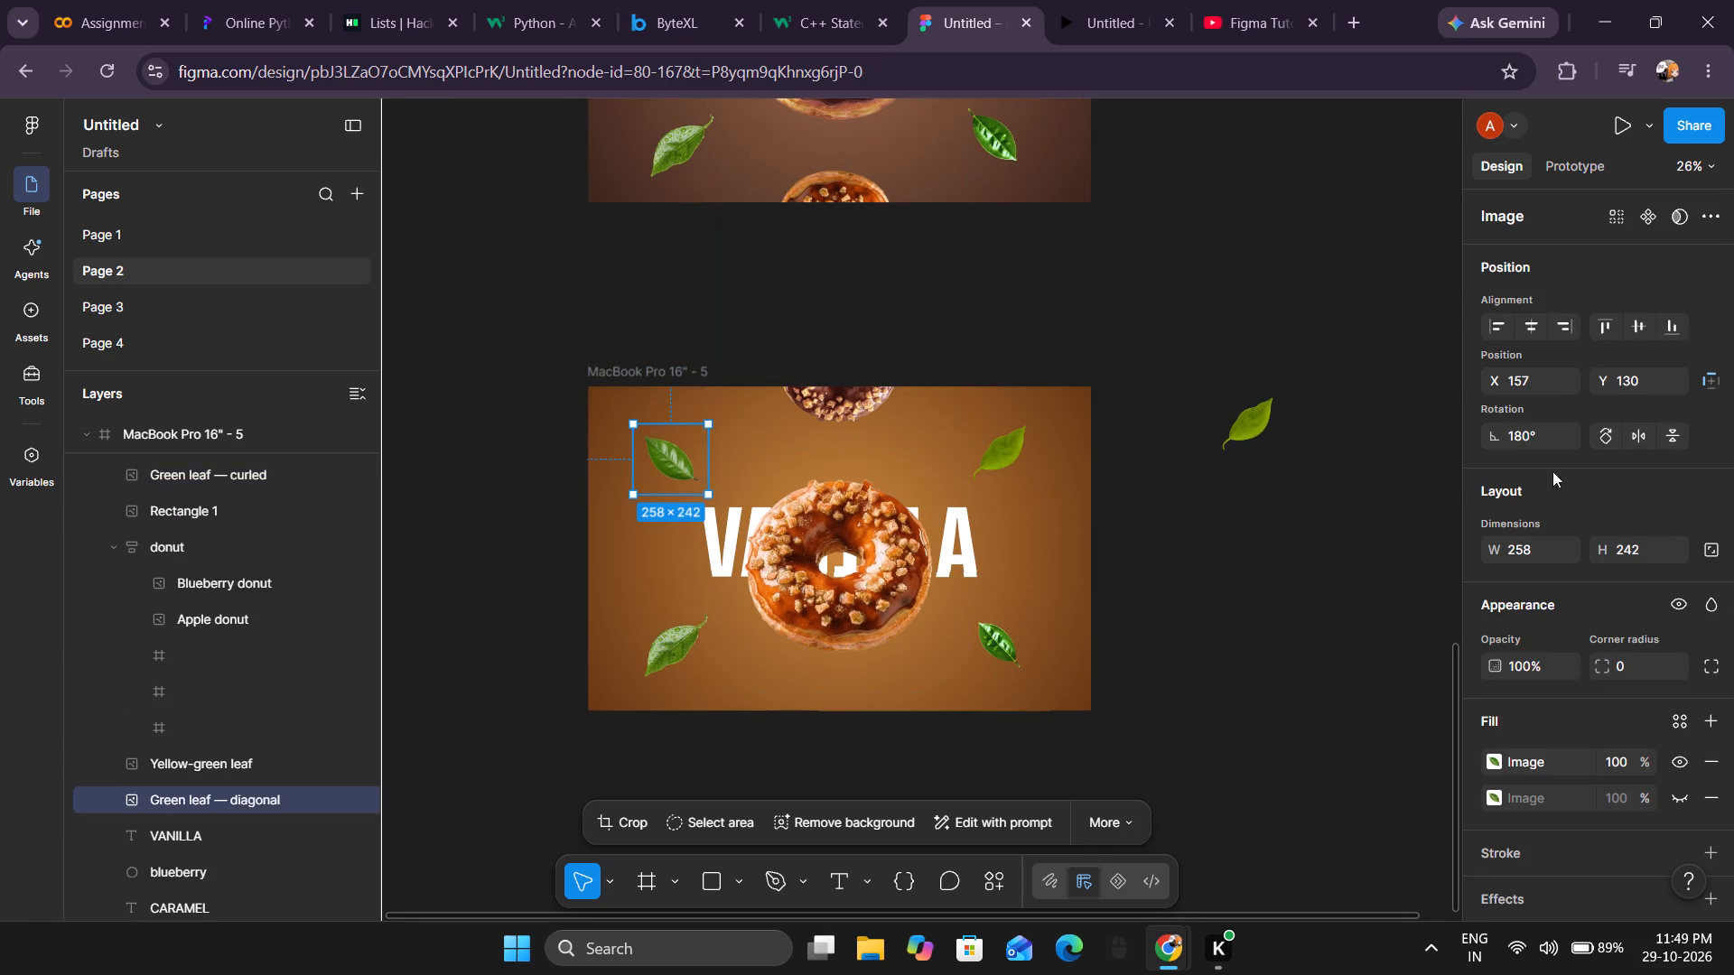
pyautogui.click(1635, 438)
pyautogui.click(1676, 429)
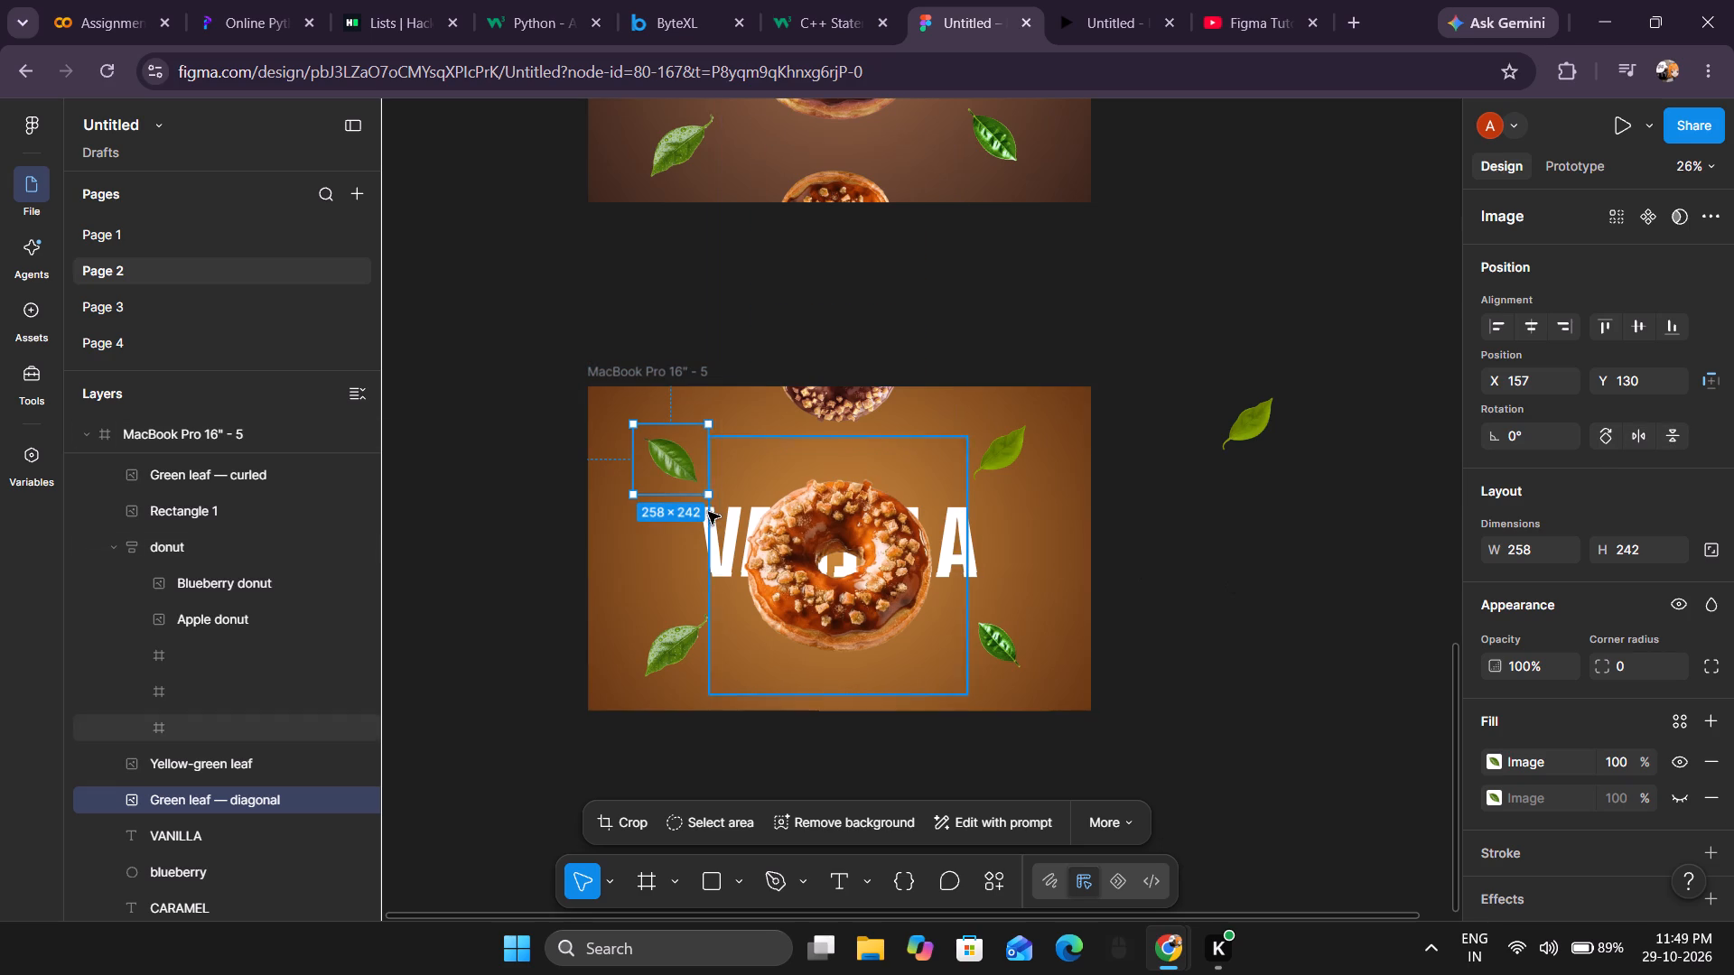
# Swap the caramel frame's diagonal and curled leaves, placing the diagonal at about X 1262, Y 779 and enlarging the curled one to about 246 × 211.
pyautogui.moveTo(675, 465); pyautogui.dragTo(974, 670)
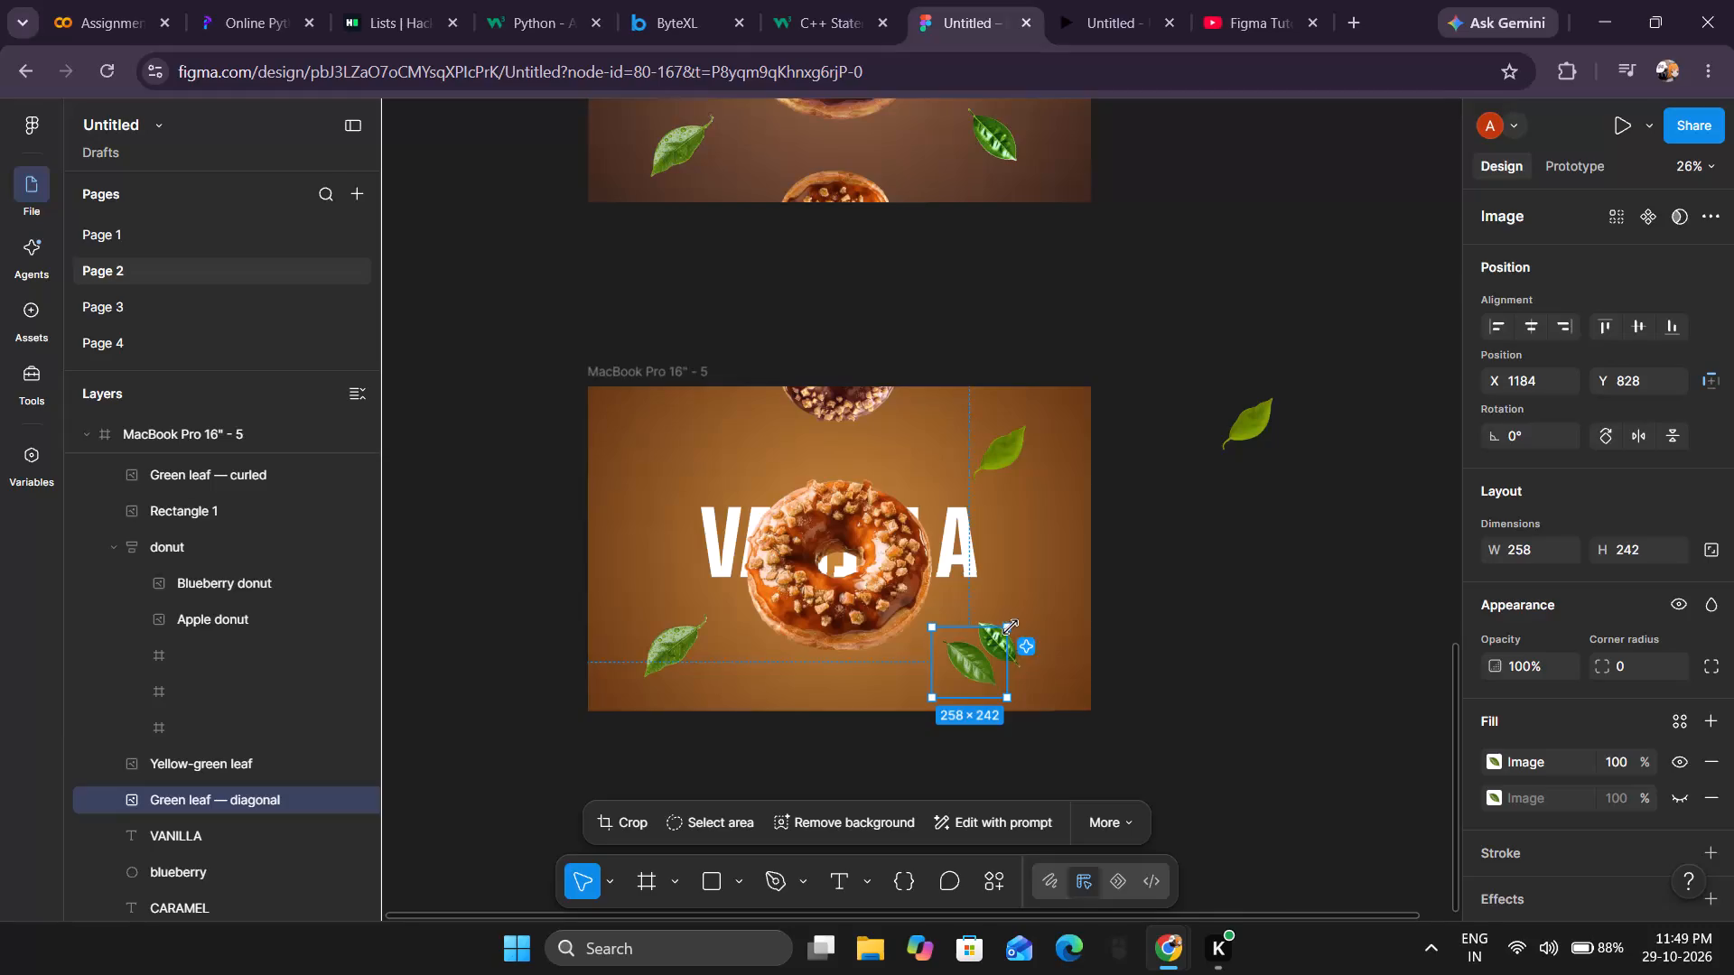
pyautogui.click(1068, 604)
pyautogui.click(1018, 646)
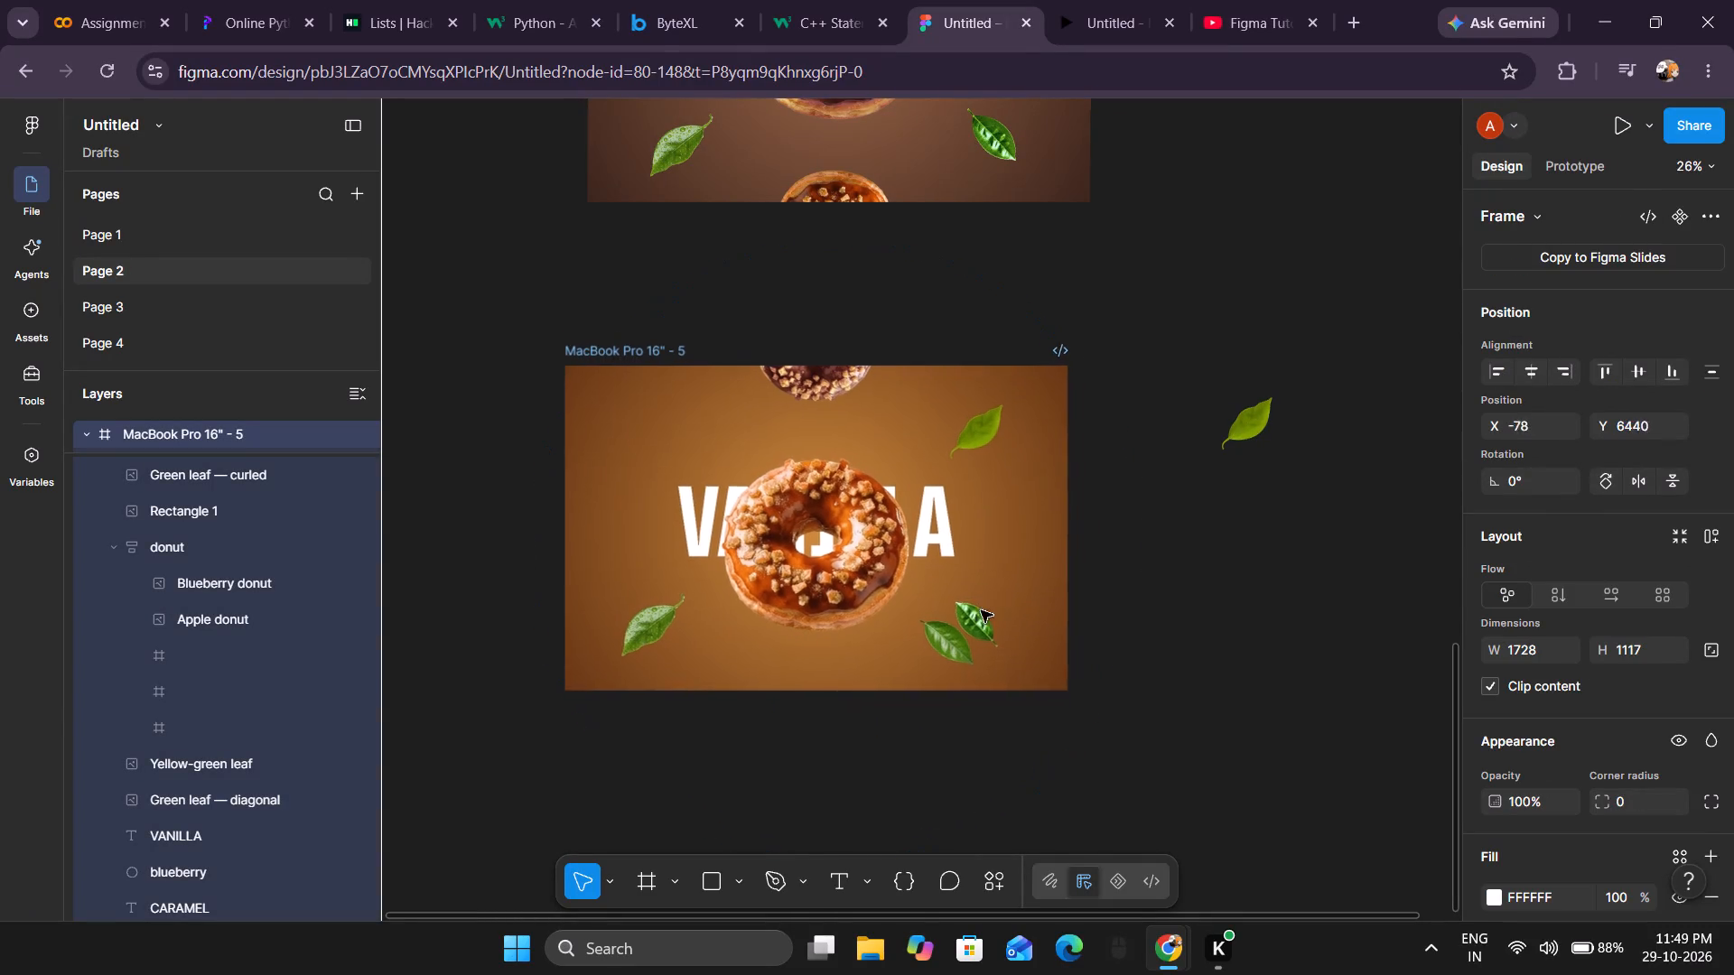
pyautogui.hotkey('ctrl', 'z')
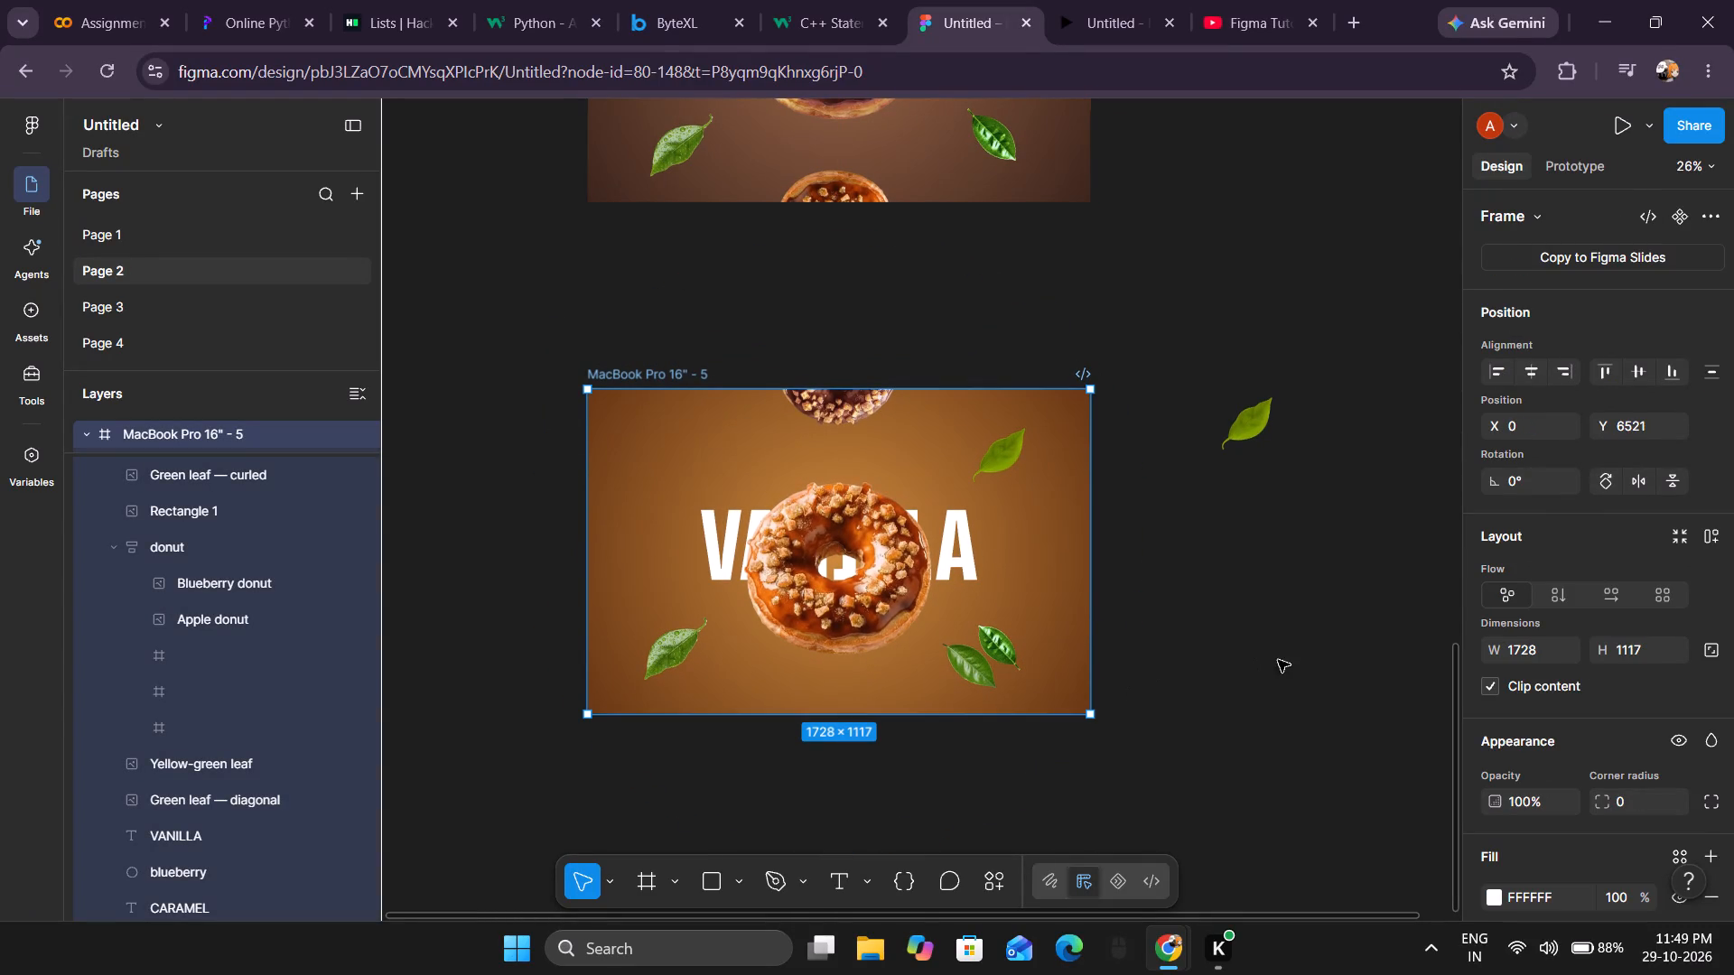
pyautogui.click(1274, 663)
pyautogui.moveTo(1000, 649); pyautogui.dragTo(774, 509)
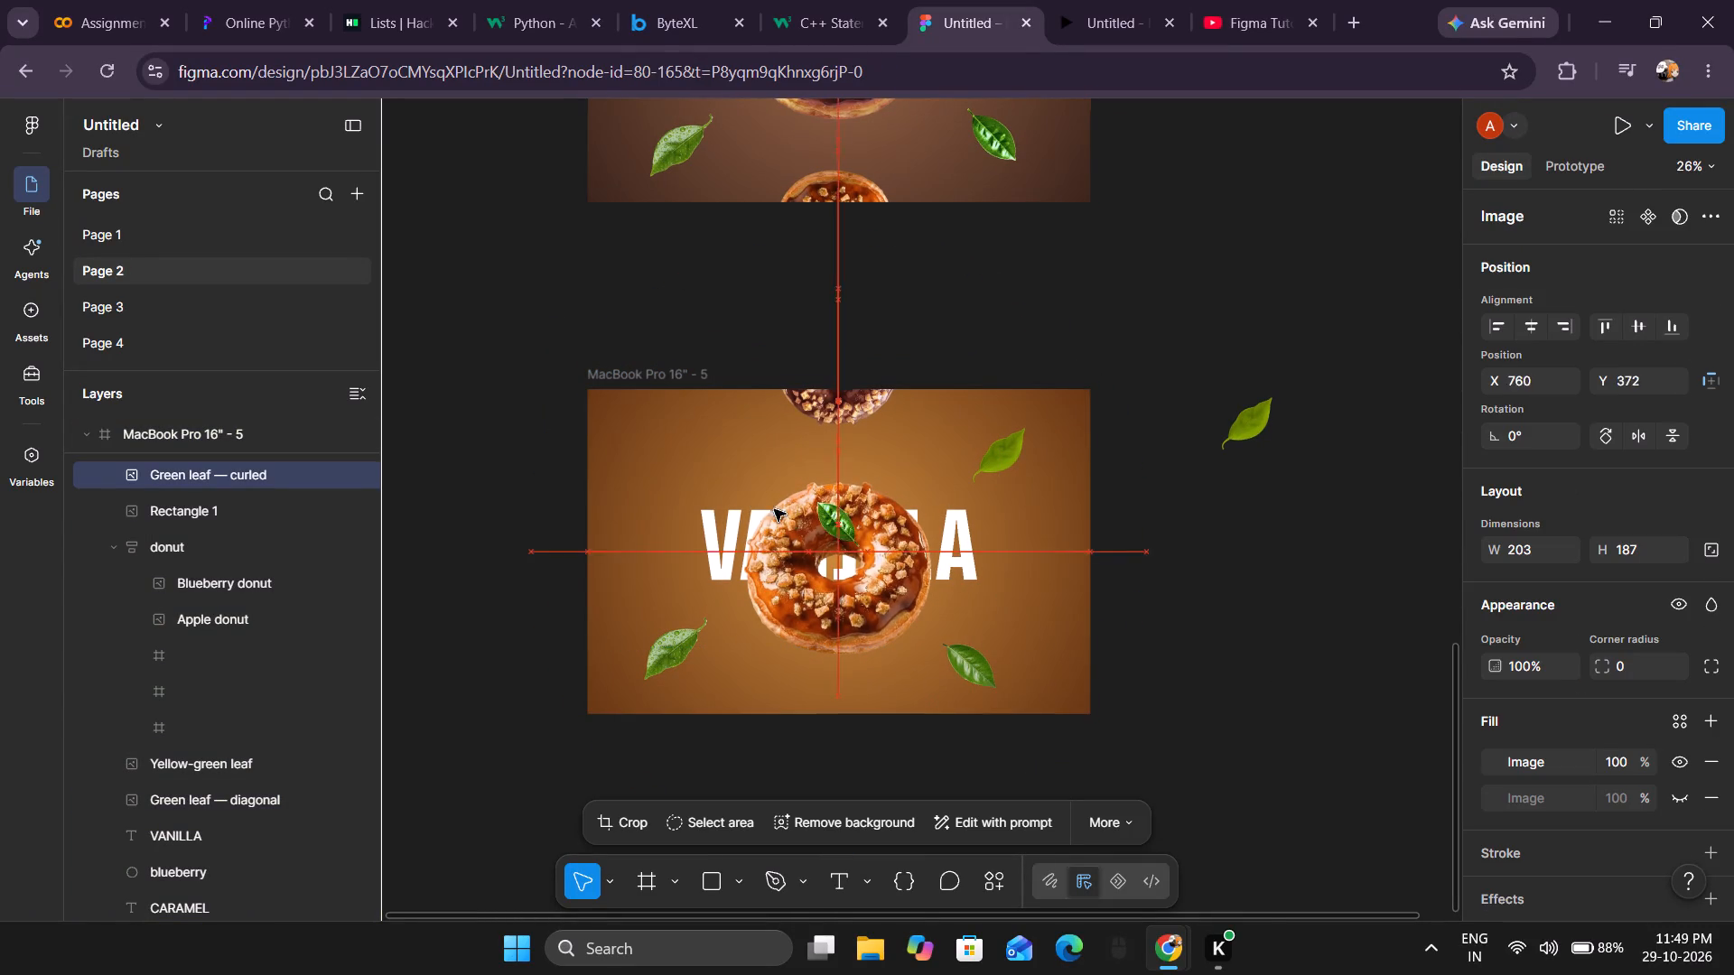
pyautogui.moveTo(774, 509); pyautogui.dragTo(678, 466)
pyautogui.moveTo(704, 489); pyautogui.dragTo(712, 494)
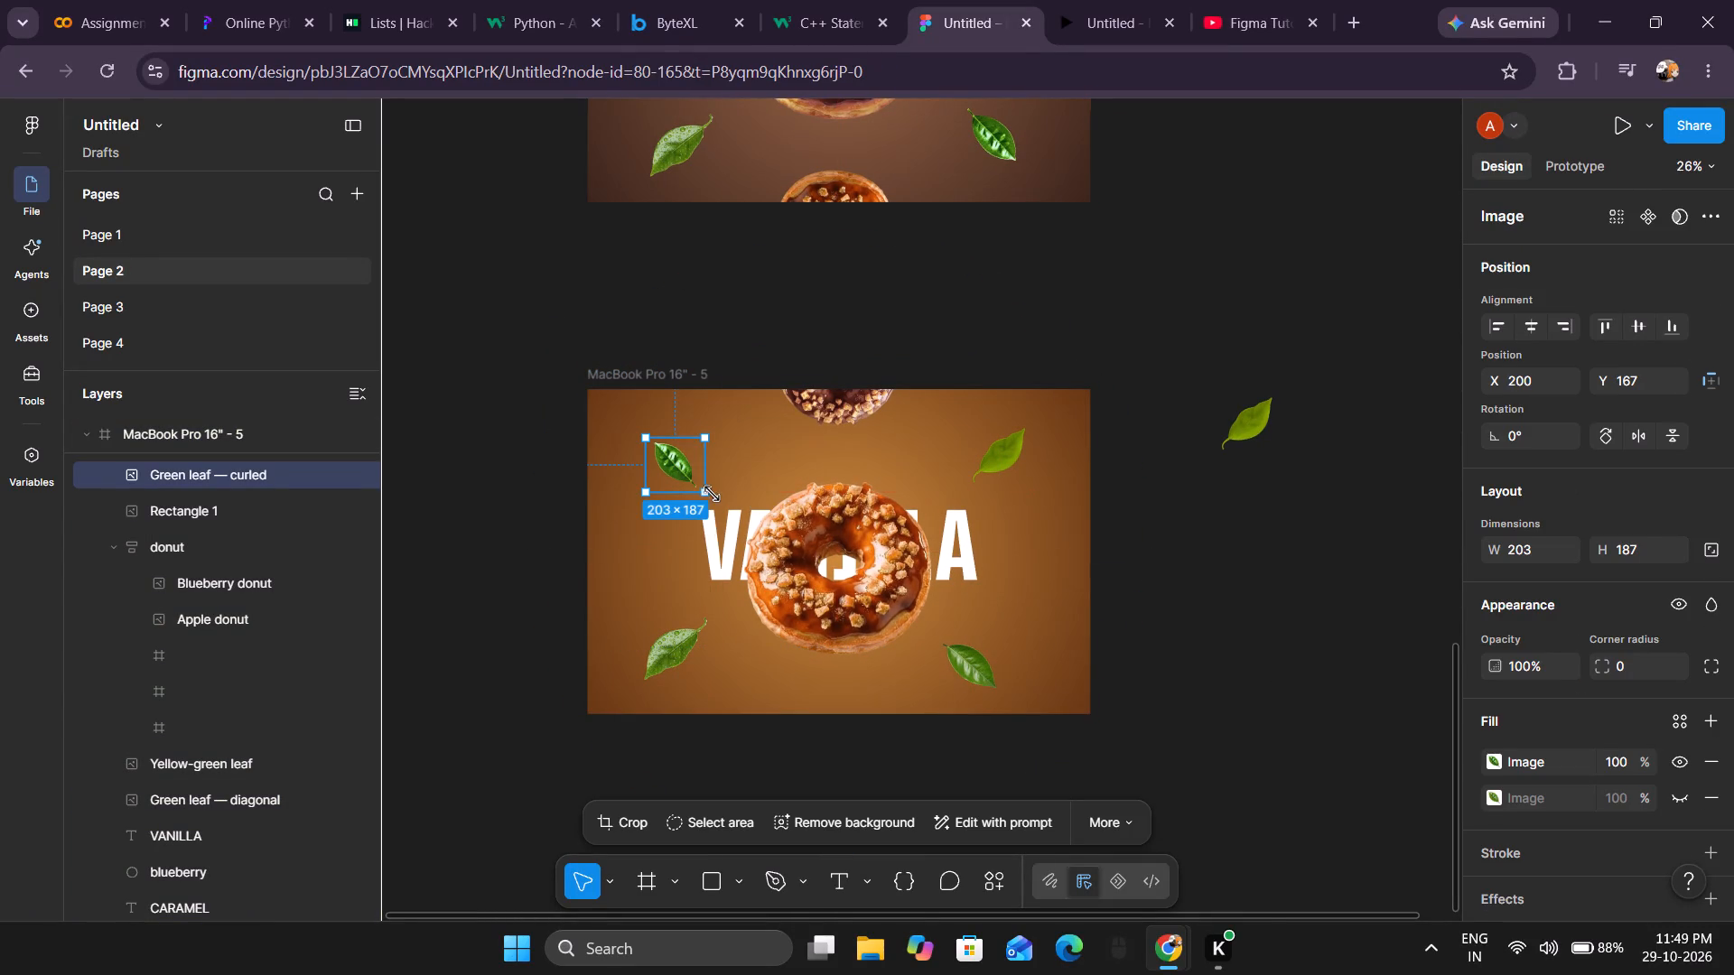
pyautogui.moveTo(712, 494); pyautogui.dragTo(716, 499)
pyautogui.moveTo(955, 655); pyautogui.dragTo(965, 652)
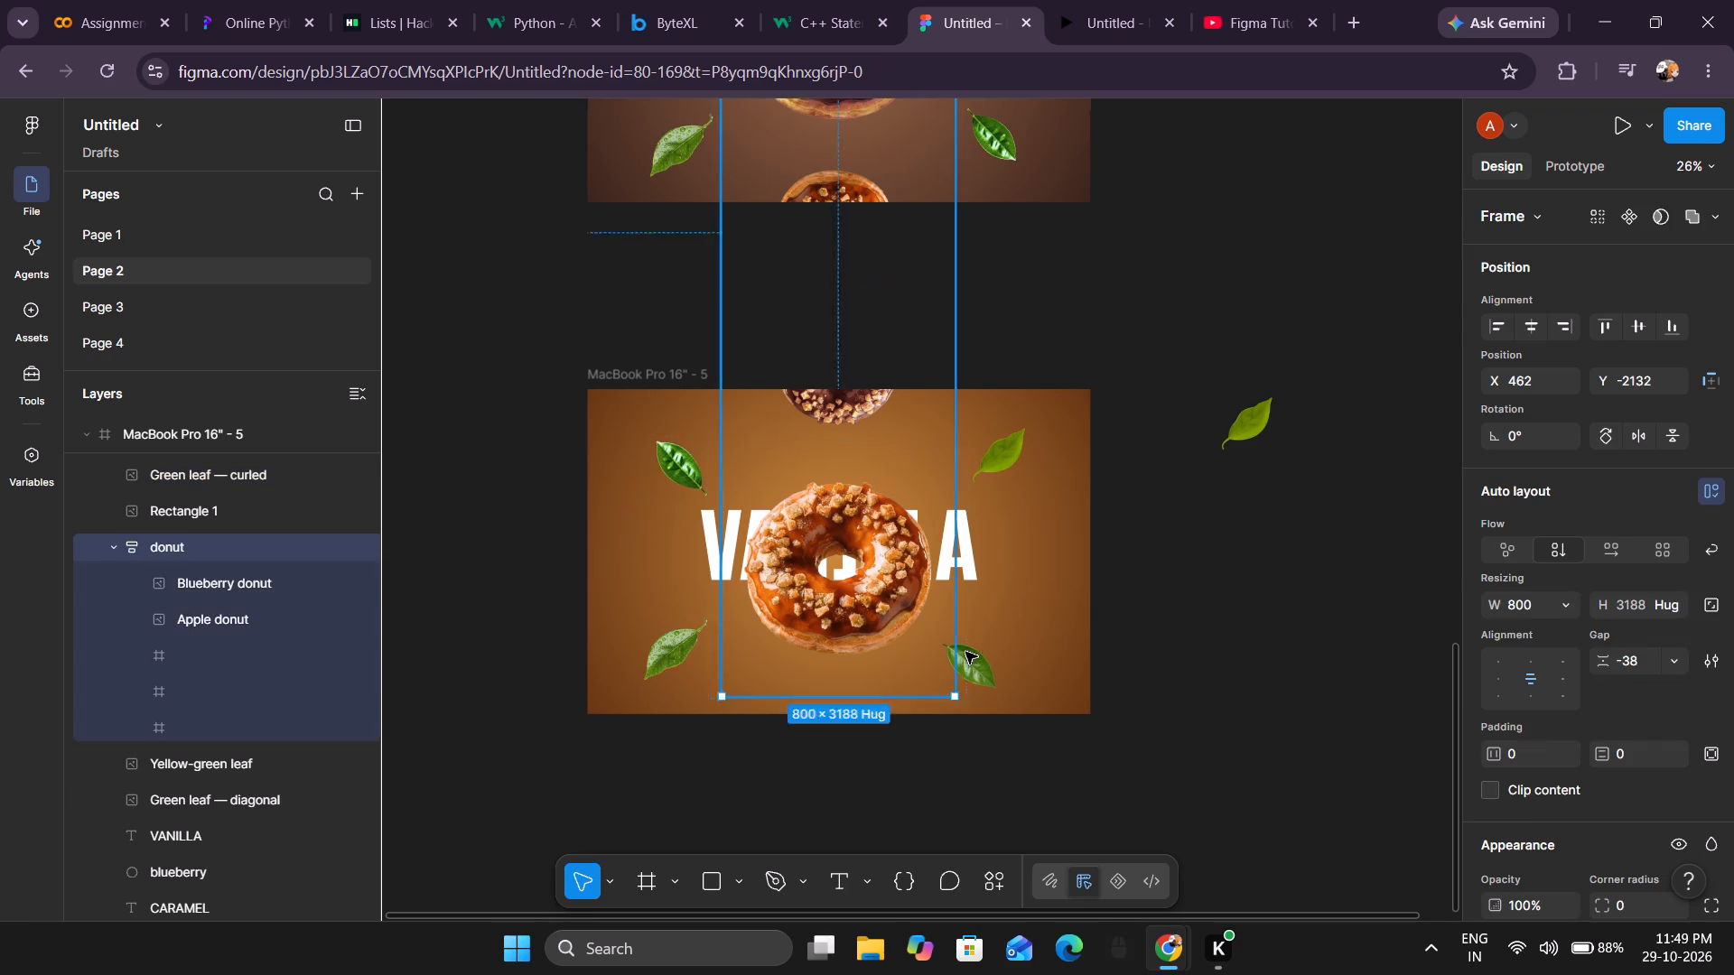
pyautogui.moveTo(965, 652); pyautogui.dragTo(964, 655)
pyautogui.hotkey('ctrl', 'z')
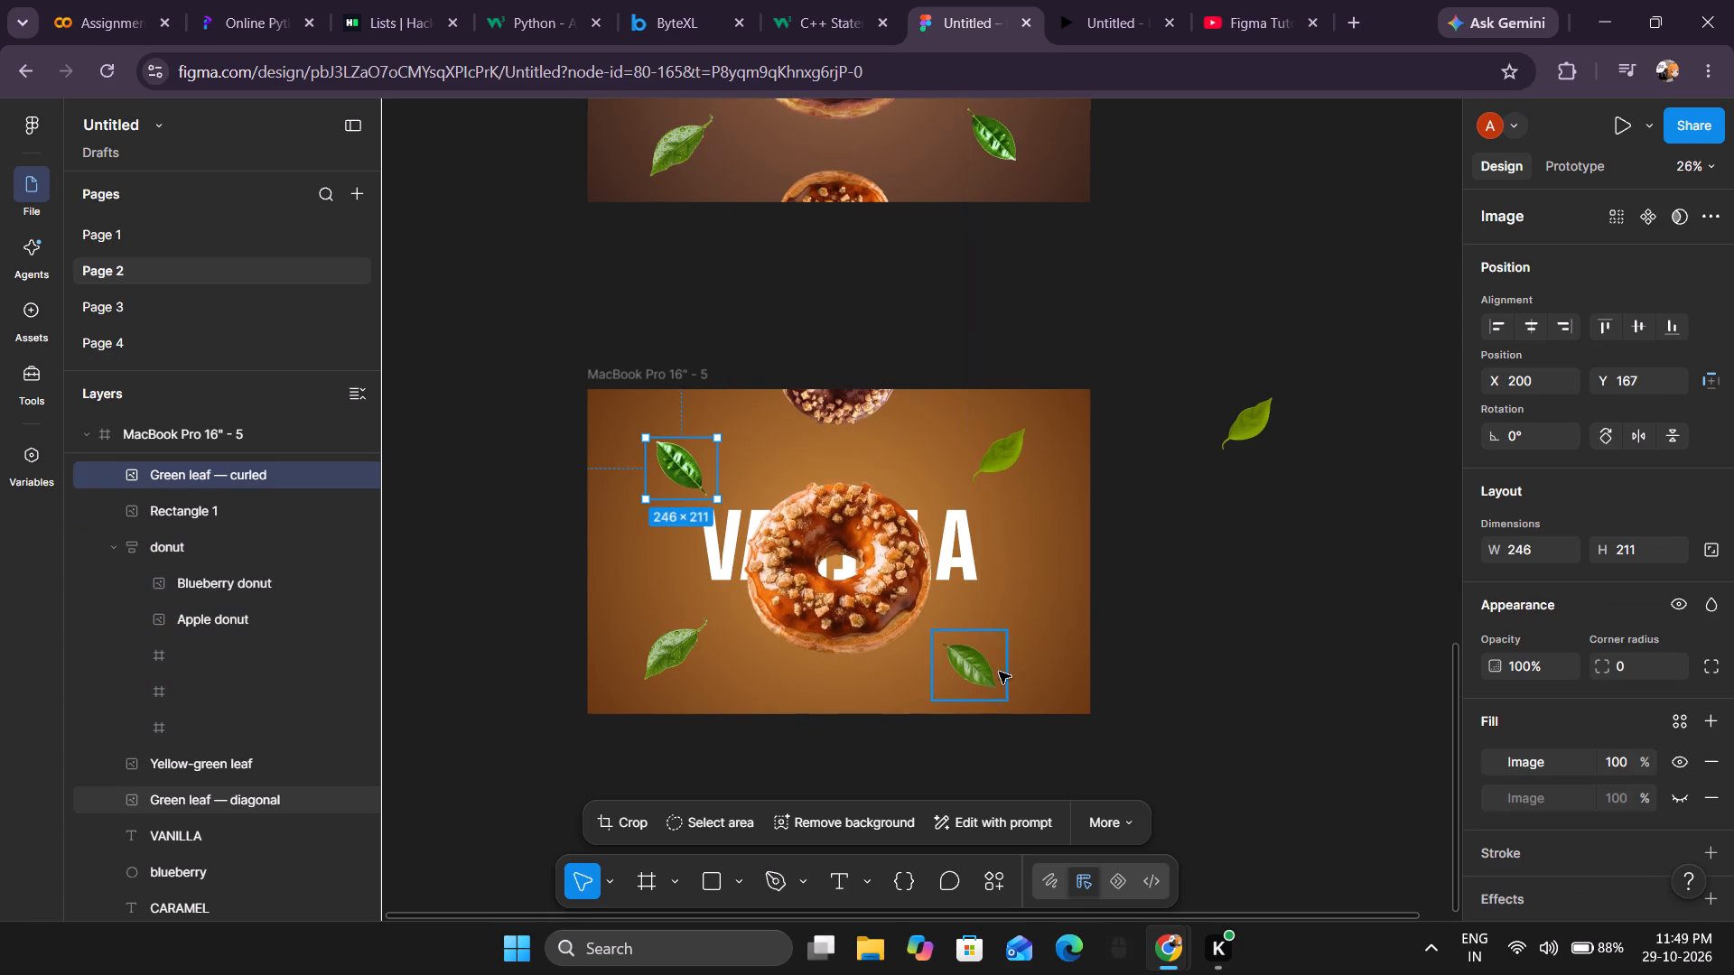
pyautogui.moveTo(974, 670); pyautogui.dragTo(993, 658)
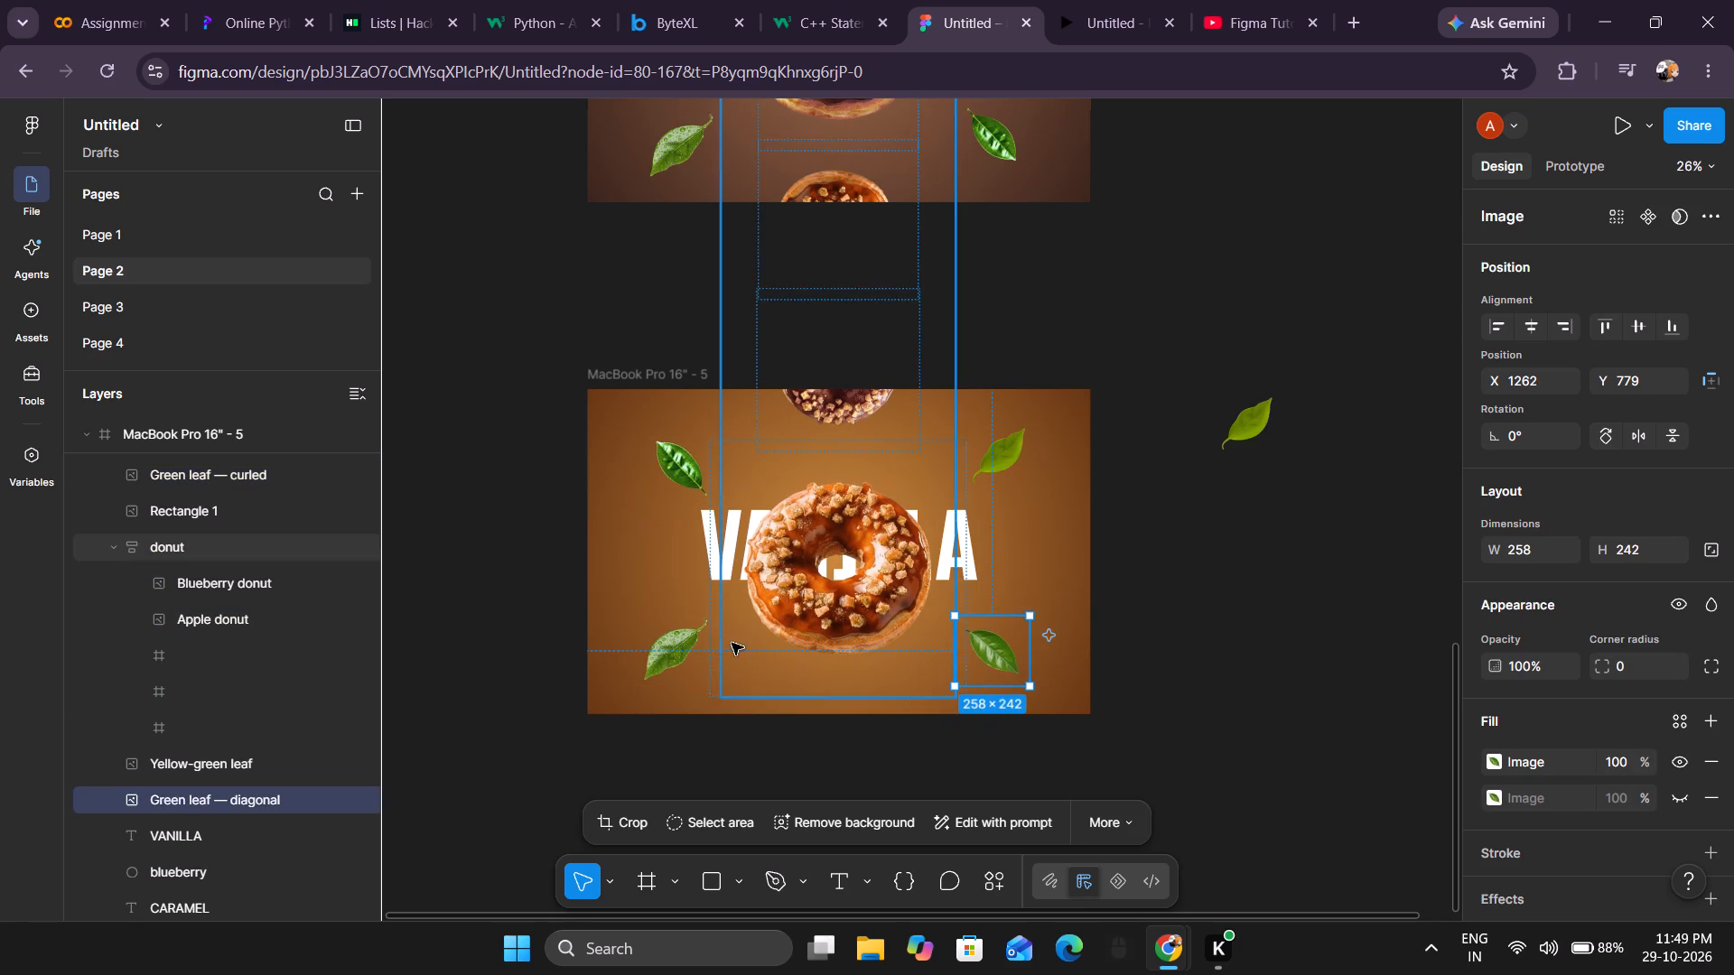
# Flip the caramel frame's lower-left Rectangle 1 leaf and upper-right yellow-green leaf both horizontally and vertically.
pyautogui.click(691, 638)
pyautogui.click(1627, 445)
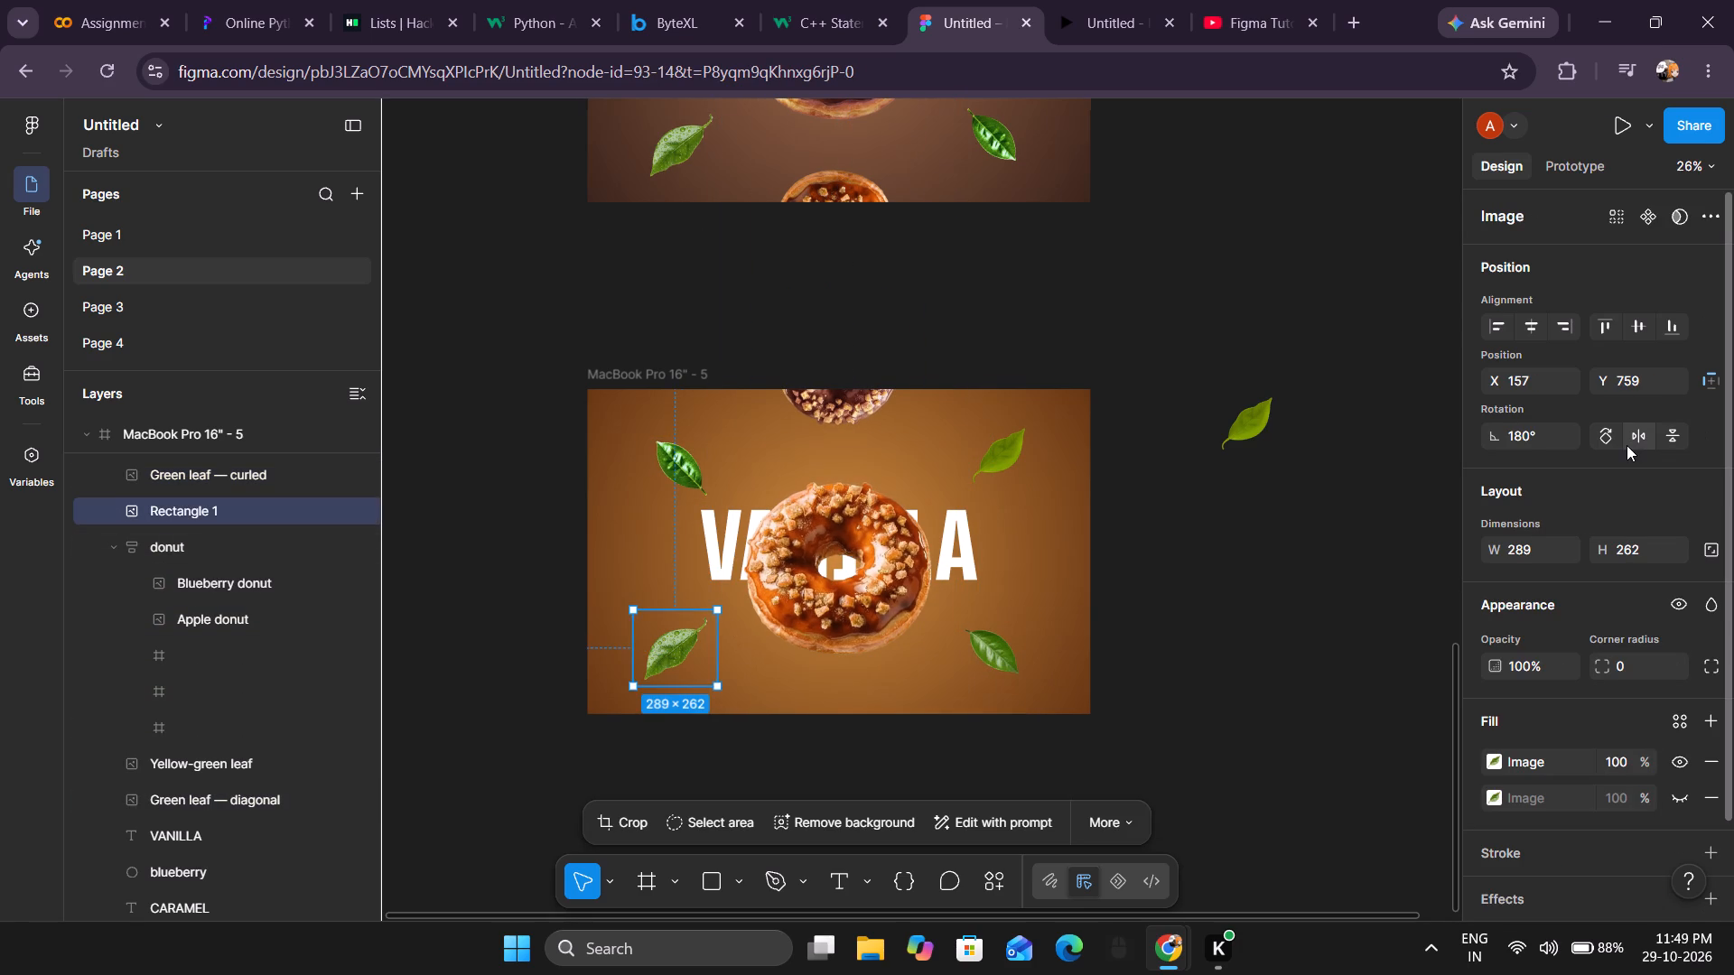
pyautogui.click(1658, 438)
pyautogui.click(1015, 466)
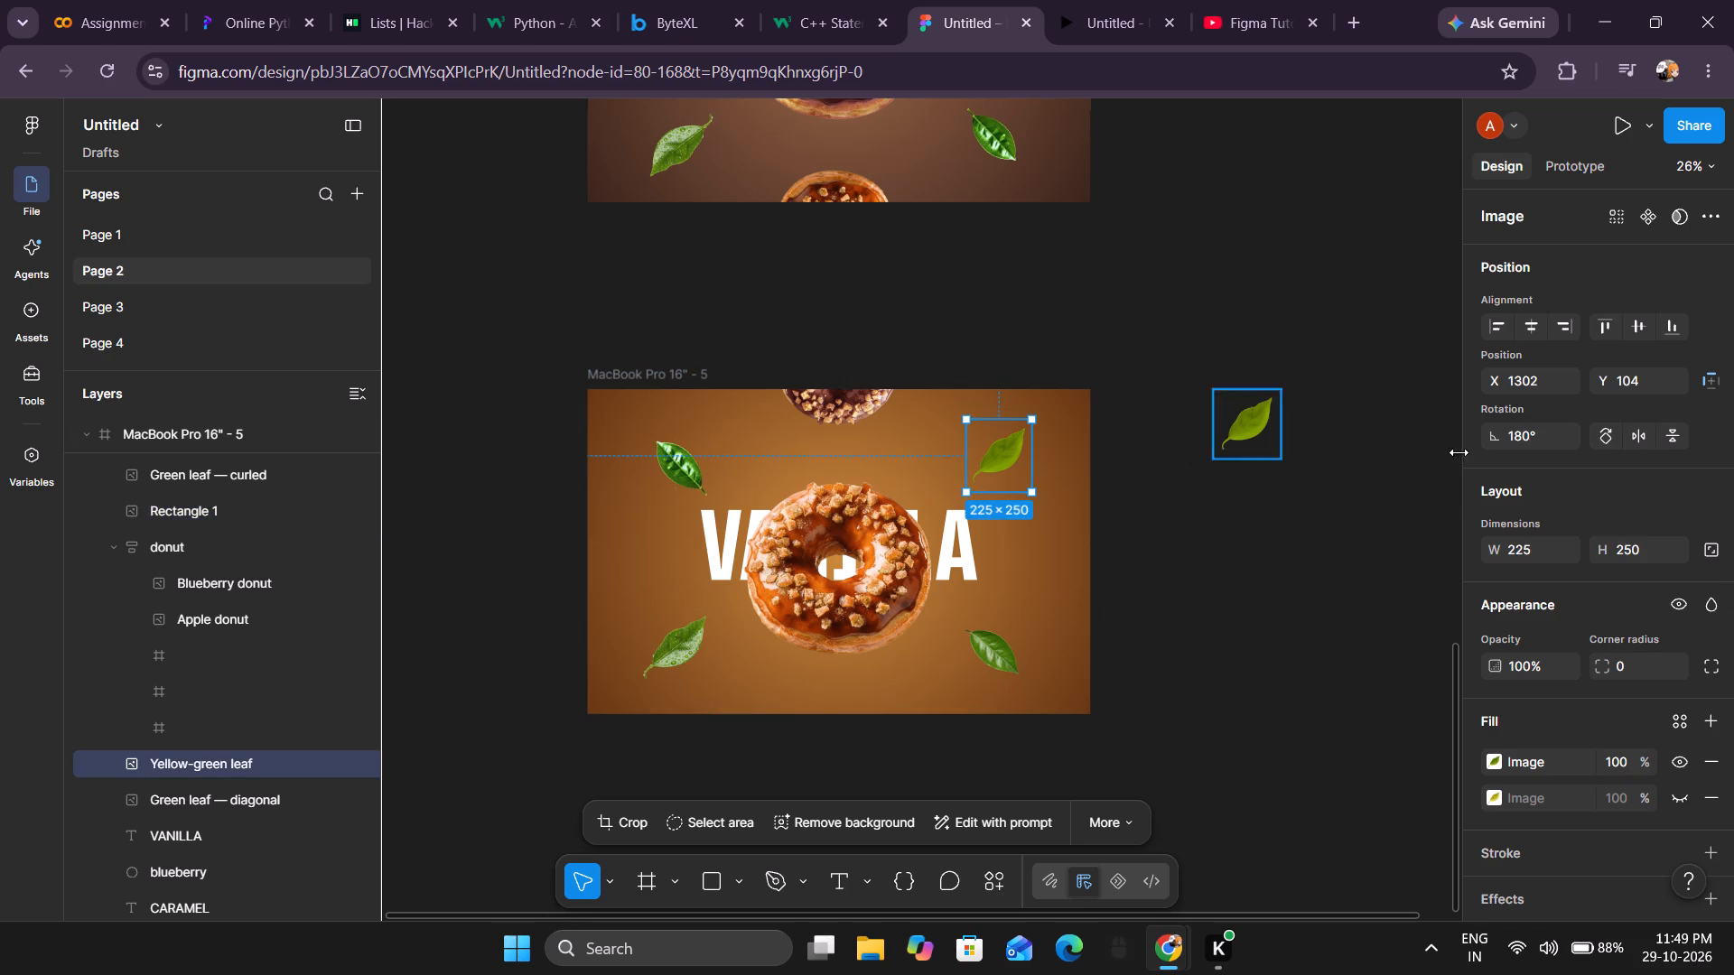
pyautogui.click(1633, 441)
pyautogui.click(1678, 438)
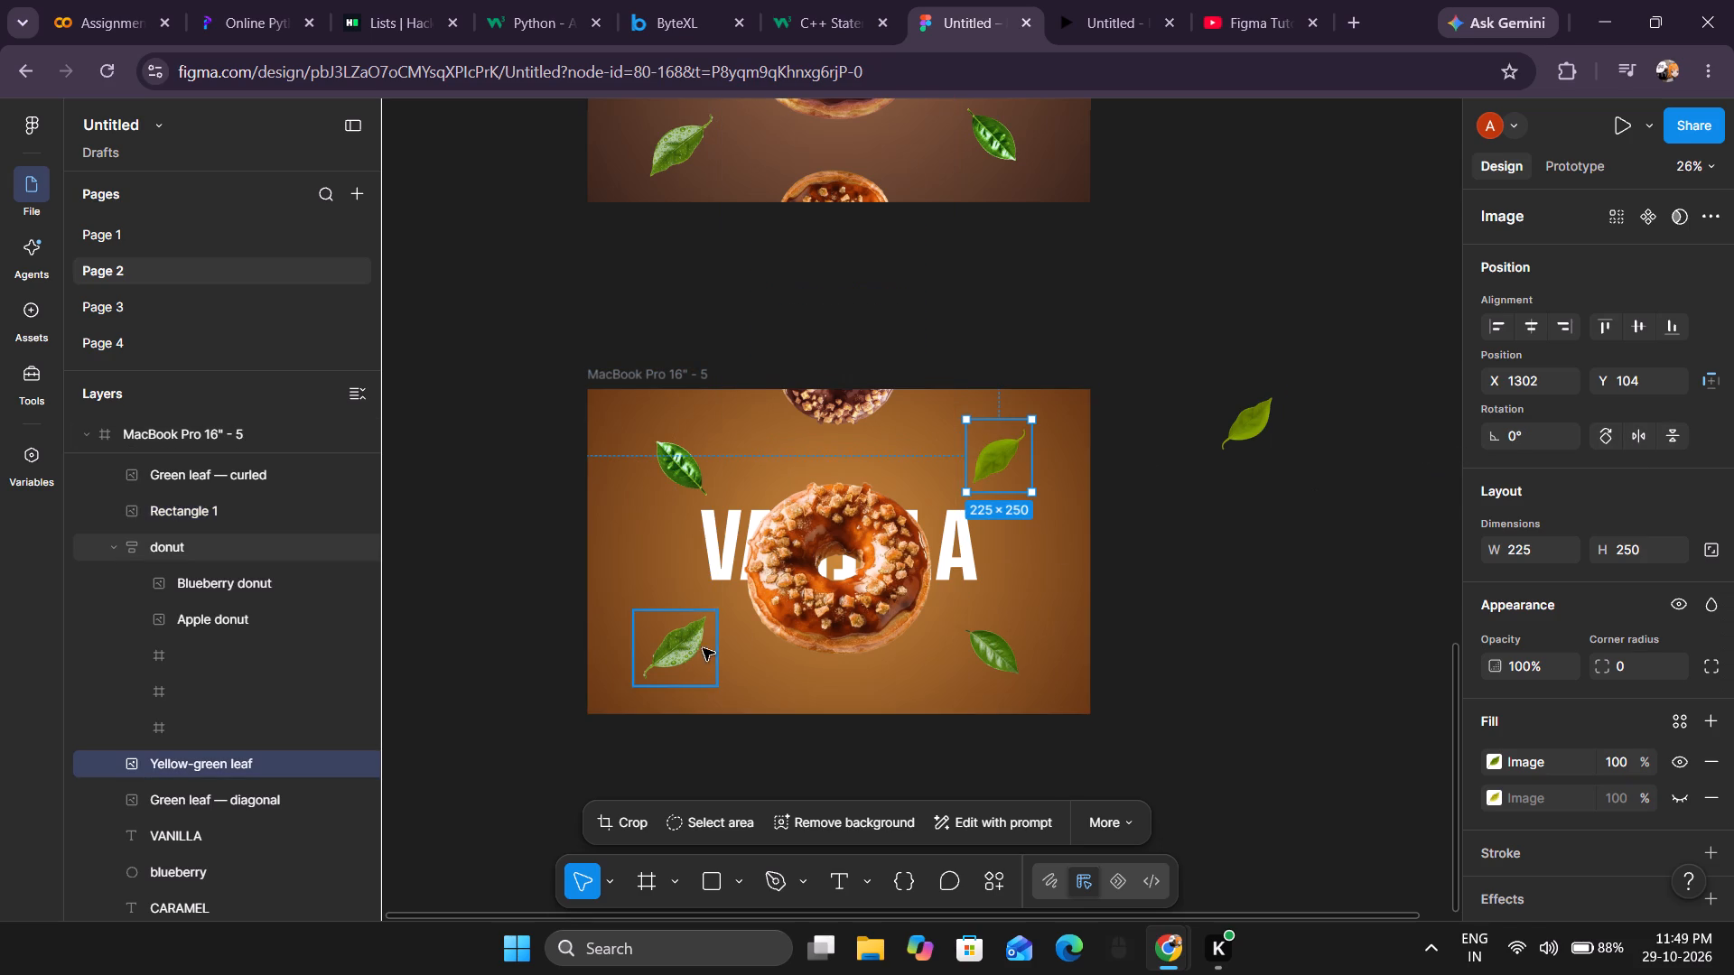
# Swap the two flipped leaves, placing the yellow-green one at about X 237, Y 779 and Rectangle 1 at about X 1246, Y 130.
pyautogui.moveTo(689, 648); pyautogui.dragTo(1017, 541)
pyautogui.moveTo(1002, 465); pyautogui.dragTo(698, 661)
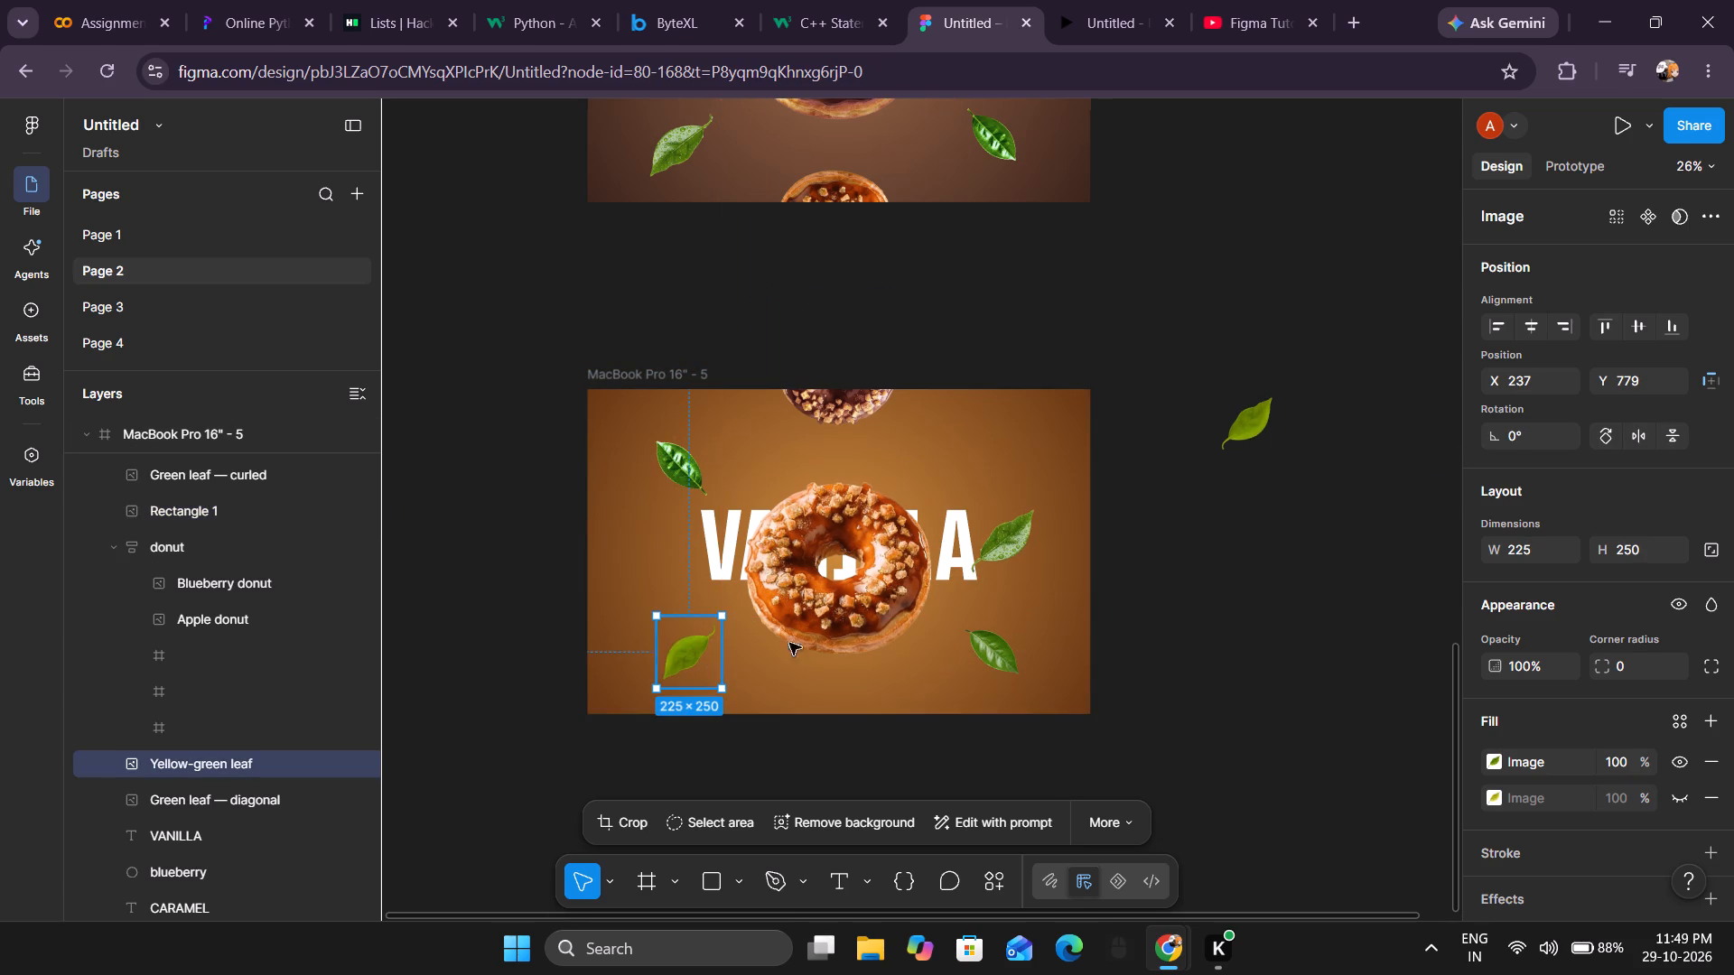
pyautogui.moveTo(1010, 547); pyautogui.dragTo(1001, 471)
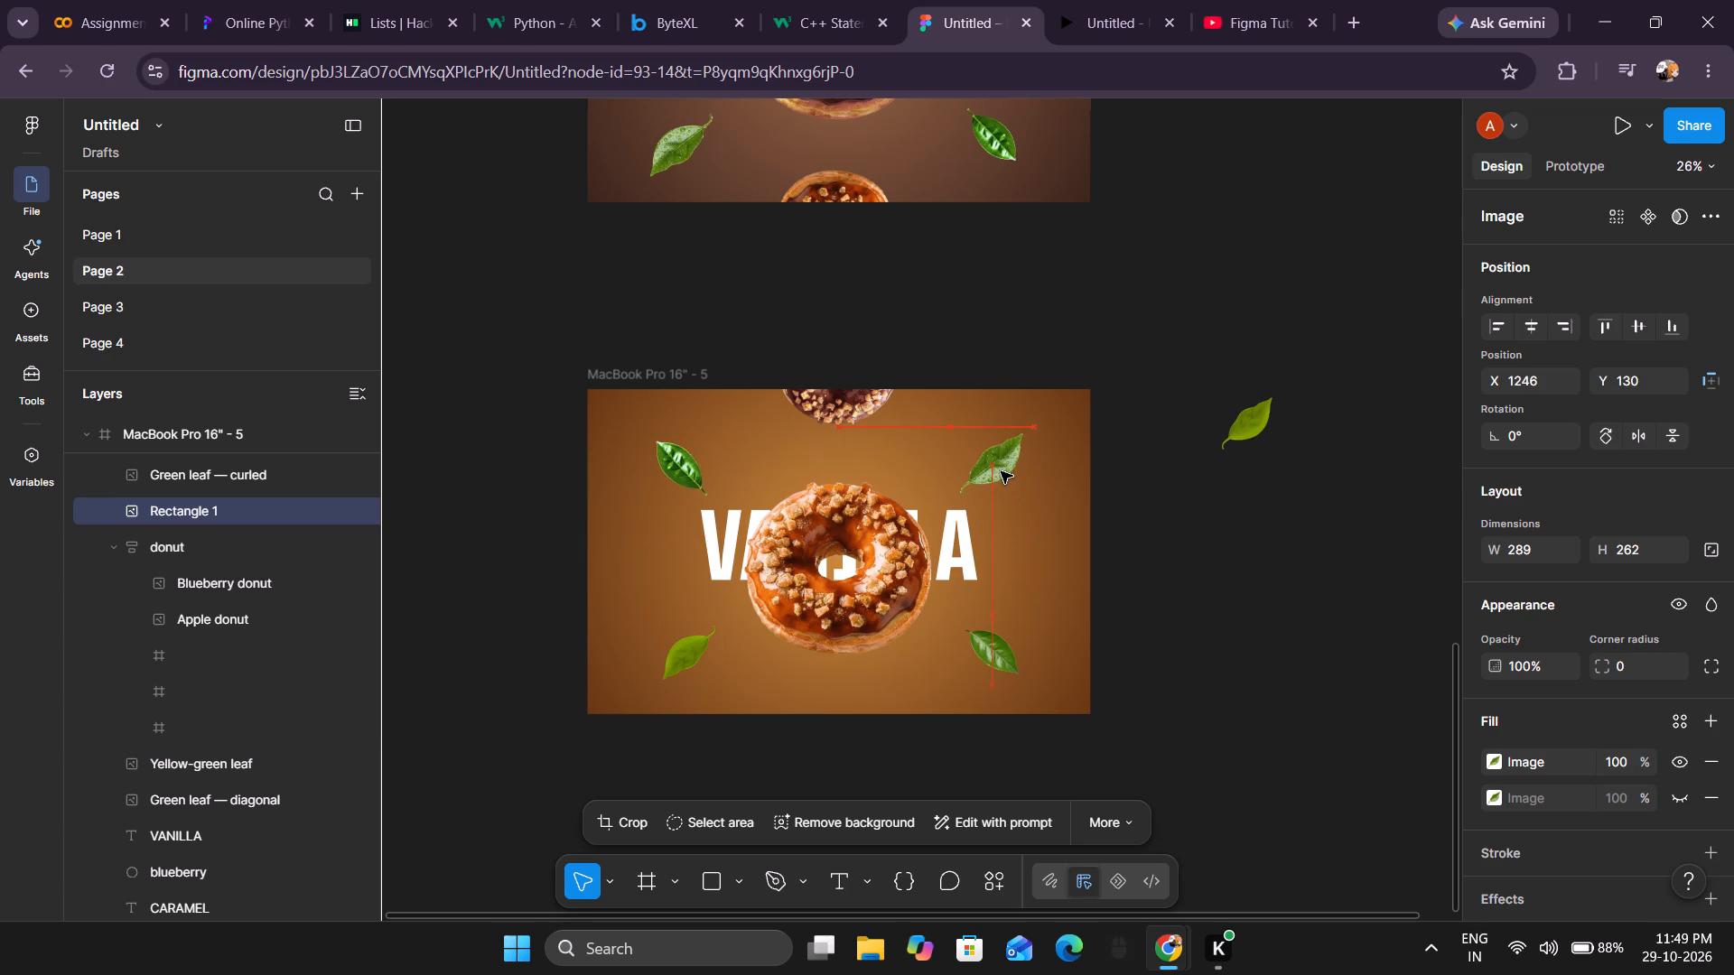
pyautogui.moveTo(1001, 471); pyautogui.dragTo(1001, 472)
pyautogui.click(1227, 581)
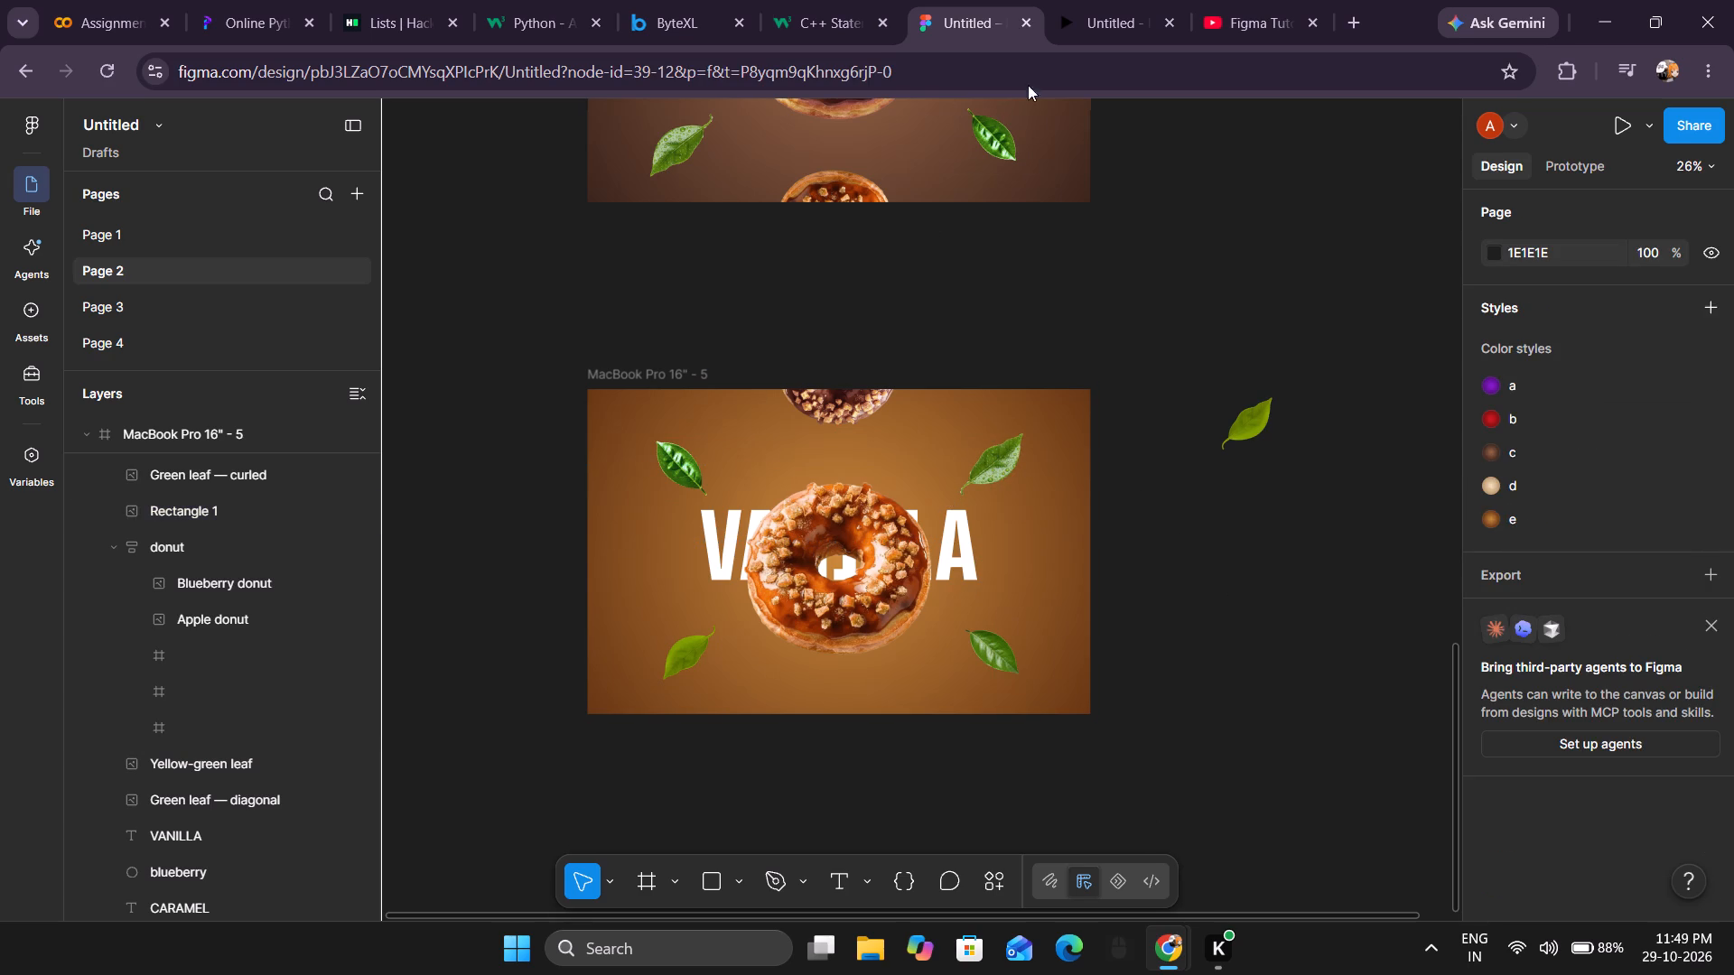
# Switch to the prototype preview, step back to the blueberry frame, and replay the blueberry-to-vanilla transitions in both directions to check the leaves.
pyautogui.click(1083, 32)
pyautogui.press('Left')
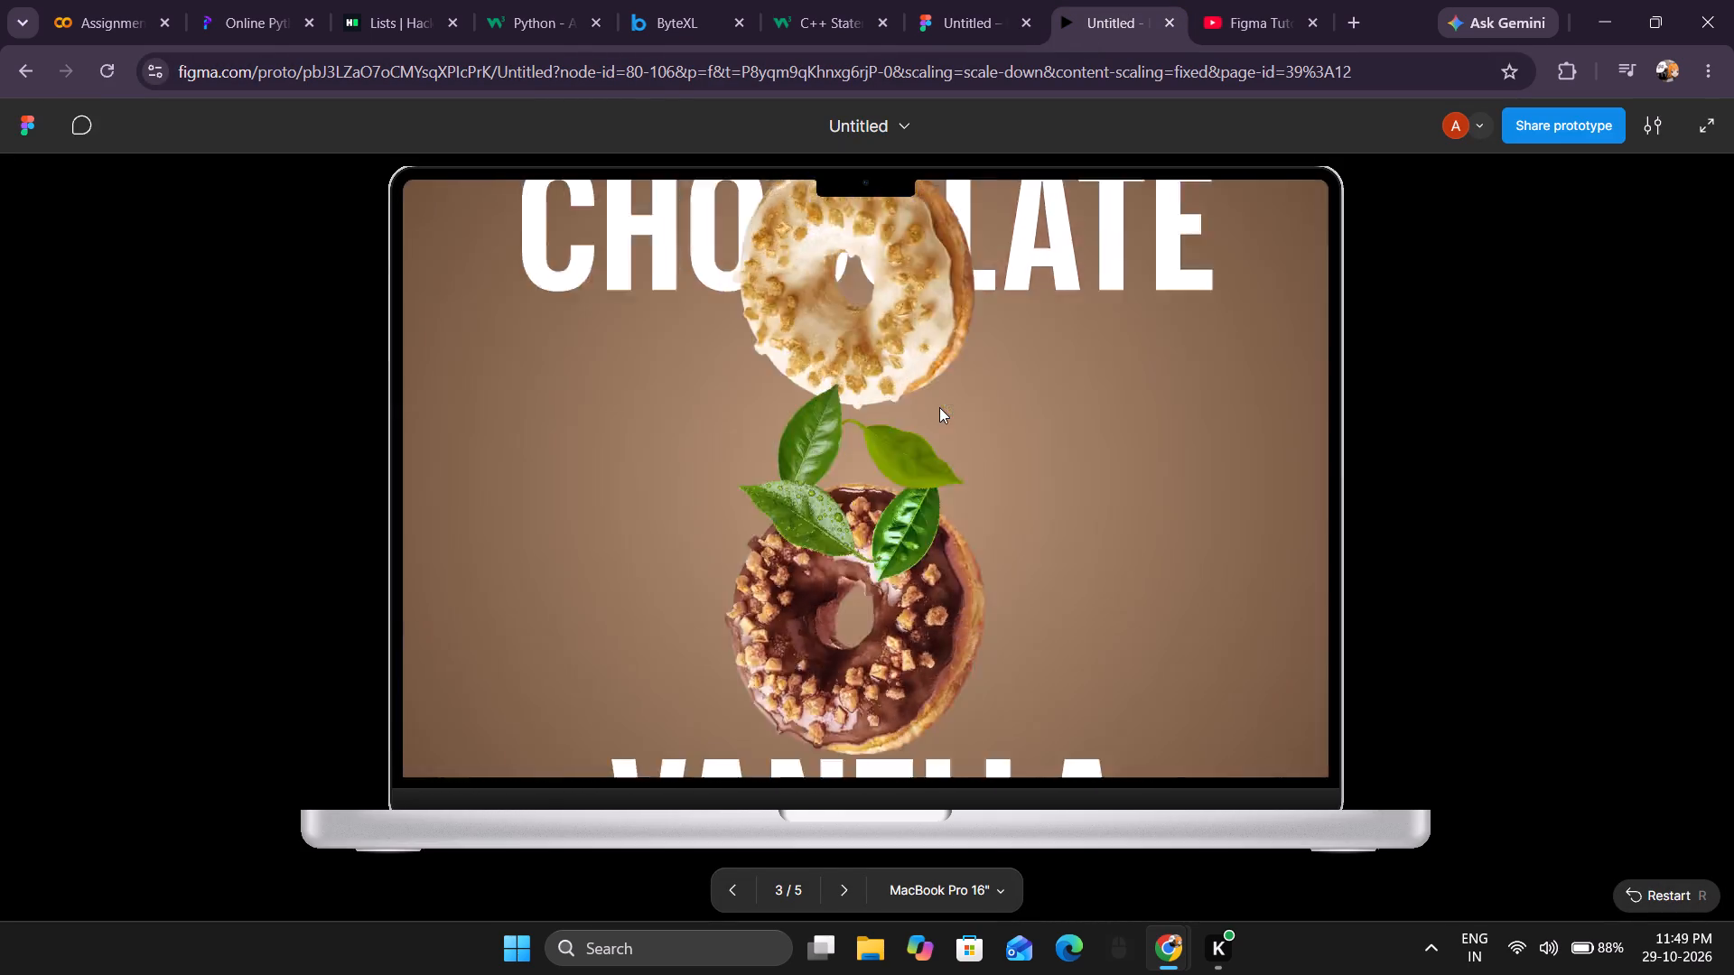
pyautogui.press('Left')
pyautogui.press('Left')
pyautogui.press('Left')
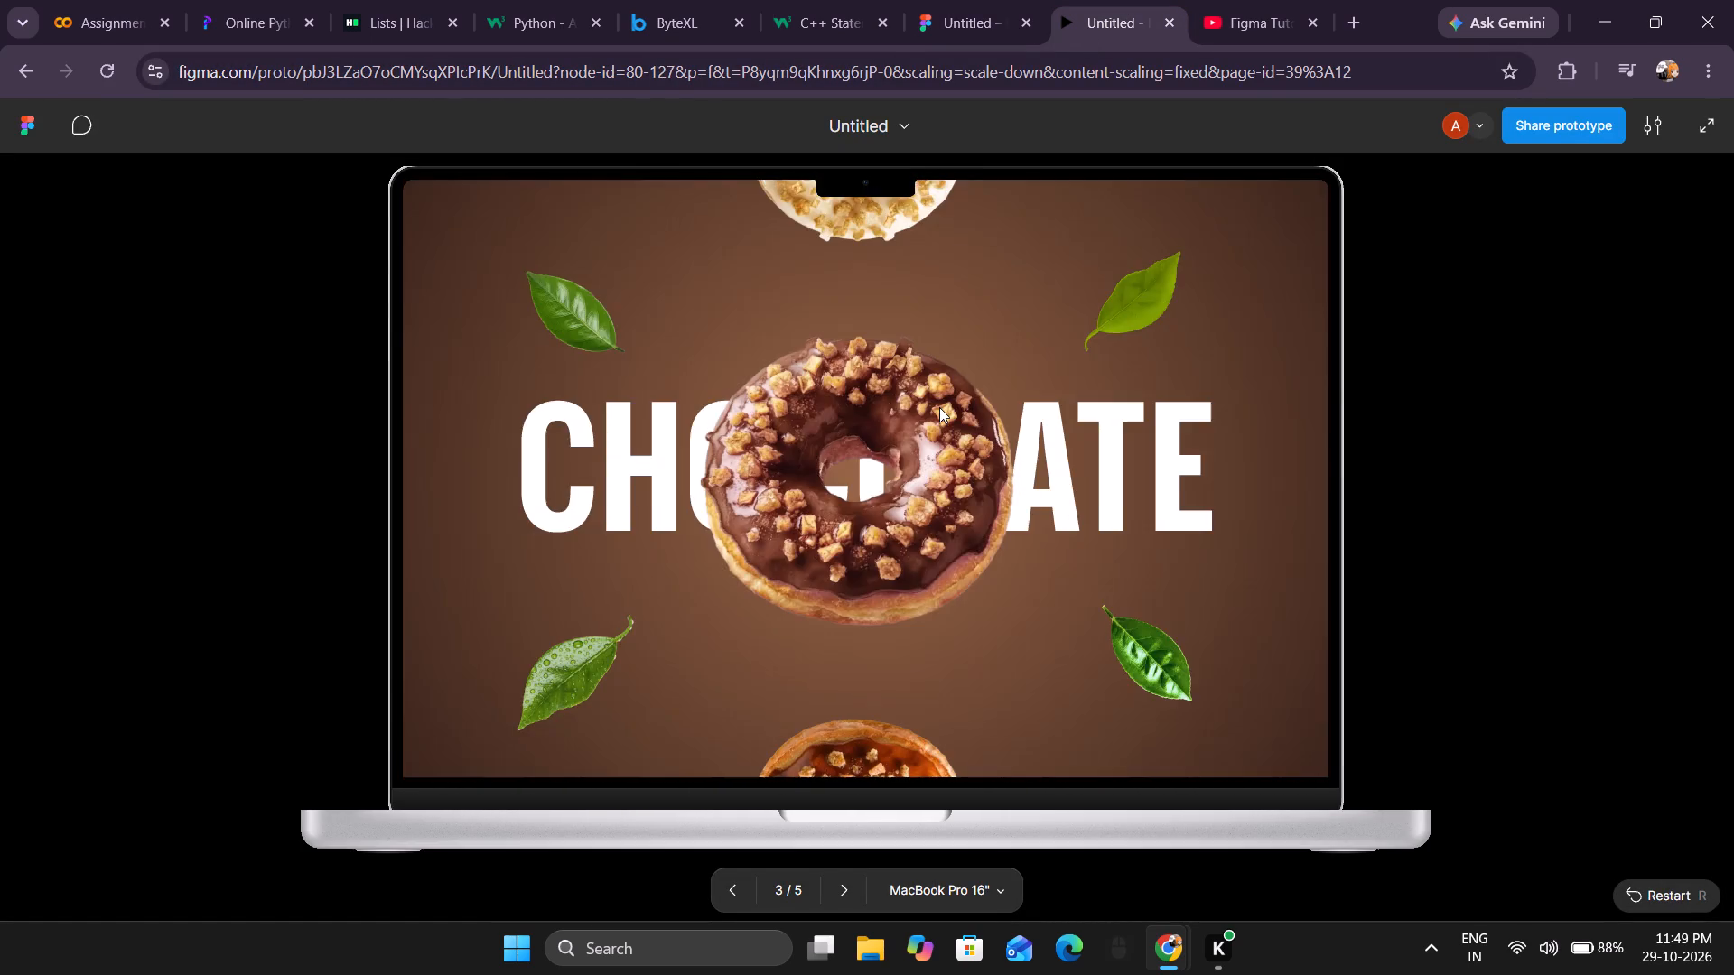
pyautogui.press('Left')
pyautogui.press('Left')
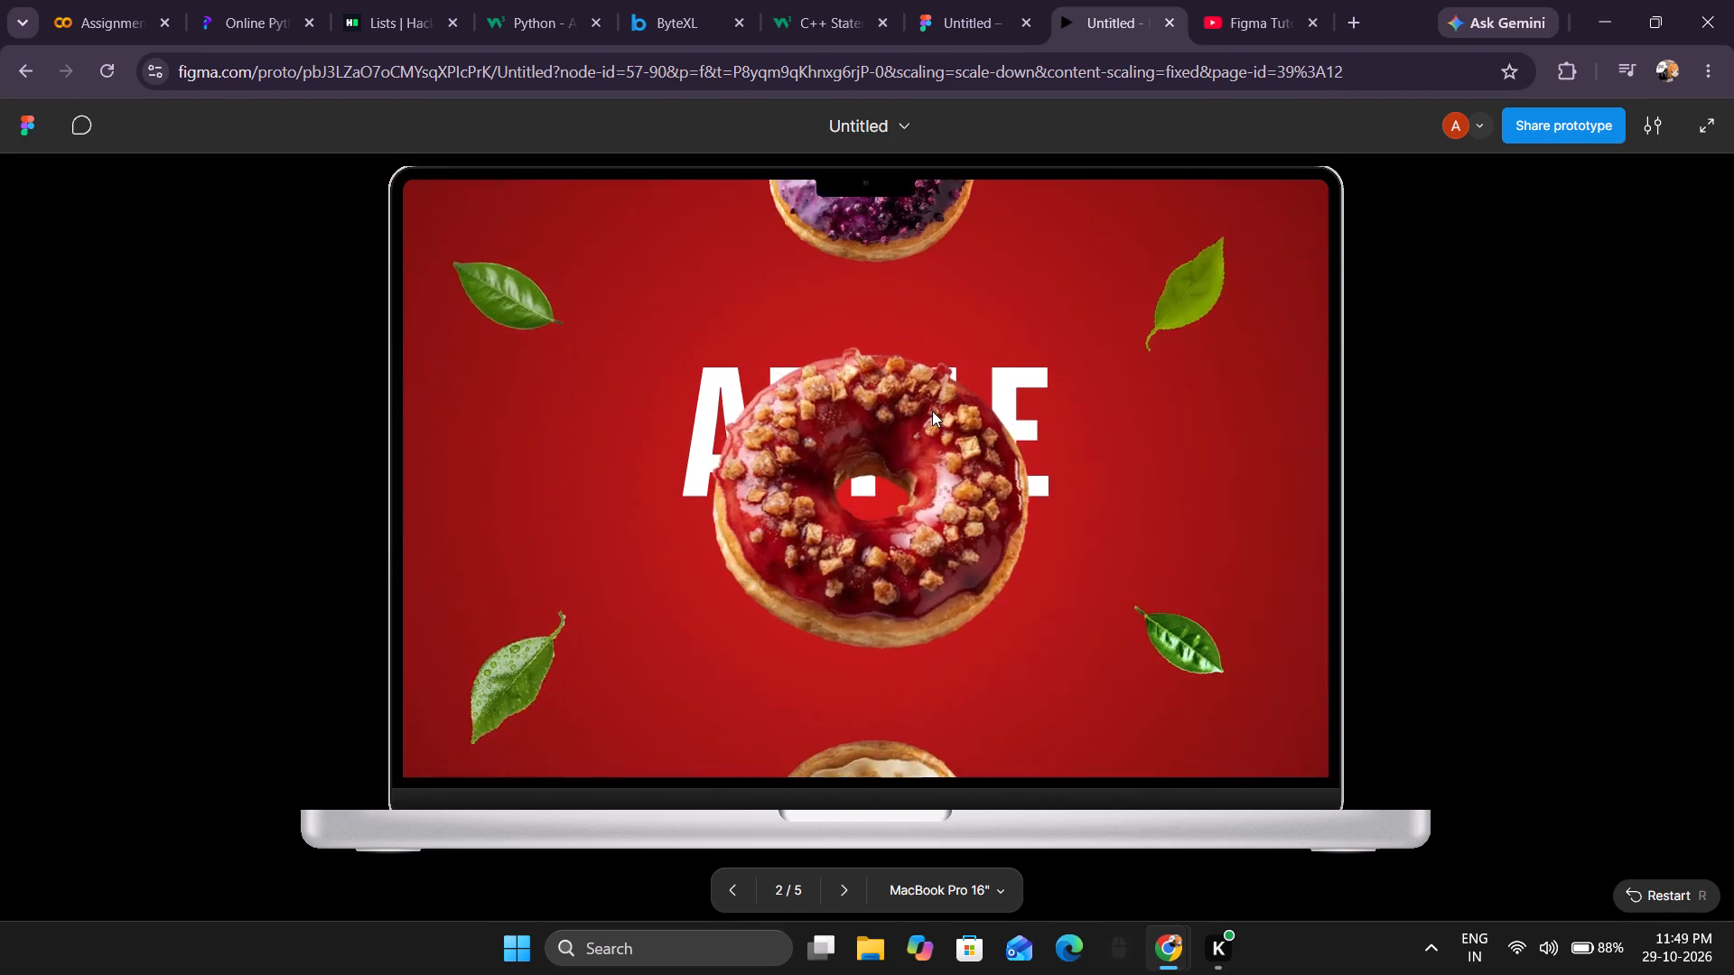
pyautogui.press('Left')
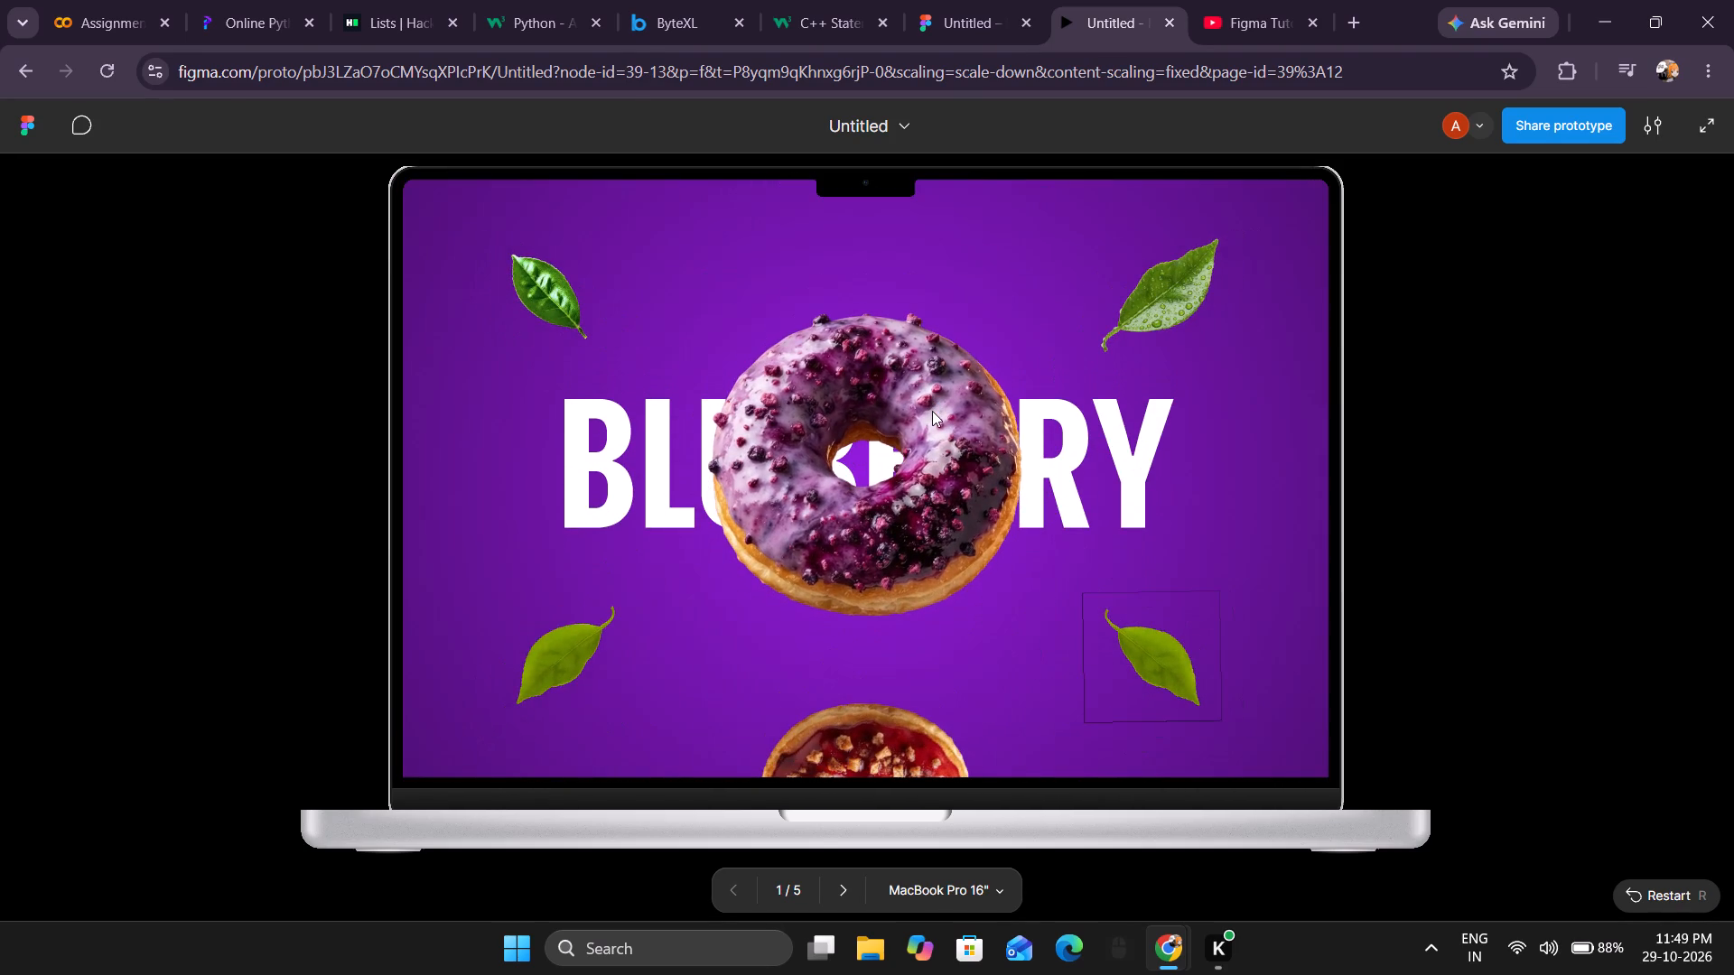
pyautogui.press('Right')
pyautogui.press('Right')
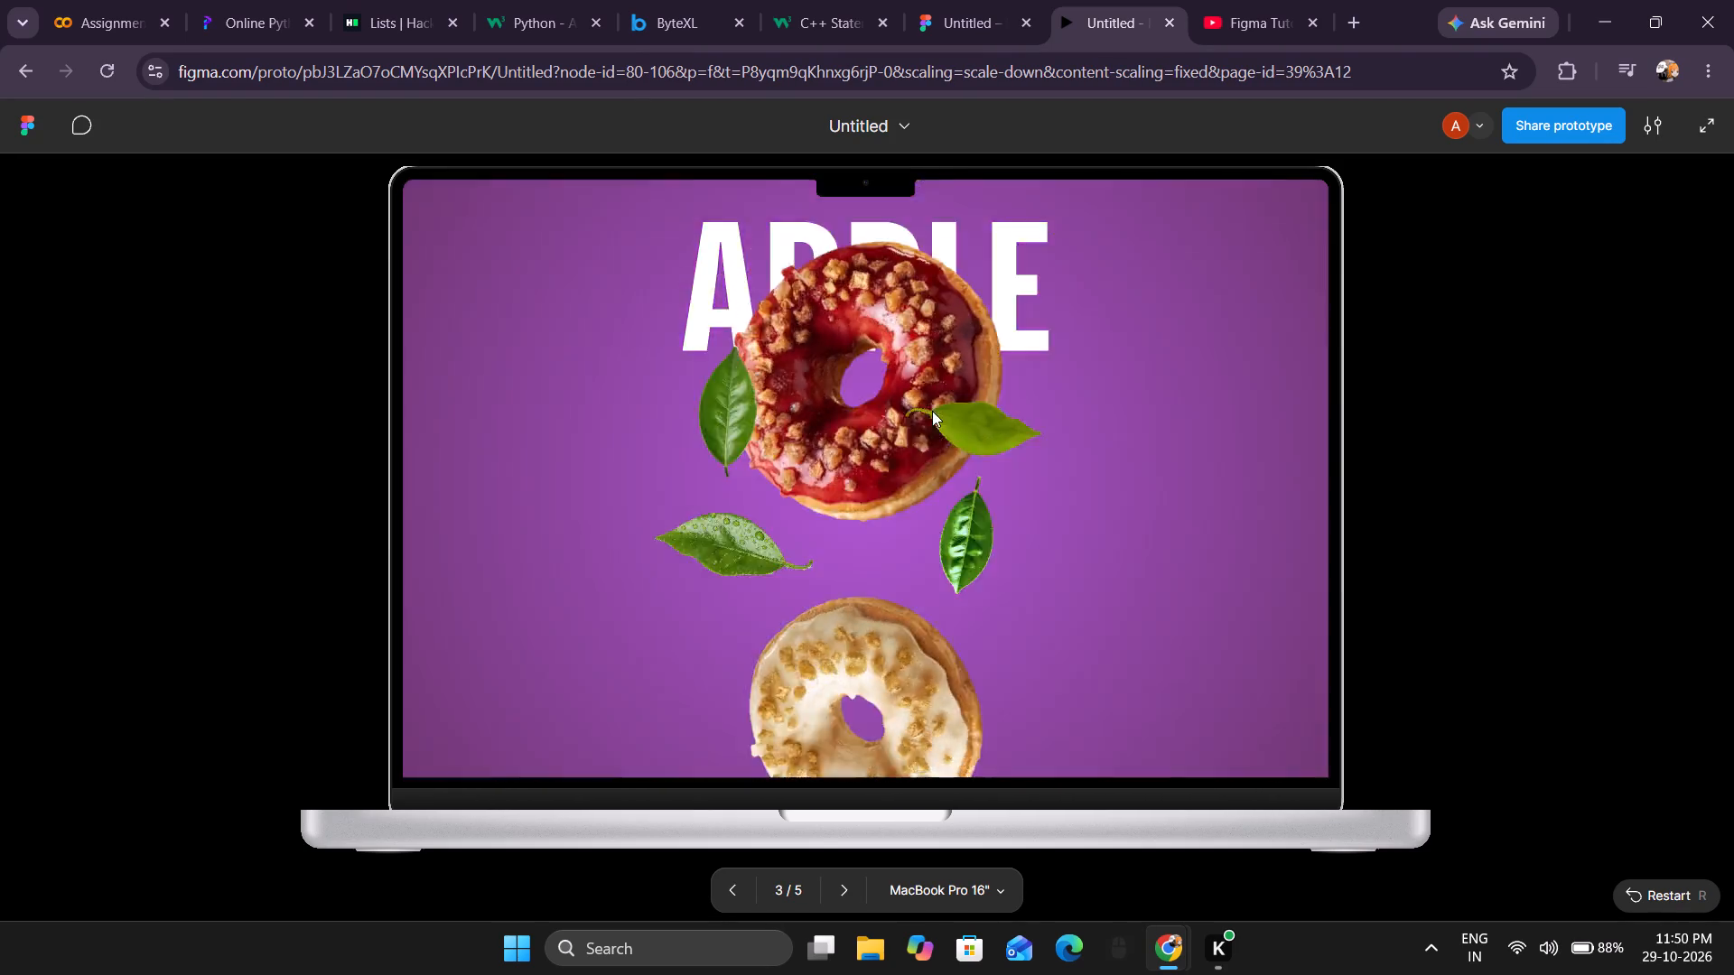
pyautogui.press('Left')
pyautogui.press('Left')
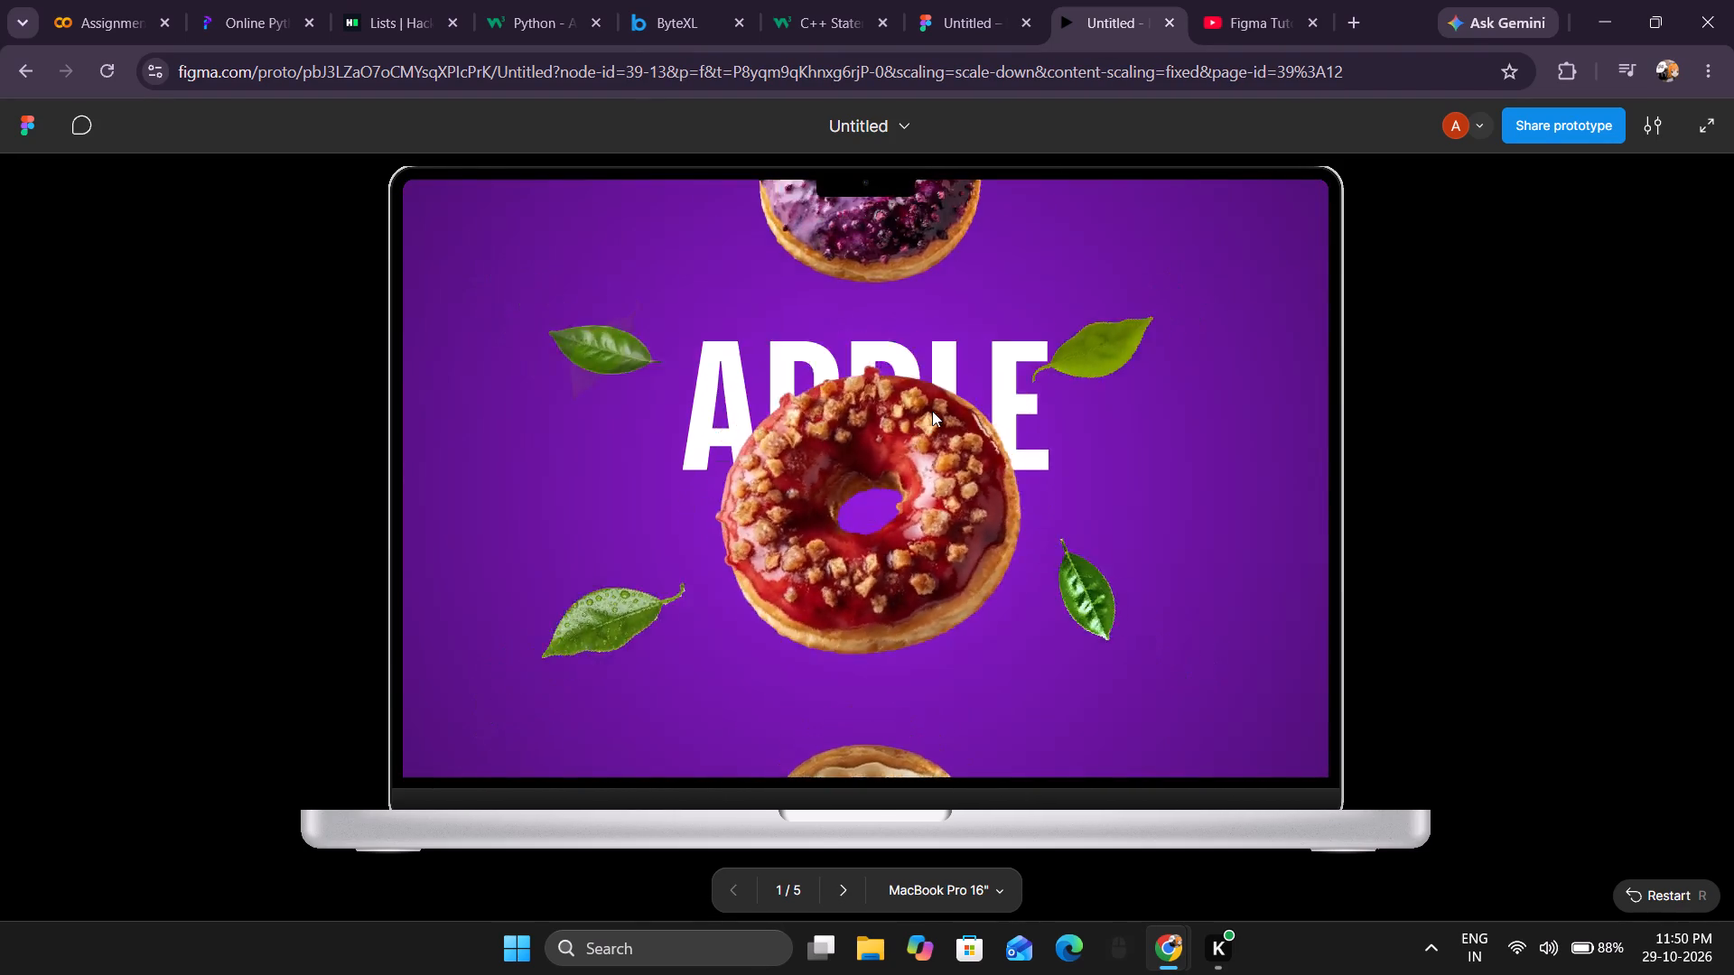
pyautogui.press('Left')
# Play the prototype forward from blueberry to the caramel donut frame and back to blueberry, examining the leaf motion.
pyautogui.press('Right')
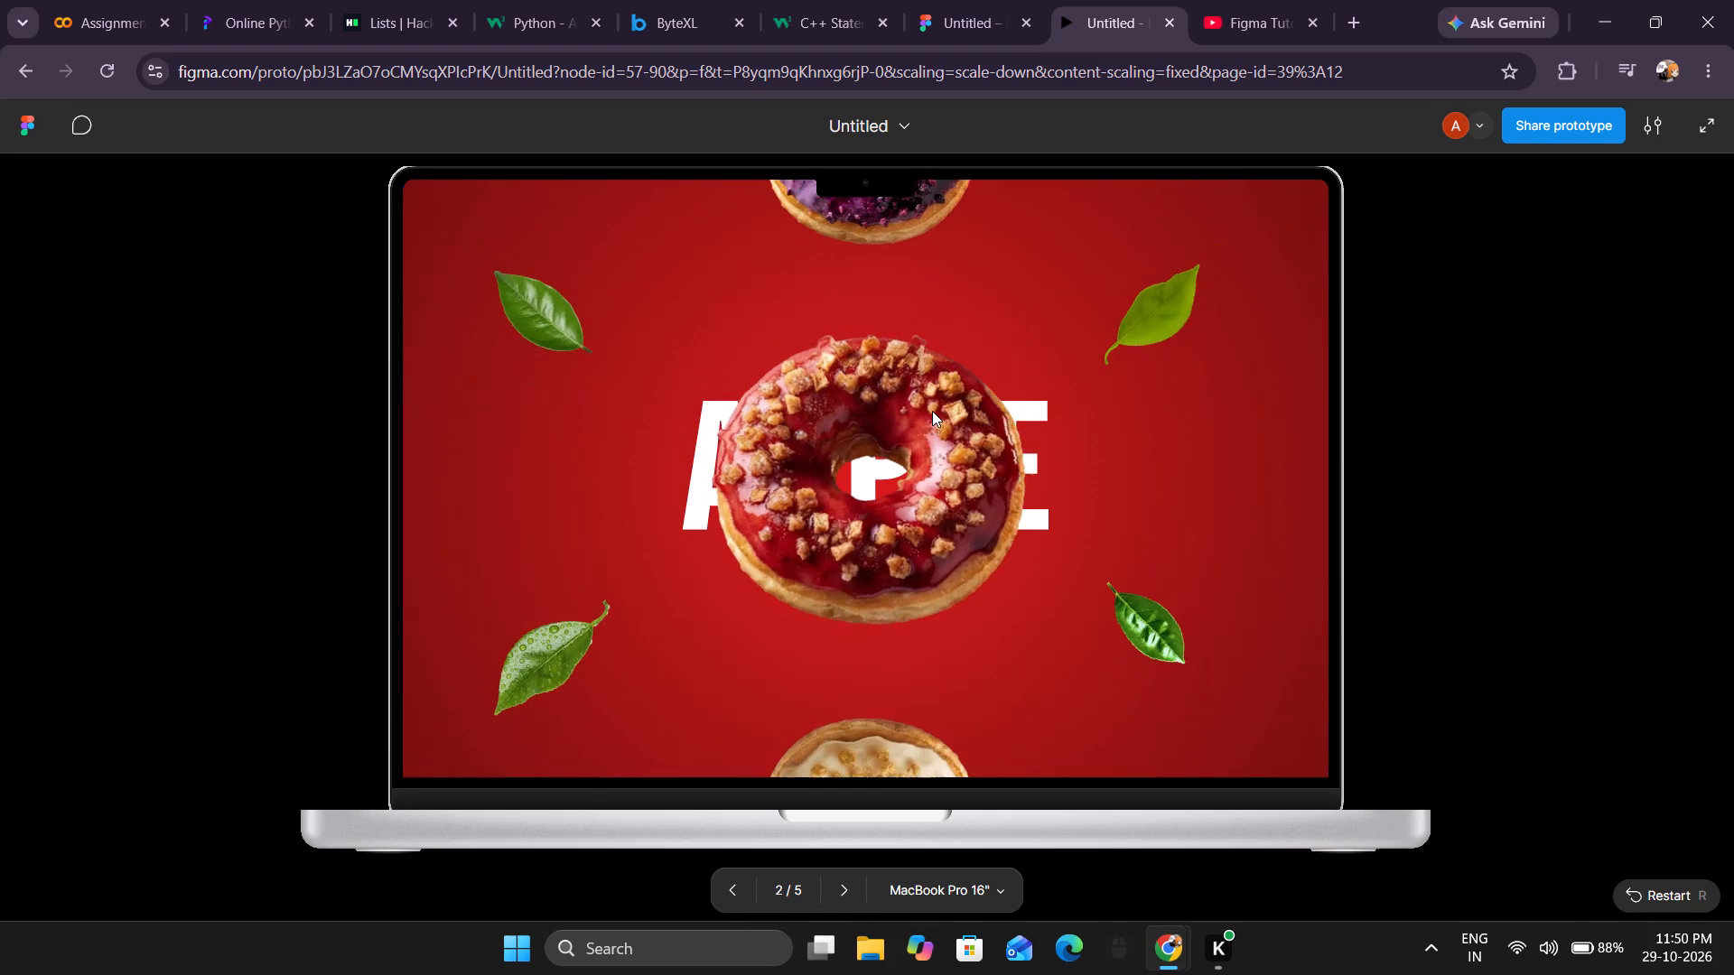
pyautogui.press('Right')
pyautogui.press('Right')
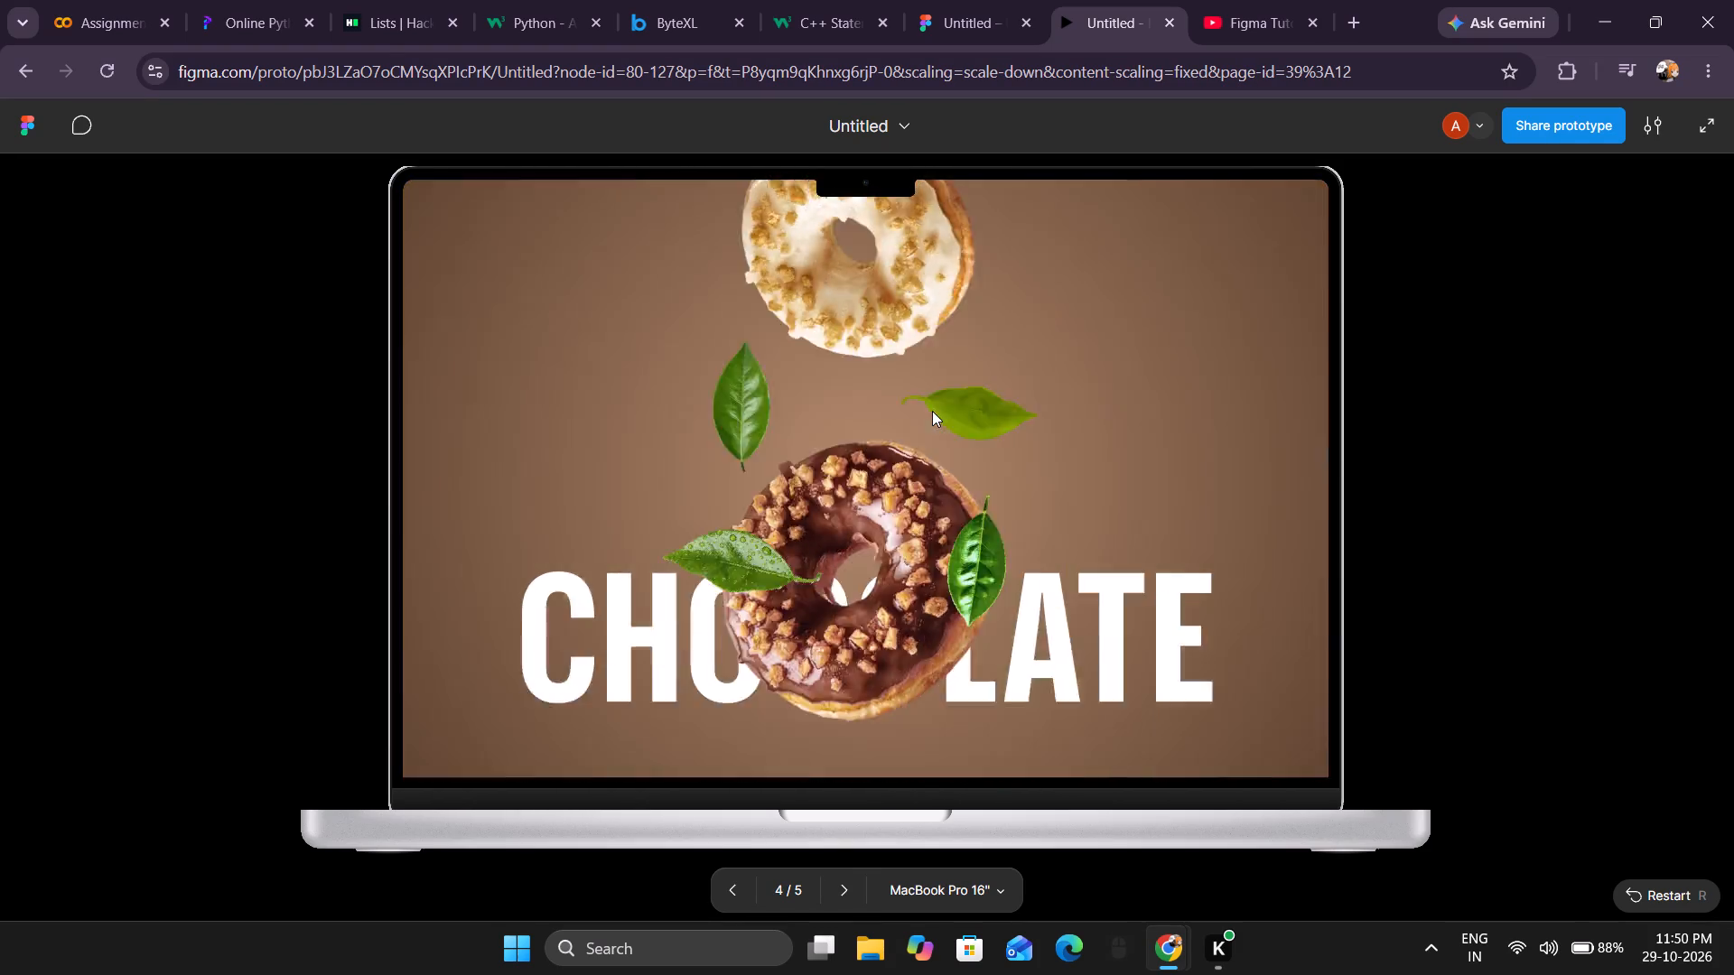
pyautogui.press('Right')
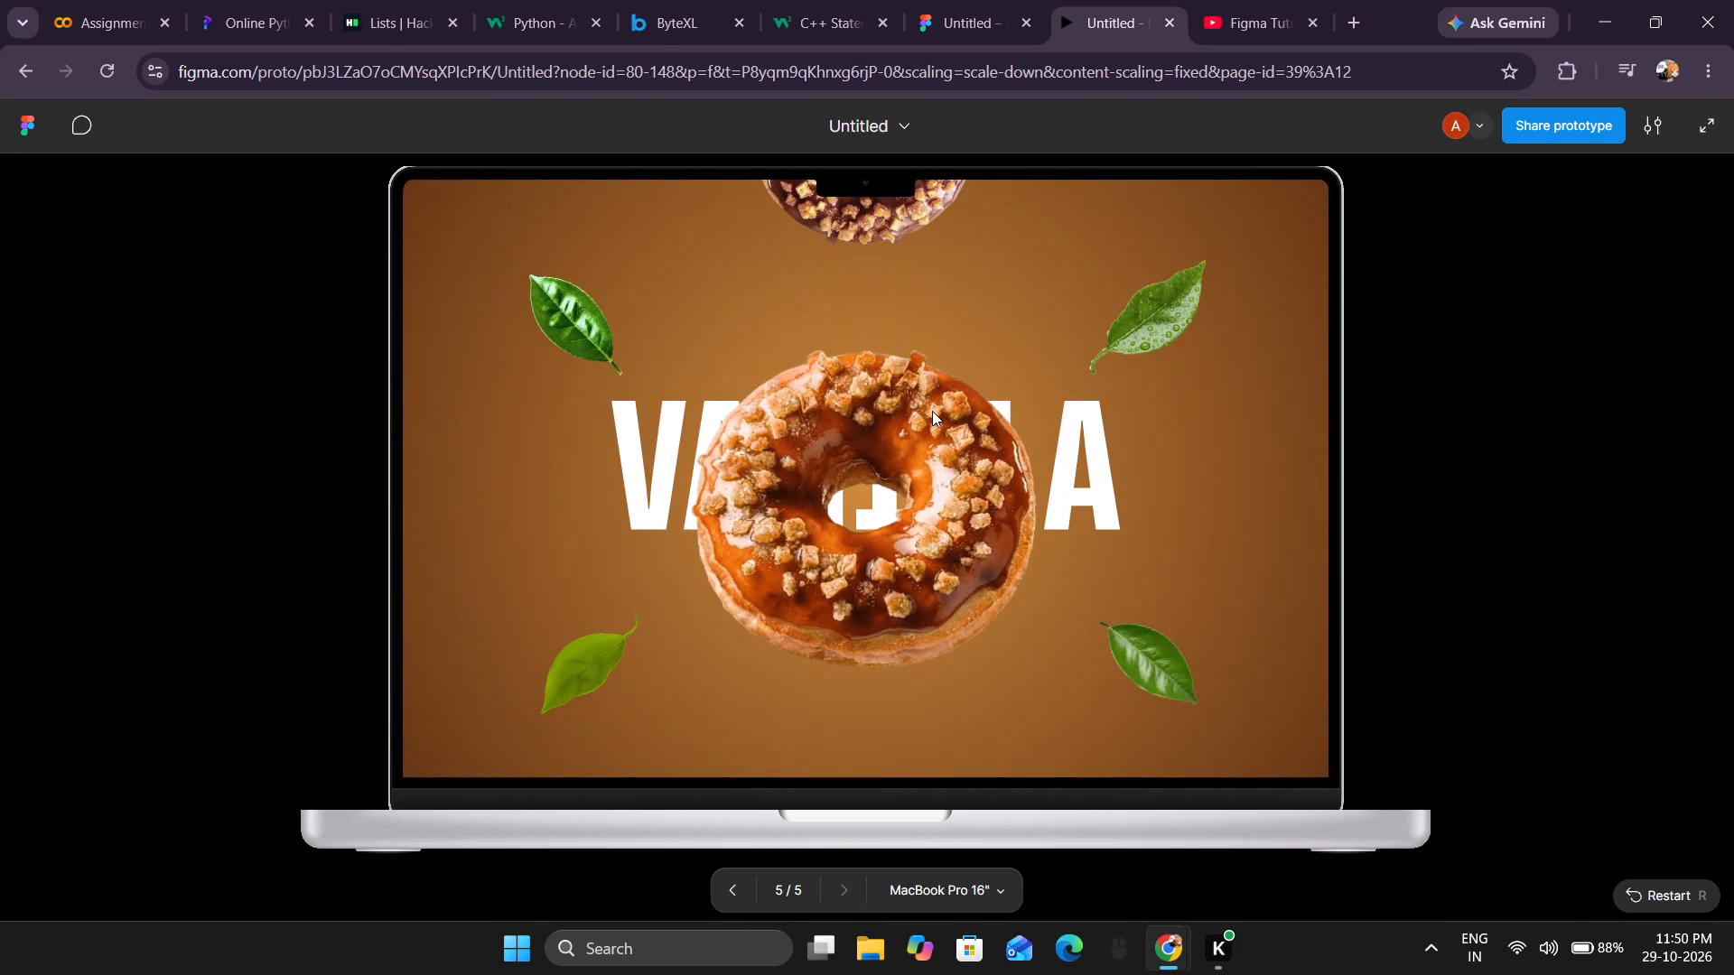
pyautogui.press('Right')
pyautogui.press('Right')
pyautogui.press('Left')
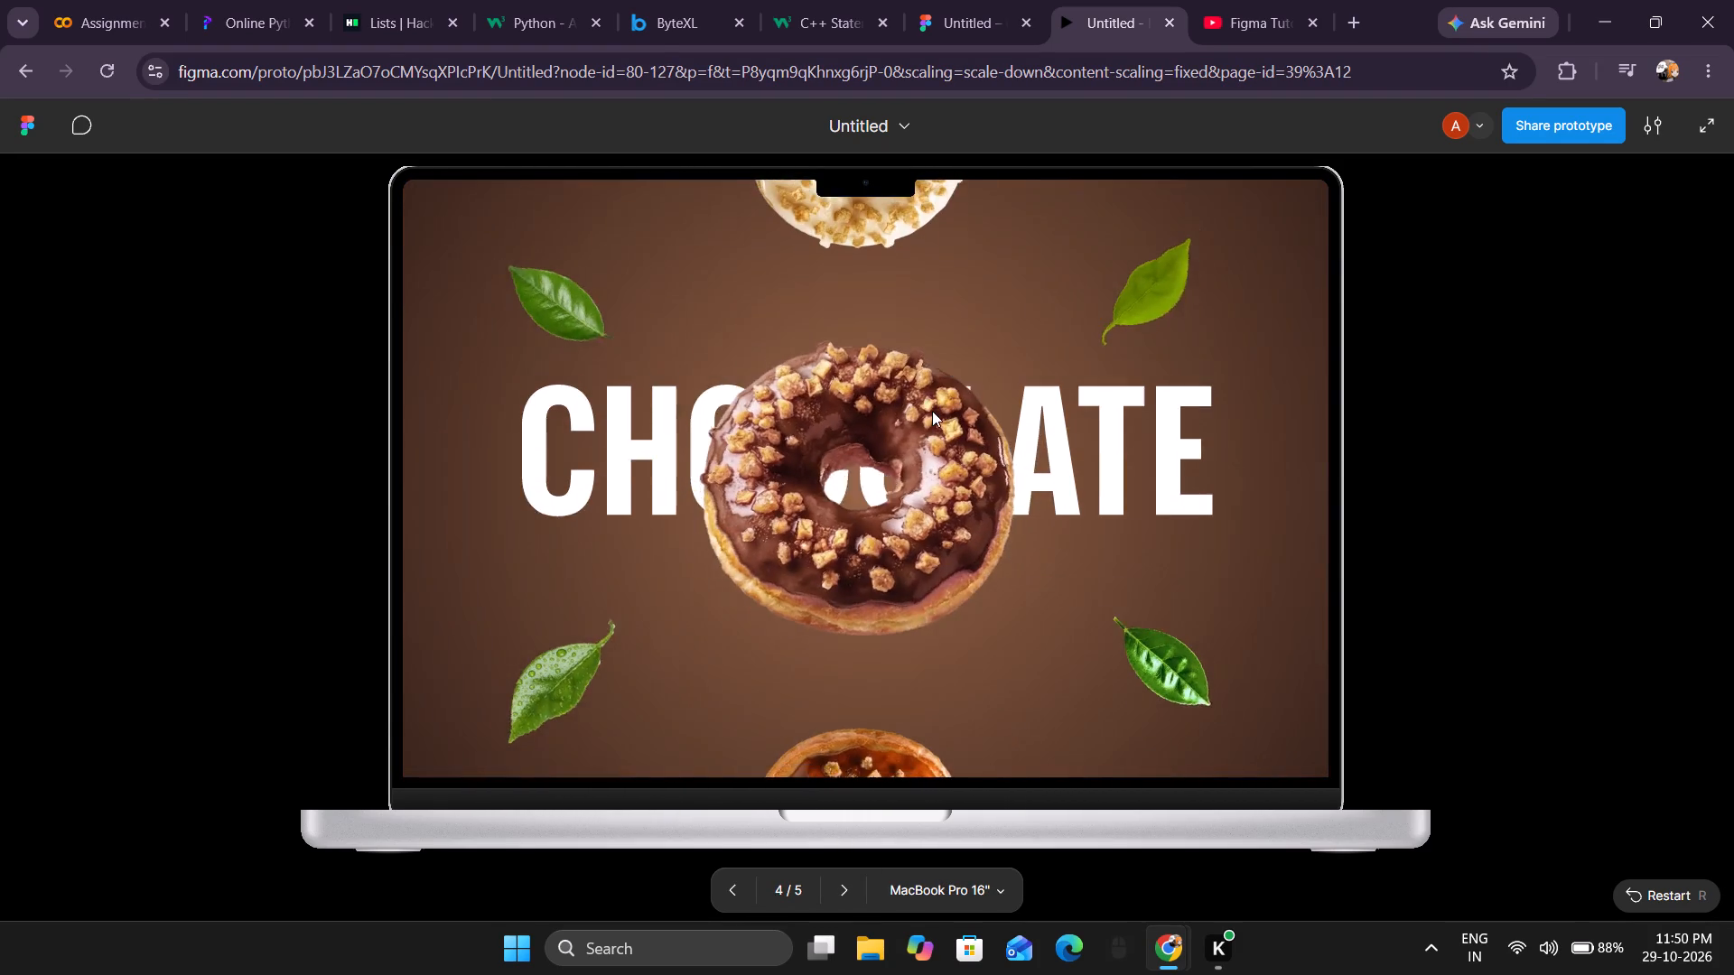
pyautogui.press('Left')
pyautogui.press('Left')
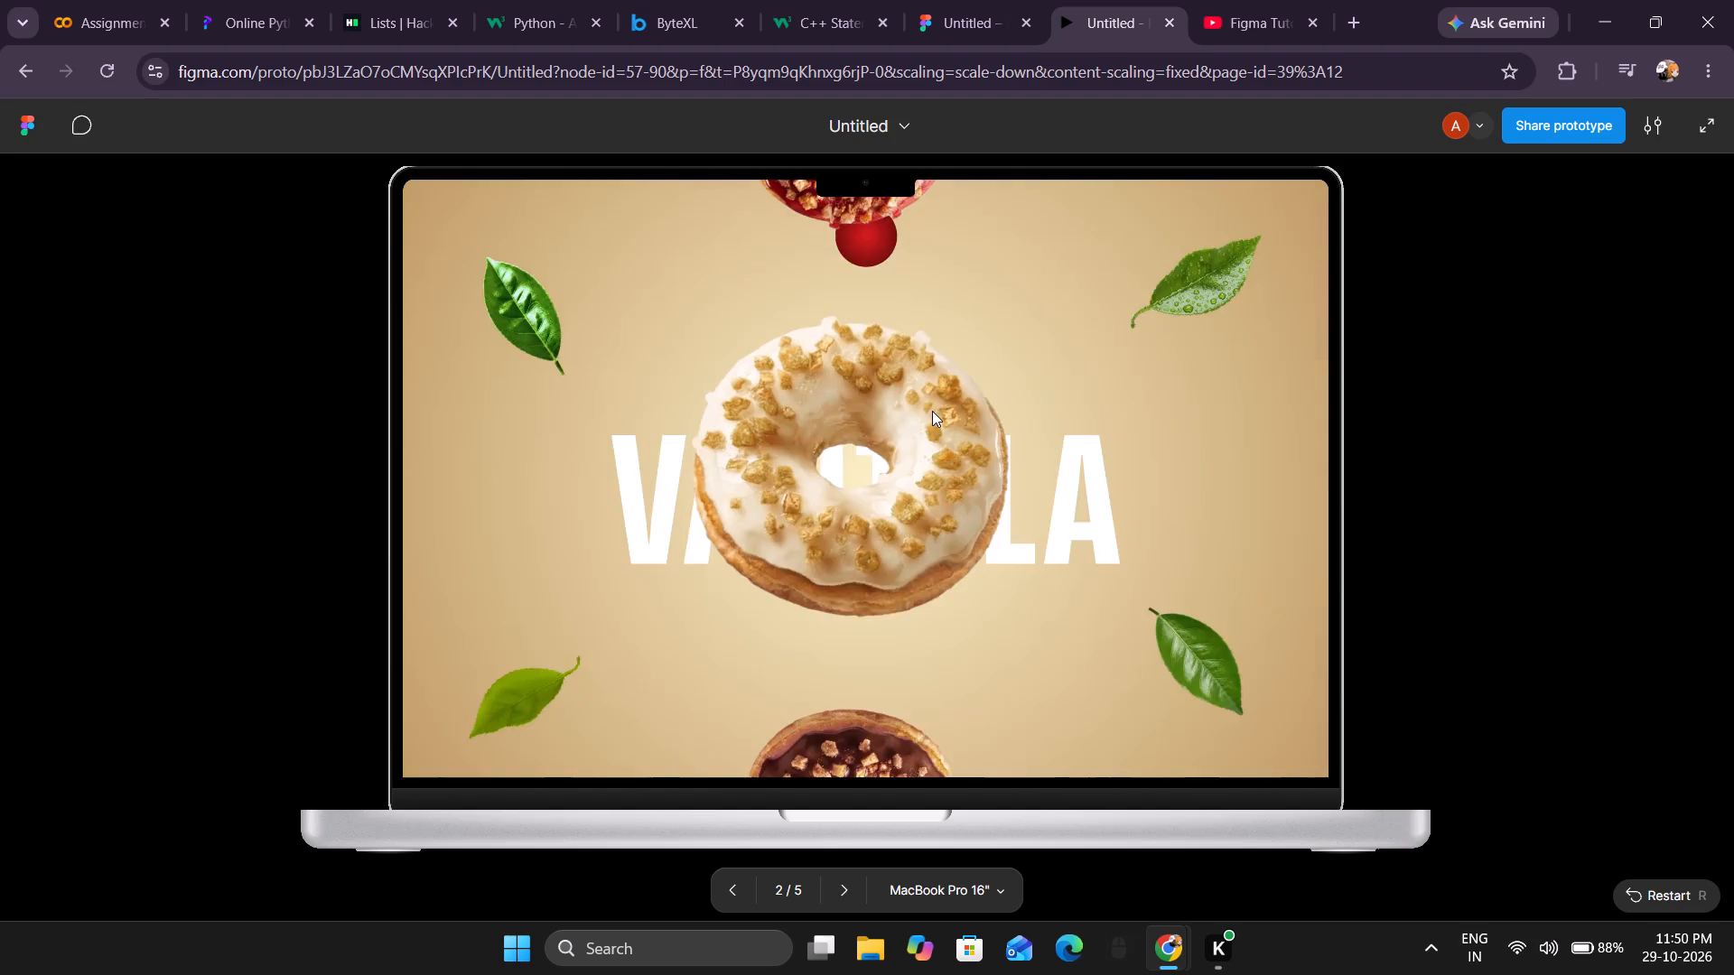
pyautogui.press('Left')
# Replay all five donut frames forward to caramel and back to blueberry, checking the leaves and titles in each transition.
pyautogui.press('Right')
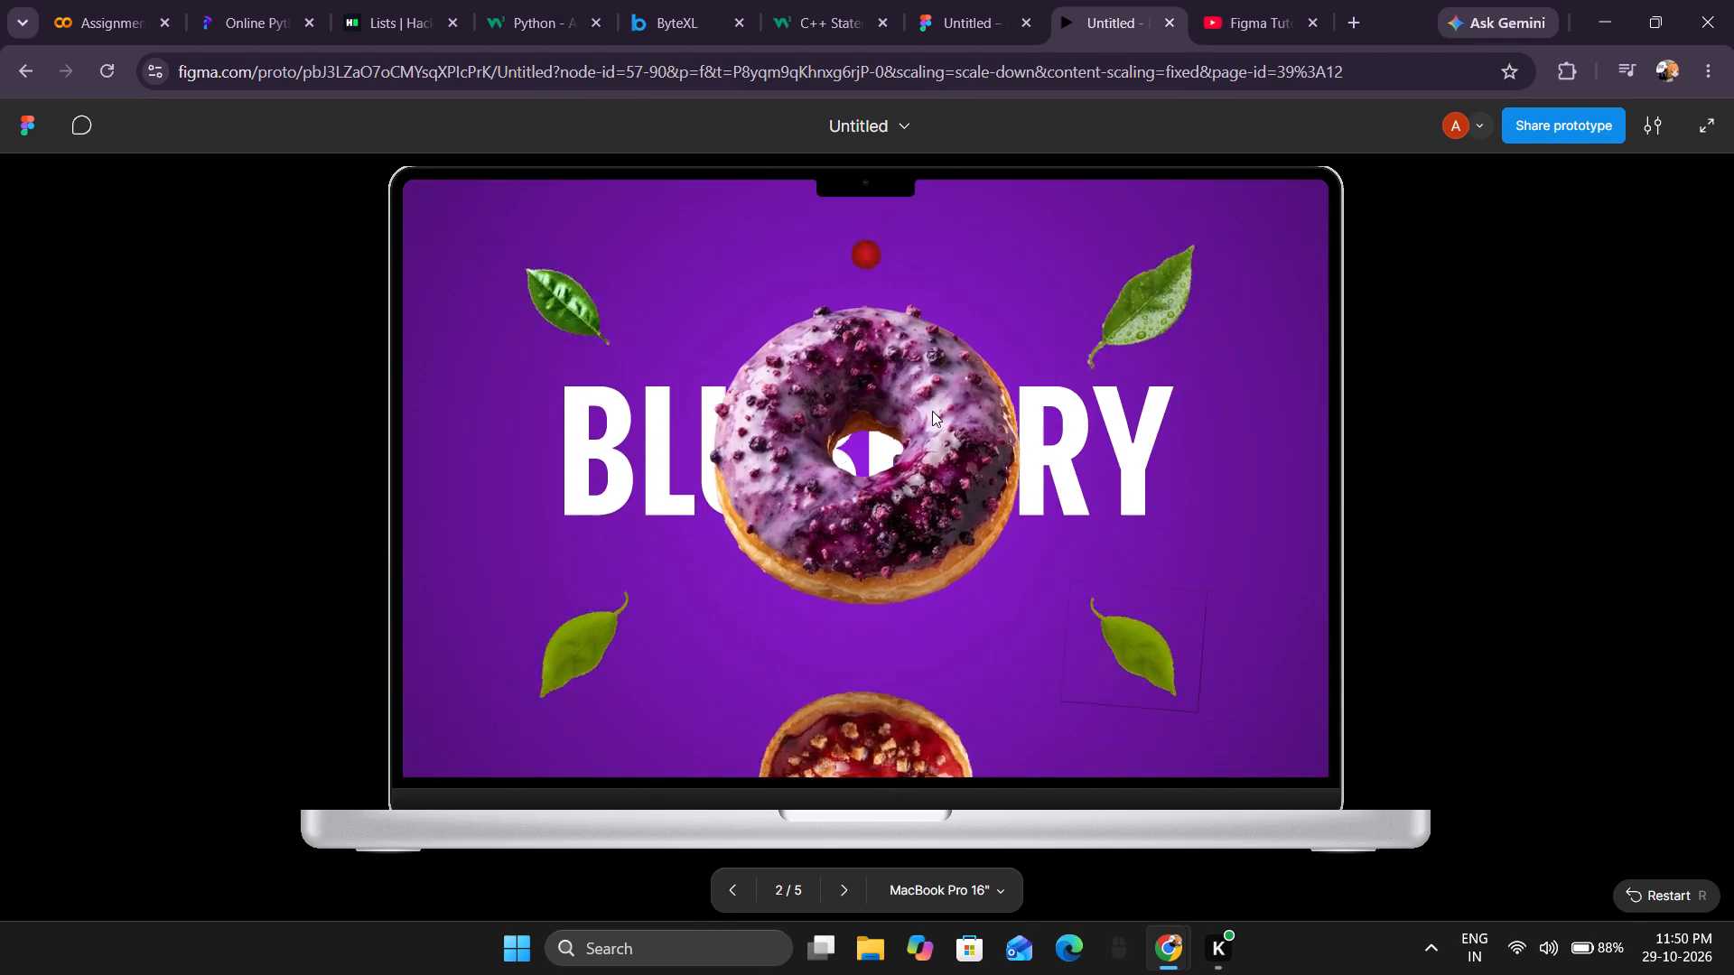
pyautogui.press('Right')
pyautogui.press('Right')
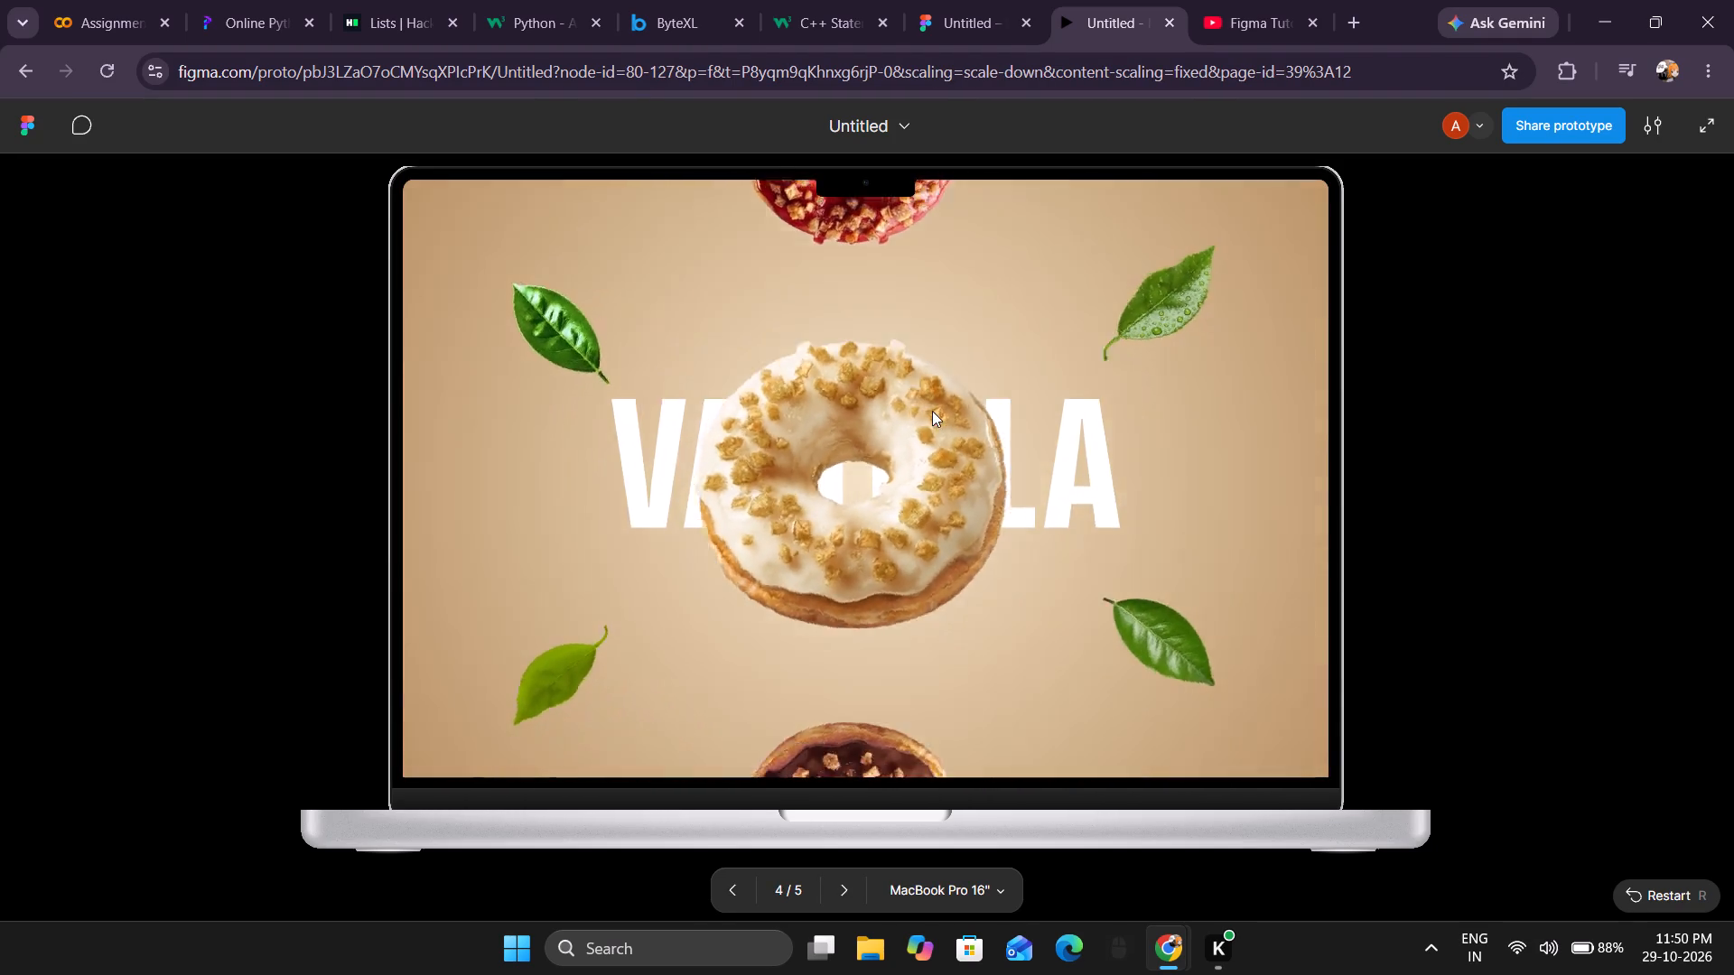
pyautogui.press('Right')
pyautogui.press('Right')
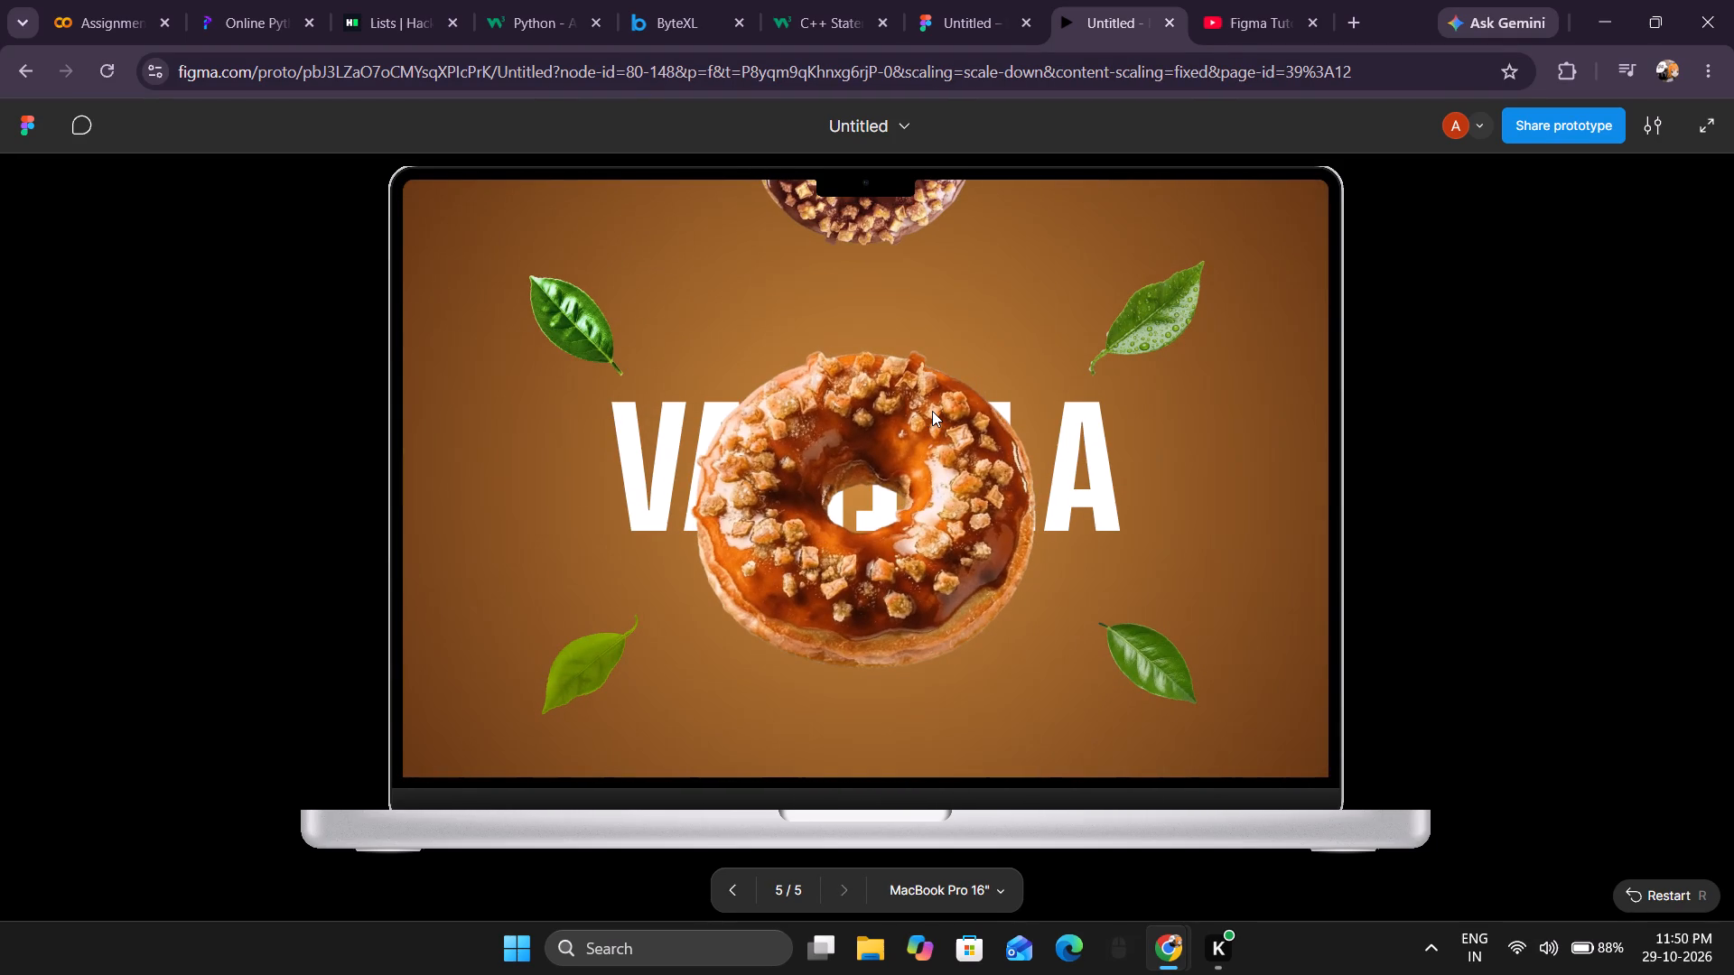
pyautogui.press('Right')
pyautogui.press('Left')
pyautogui.press('Left')
pyautogui.press('Left')
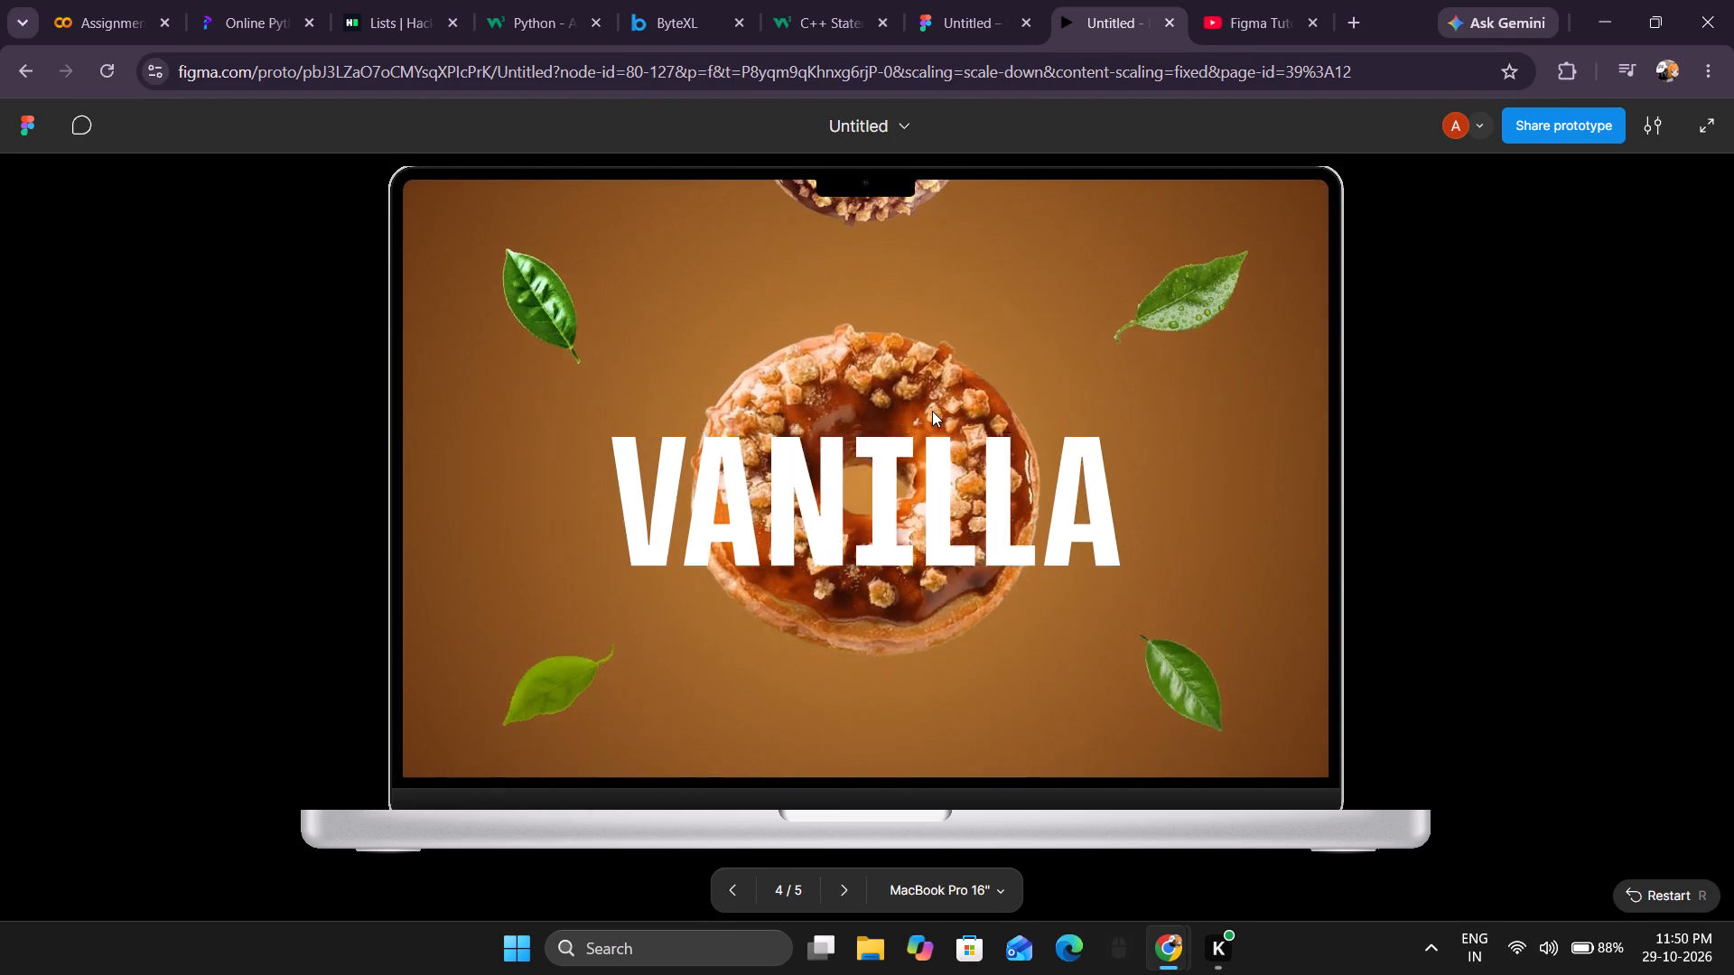
pyautogui.press('Left')
pyautogui.press('Left')
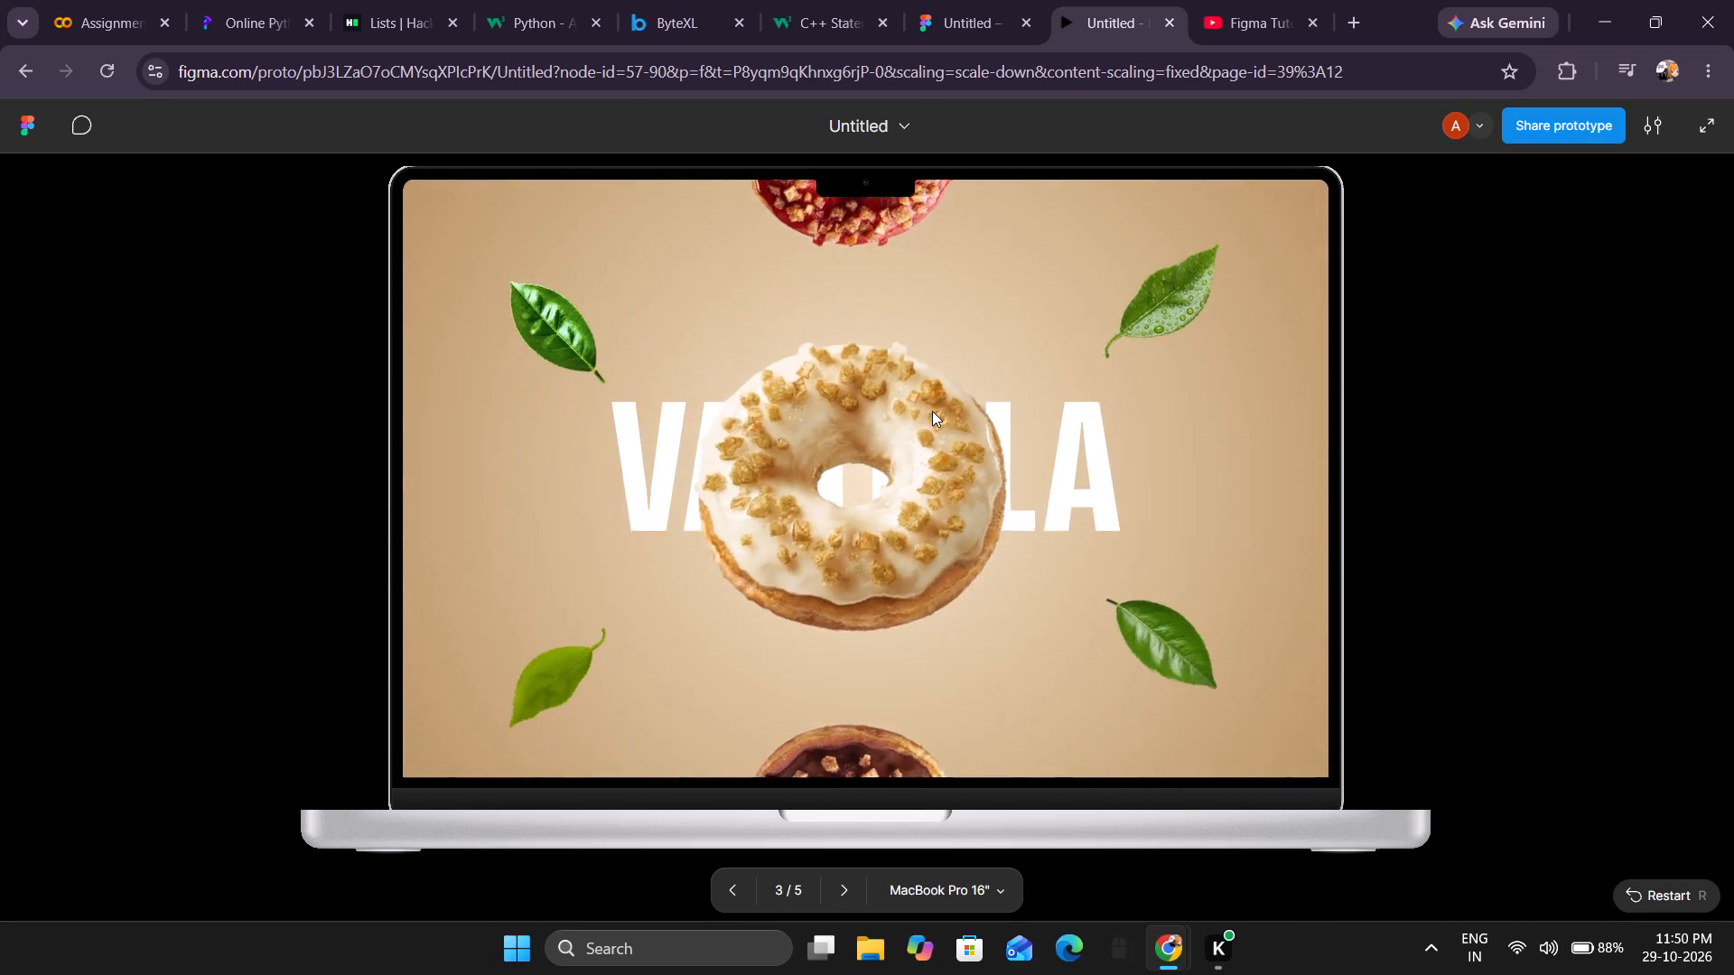
pyautogui.press('Left')
pyautogui.press('Left')
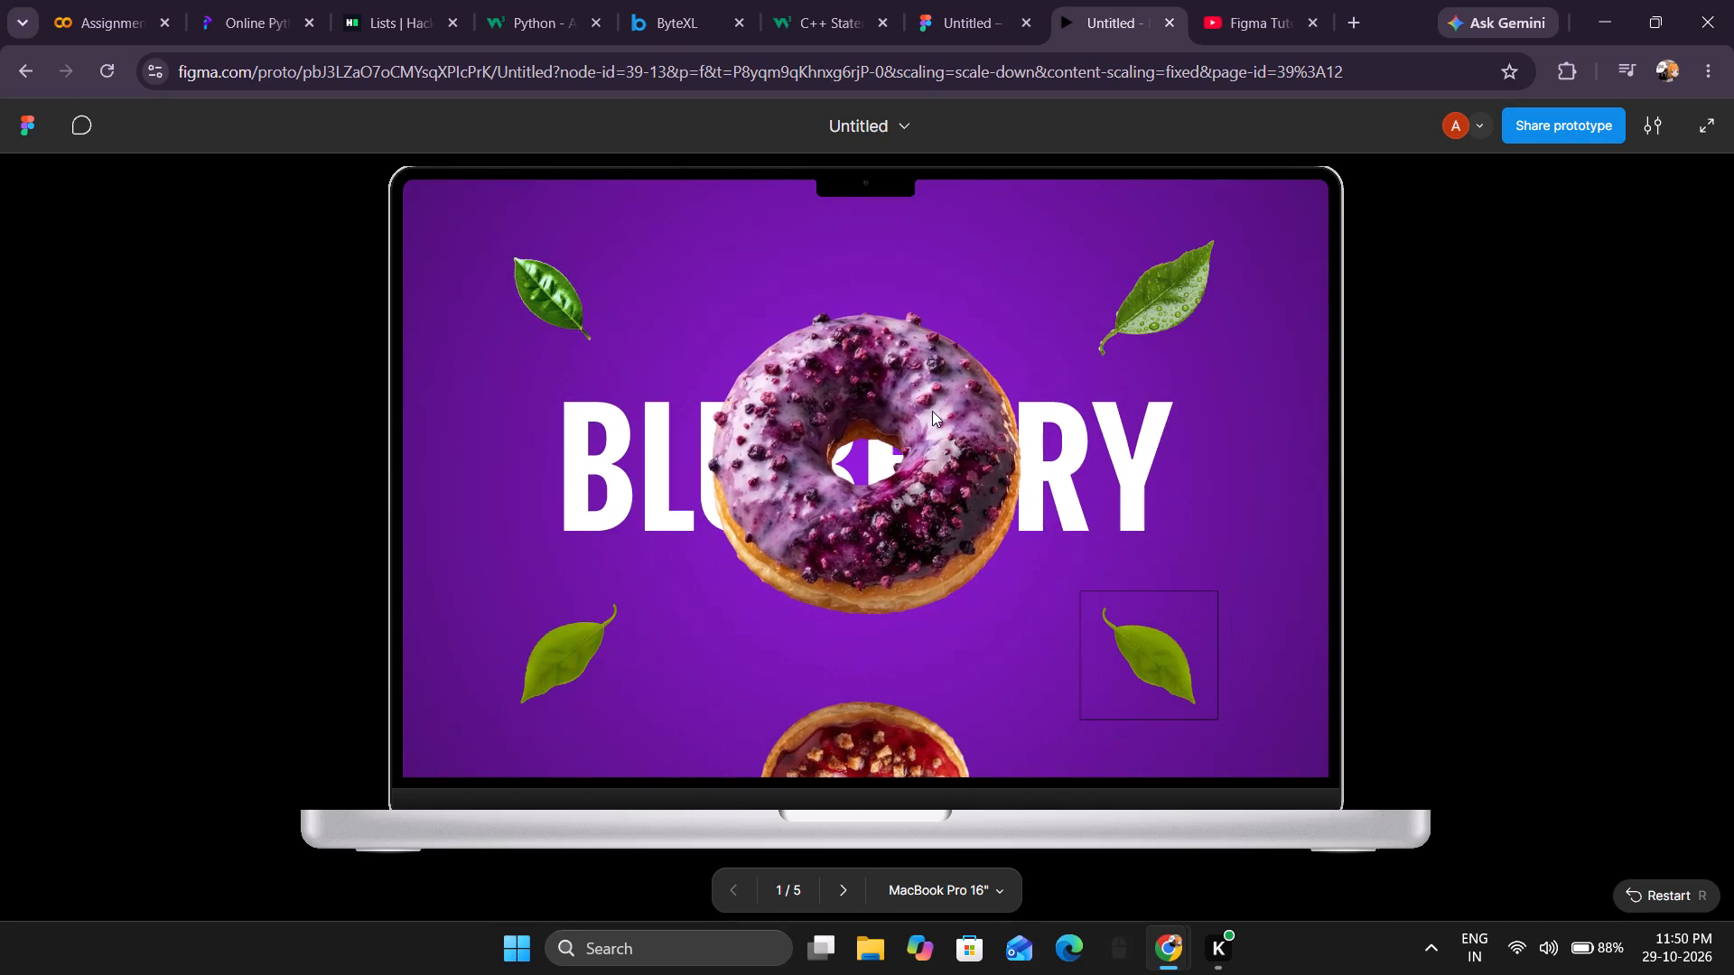
pyautogui.press('Left')
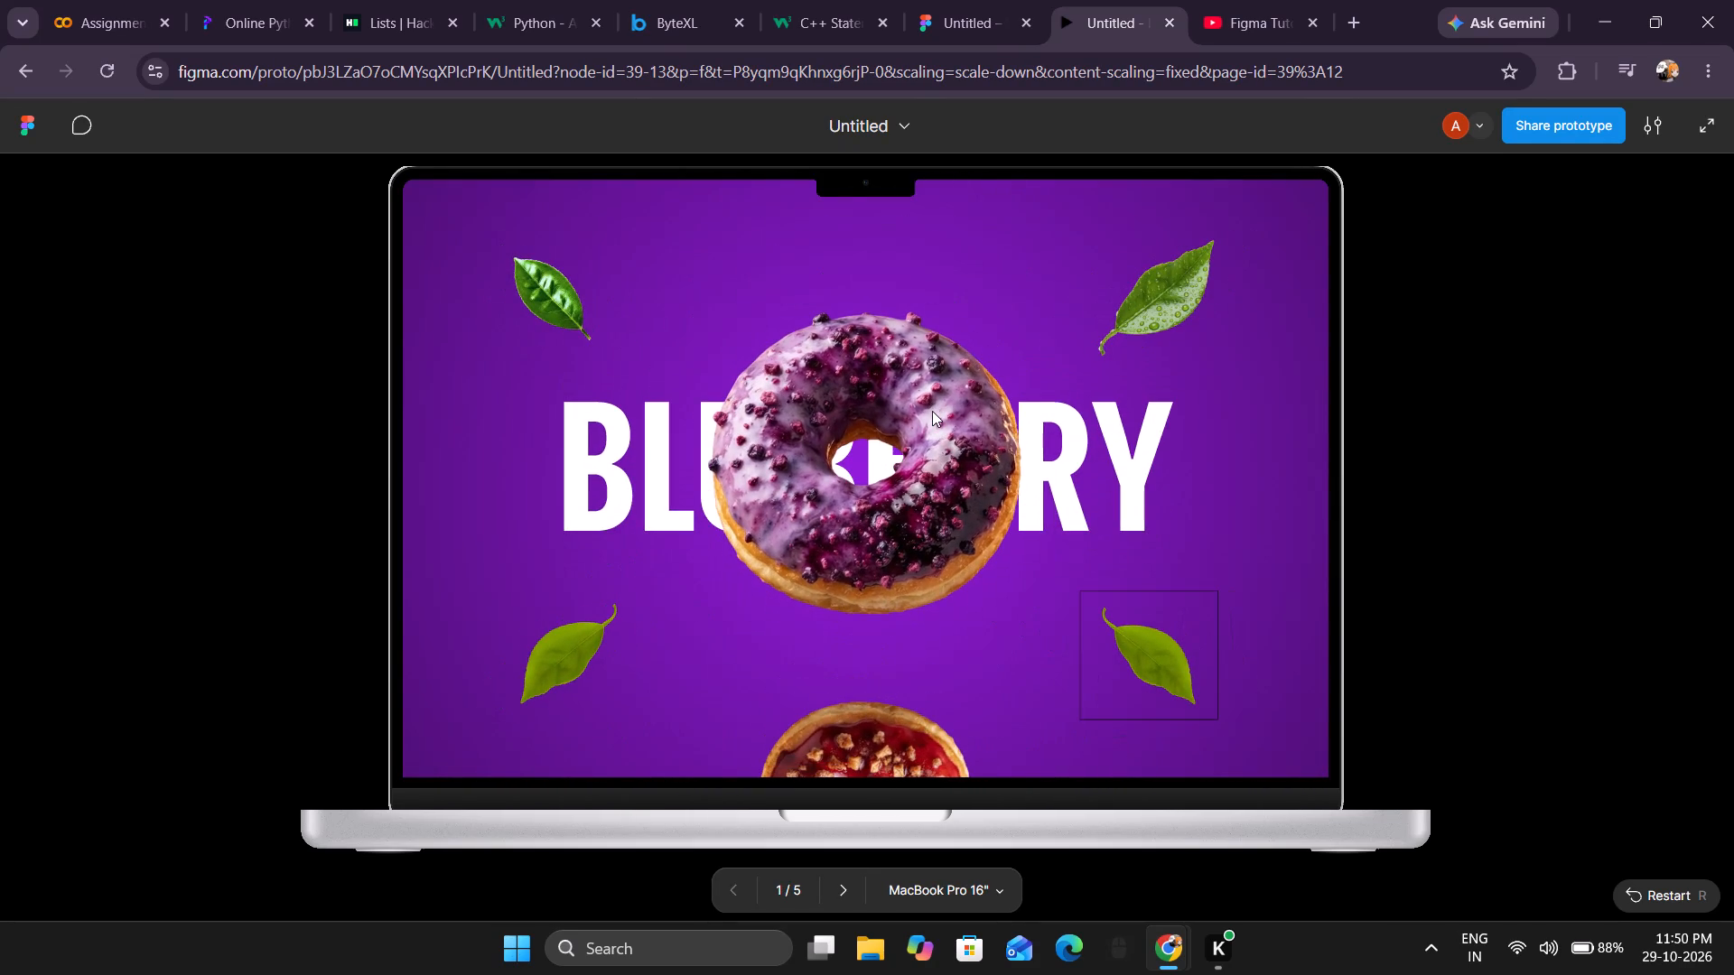
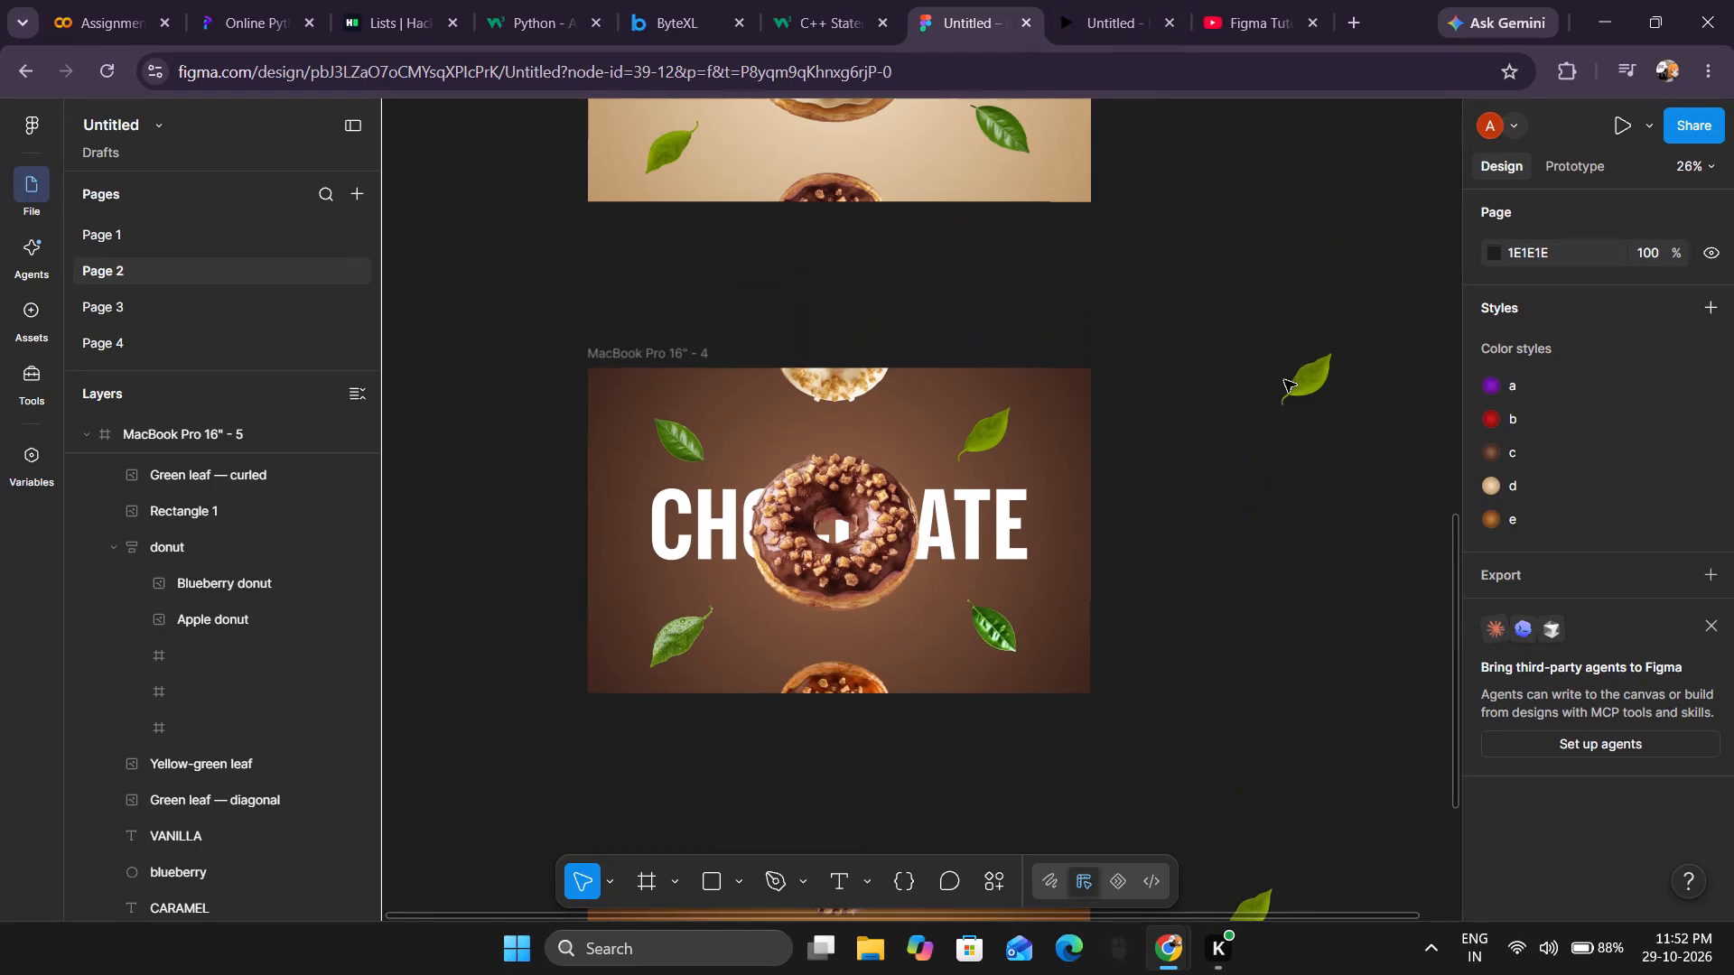
# Open the inline prototype preview in the design file and look through its display options.
pyautogui.click(1576, 167)
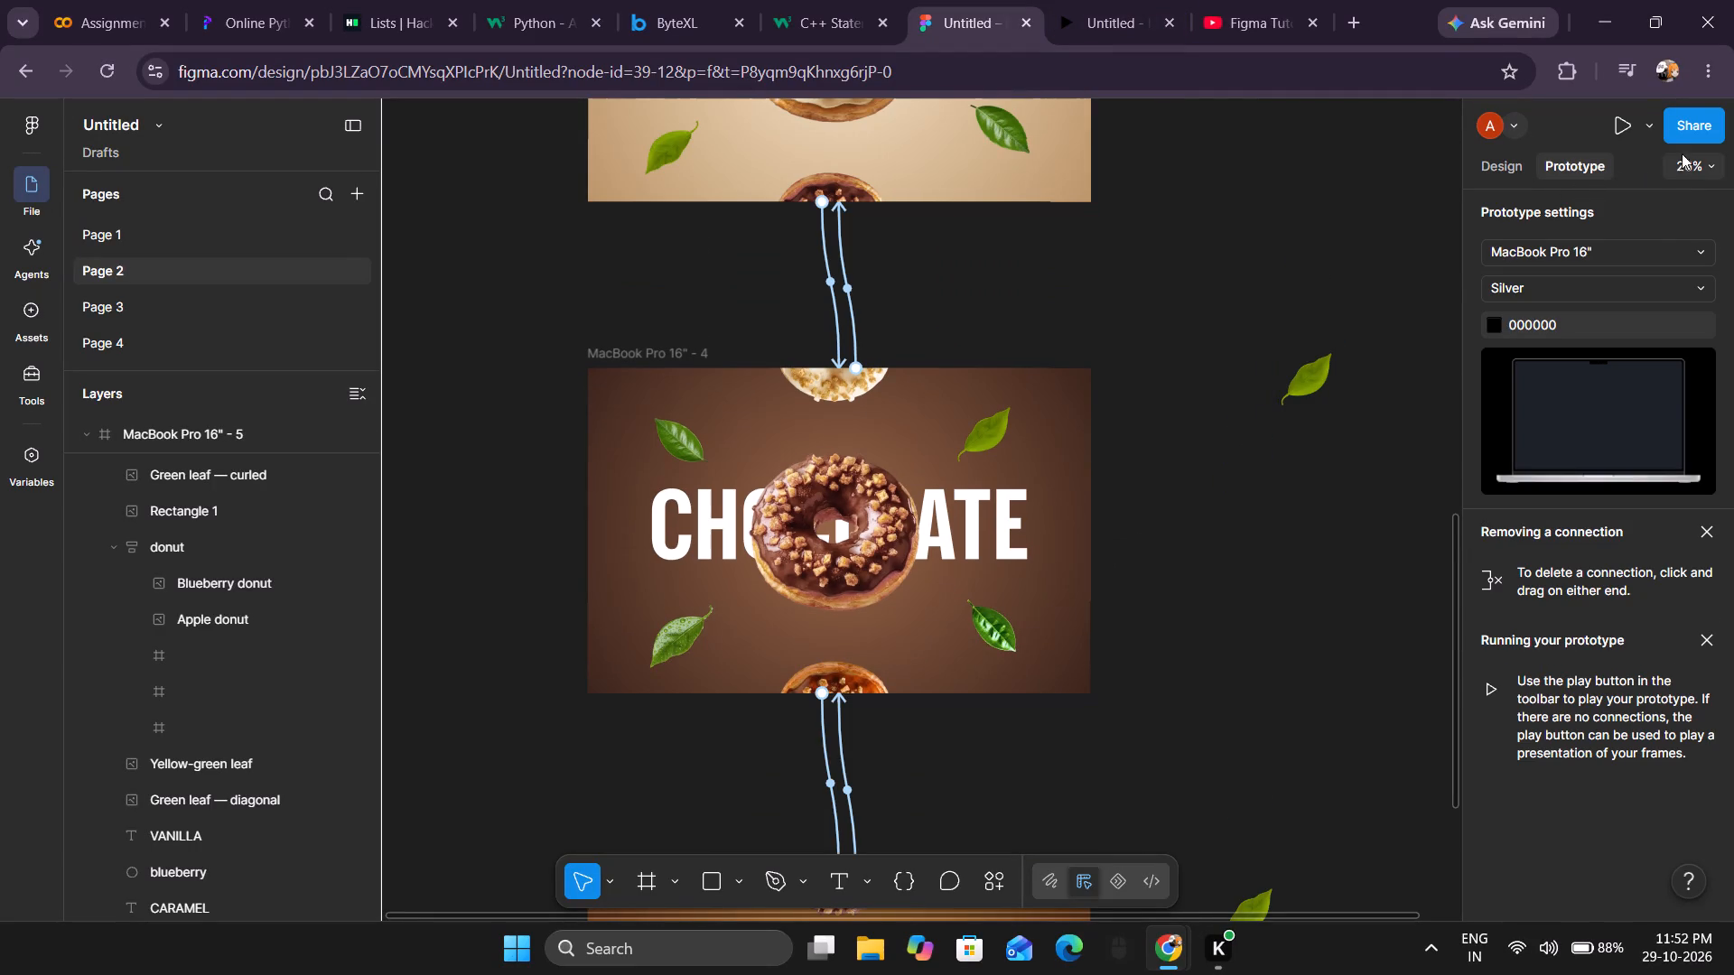
pyautogui.click(1655, 124)
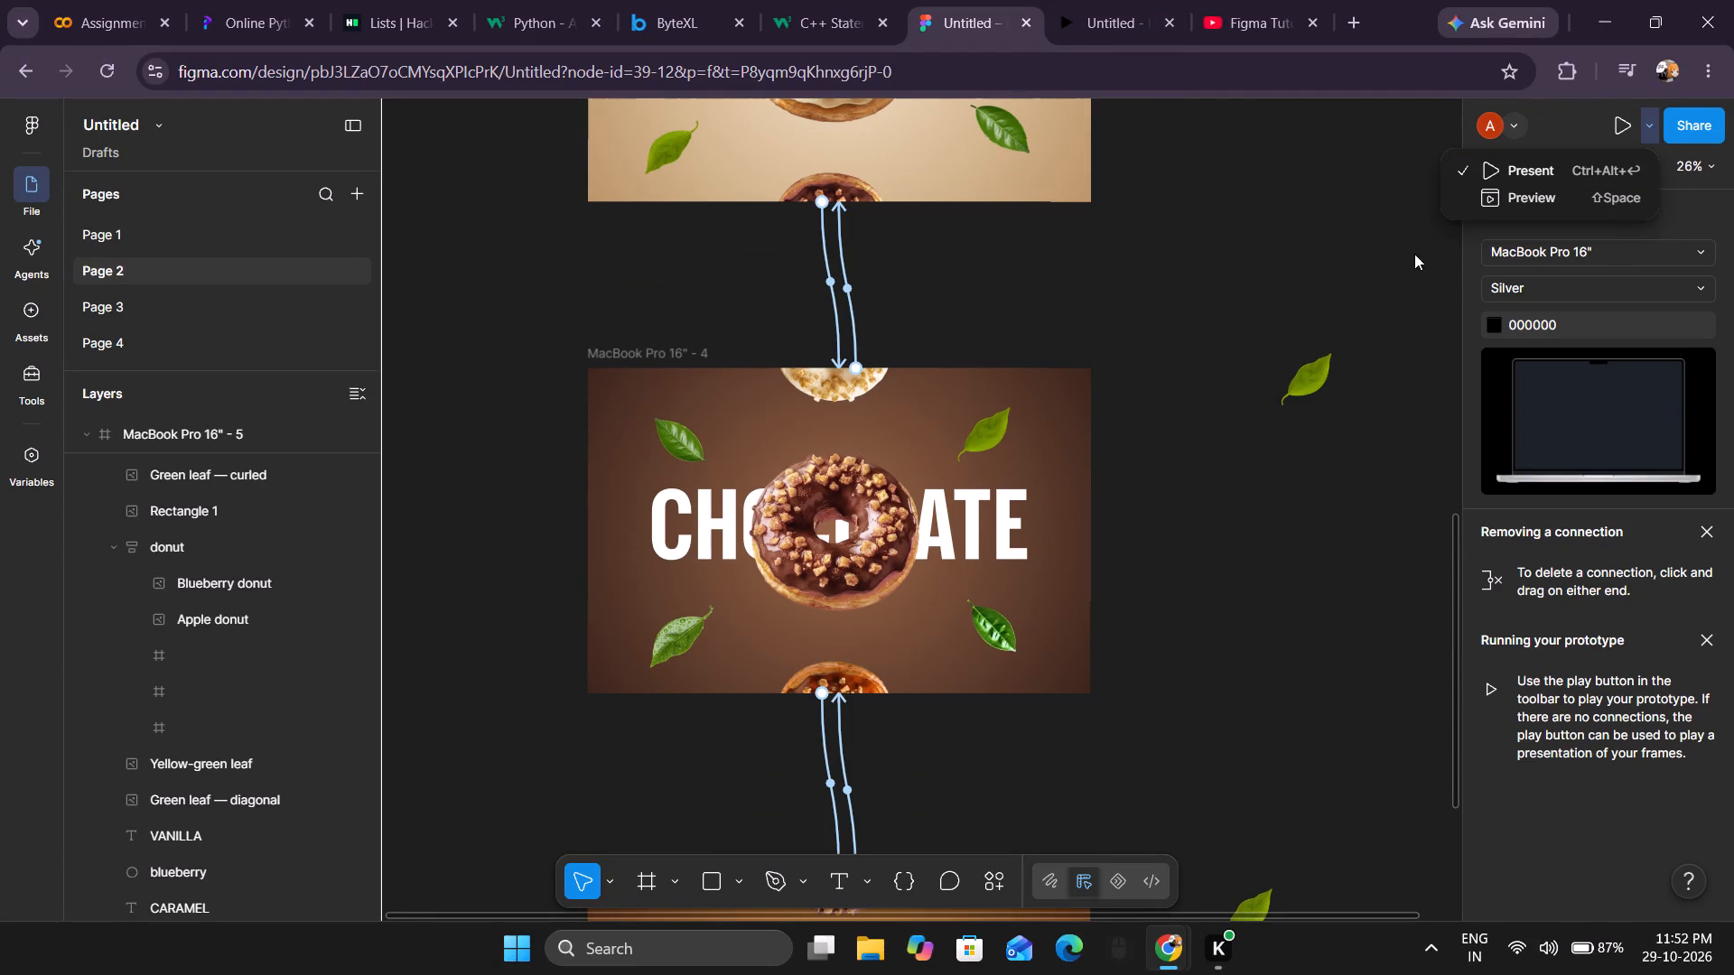
pyautogui.click(1520, 194)
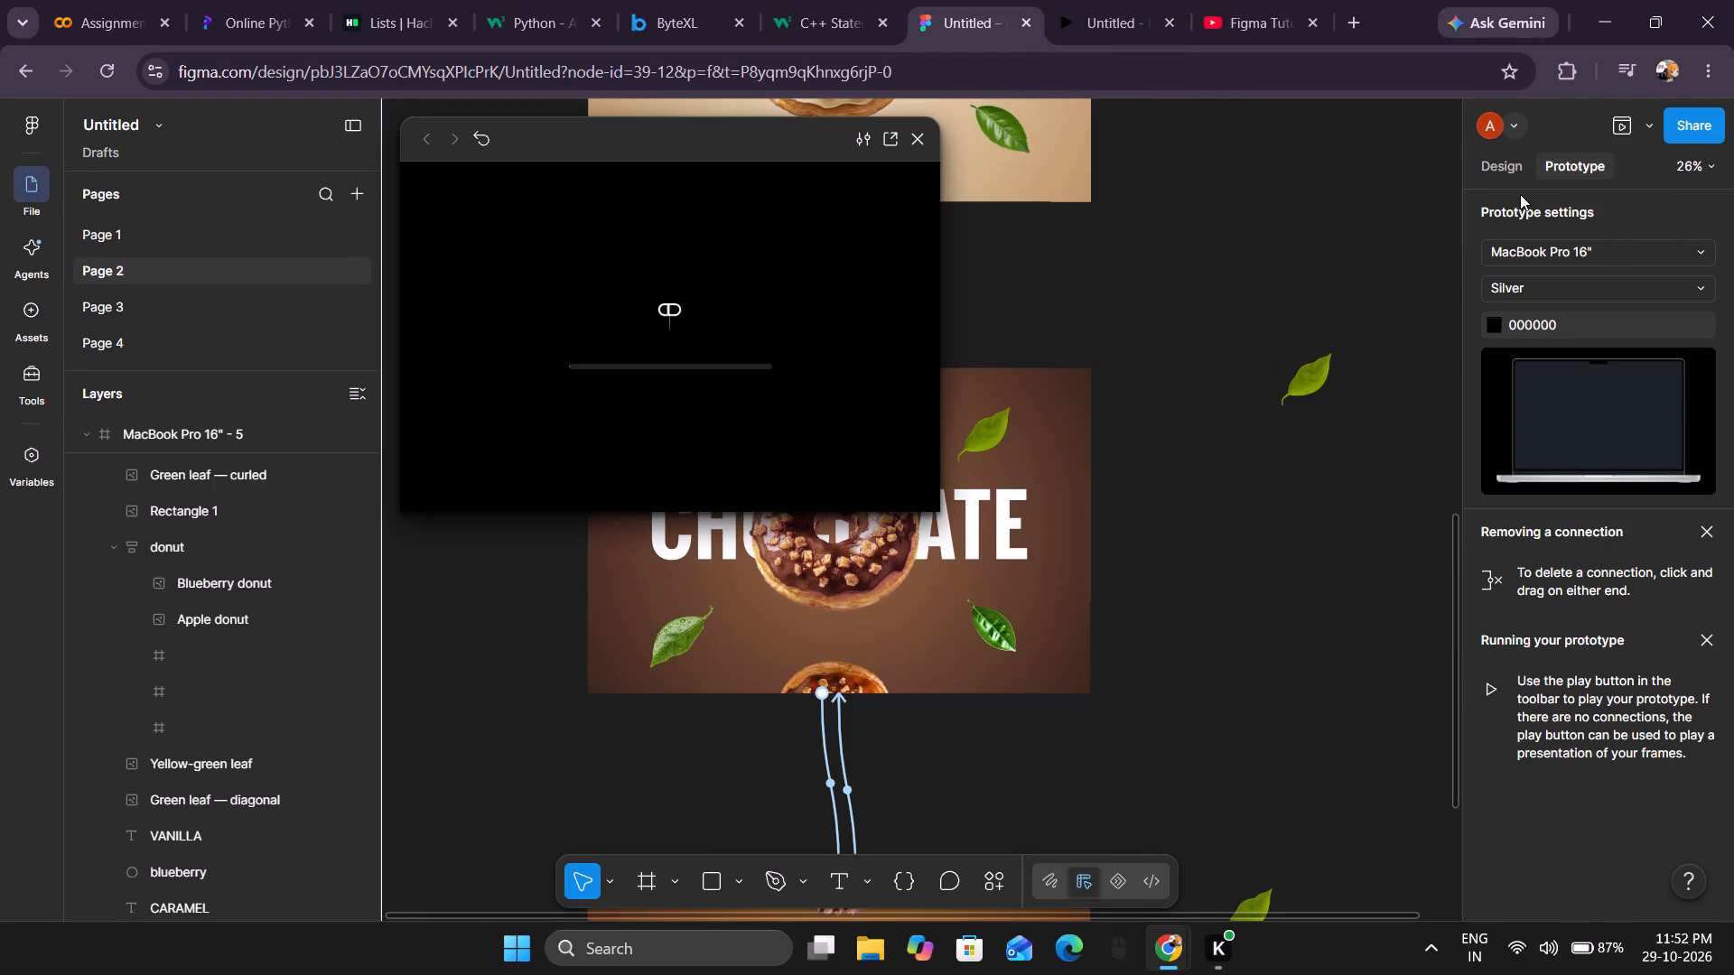
pyautogui.scroll(8, 1242, 243)
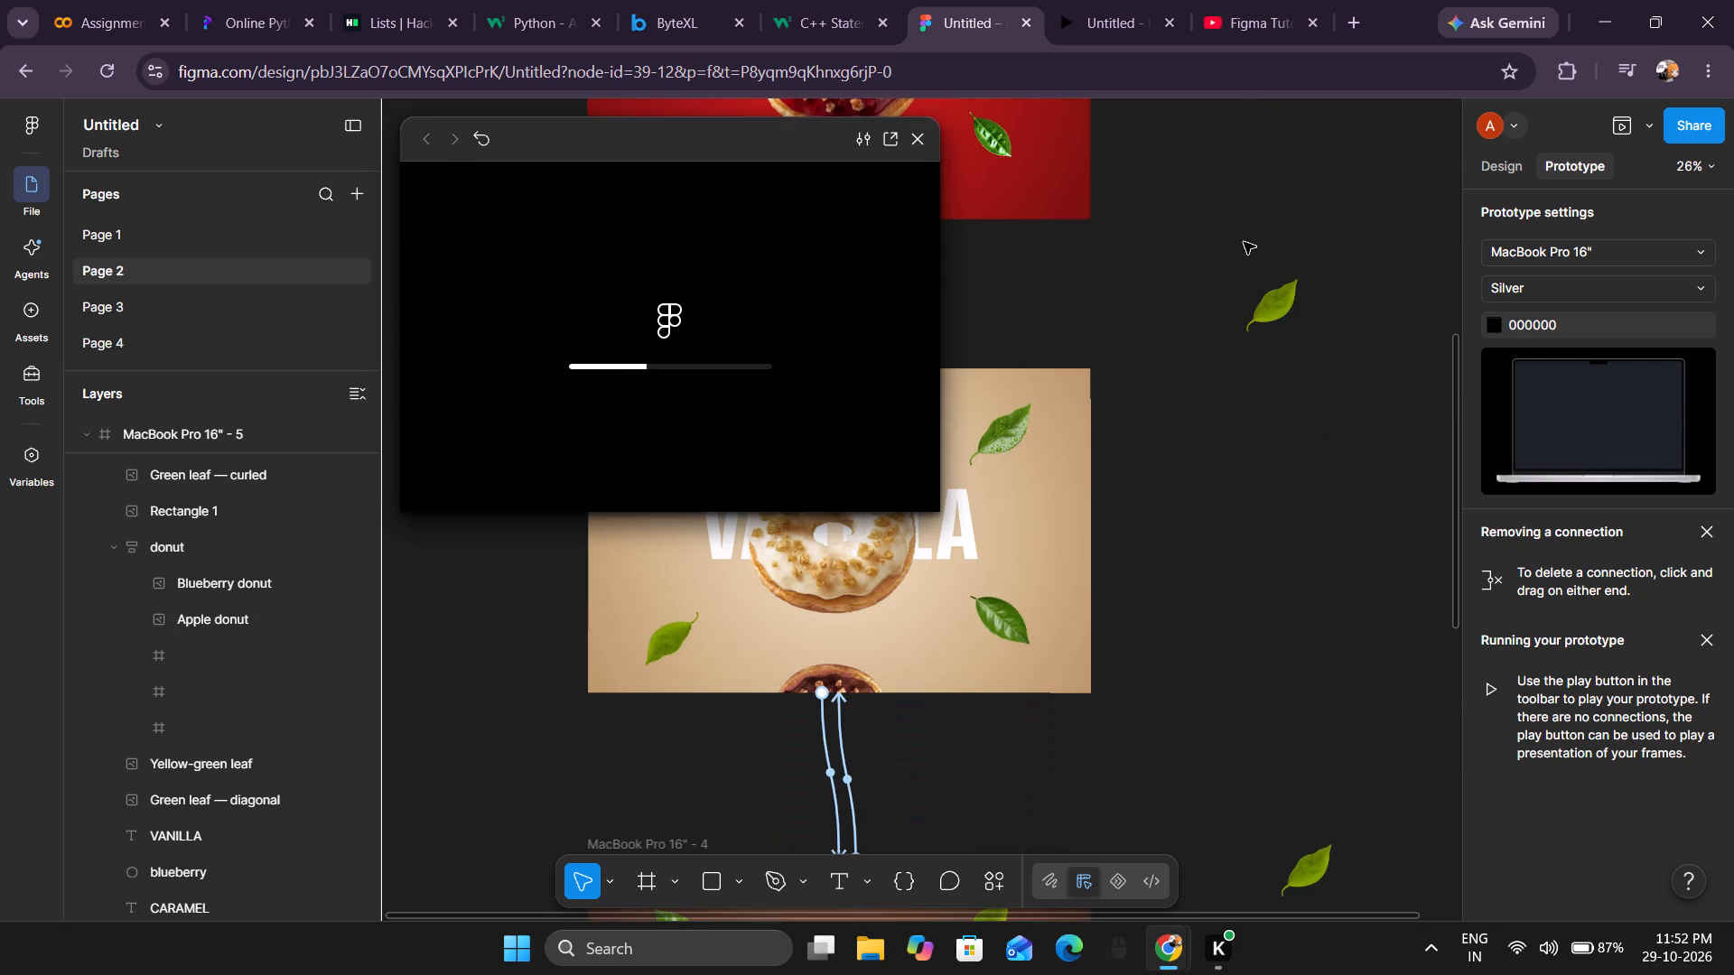
pyautogui.scroll(4, 1244, 242)
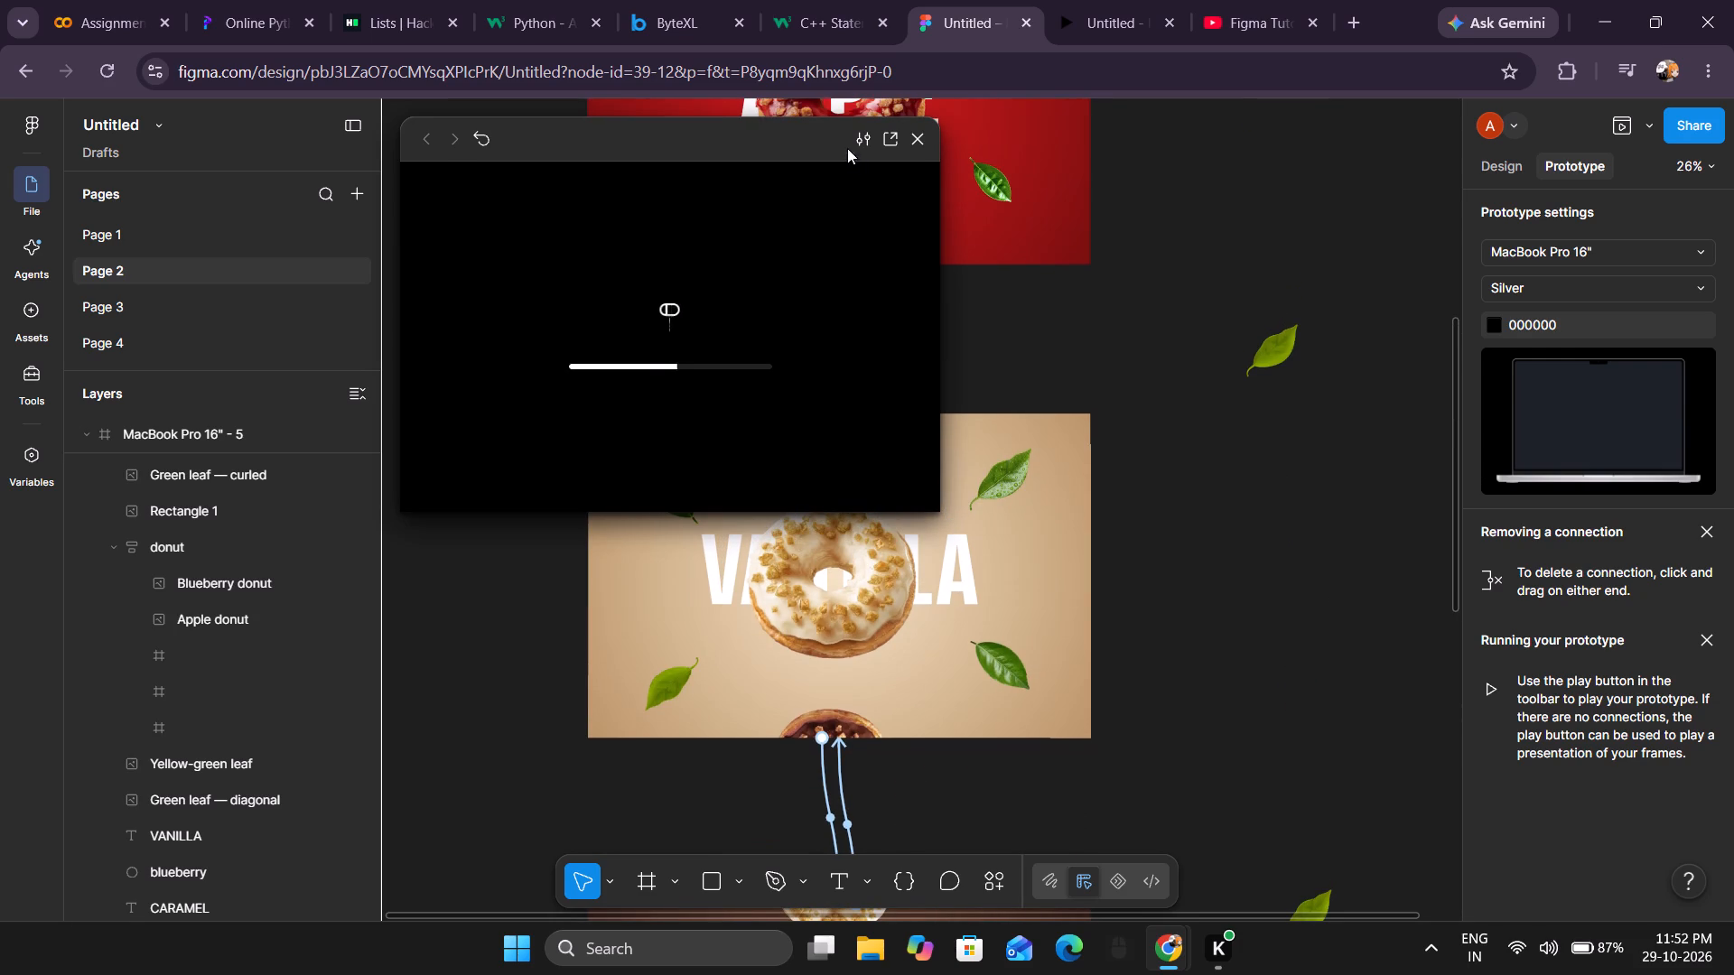
pyautogui.click(863, 134)
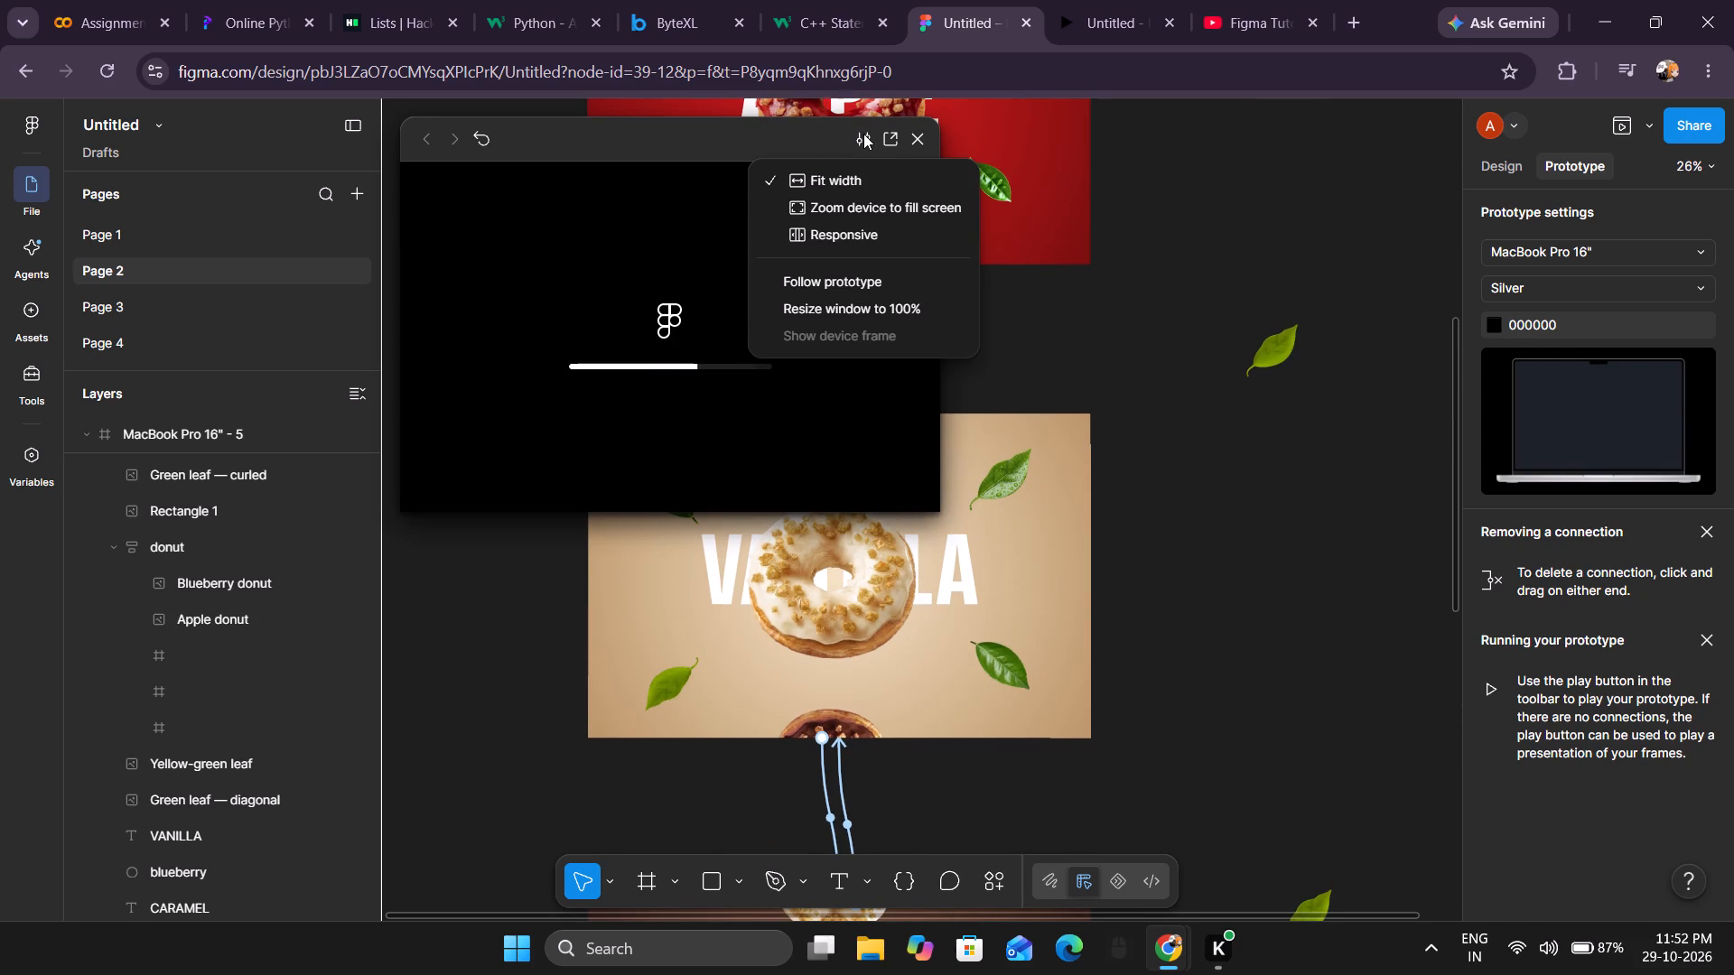
pyautogui.scroll(-2, 863, 278)
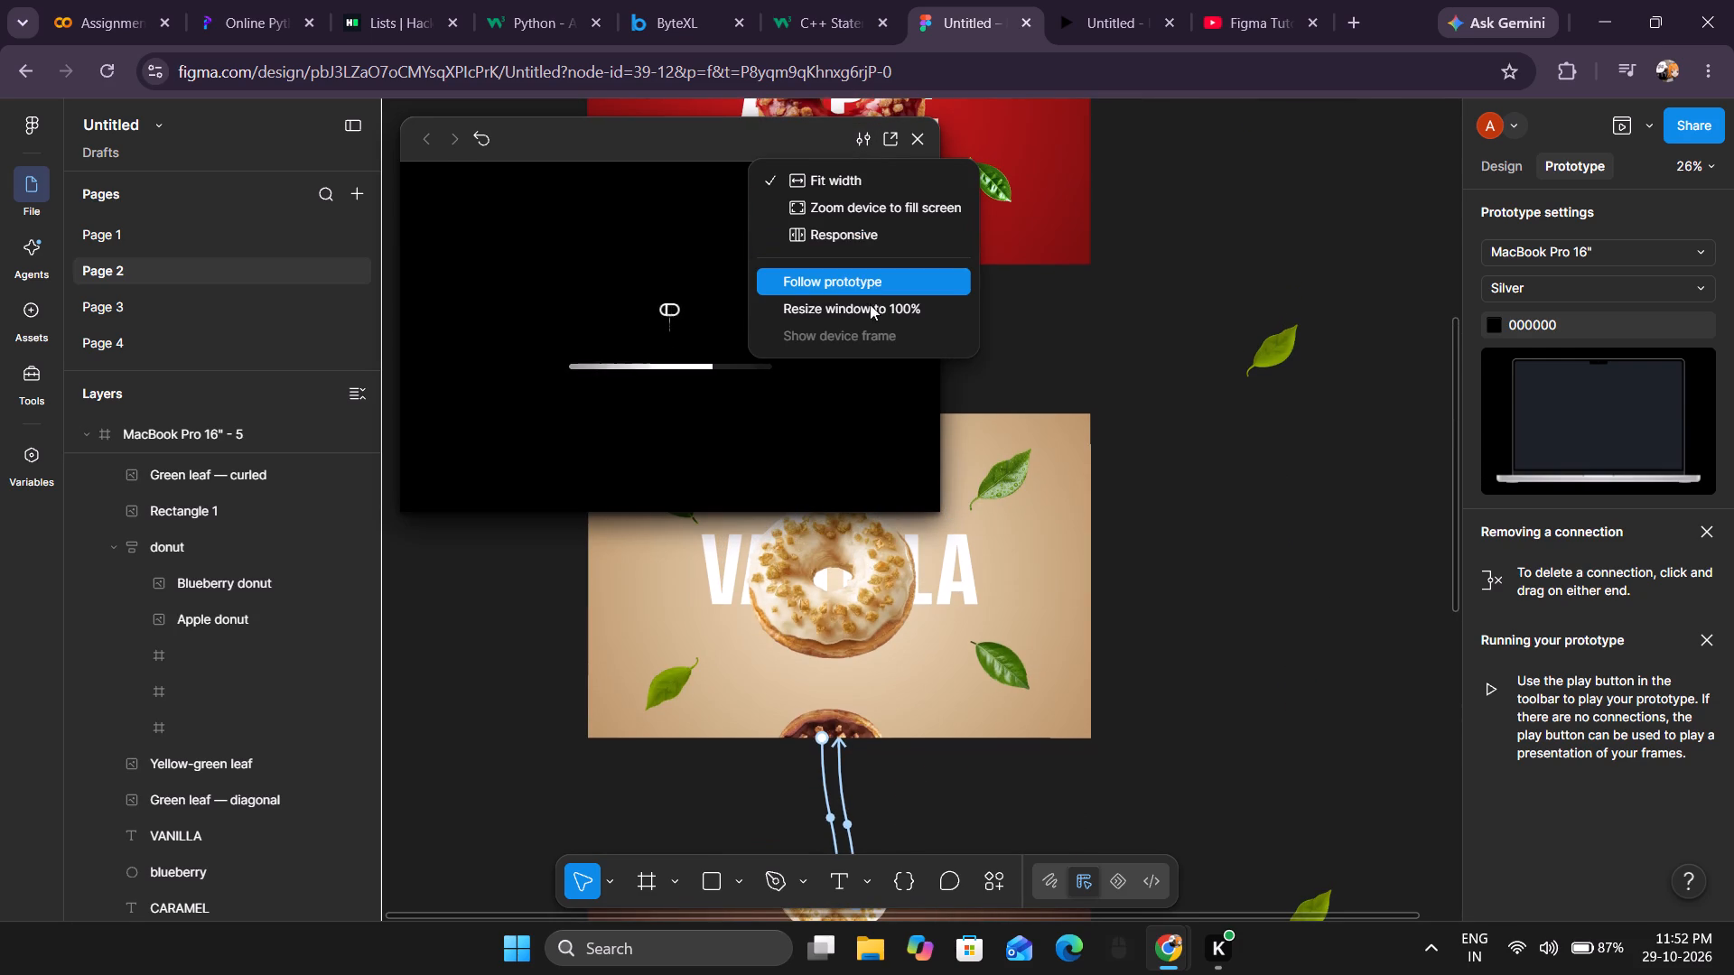
pyautogui.moveTo(1220, 249); pyautogui.dragTo(1220, 307, button='right')
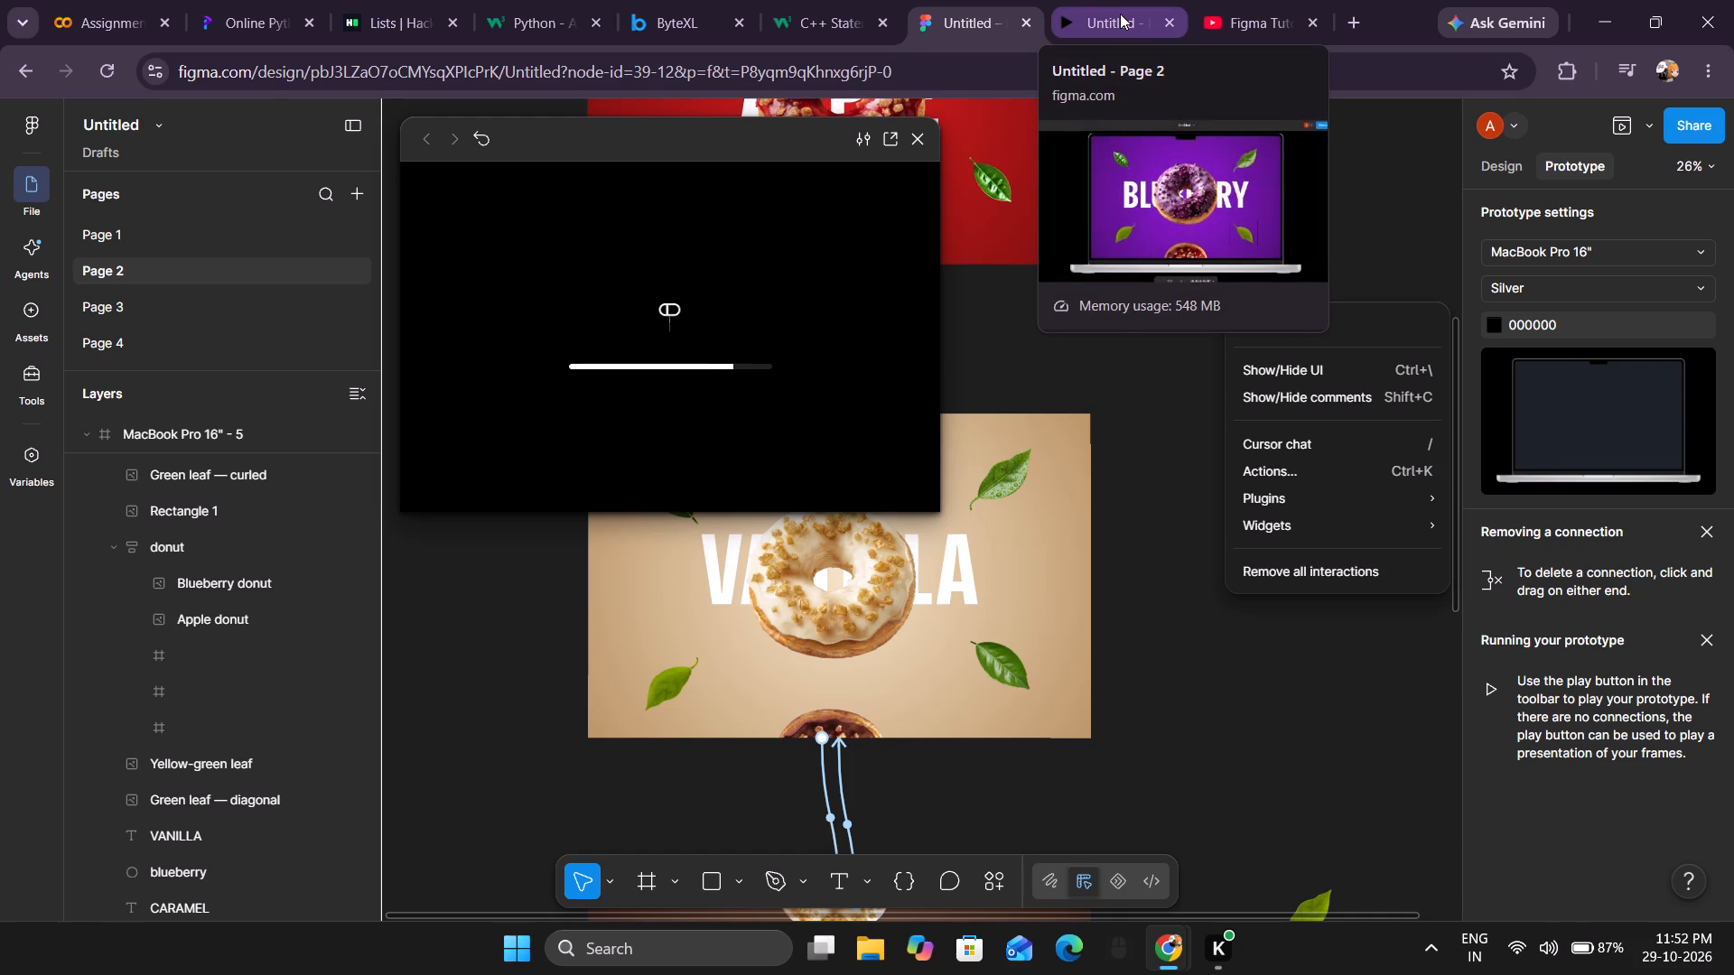
# Switch to the prototype presentation, check its scaling options, and play the donut frames forward from blueberry to chocolate.
pyautogui.click(1120, 14)
pyautogui.click(1664, 131)
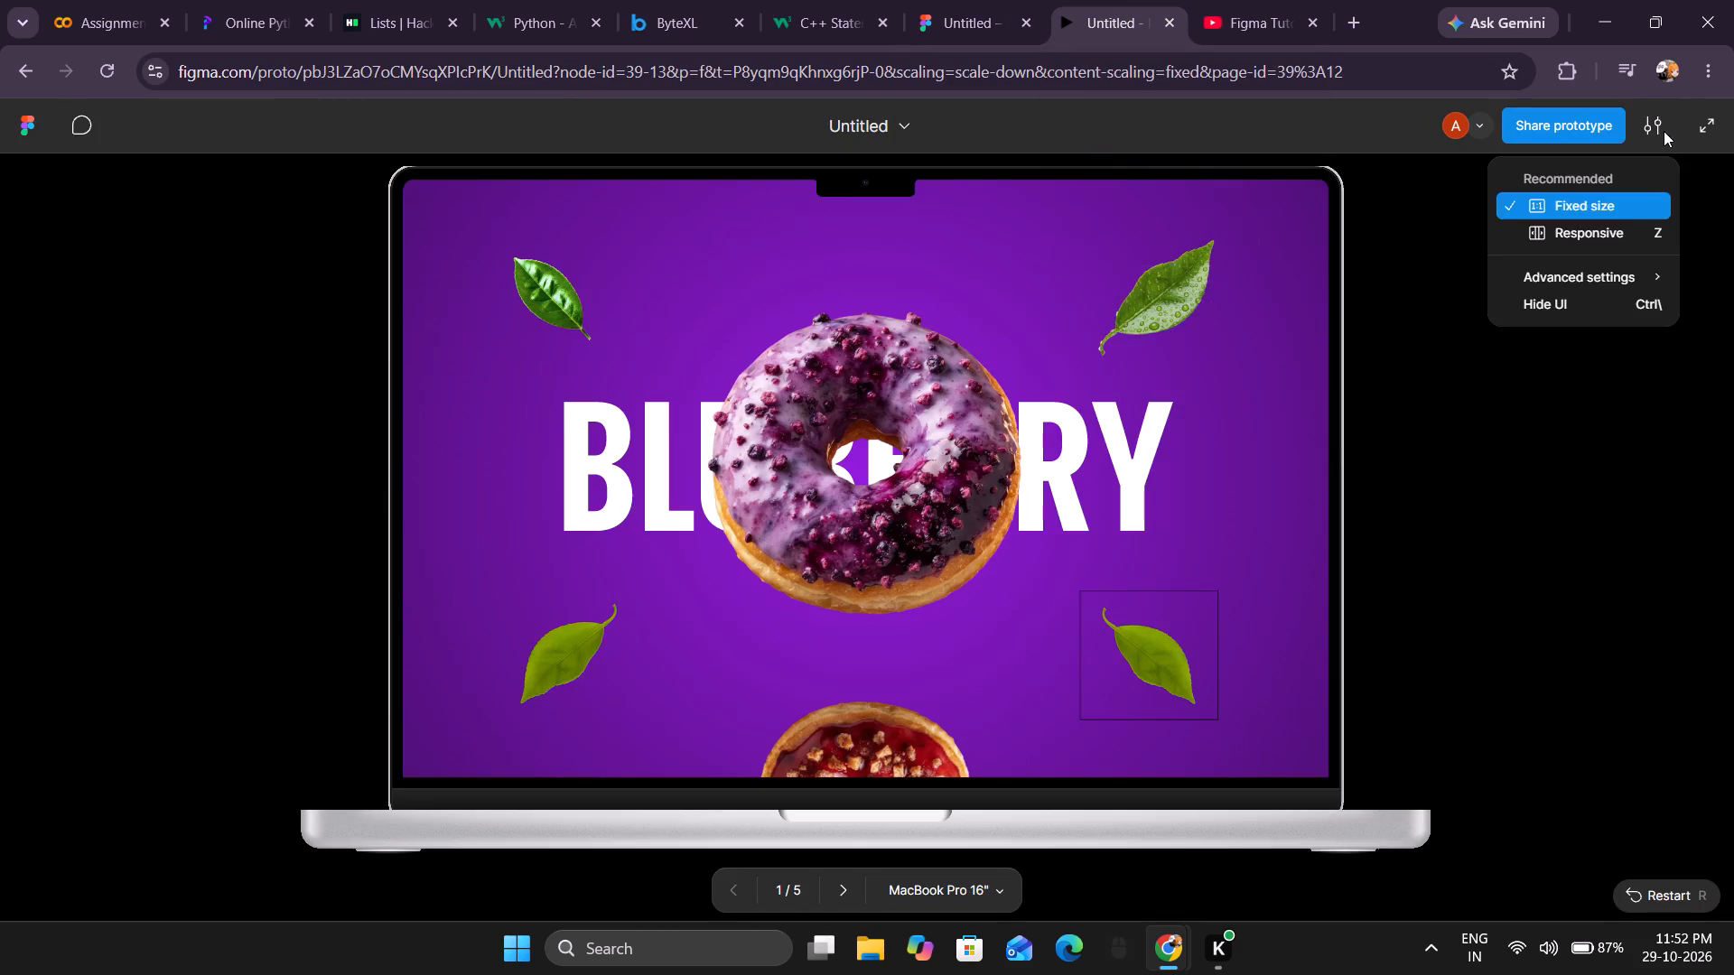
pyautogui.click(1415, 248)
pyautogui.click(1092, 335)
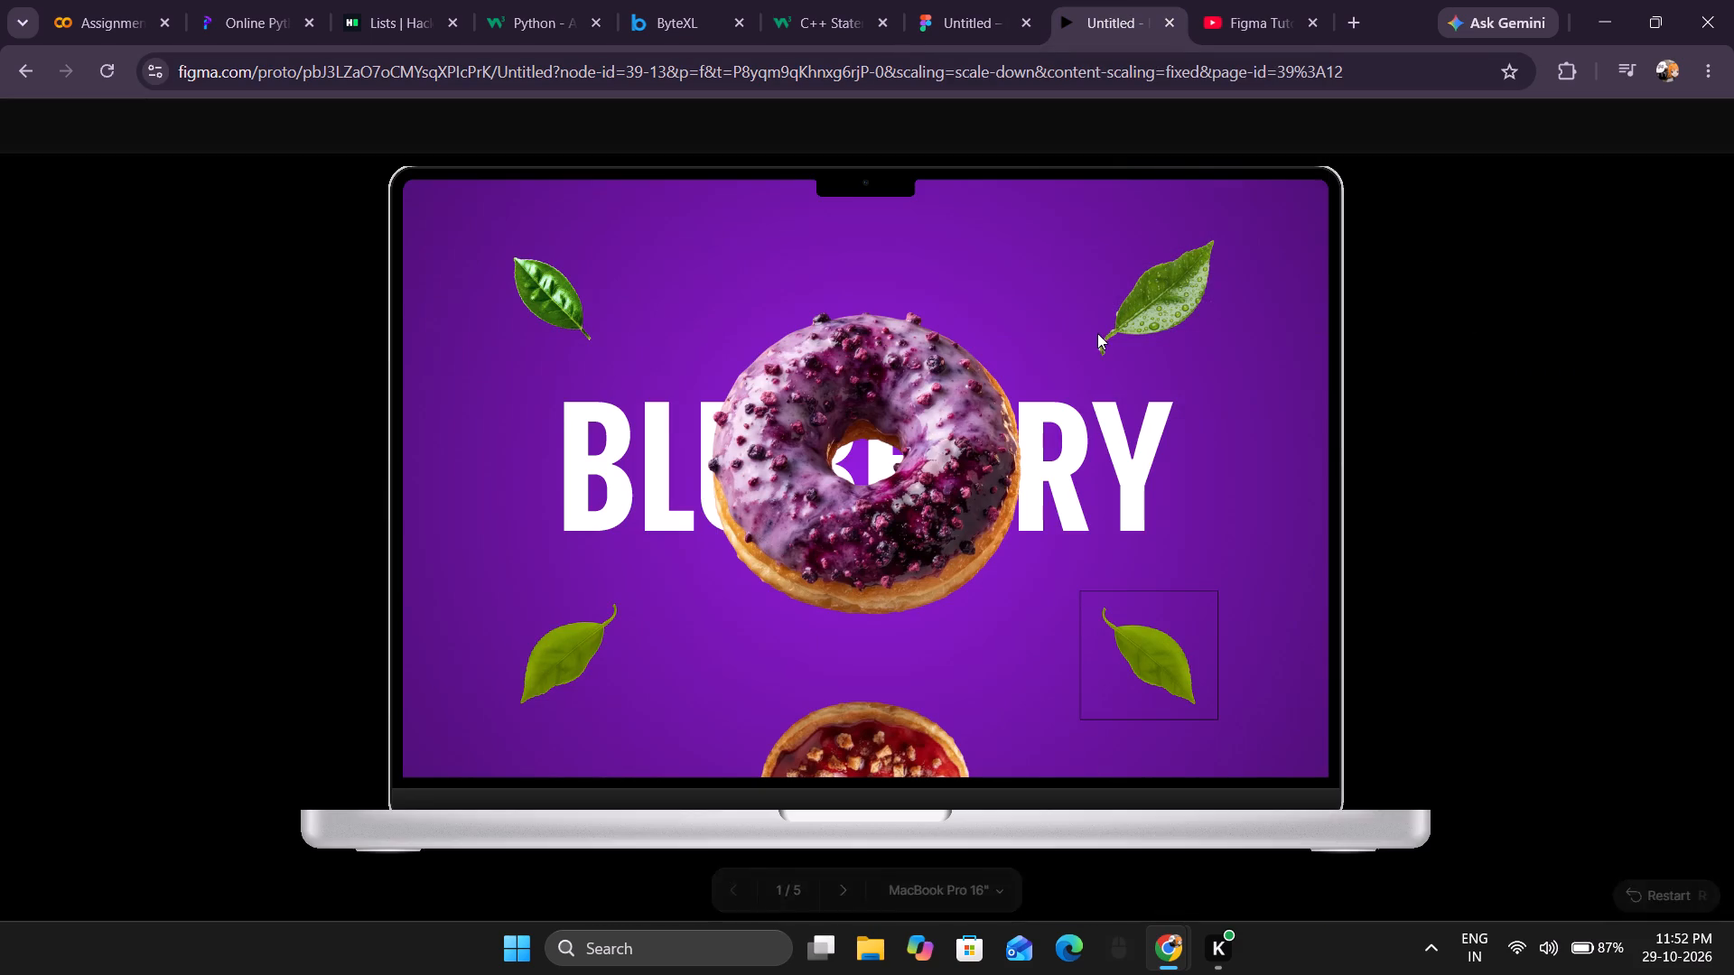
pyautogui.press('Right')
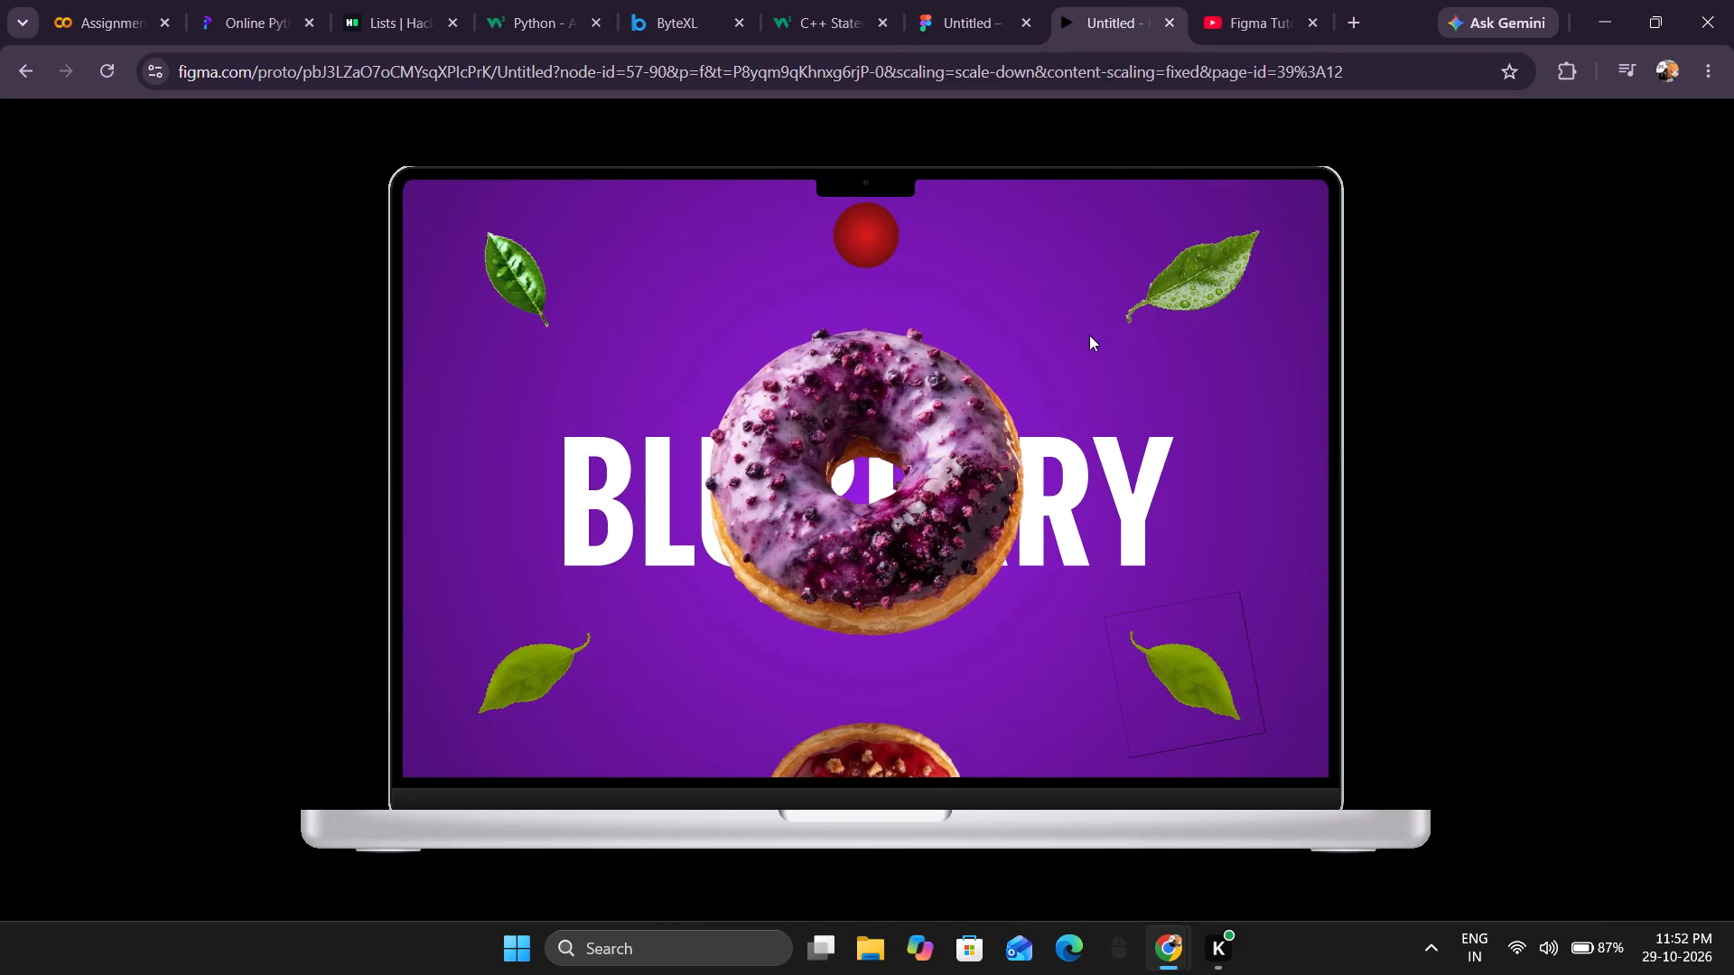
pyautogui.click(965, 0)
pyautogui.click(1129, 2)
pyautogui.press('Right')
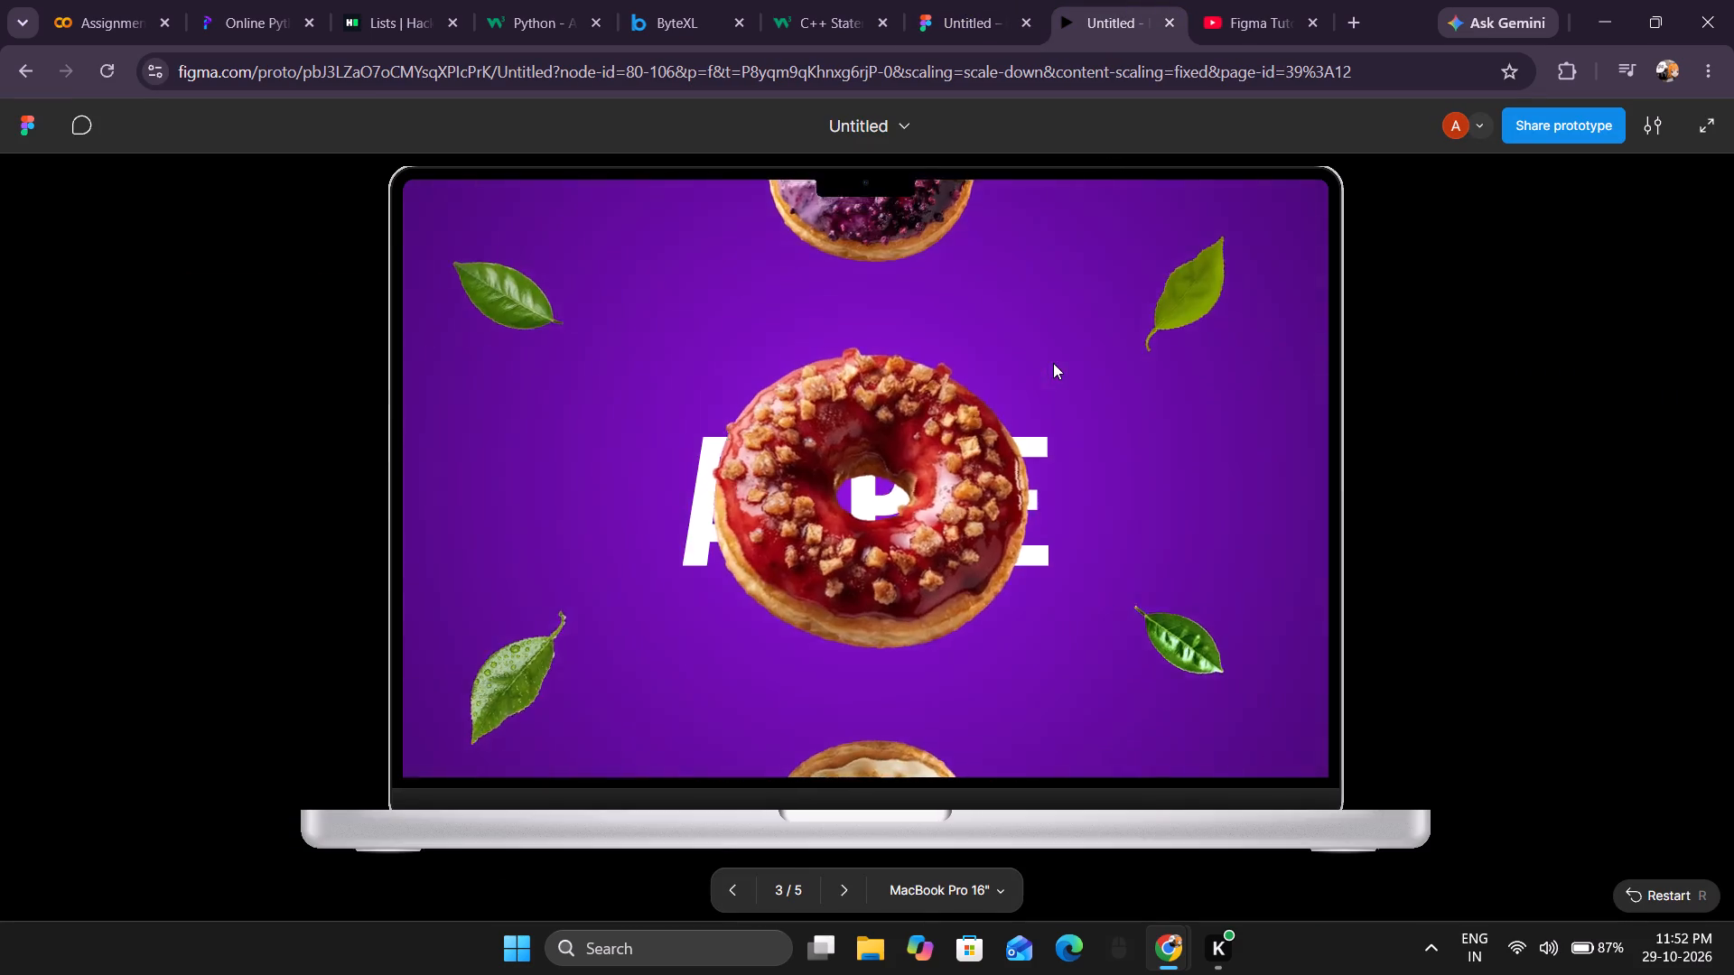
pyautogui.press('Right')
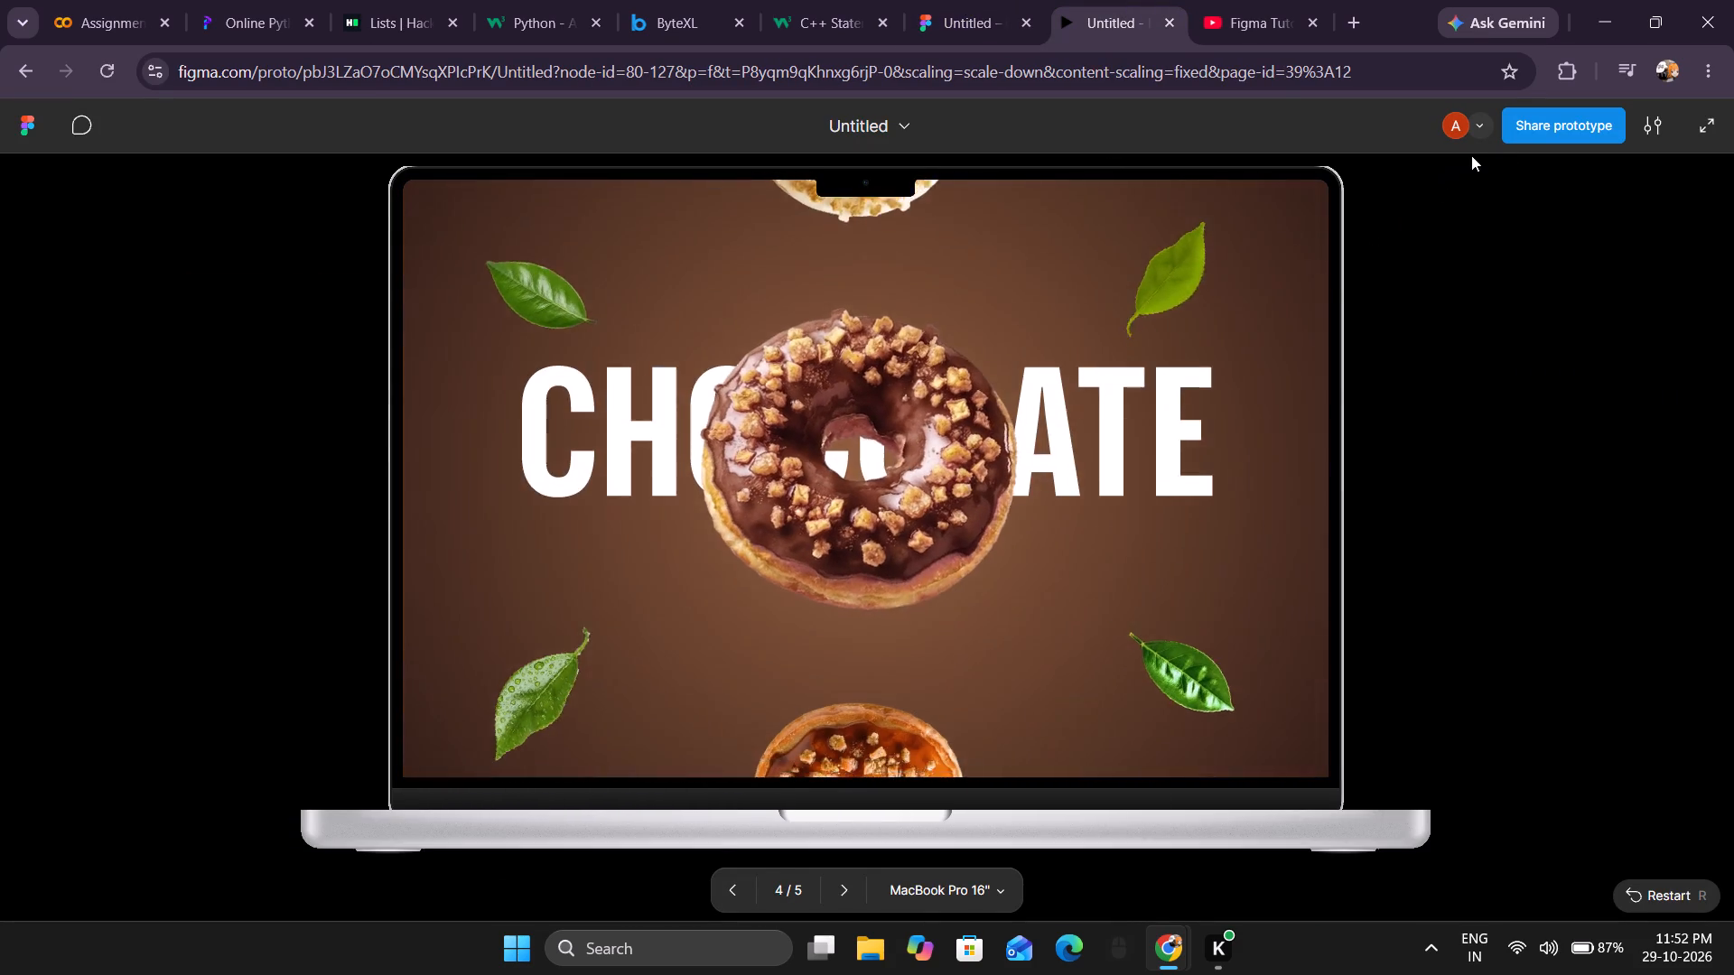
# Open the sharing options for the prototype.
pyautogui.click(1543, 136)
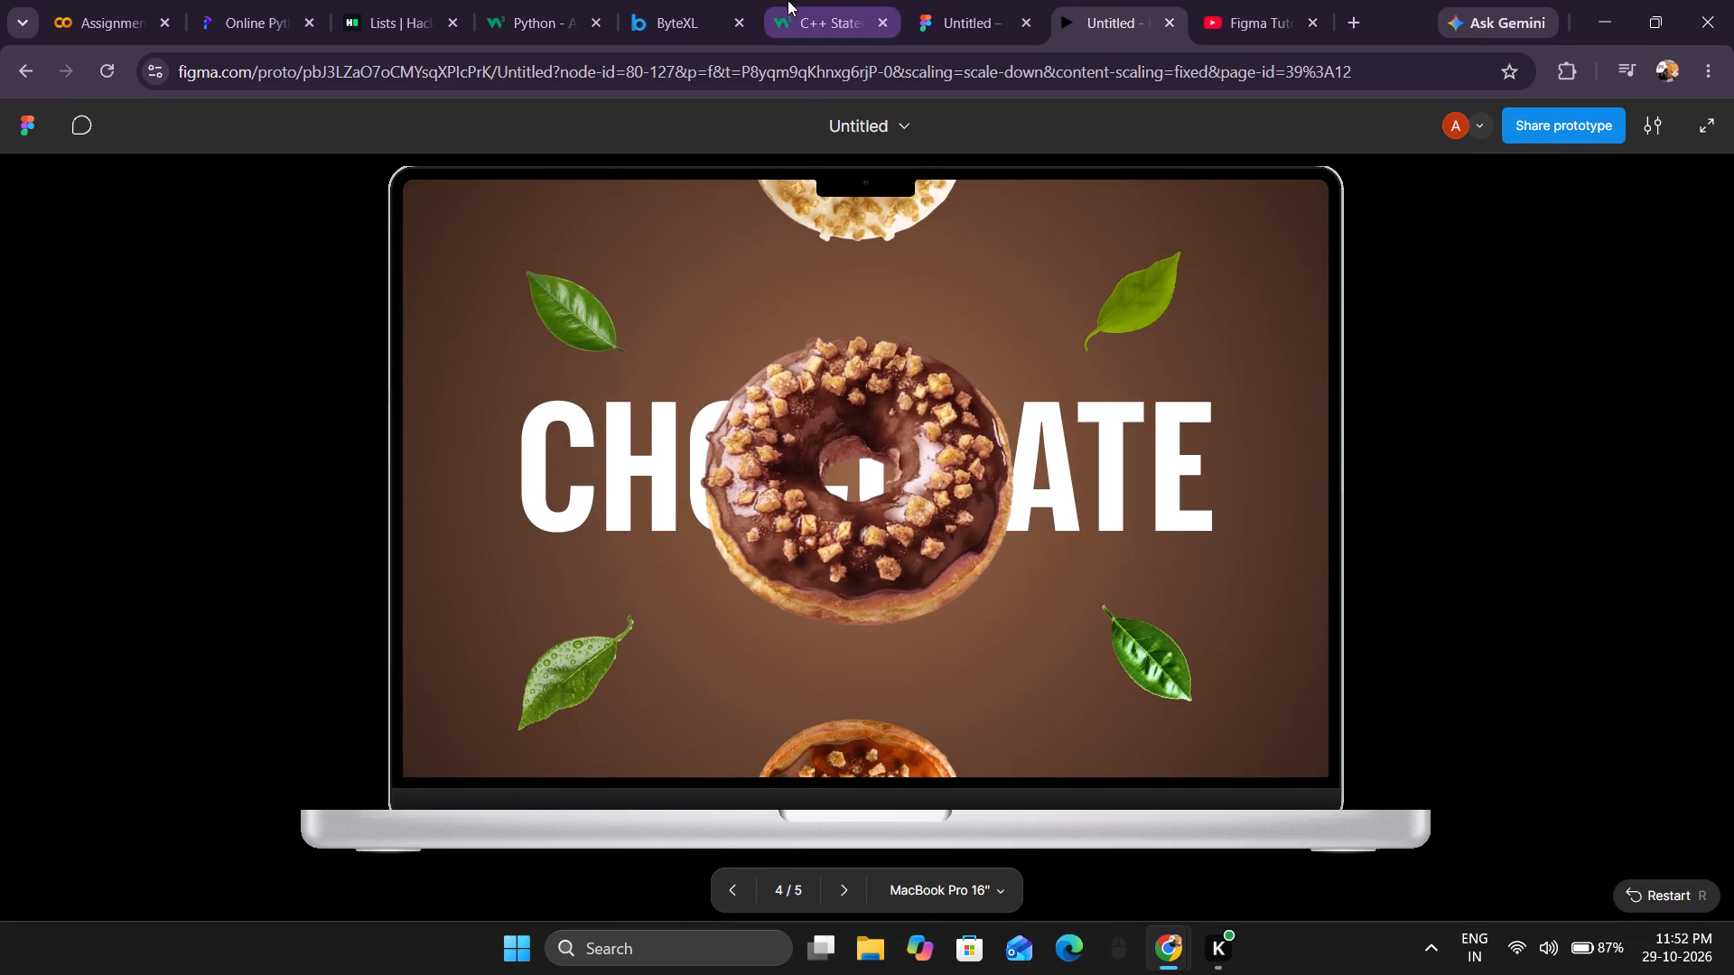
# Return to the design file, check the blueberry frame in the inline preview, and close the preview.
pyautogui.click(965, 0)
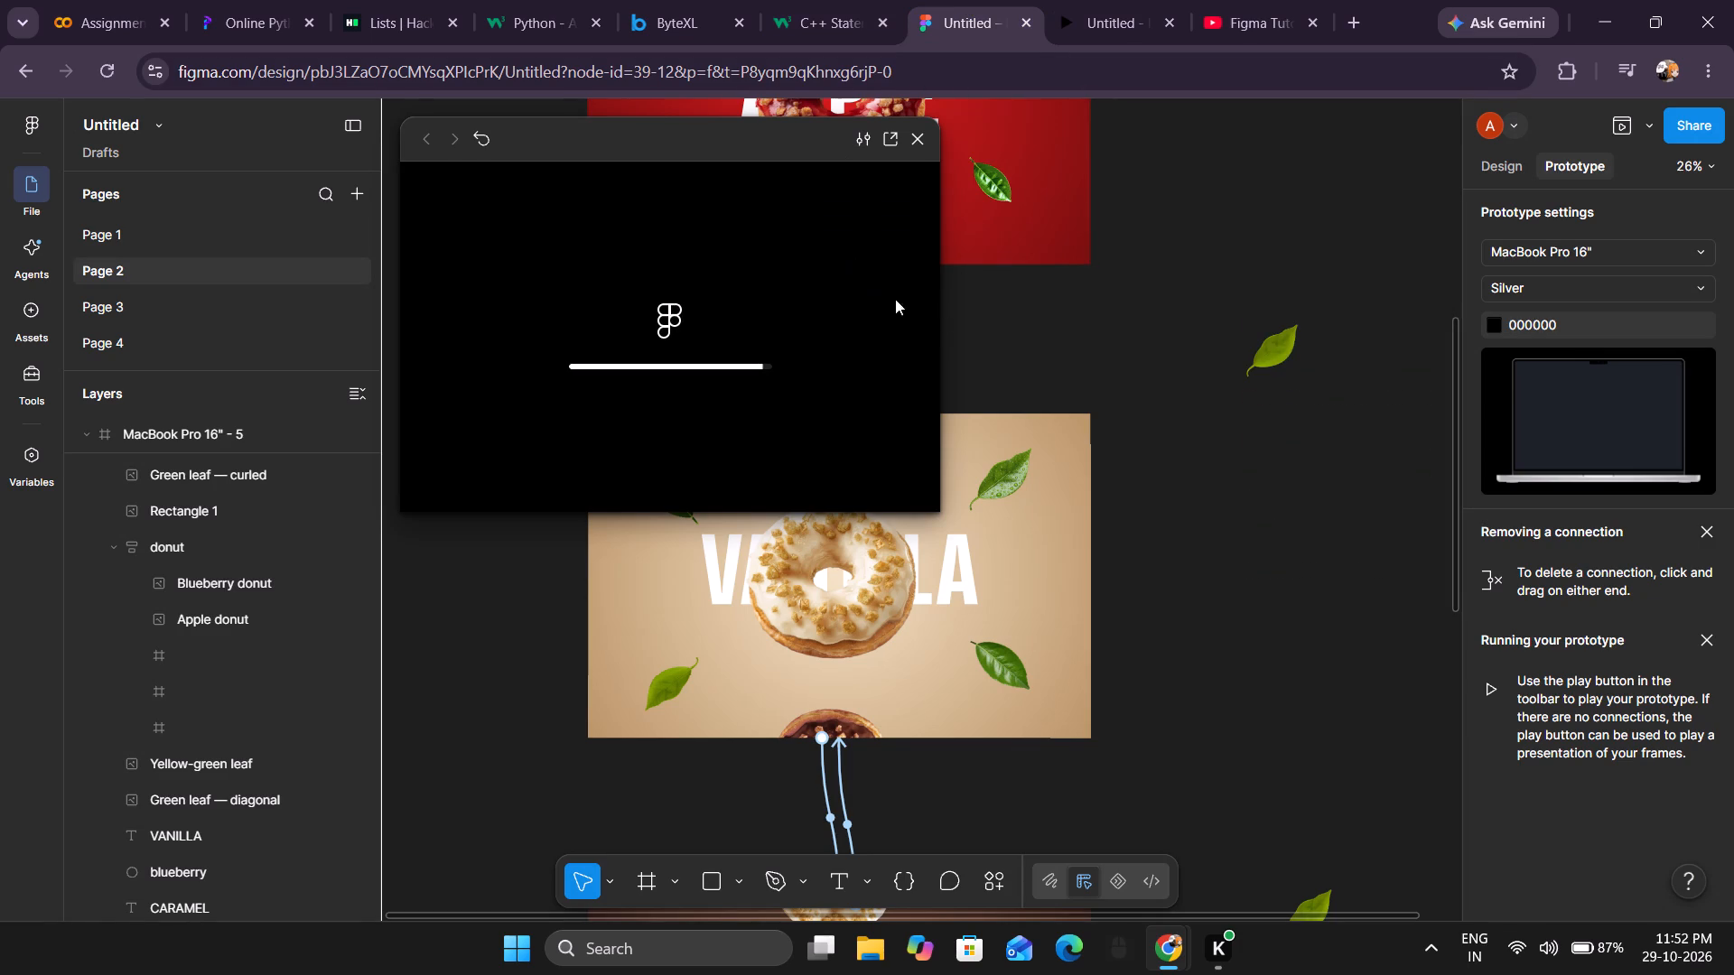
pyautogui.scroll(4, 1152, 298)
pyautogui.scroll(-4, 1152, 298)
pyautogui.scroll(4, 1152, 298)
pyautogui.scroll(-5, 1152, 298)
pyautogui.scroll(5, 1152, 298)
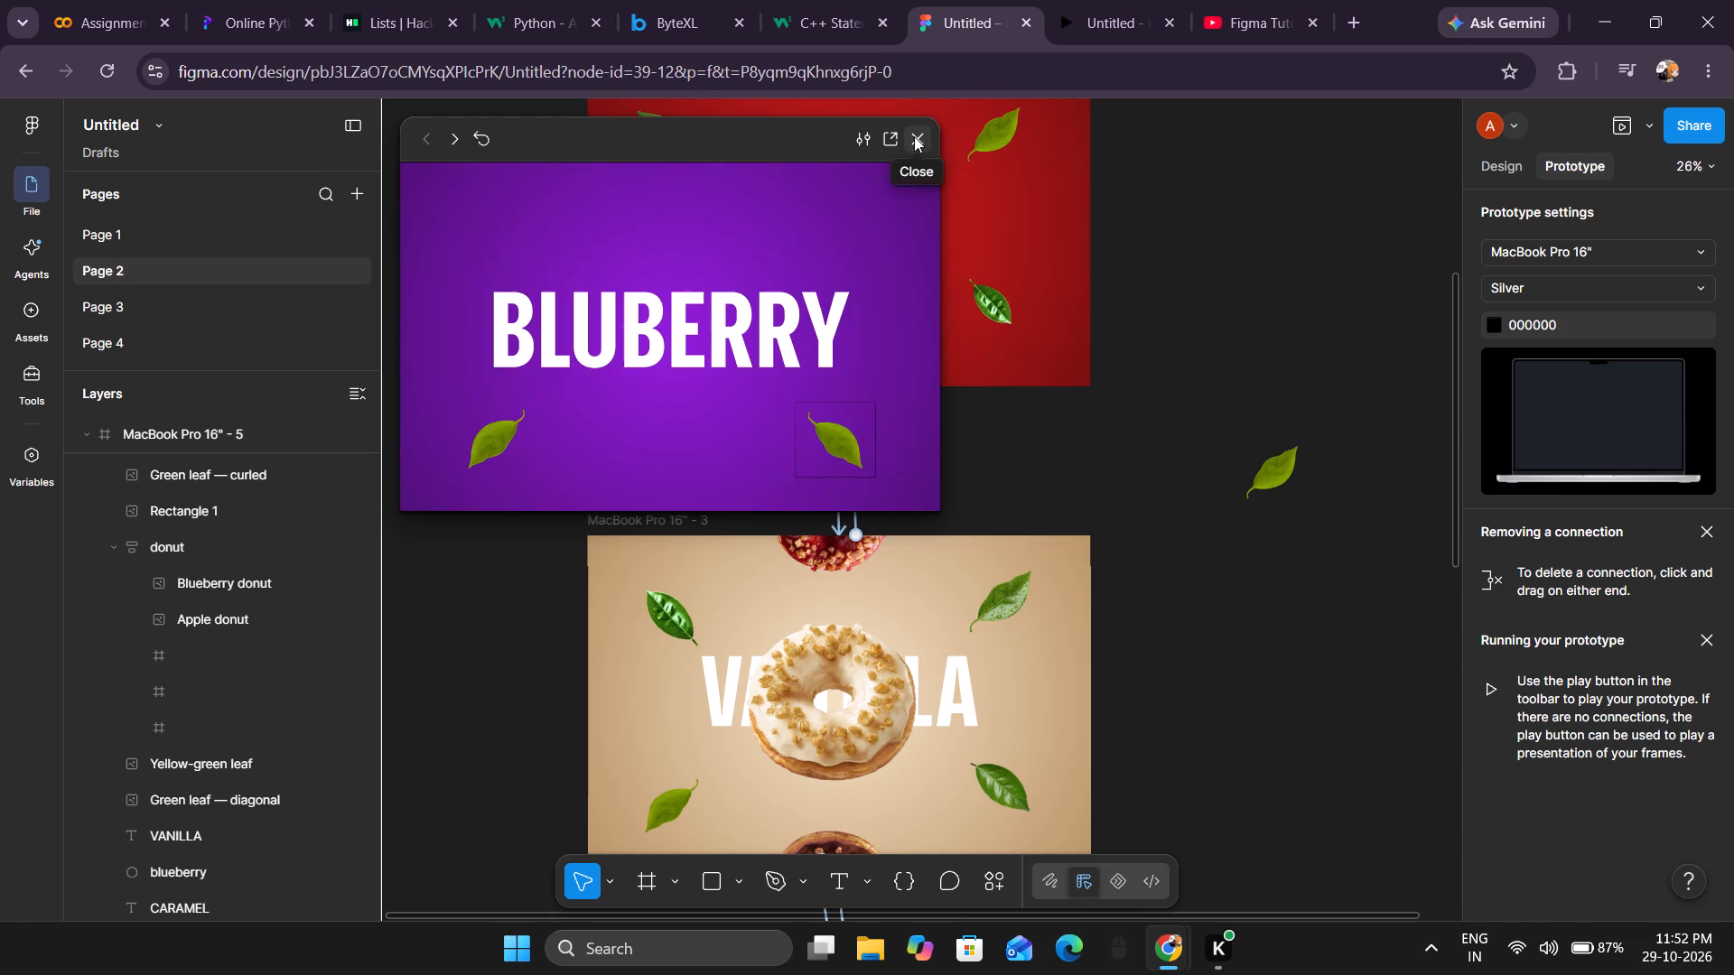
pyautogui.click(914, 136)
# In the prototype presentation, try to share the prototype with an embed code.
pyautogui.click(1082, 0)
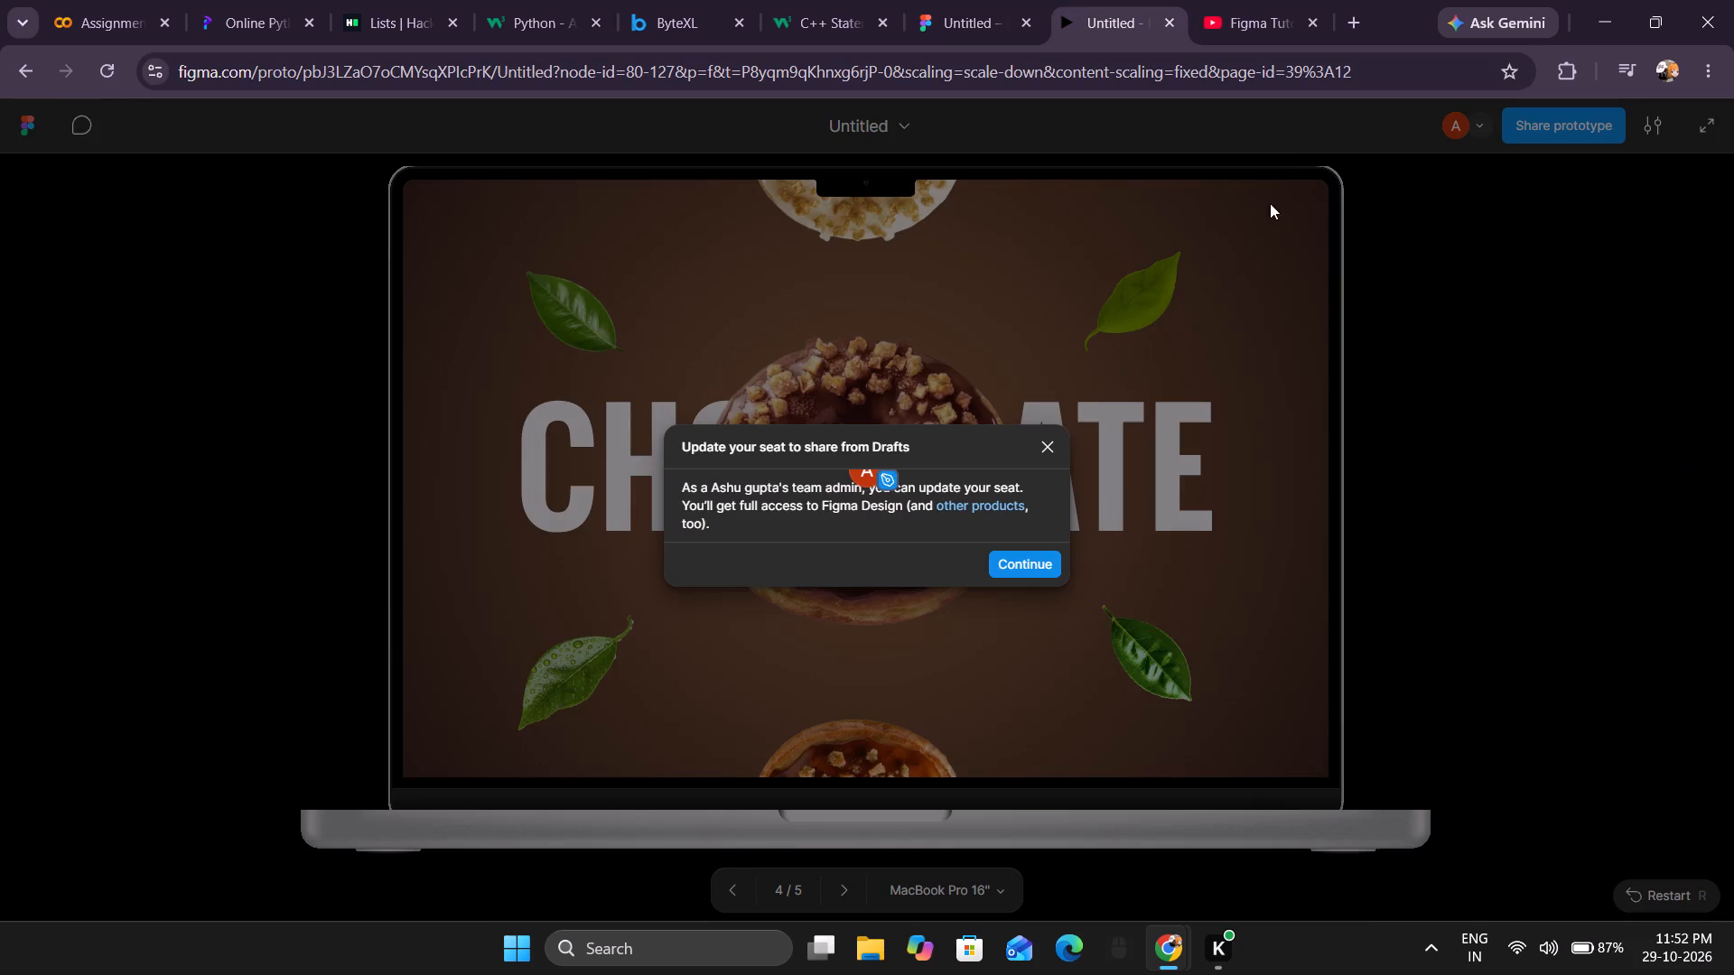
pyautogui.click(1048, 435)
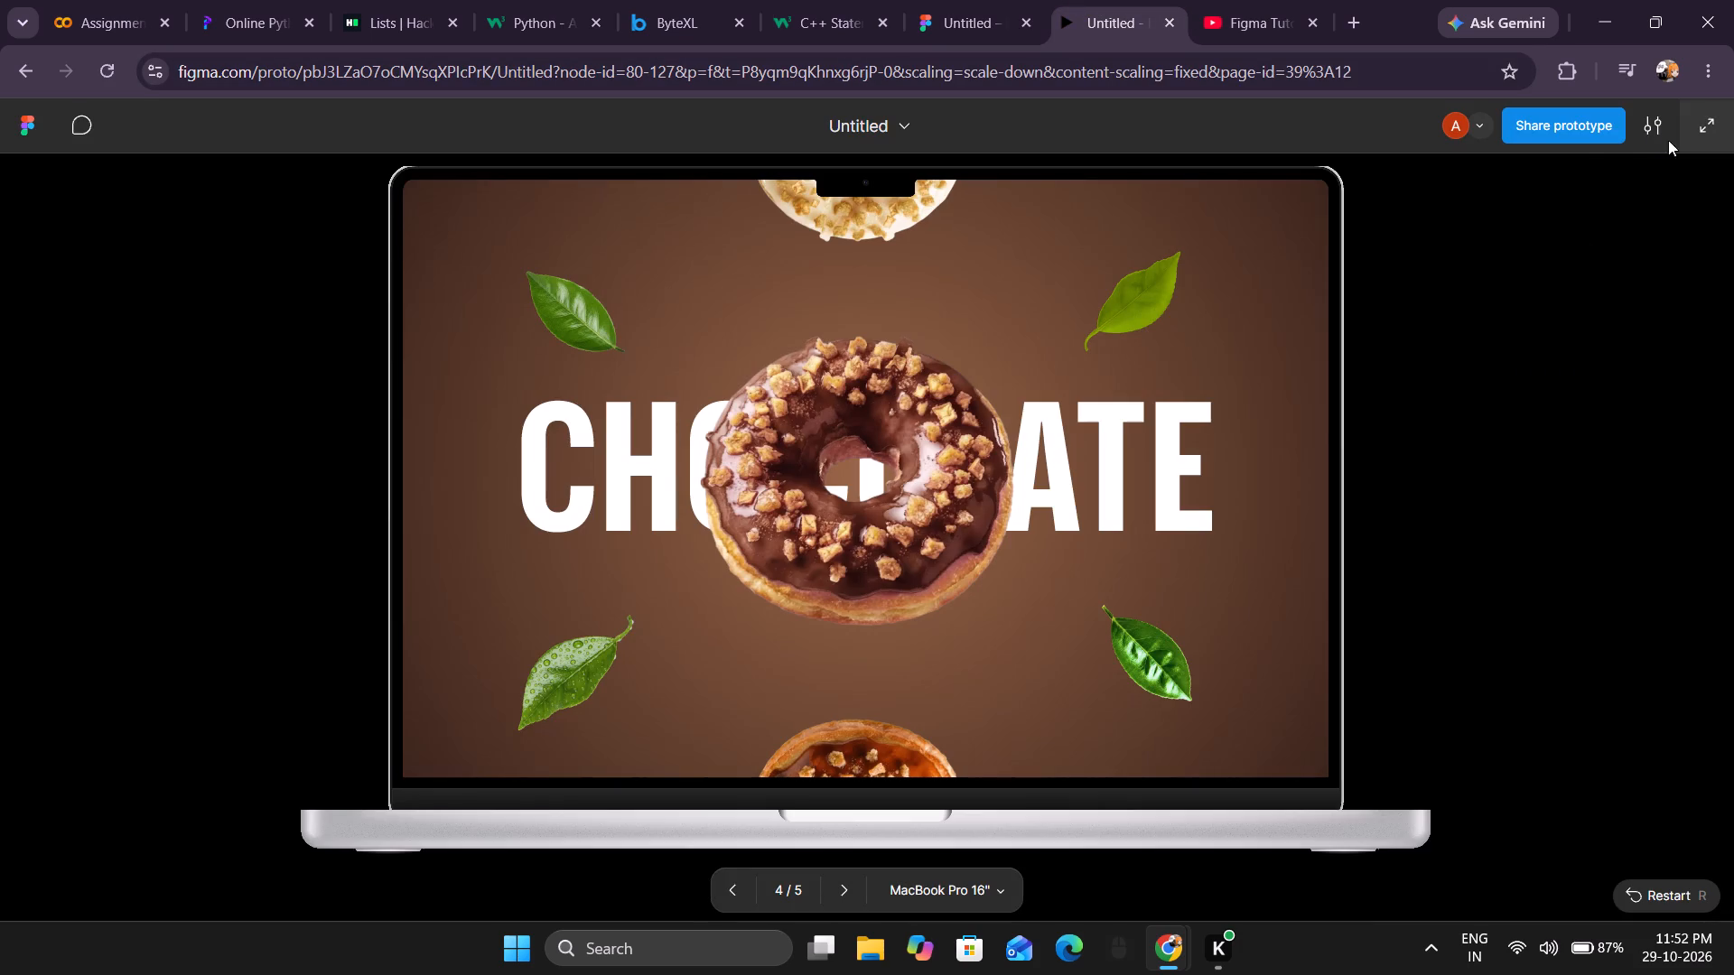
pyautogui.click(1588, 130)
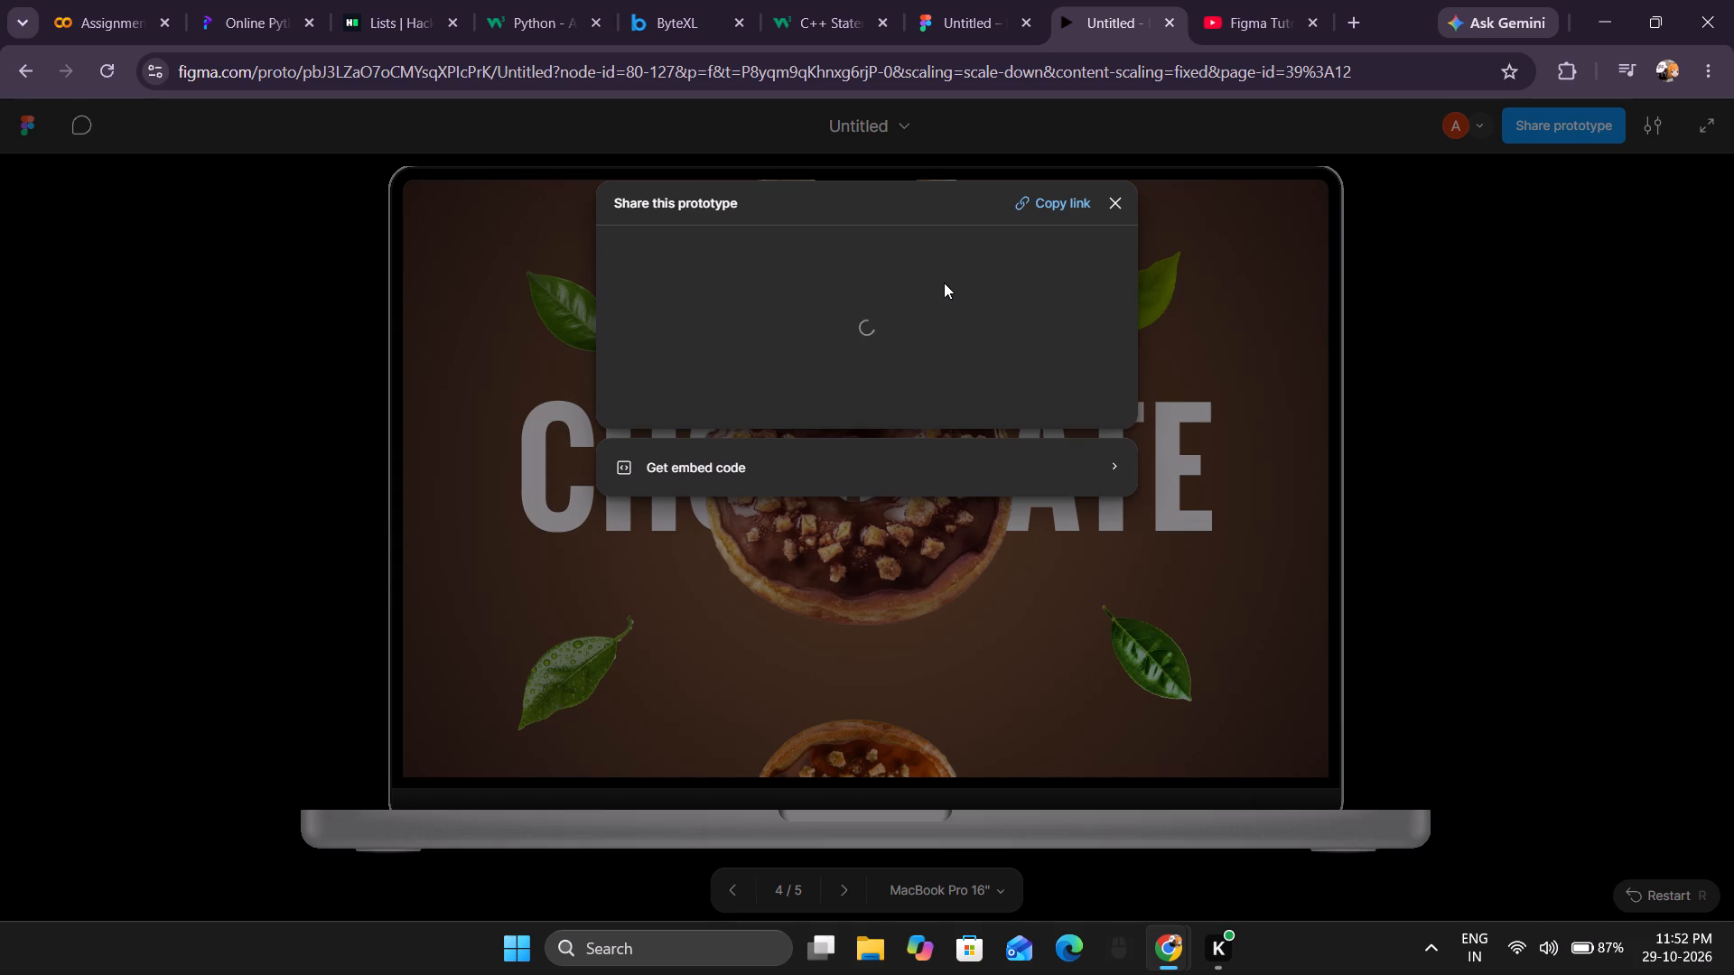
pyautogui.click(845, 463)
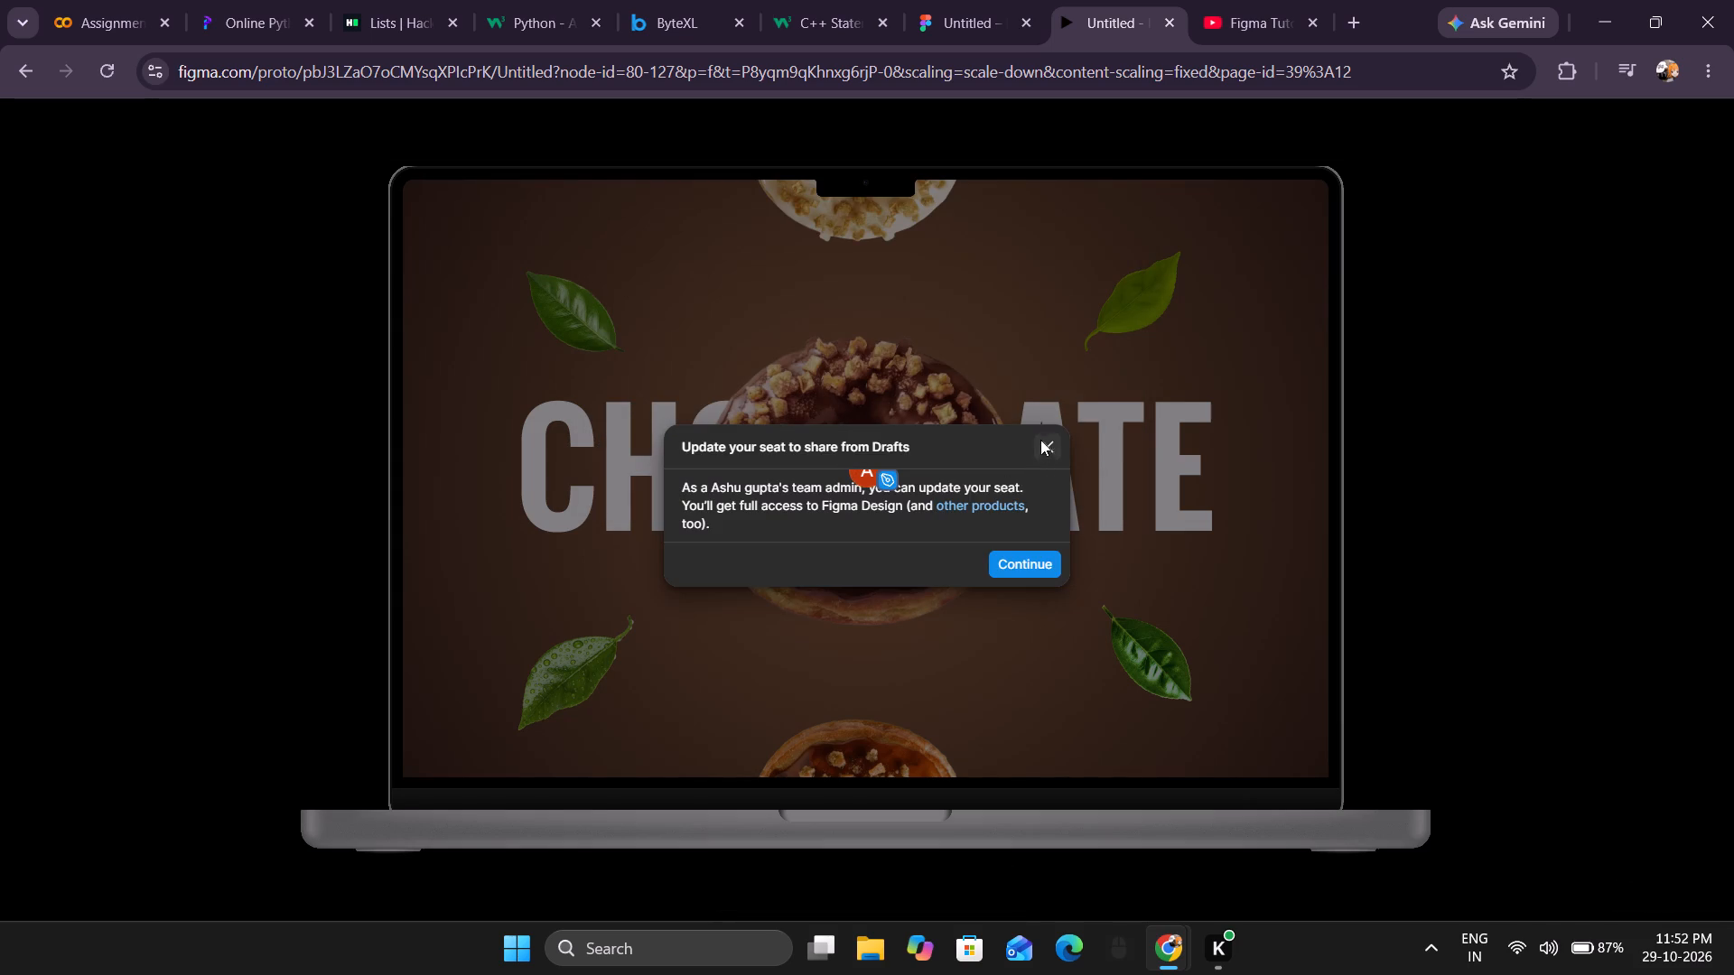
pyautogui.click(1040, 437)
# Start sharing the design file and continue with the seat update for sharing from Drafts.
pyautogui.click(948, 2)
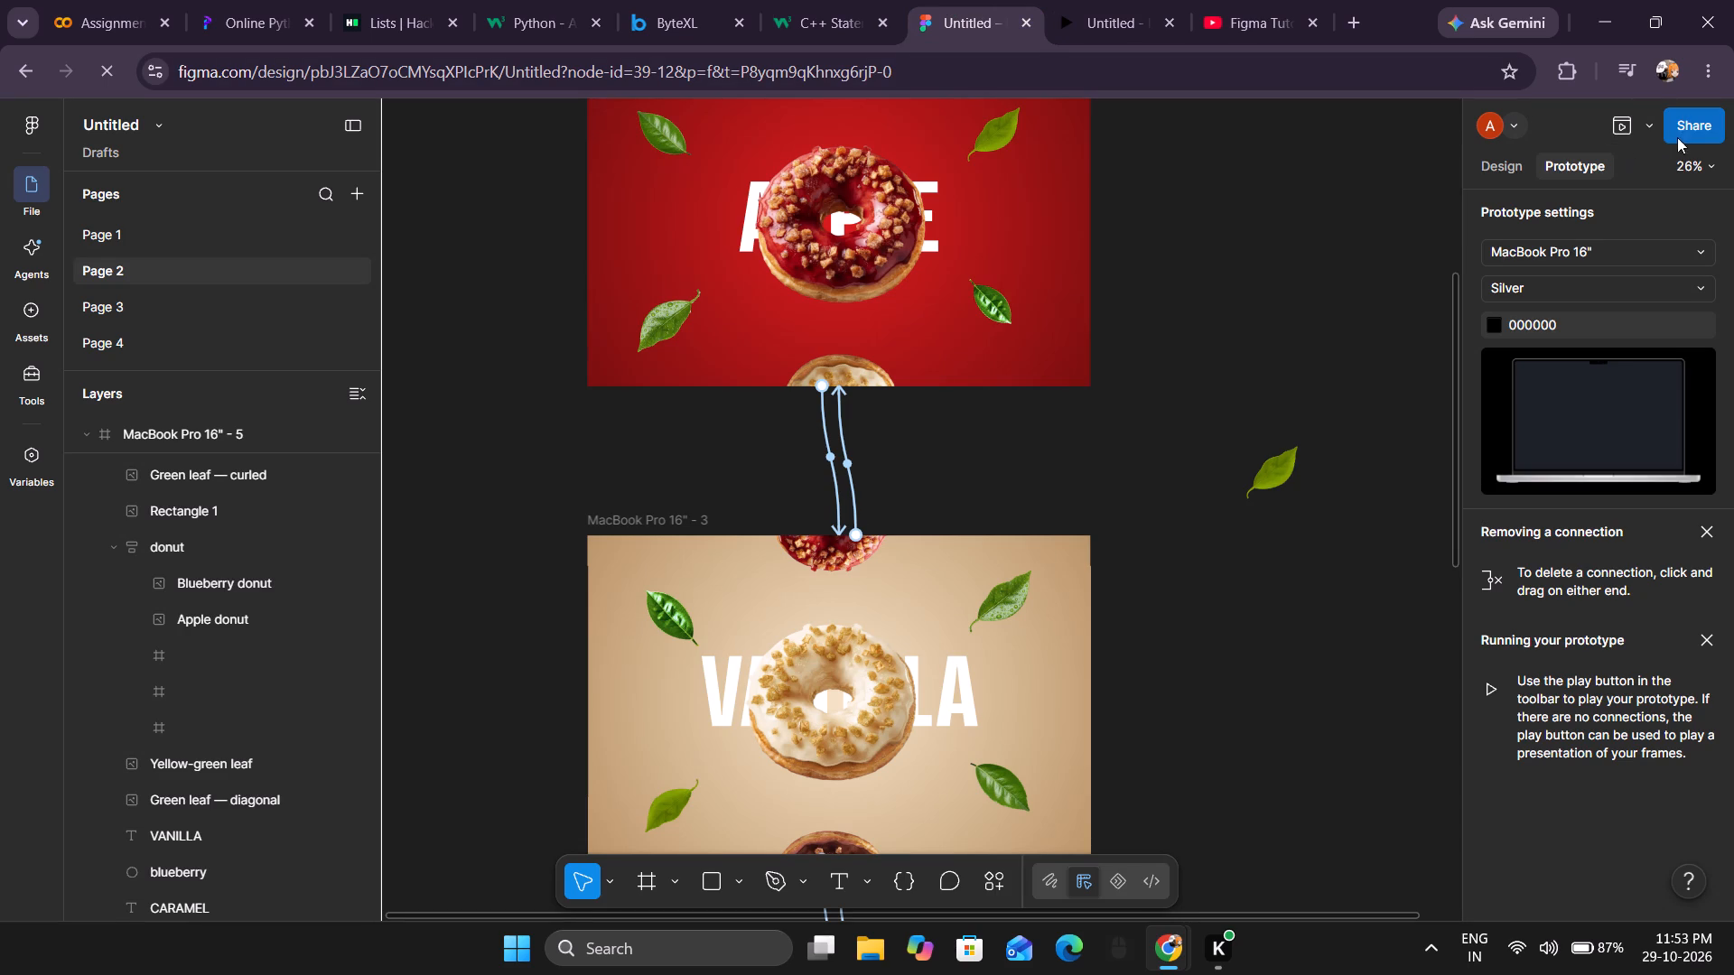
pyautogui.click(1689, 129)
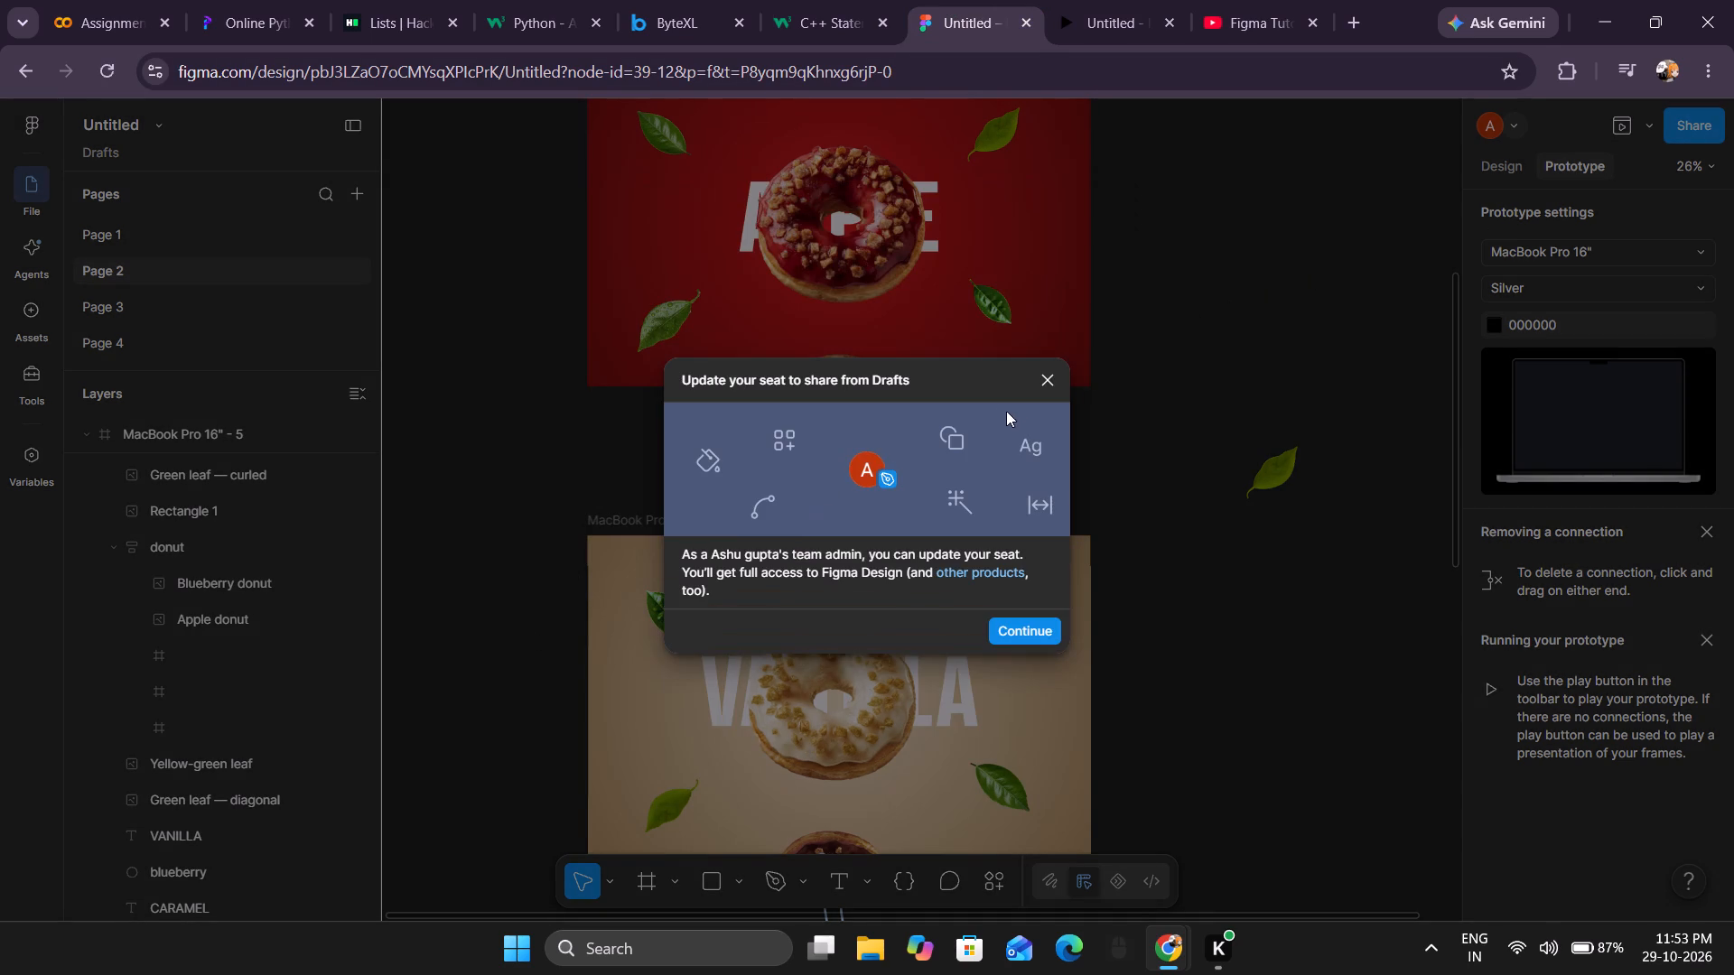
pyautogui.moveTo(717, 559); pyautogui.dragTo(829, 551)
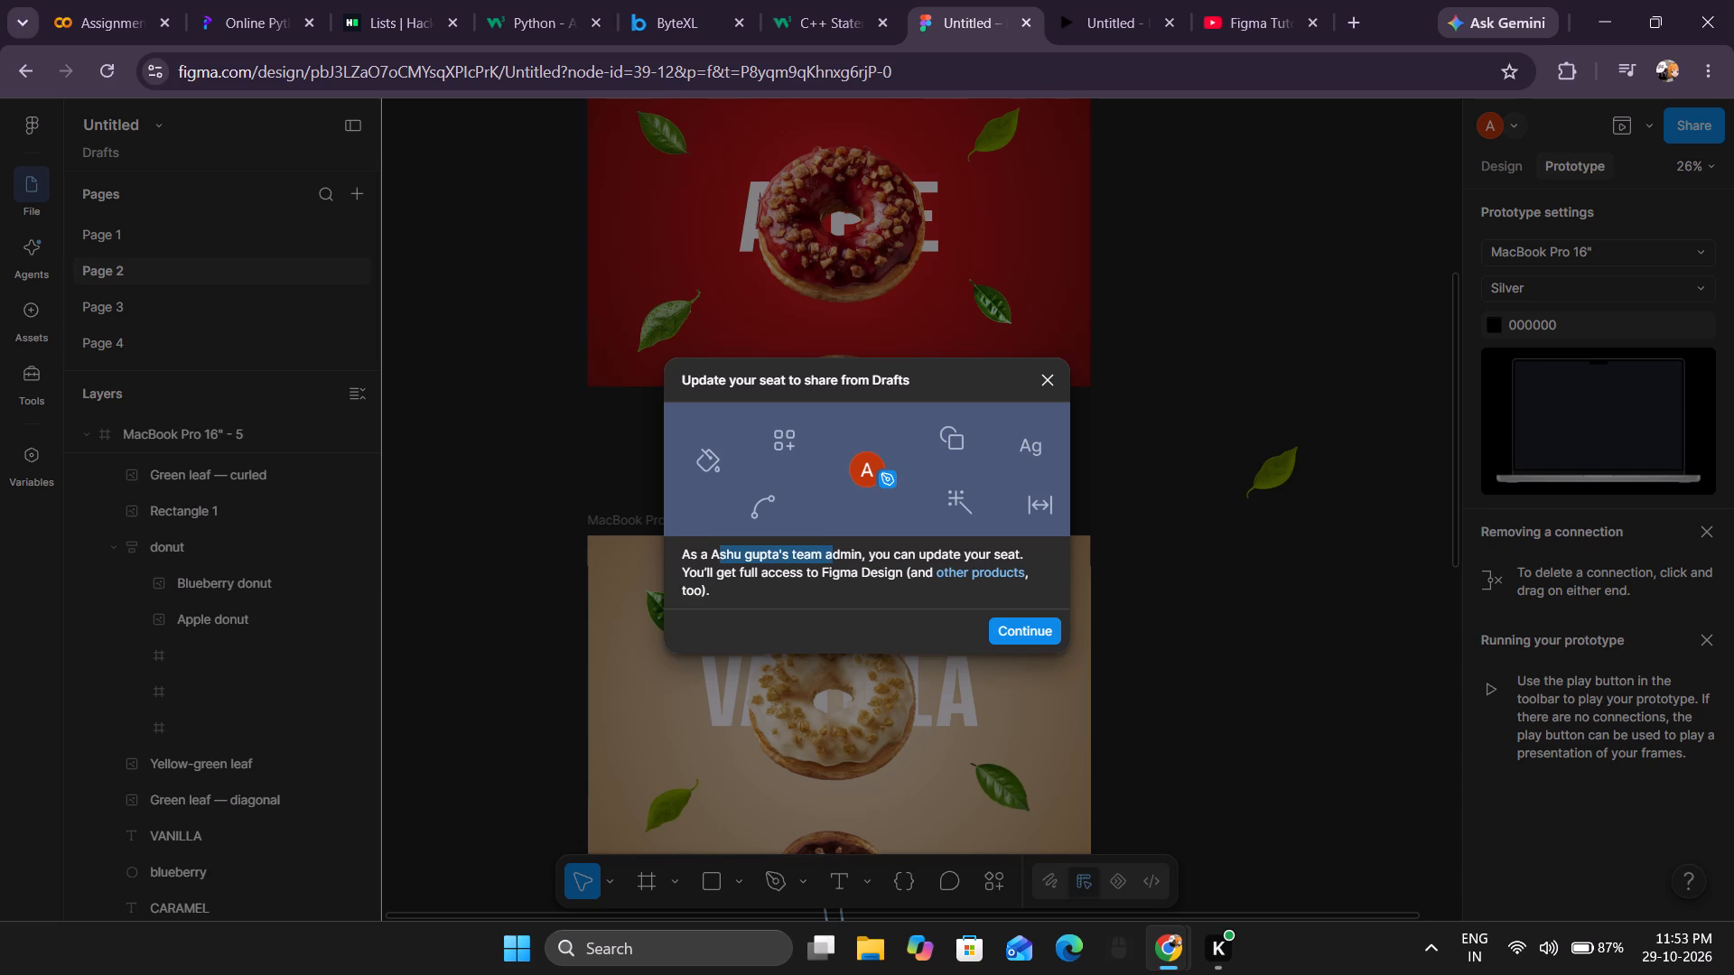
pyautogui.moveTo(829, 551); pyautogui.dragTo(835, 551)
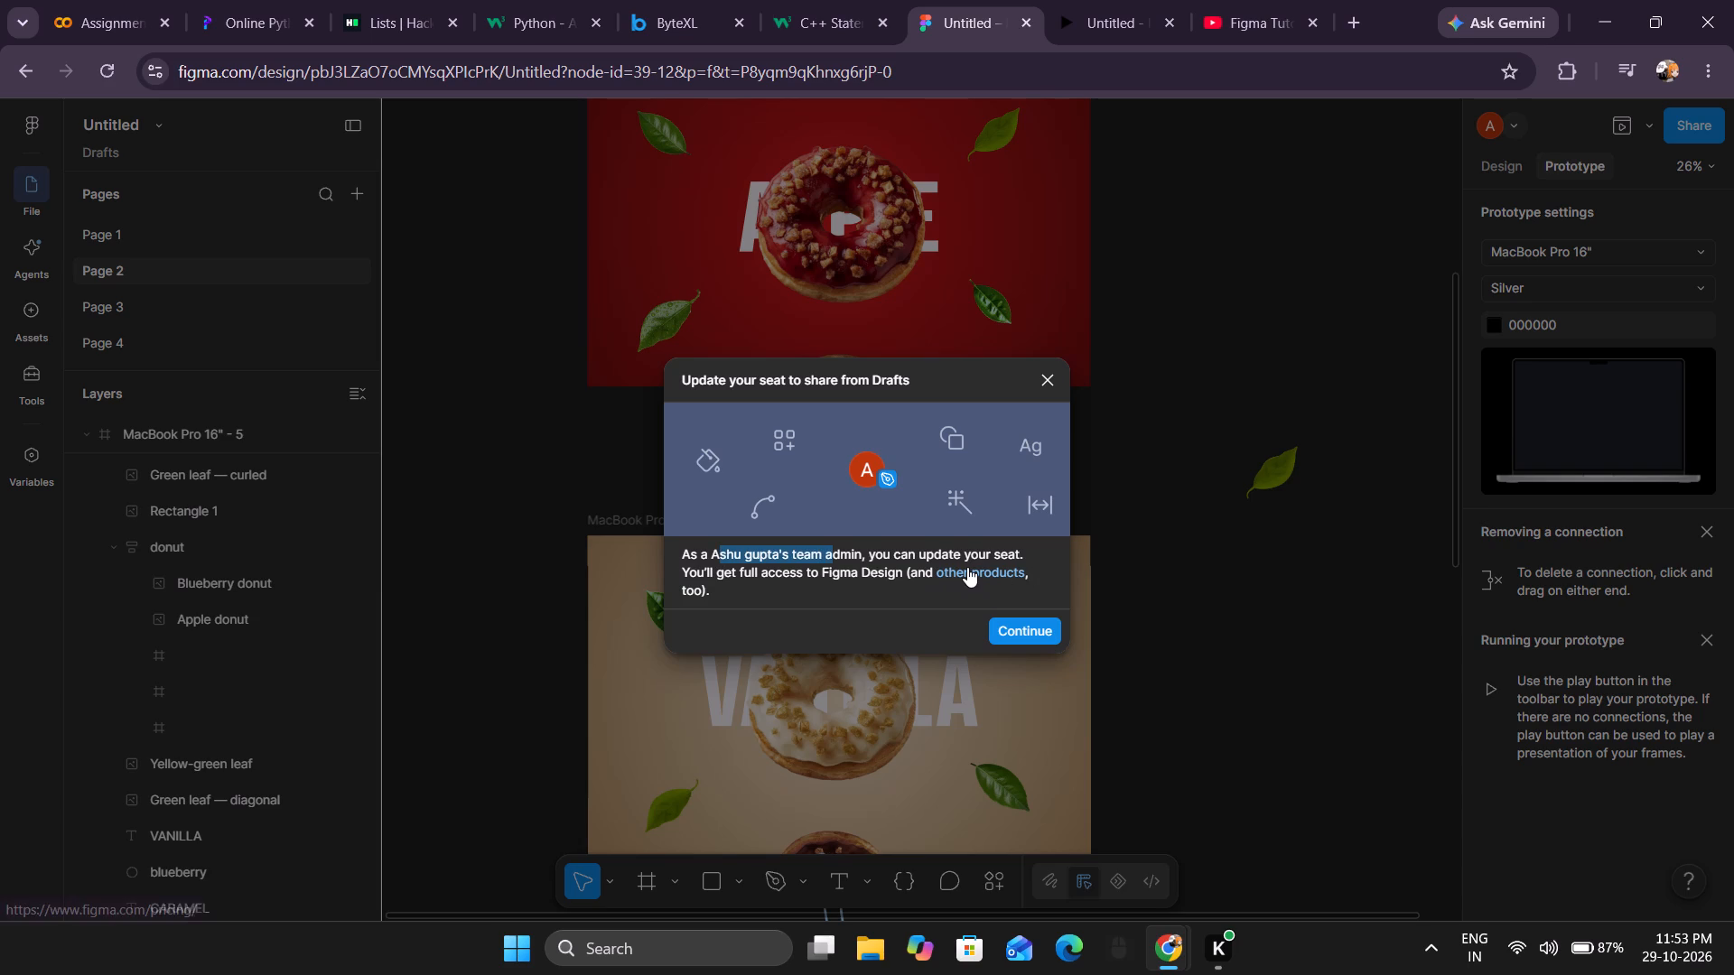
pyautogui.click(1002, 628)
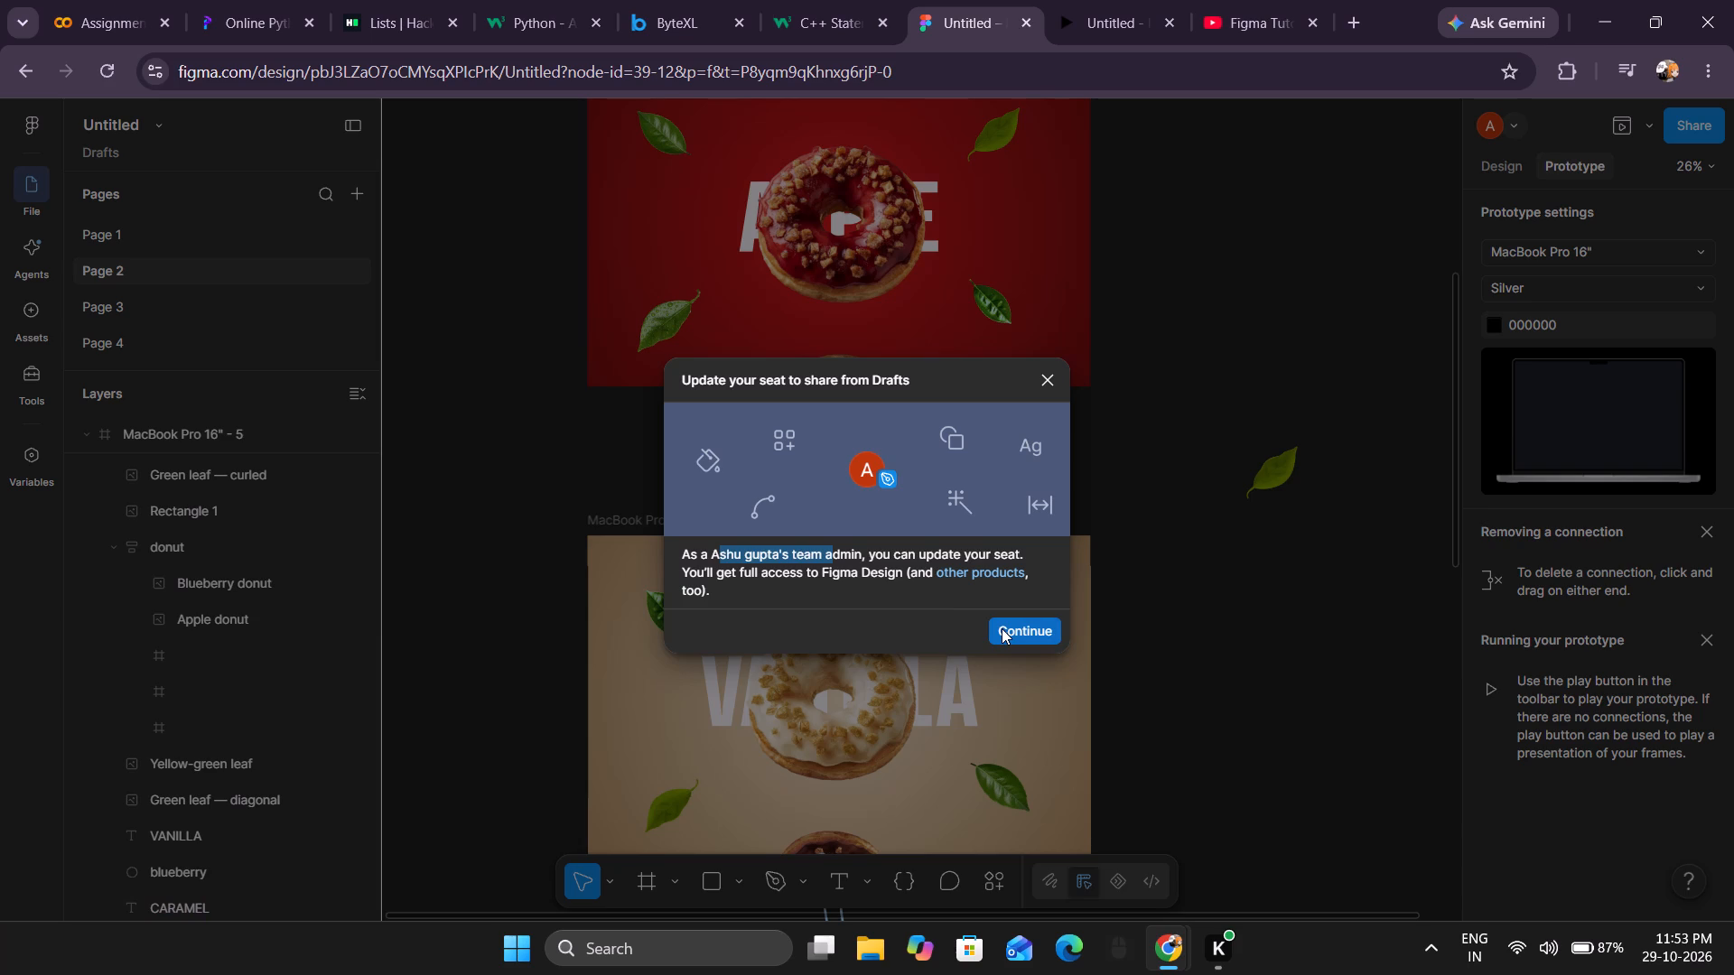
pyautogui.click(1007, 634)
pyautogui.click(1040, 380)
# Check the sharing options for the MacBook Pro 16" - 2 frame and dismiss them.
pyautogui.click(1339, 410)
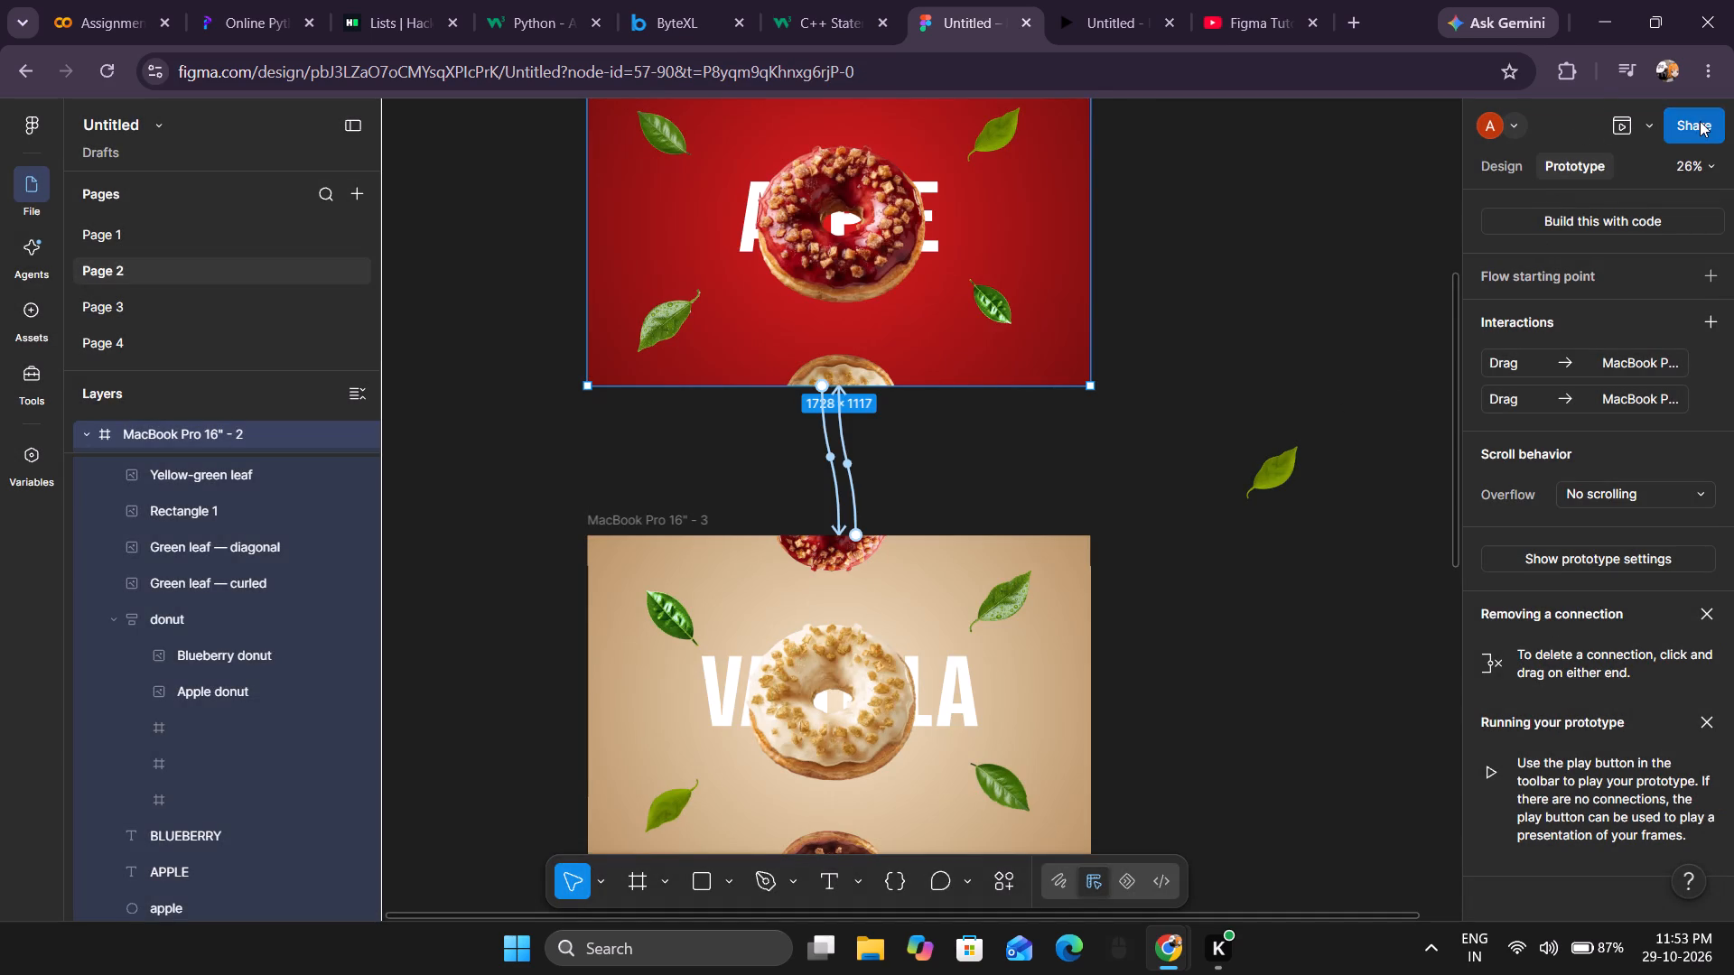
pyautogui.click(1702, 121)
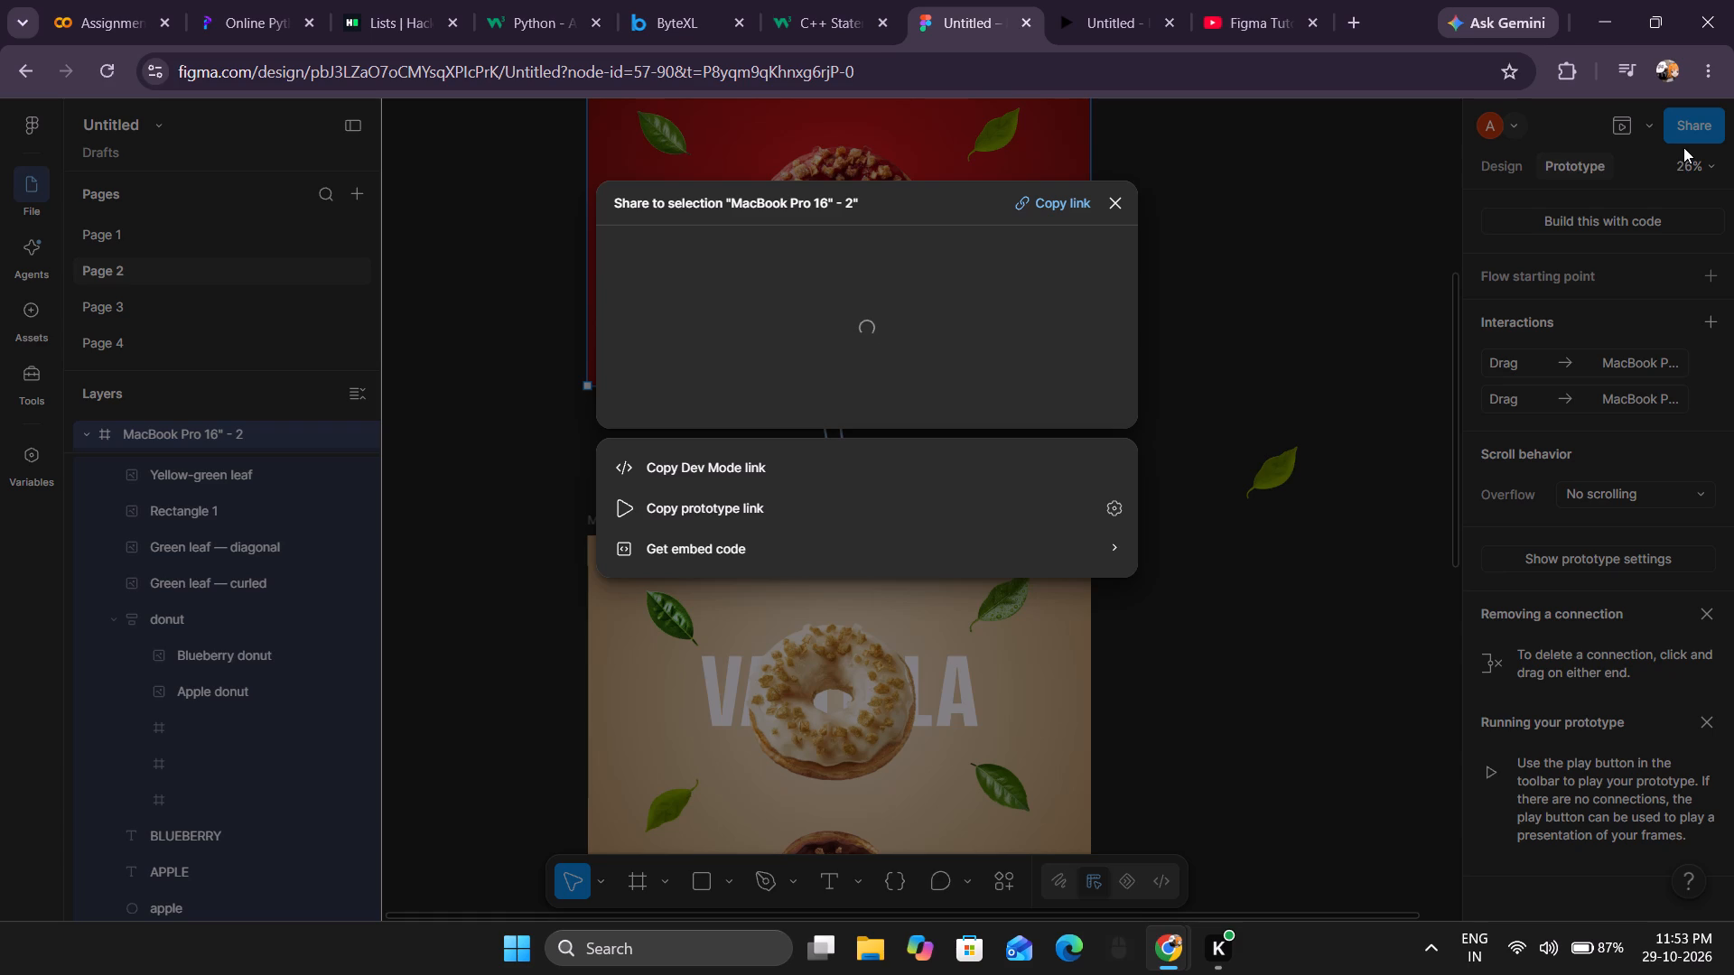
pyautogui.click(1231, 401)
pyautogui.click(1230, 282)
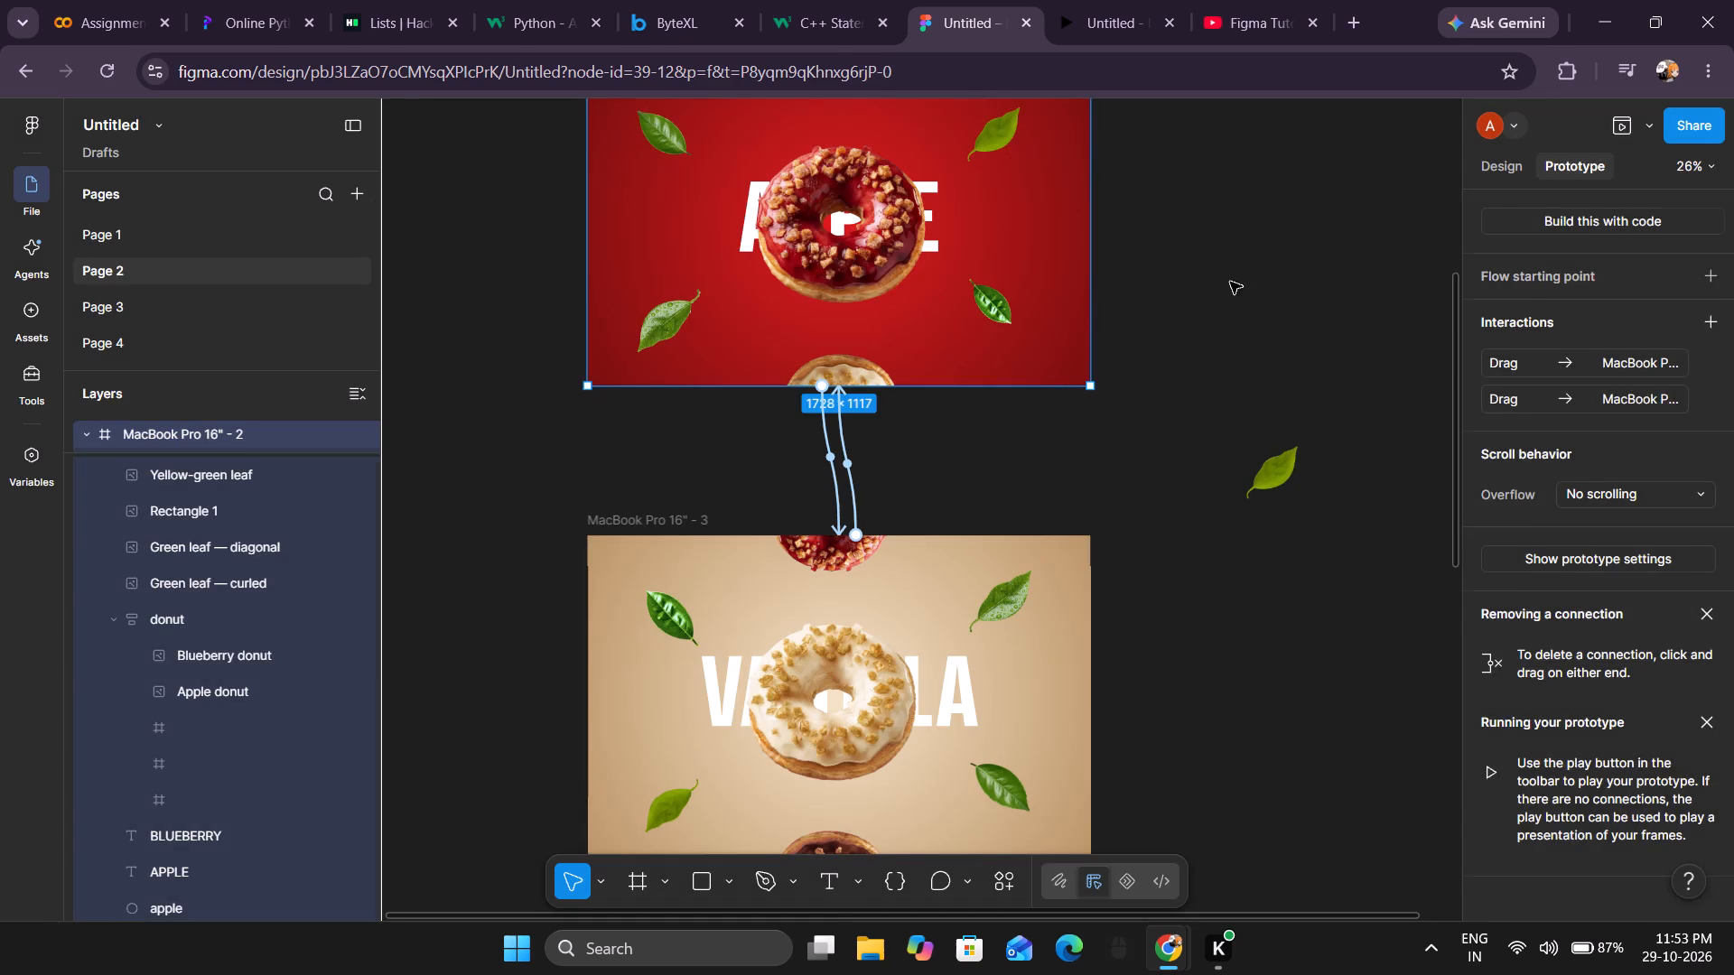
# Return to the prototype presentation, dismiss its sharing options, and play back from chocolate to the blueberry frame.
pyautogui.click(1086, 28)
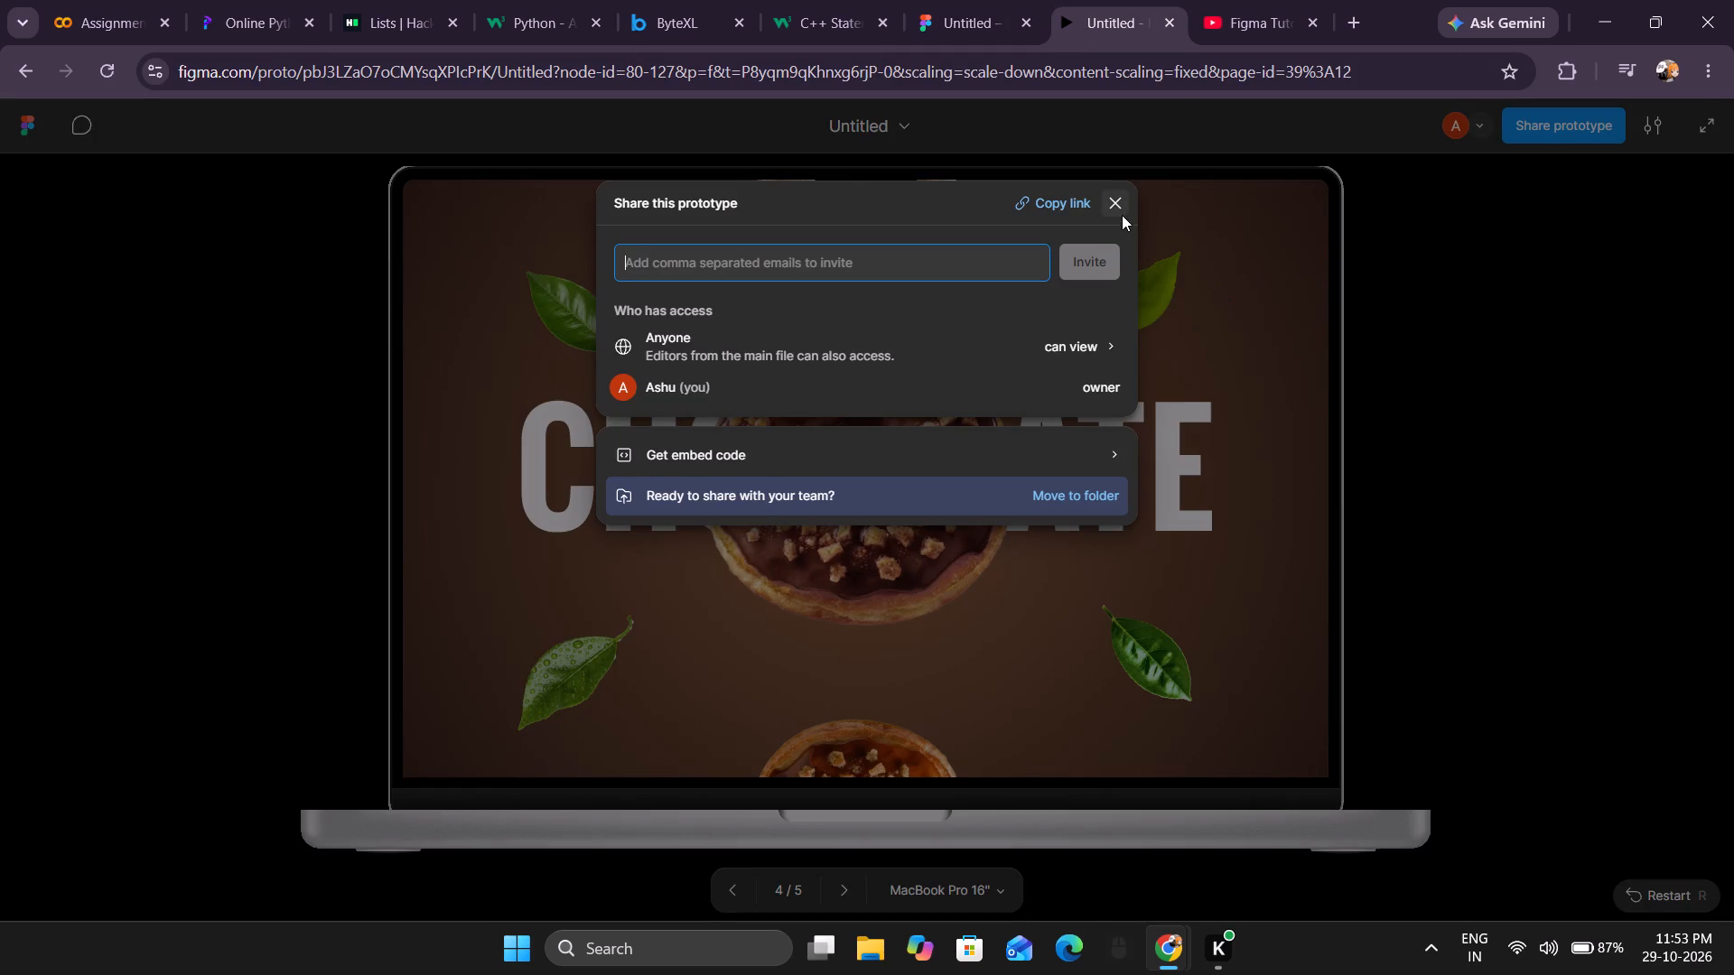
pyautogui.click(1122, 215)
pyautogui.click(1114, 209)
pyautogui.scroll(6, 1201, 325)
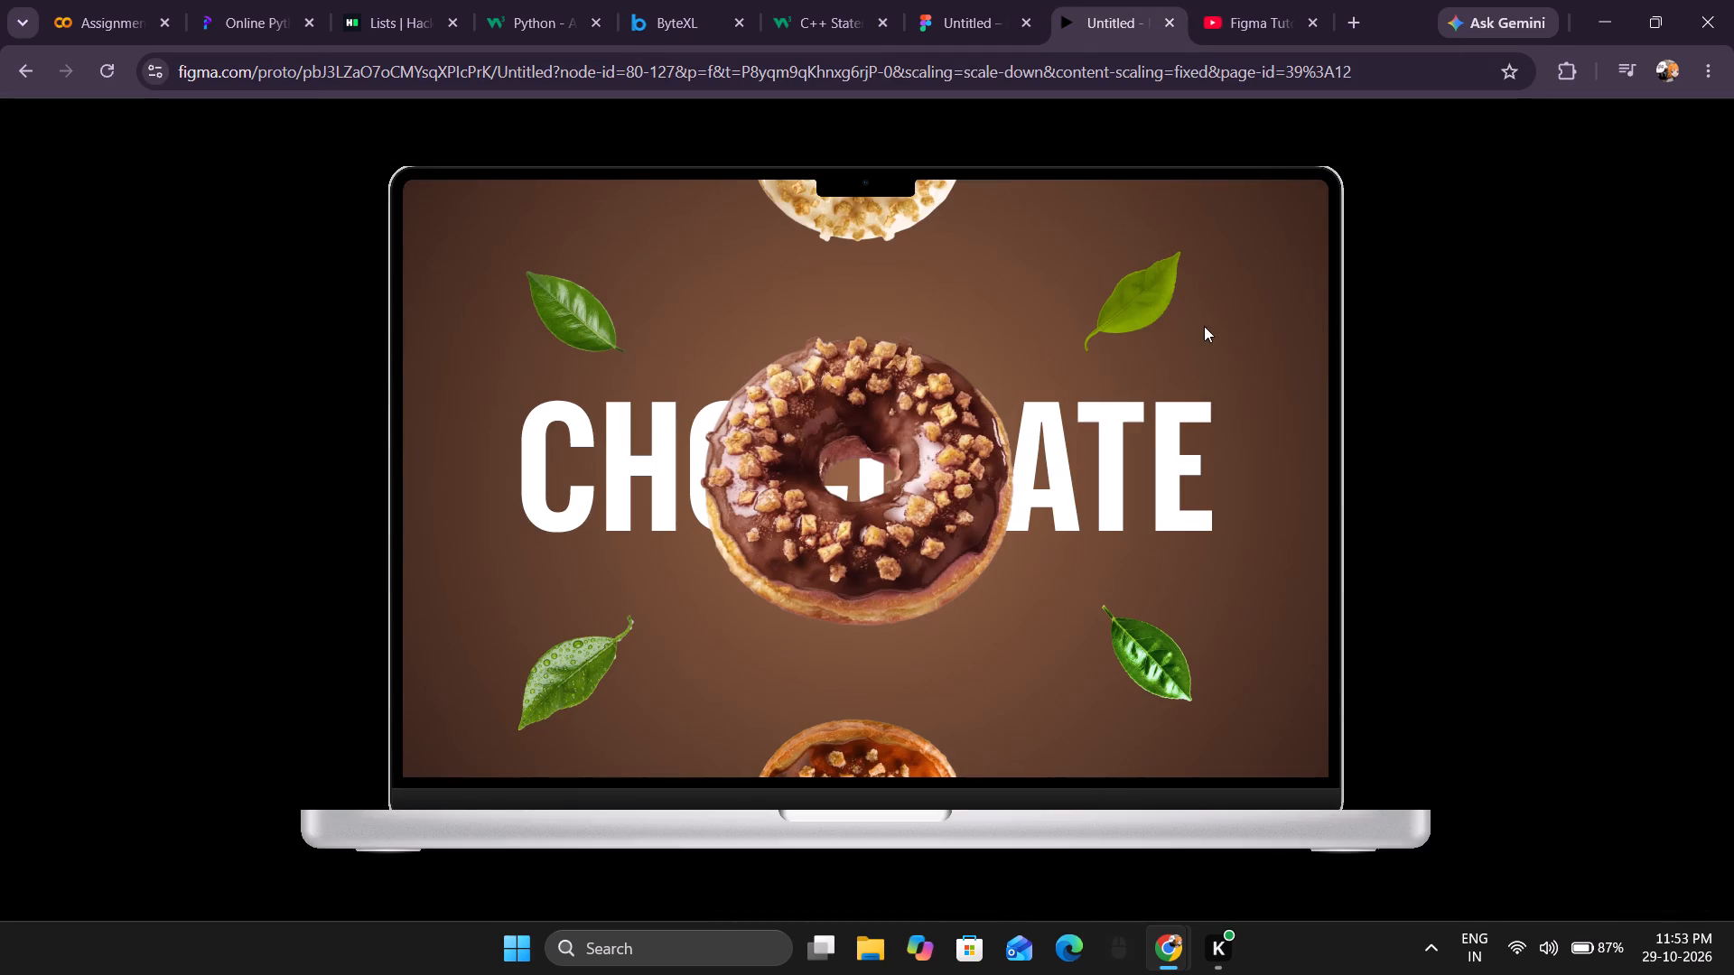
pyautogui.press('Left')
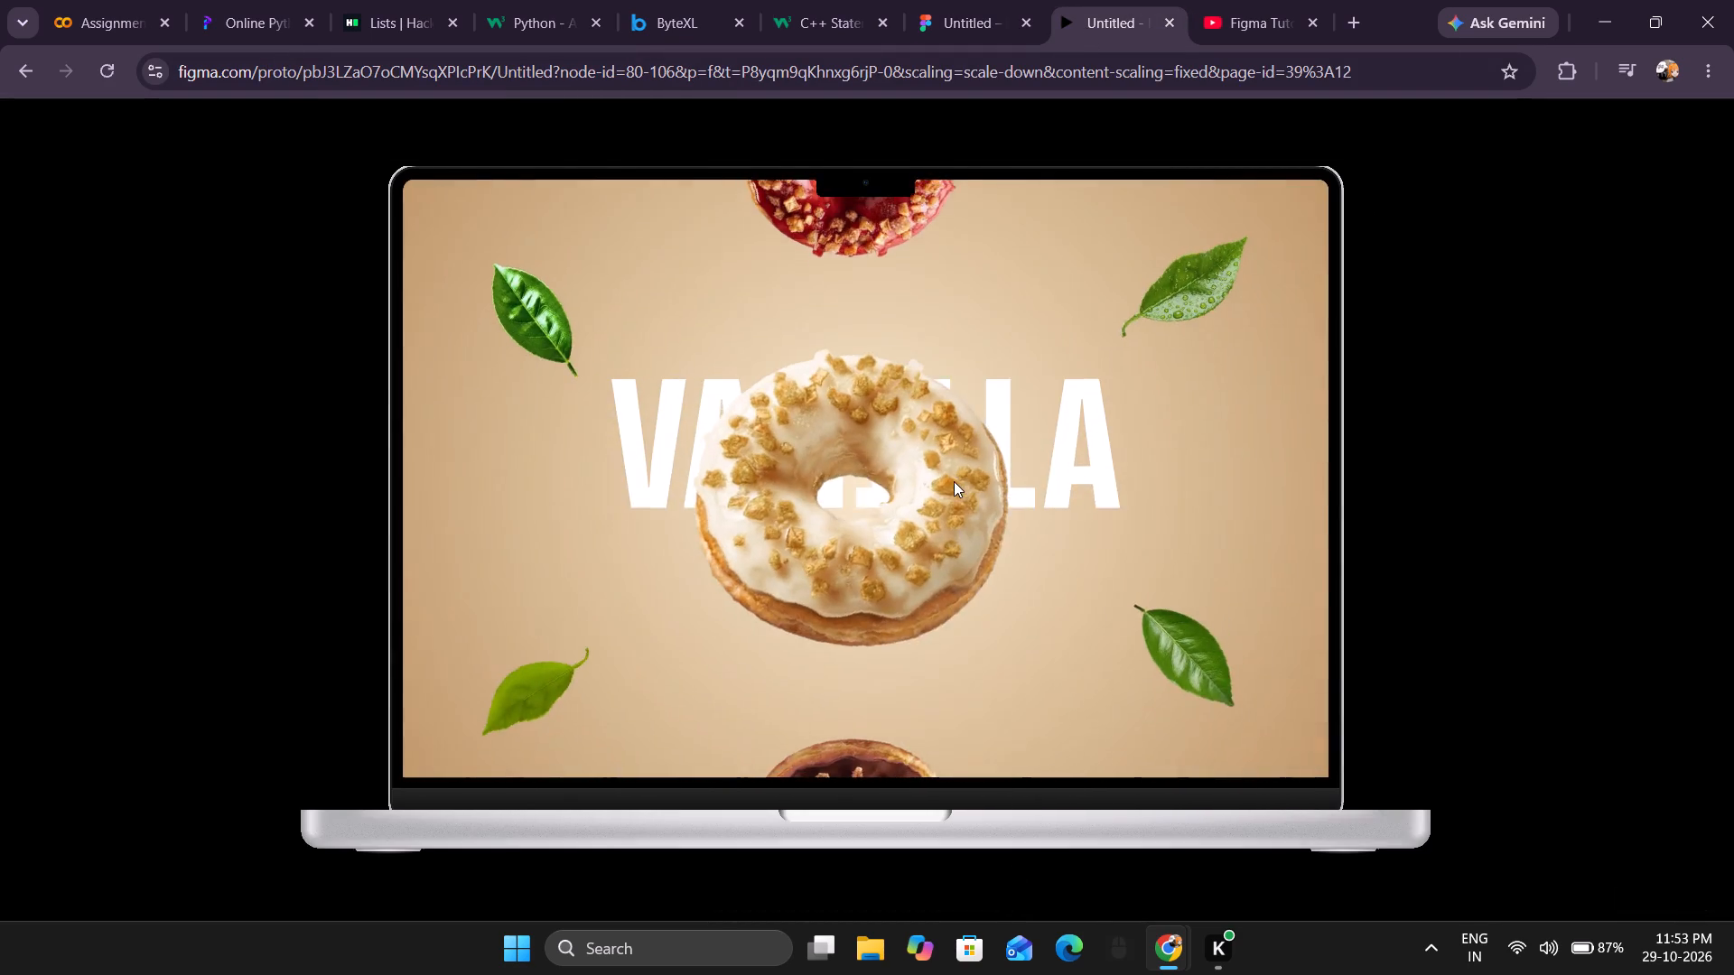
pyautogui.press('Left')
pyautogui.press('Left')
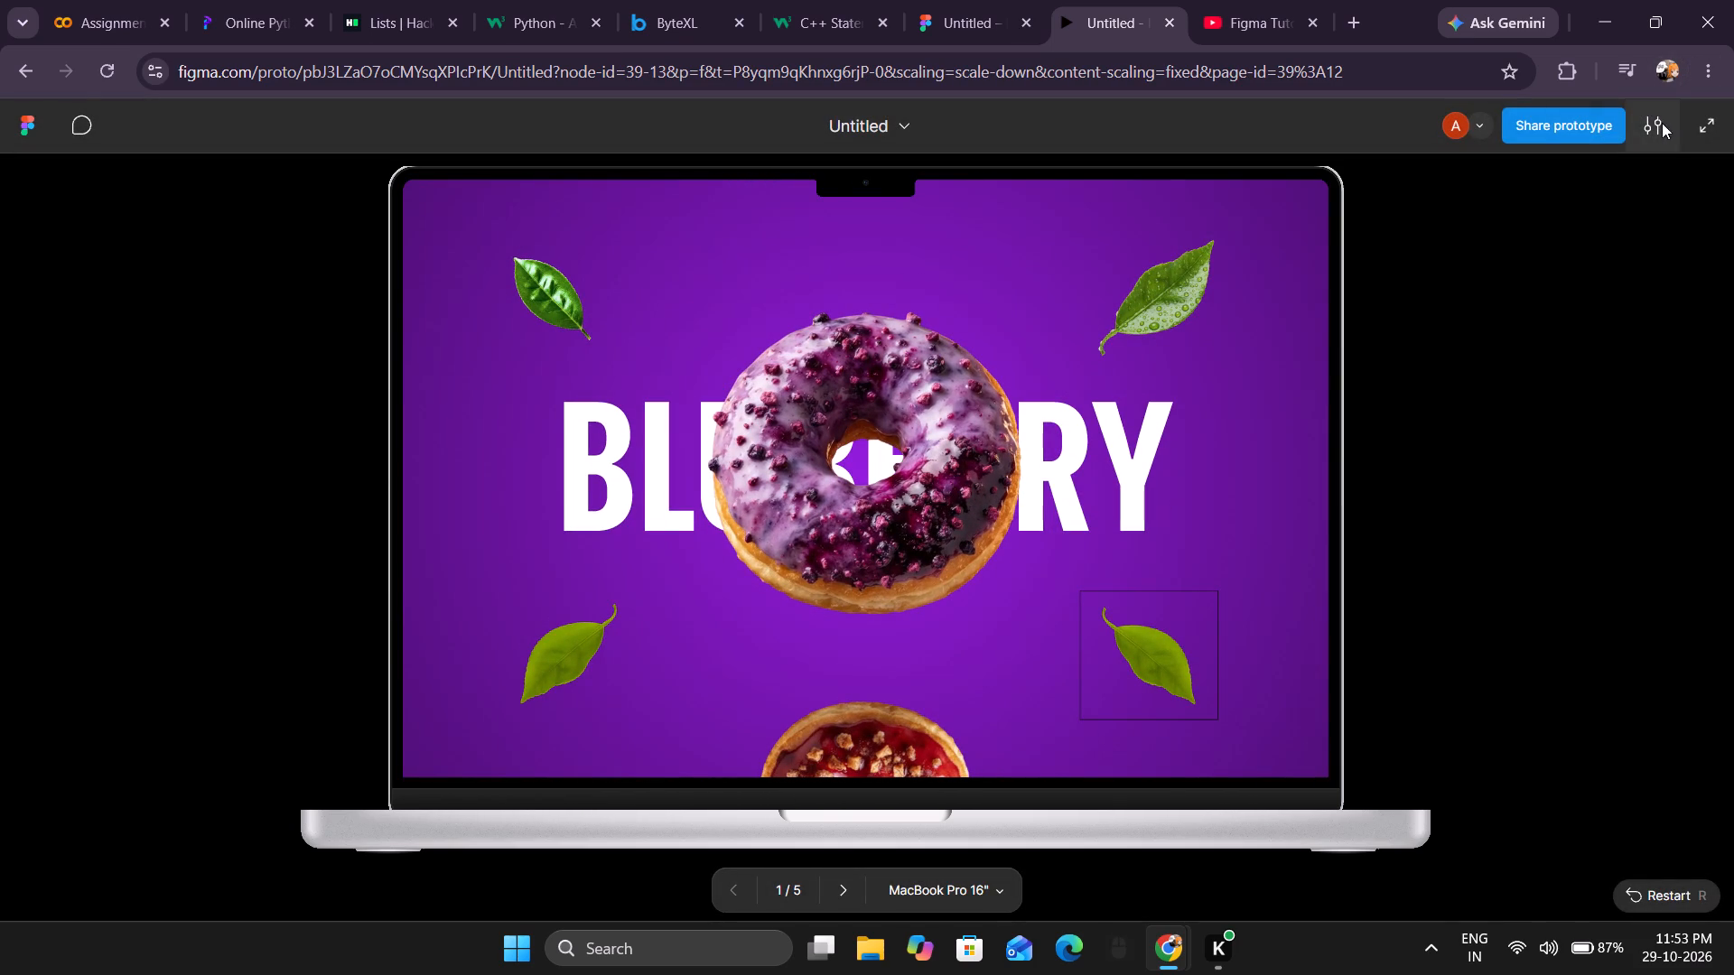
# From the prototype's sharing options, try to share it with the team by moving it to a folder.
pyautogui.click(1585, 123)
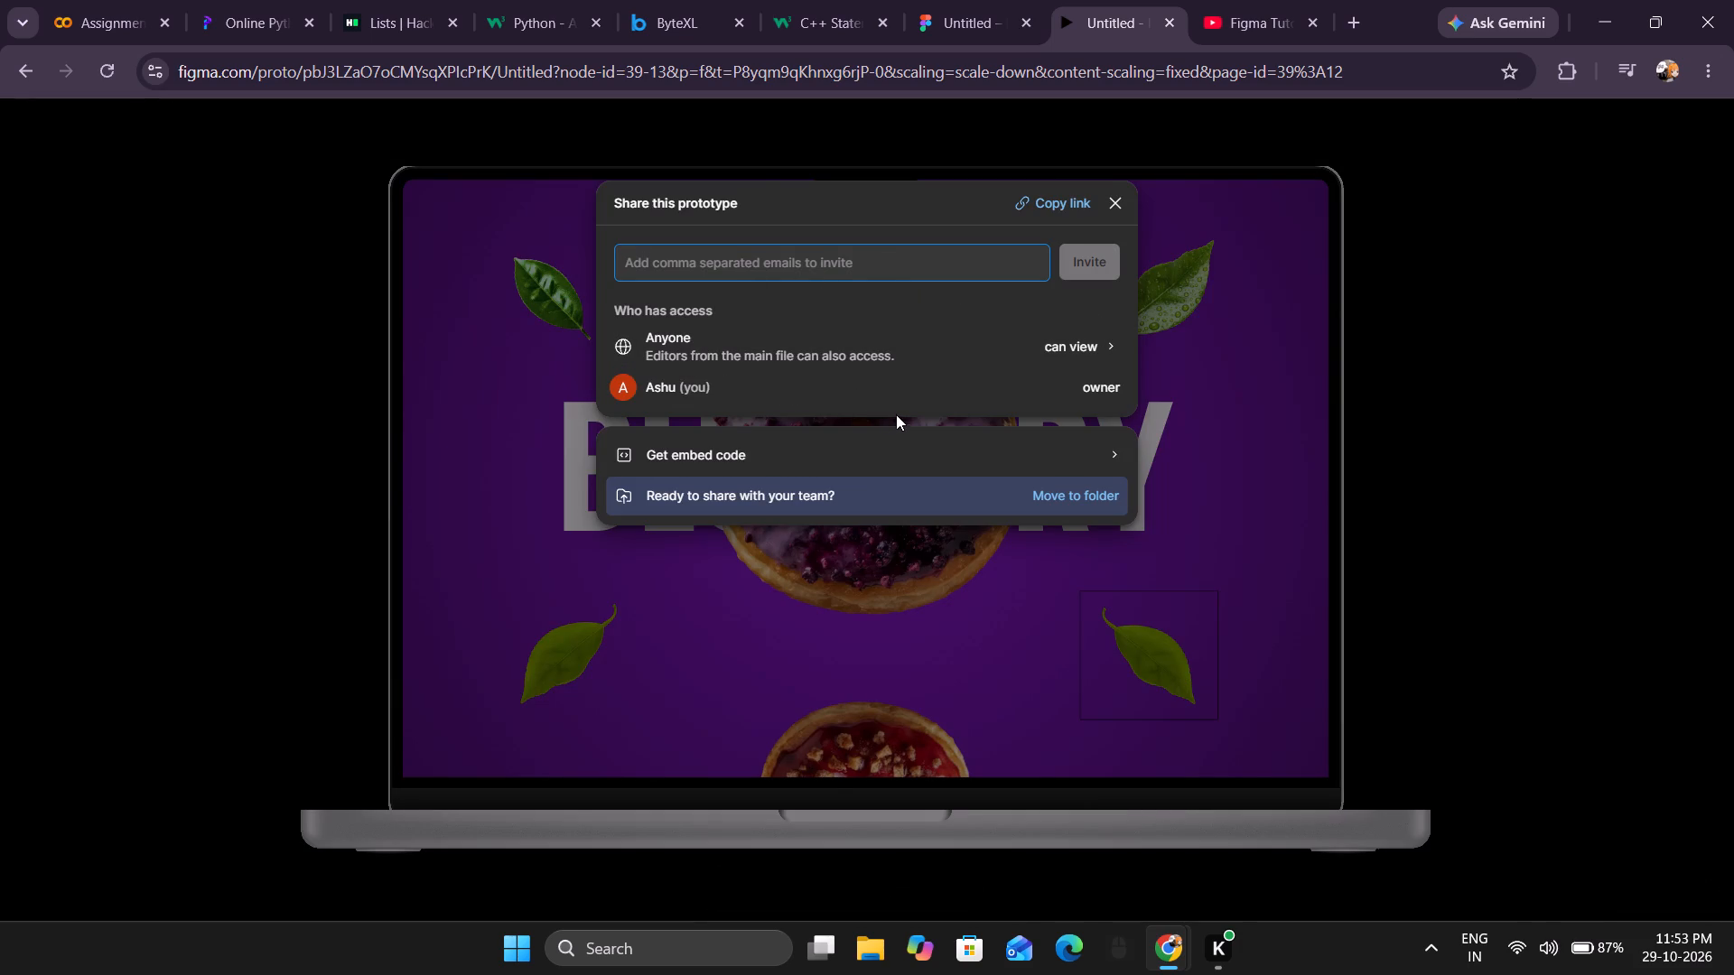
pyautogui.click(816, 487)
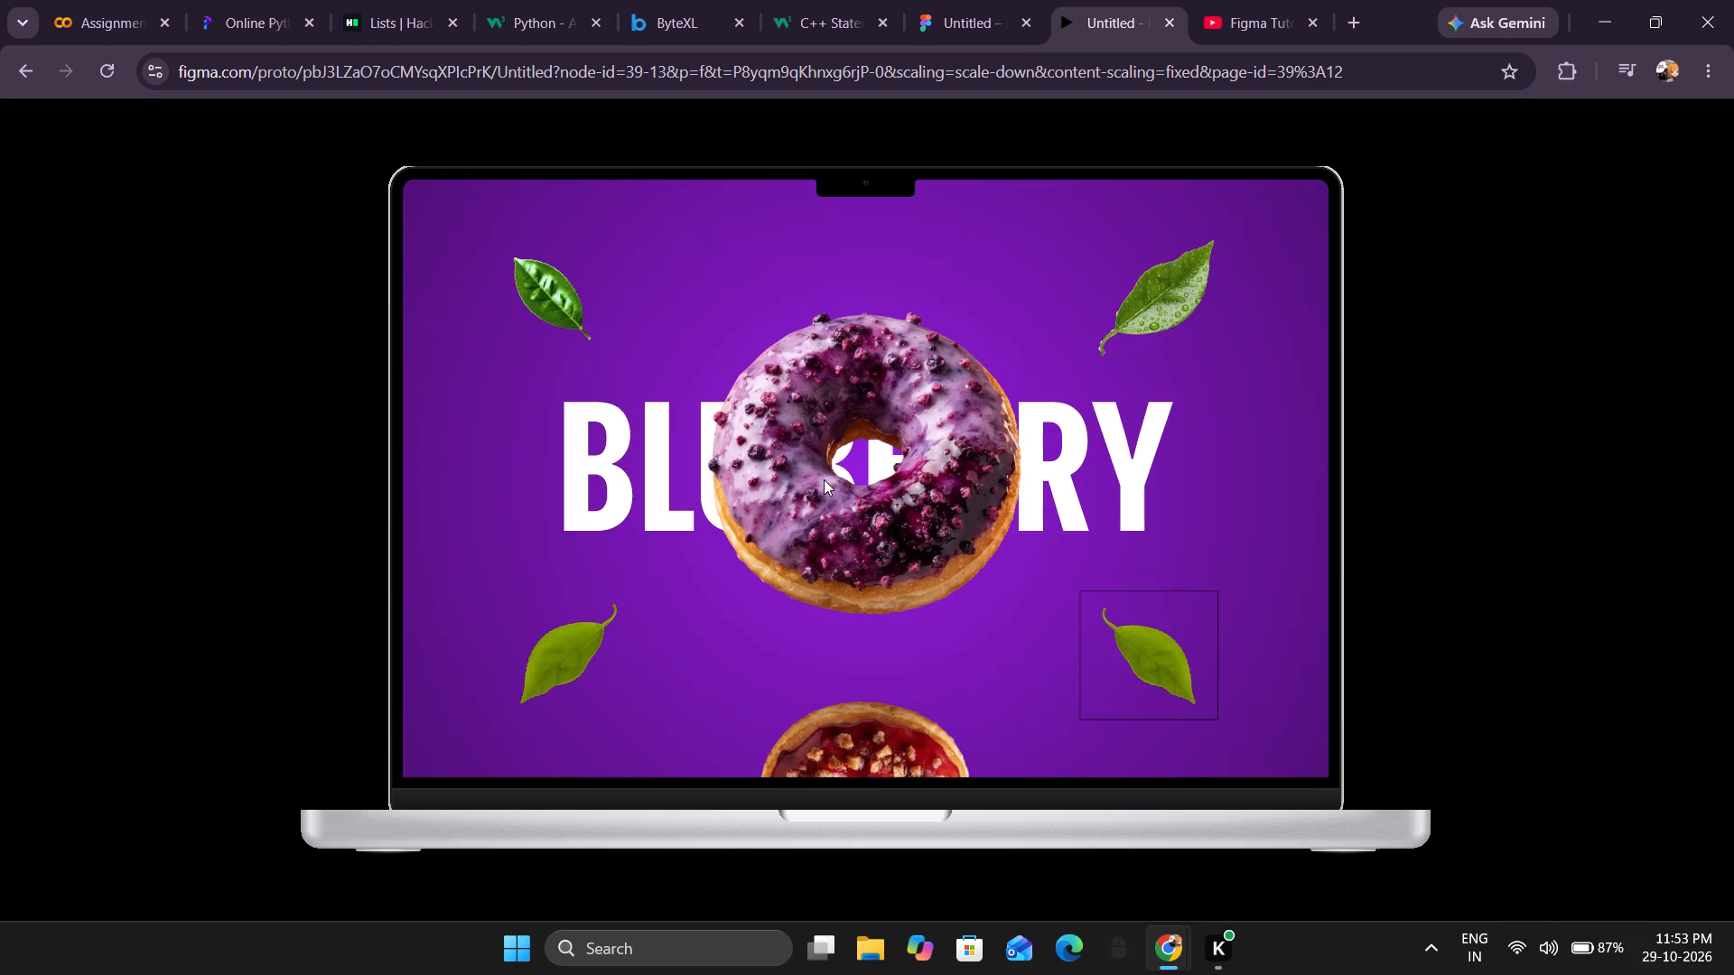
# Open the prototype's share settings, try to change the Anyone access setting, and return to the sharing options.
pyautogui.click(1556, 127)
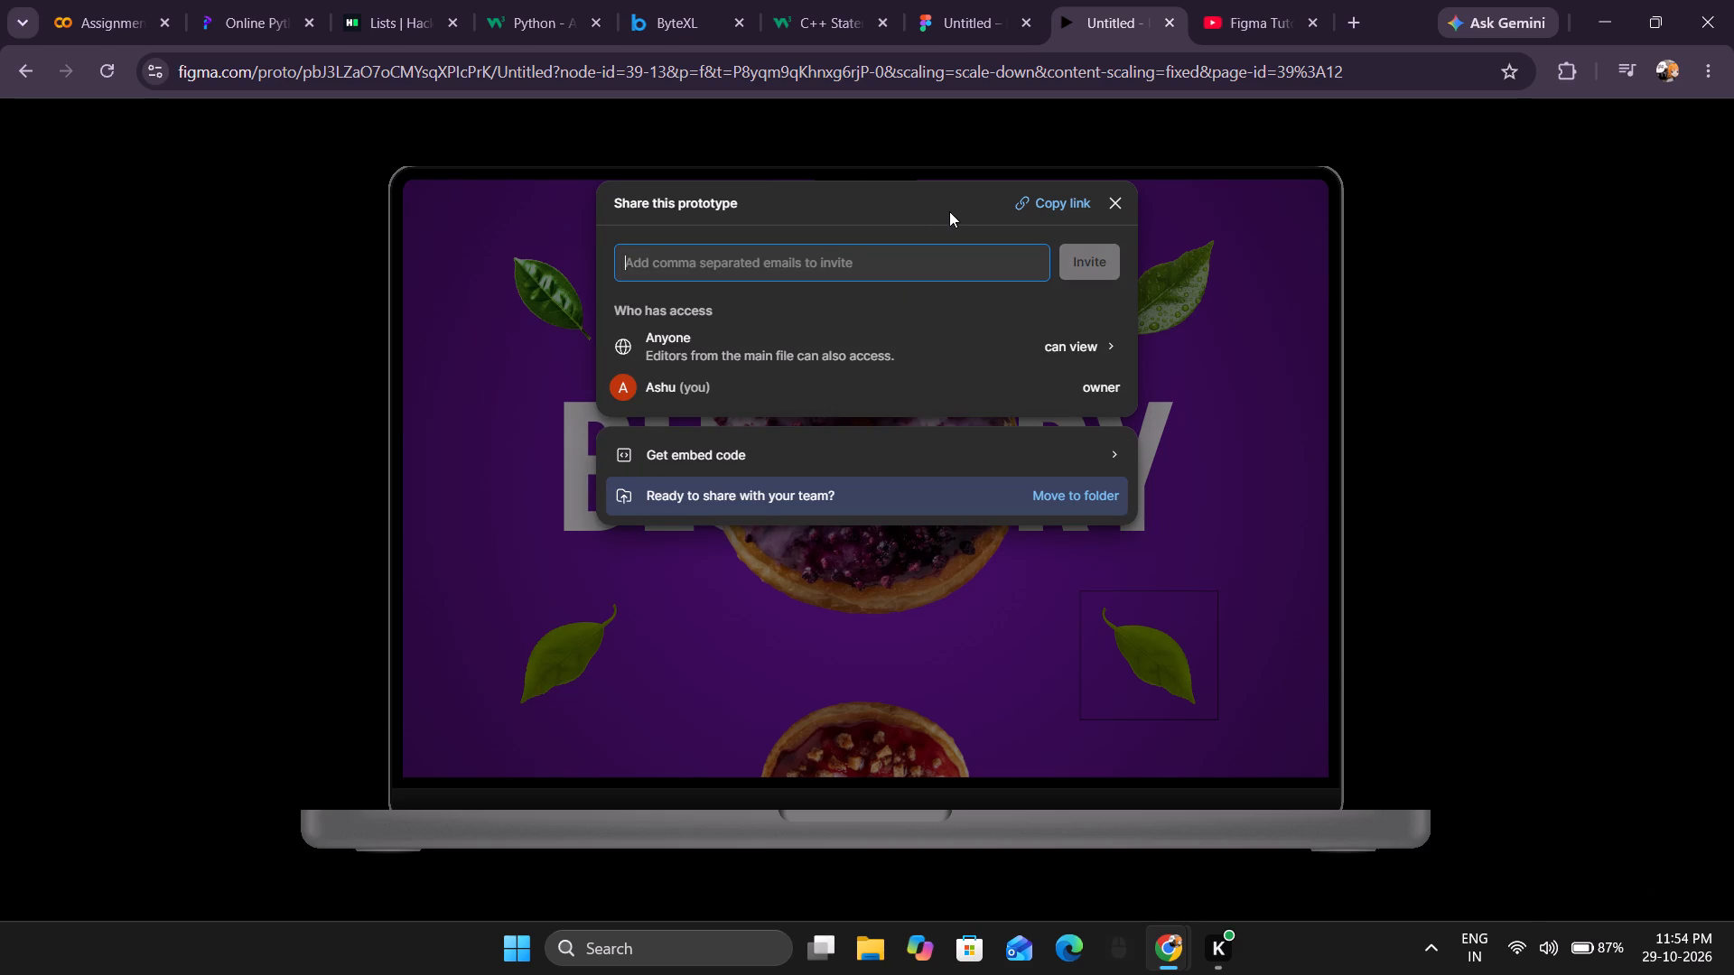
pyautogui.click(959, 343)
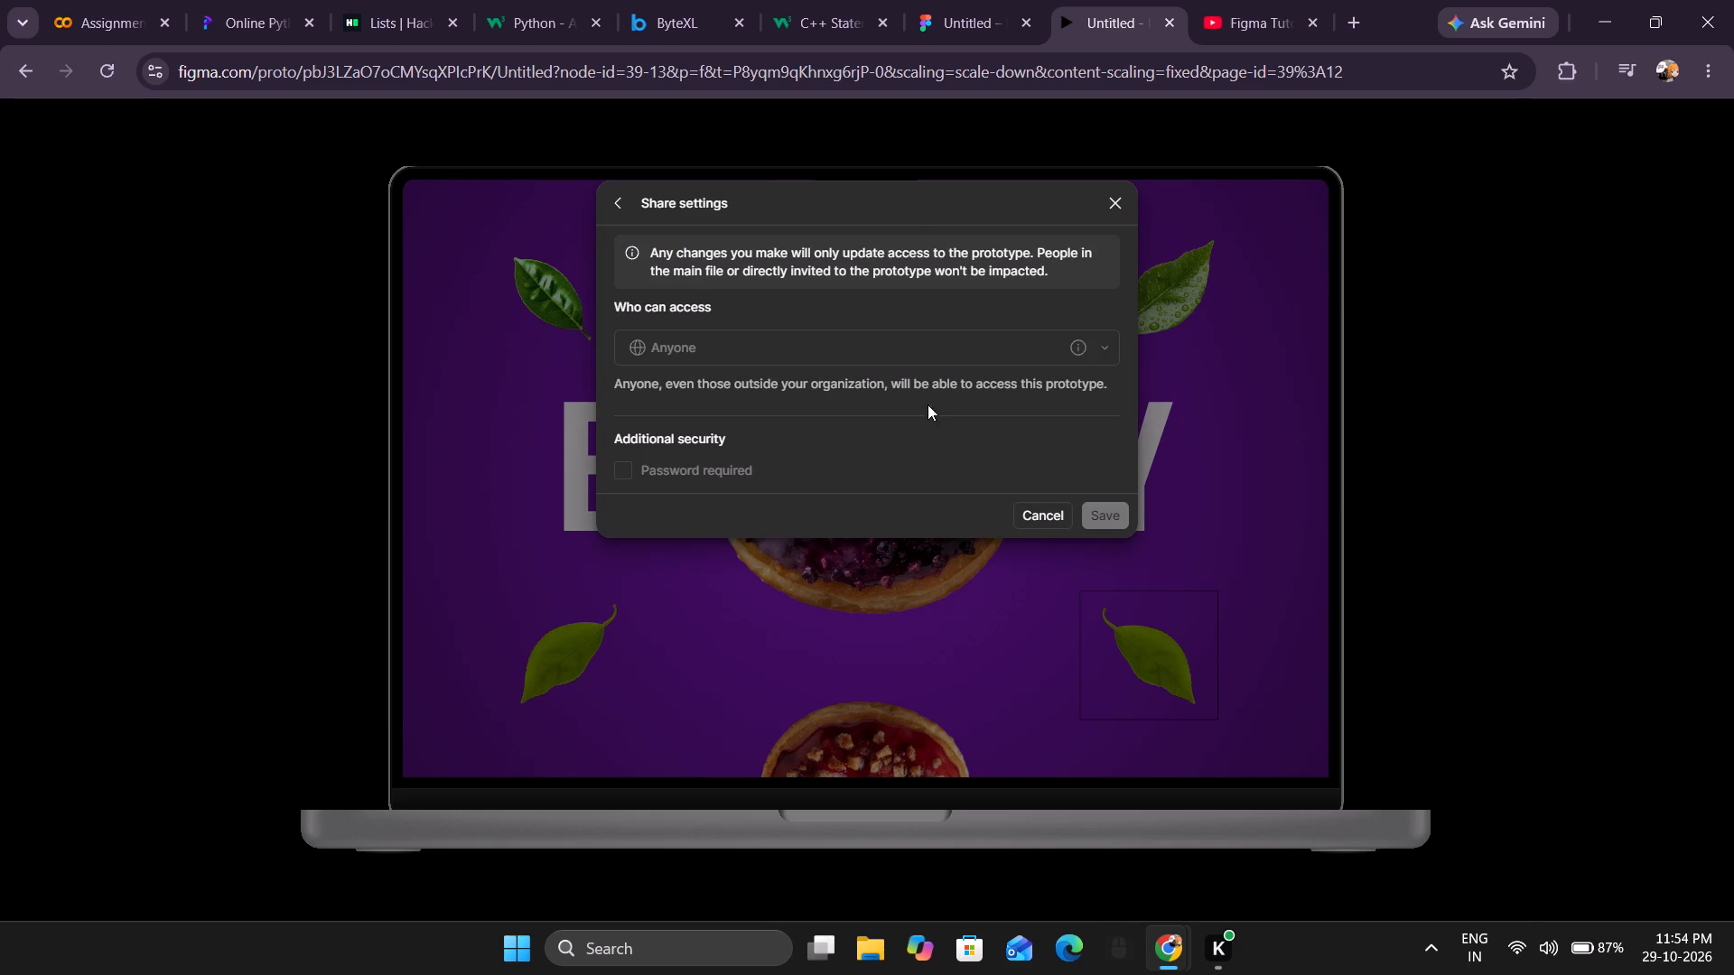
pyautogui.scroll(-2, 839, 471)
pyautogui.click(1106, 351)
pyautogui.click(1106, 351)
pyautogui.click(1094, 339)
pyautogui.click(621, 198)
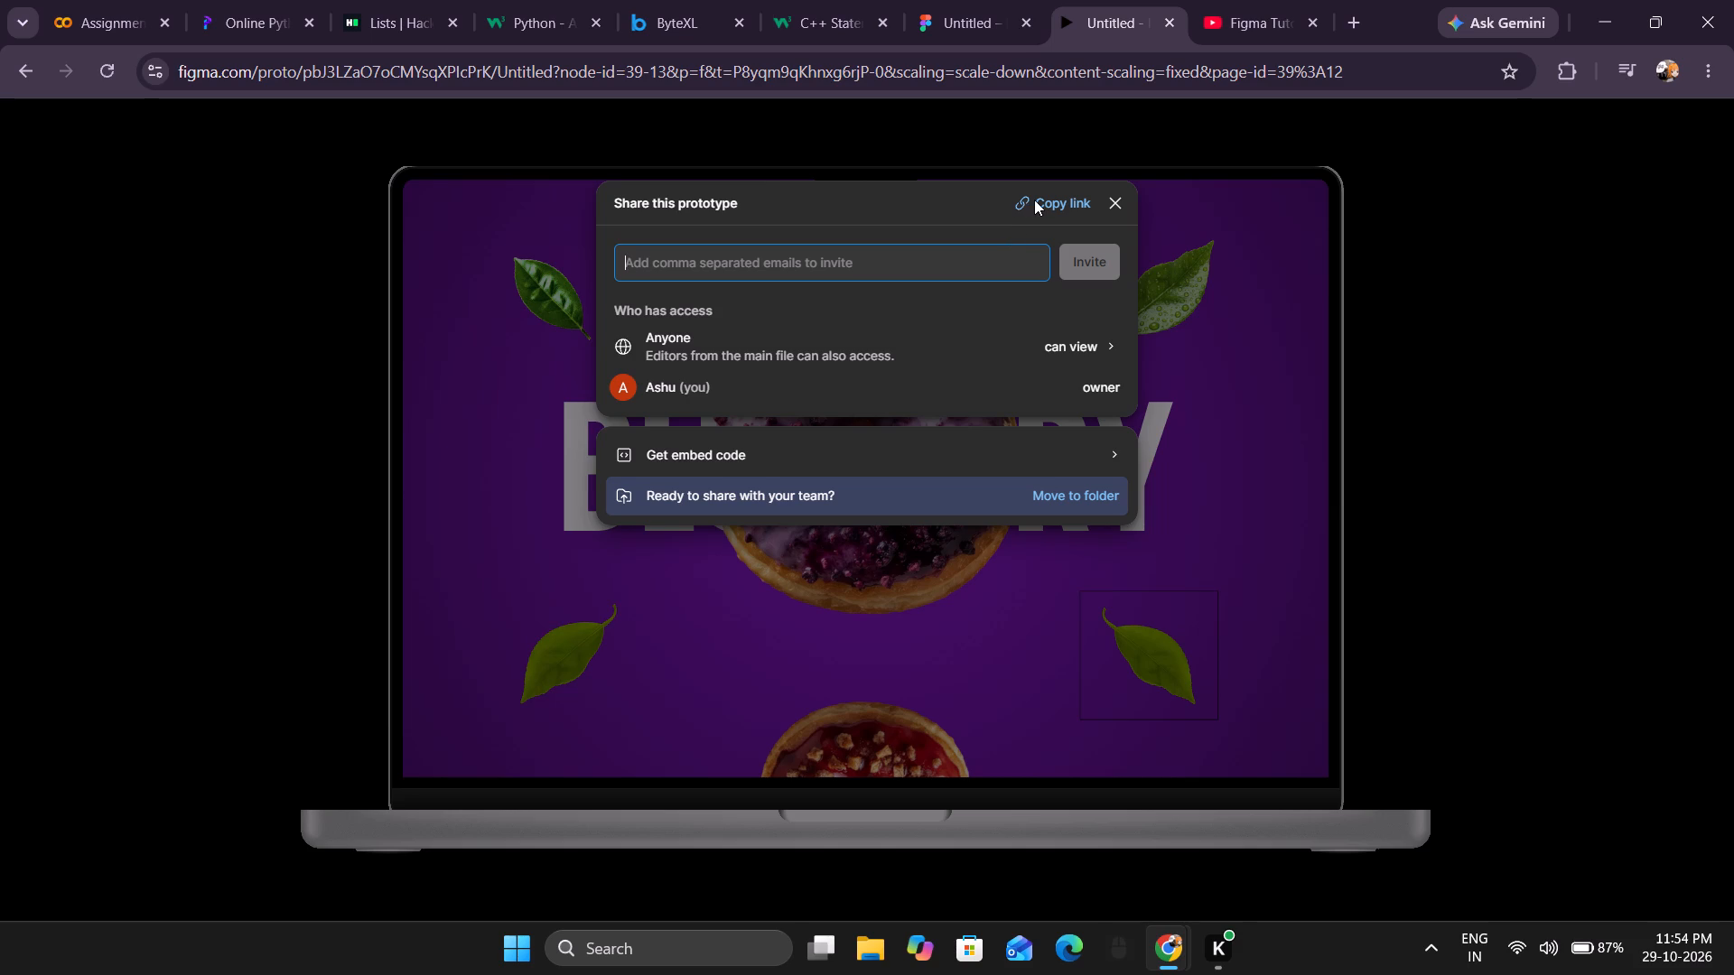
# Check the prototype's public embed code and return to the sharing options without copying it.
pyautogui.click(1026, 463)
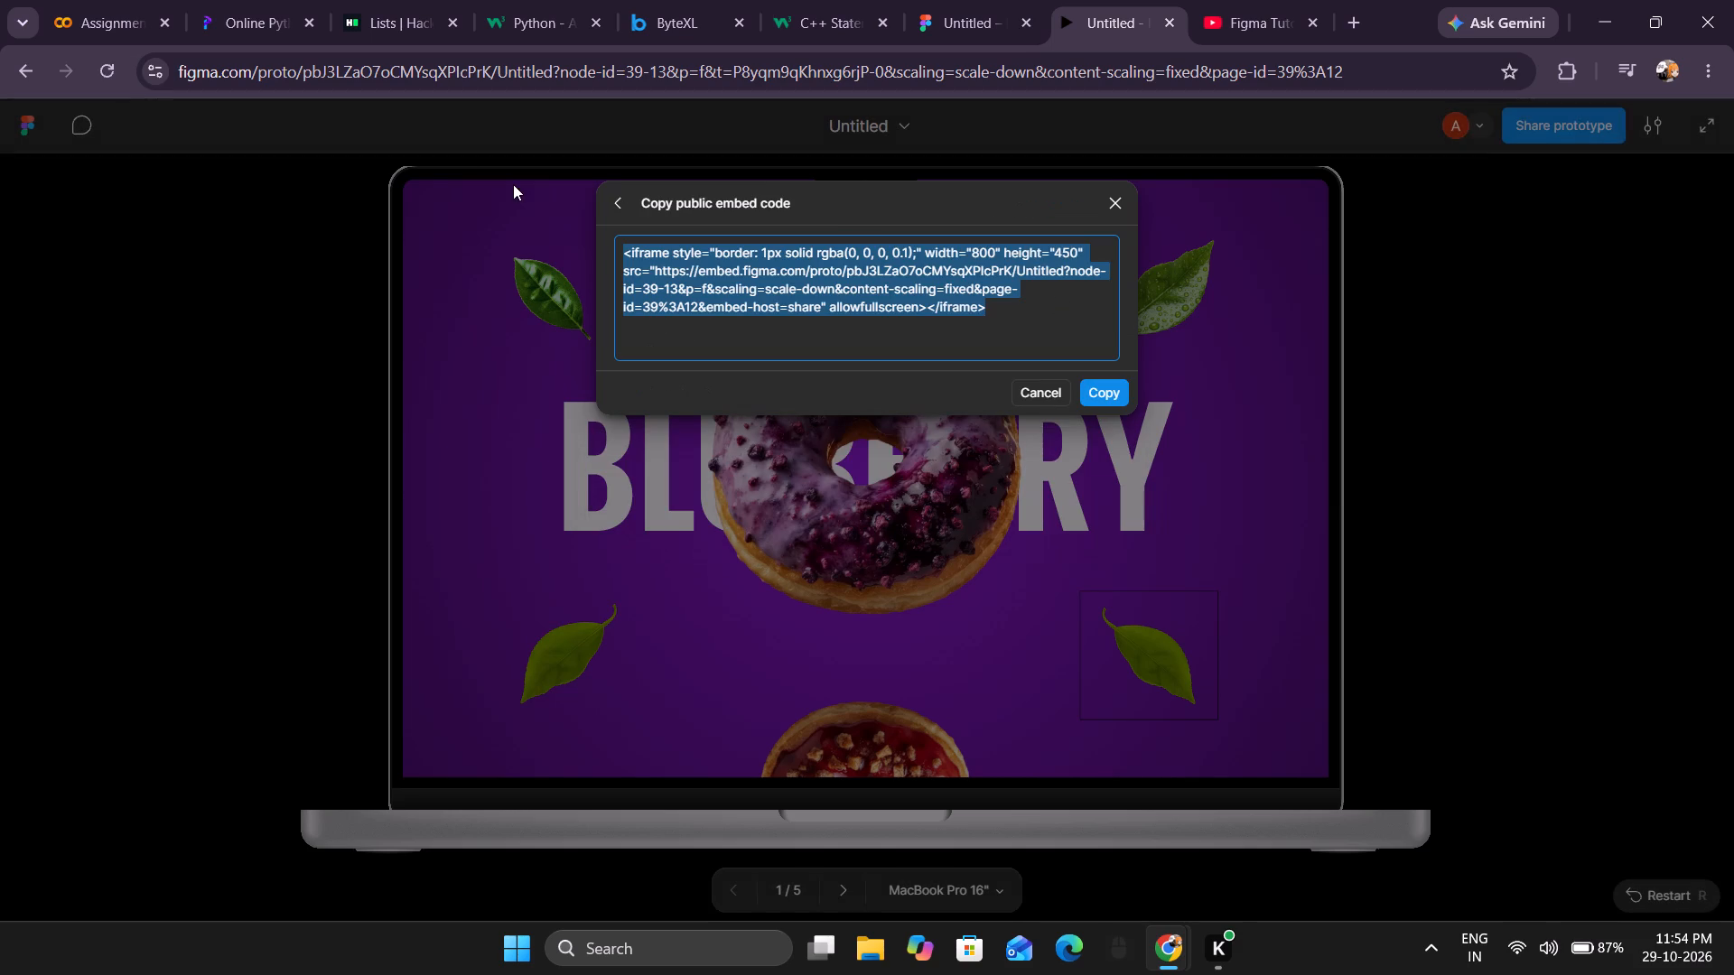
pyautogui.click(615, 201)
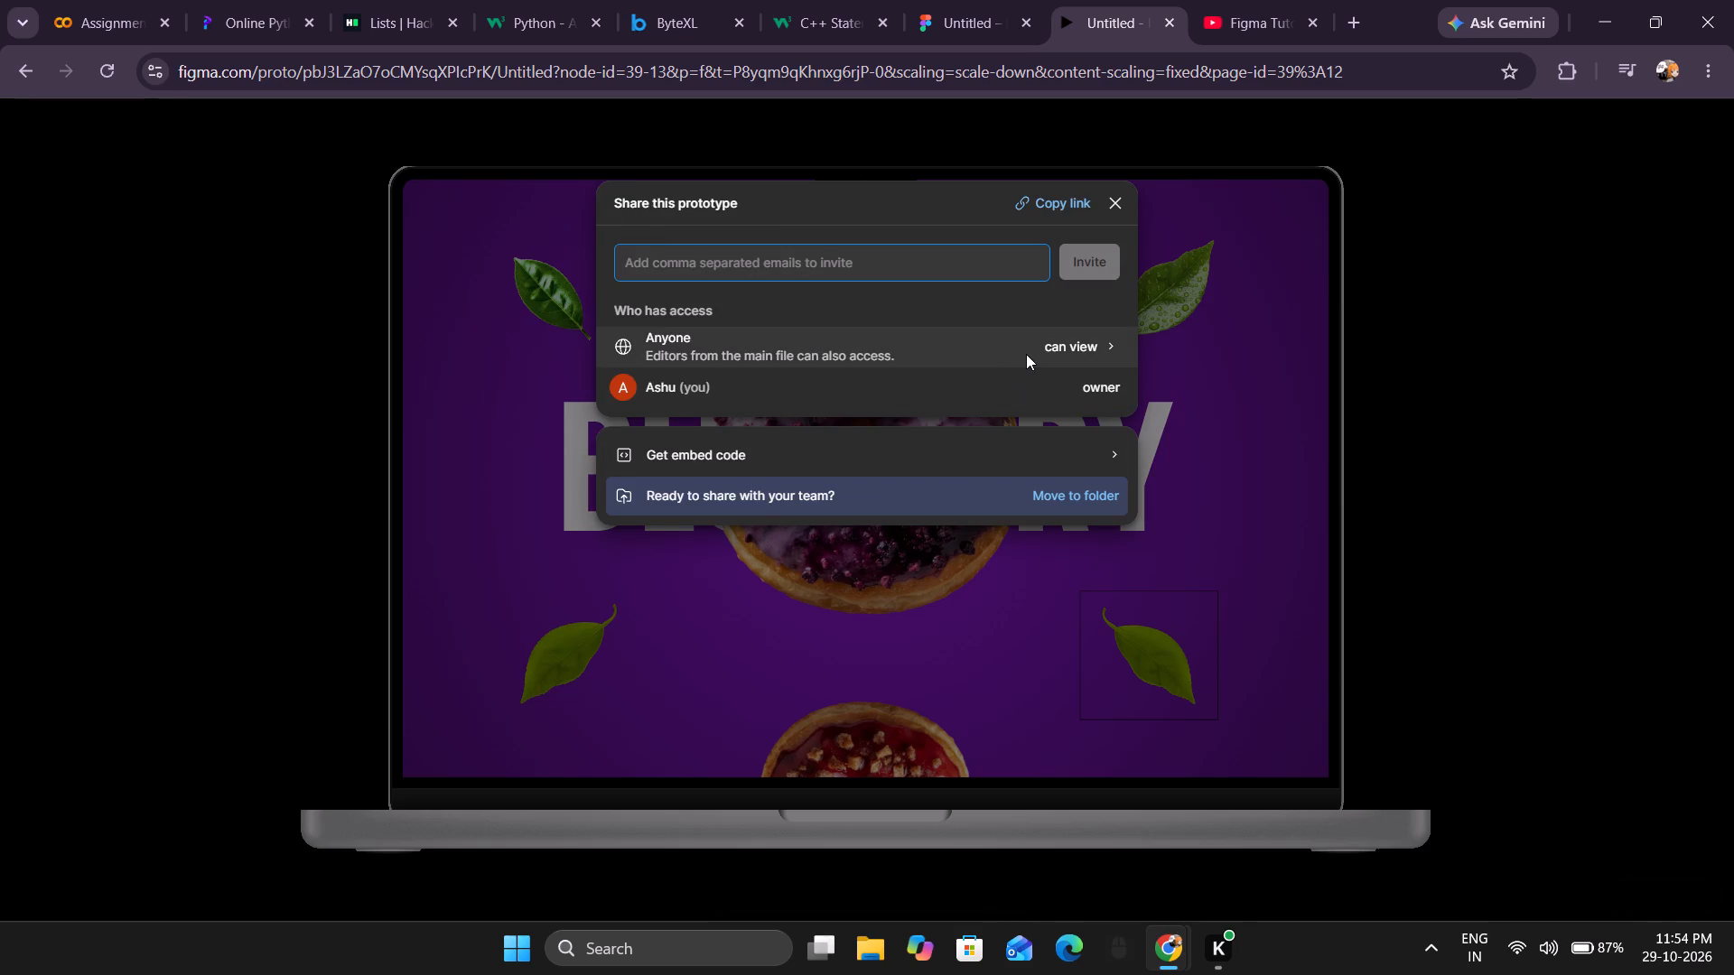
# Copy the prototype's share link and dismiss the sharing options.
pyautogui.click(1056, 200)
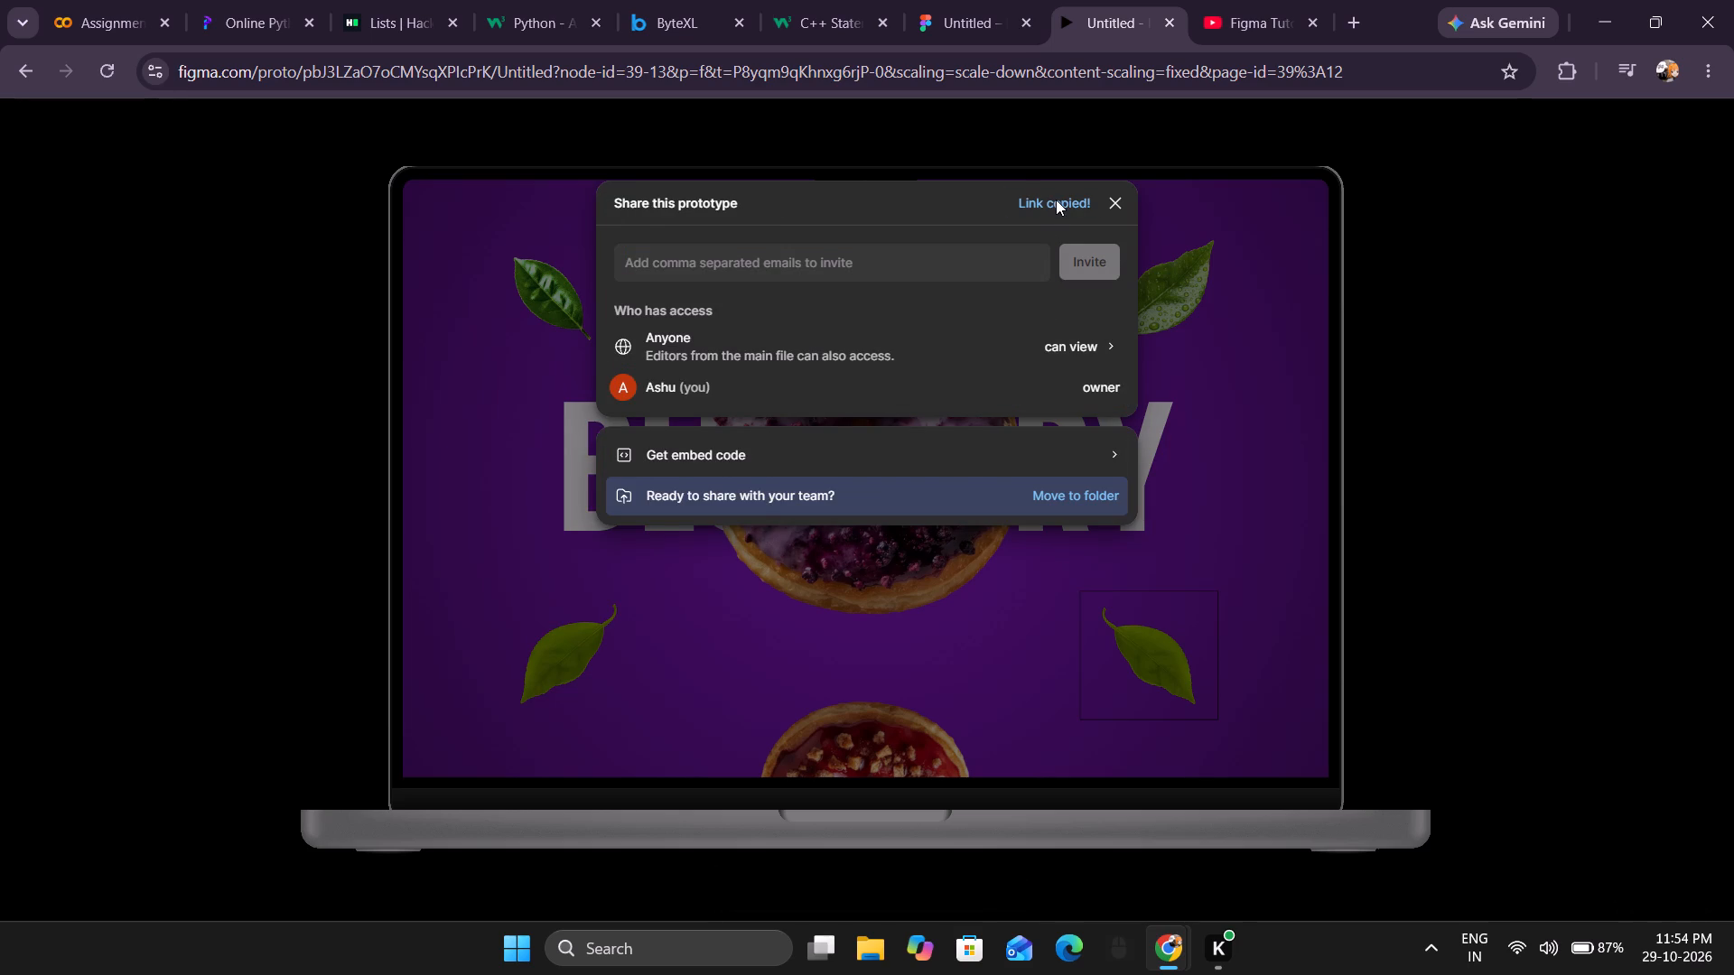
pyautogui.click(1106, 192)
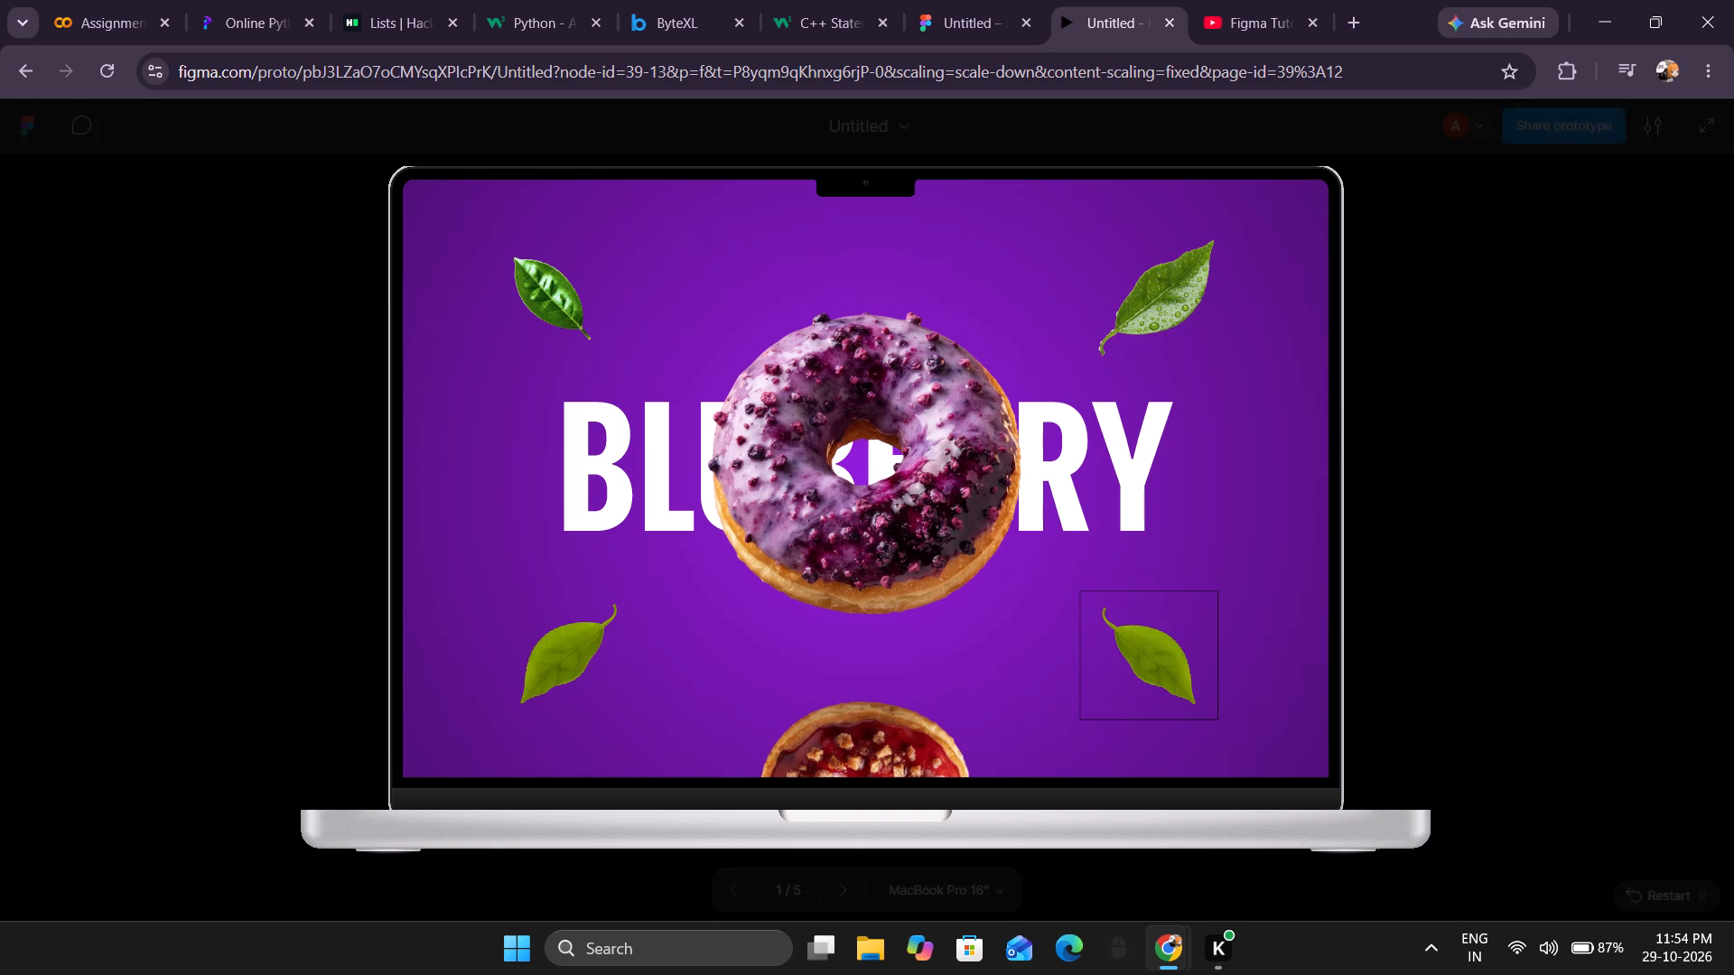